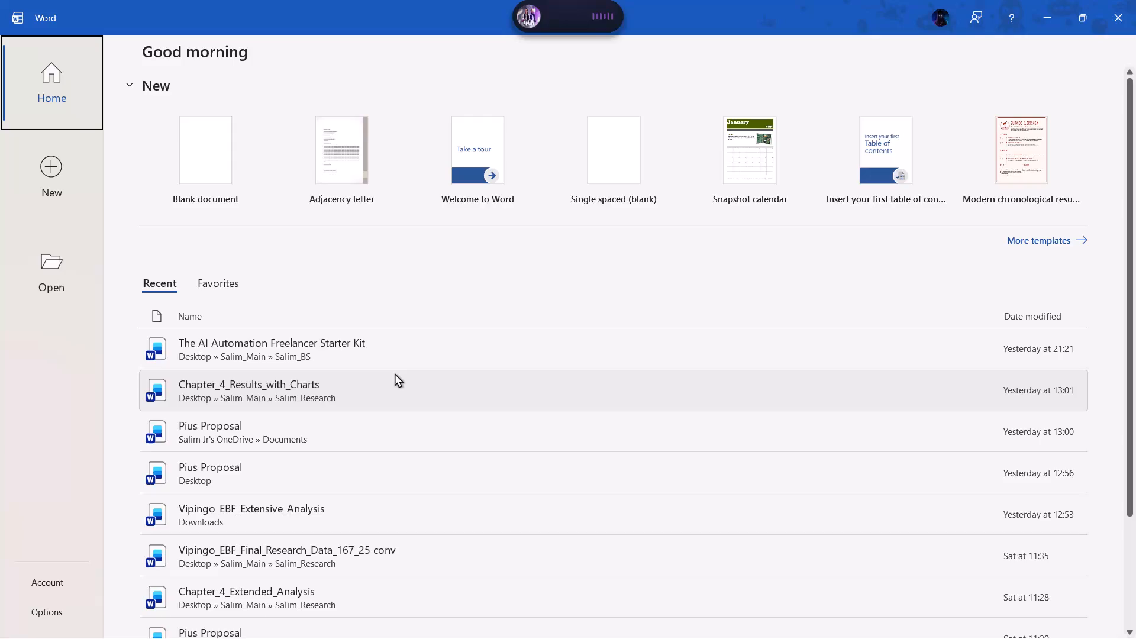
Open the recent document Chapter_4_Results_with_Charts and snap its window to the left half of the screen.
left_click(406, 391)
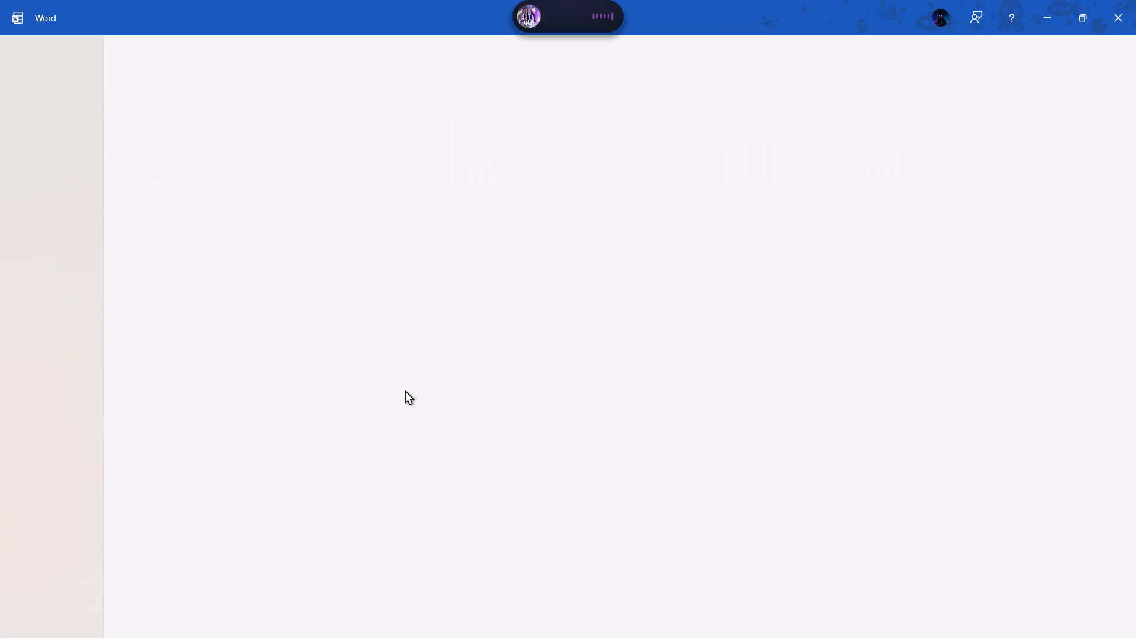
key("super+Left")
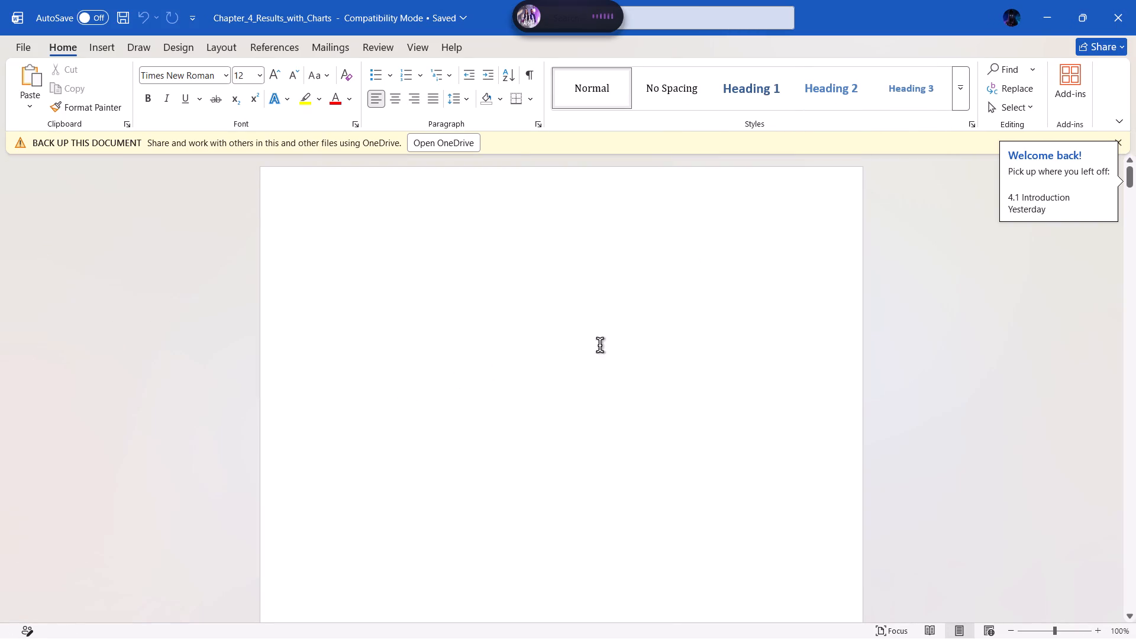
left_click(1123, 138)
key("super+Left")
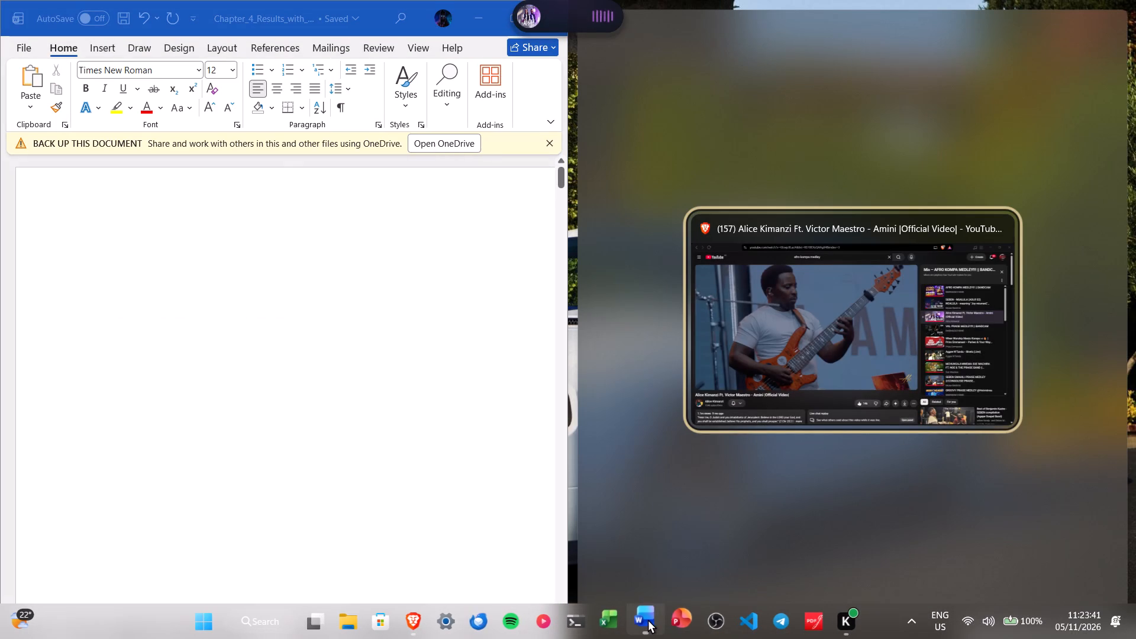
Open the Pius Proposal document from OneDrive Documents in a second Word window and snap it to the right half of the screen.
right_click(648, 620)
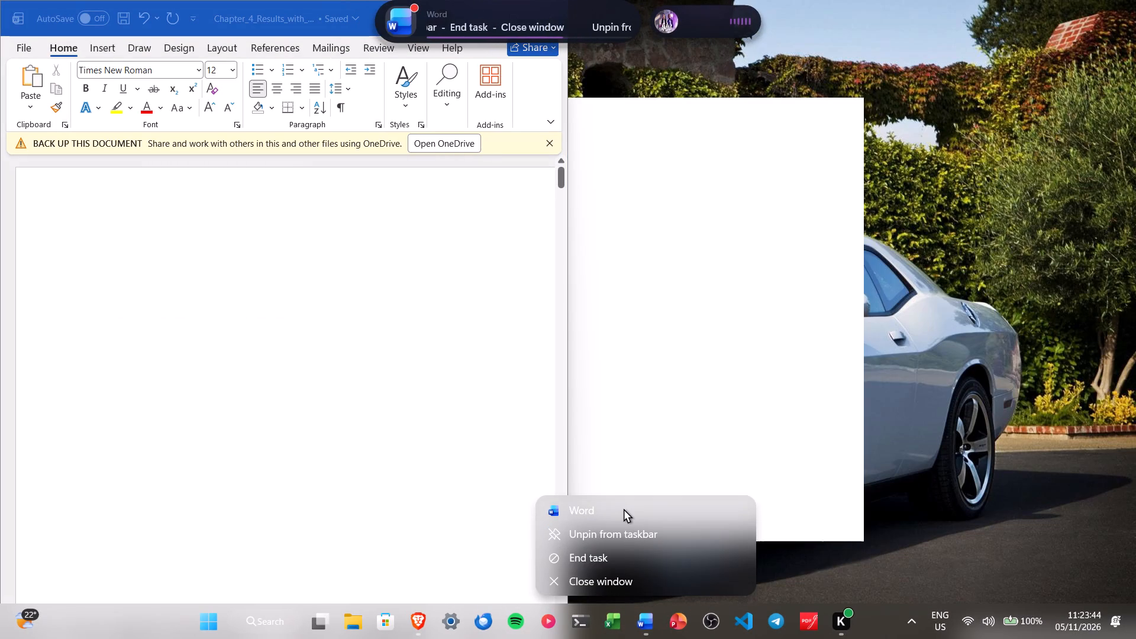
left_click(624, 509)
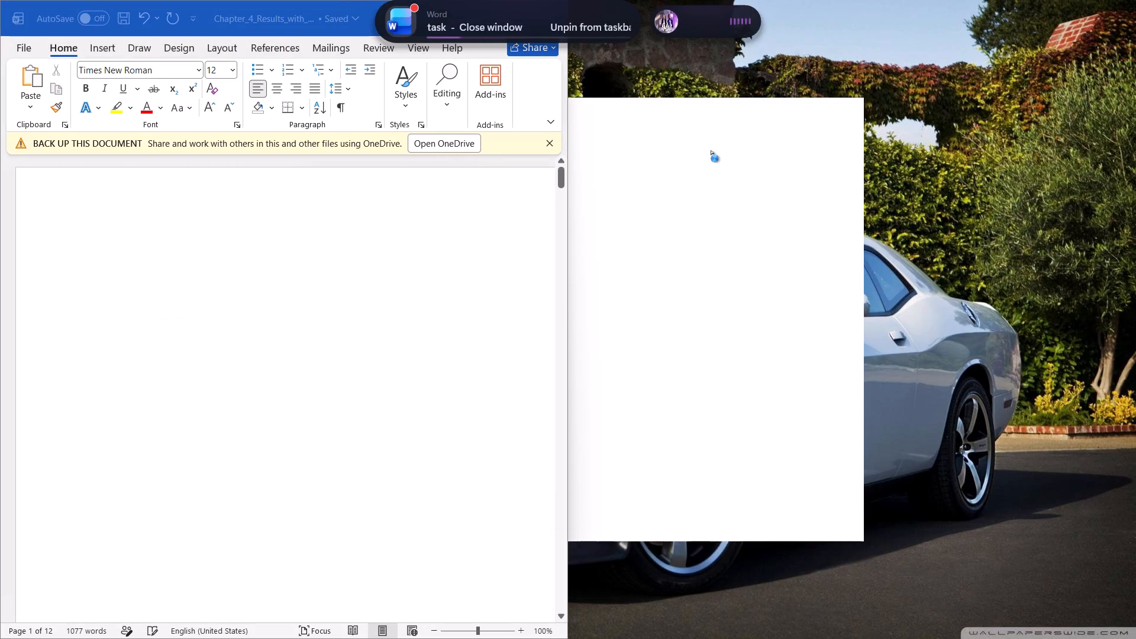
scroll(402, 449, "down", 1)
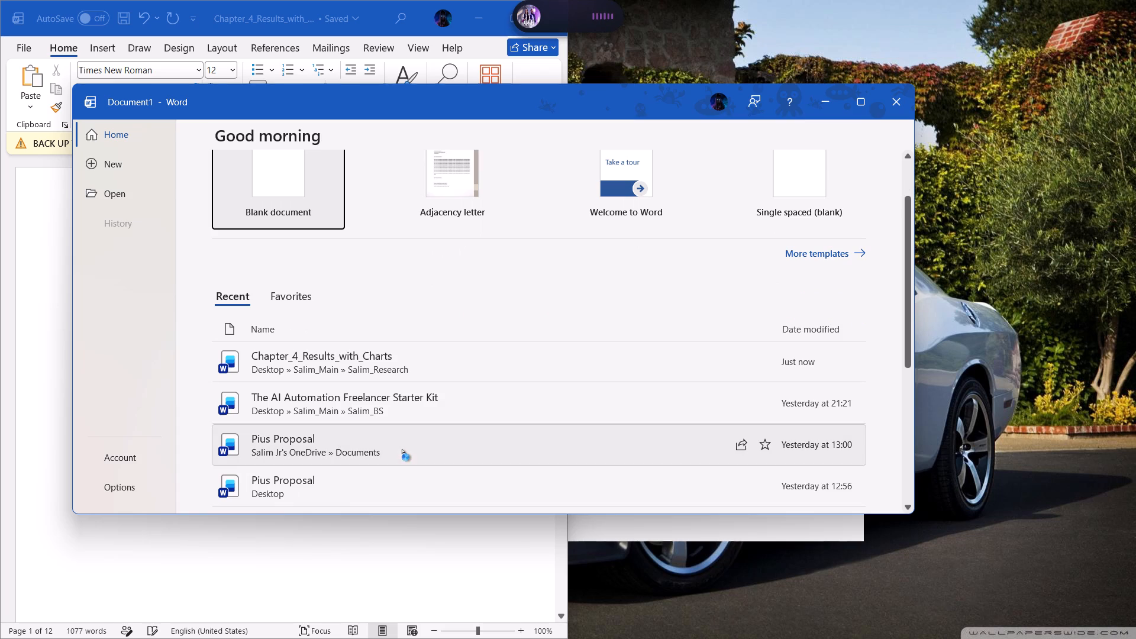
left_click(387, 445)
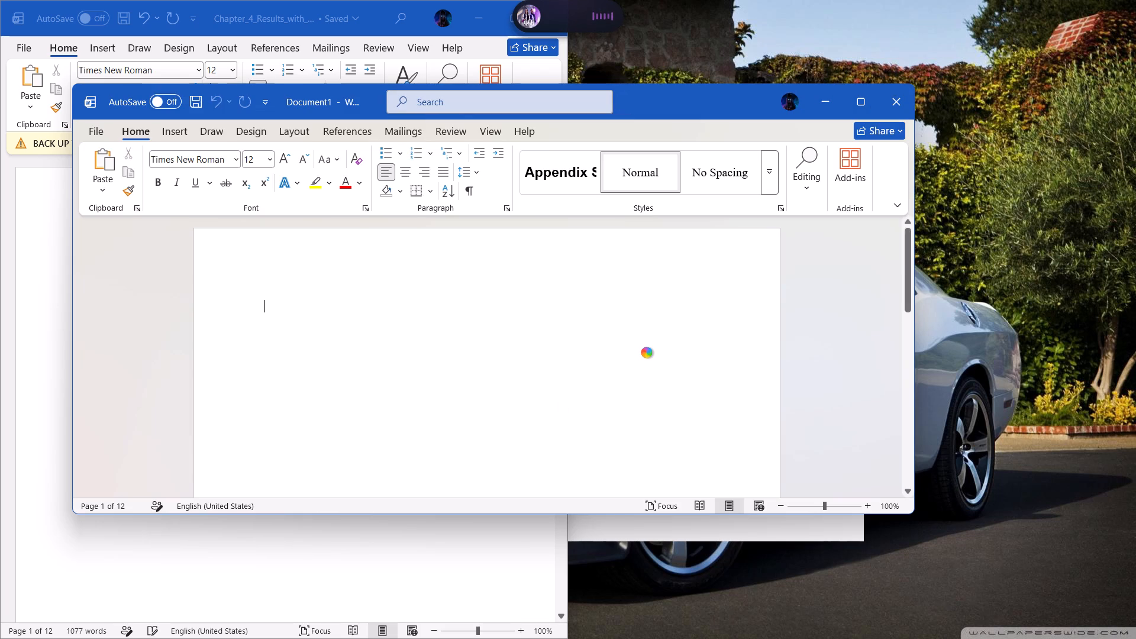
key("super+Right")
left_click(682, 306)
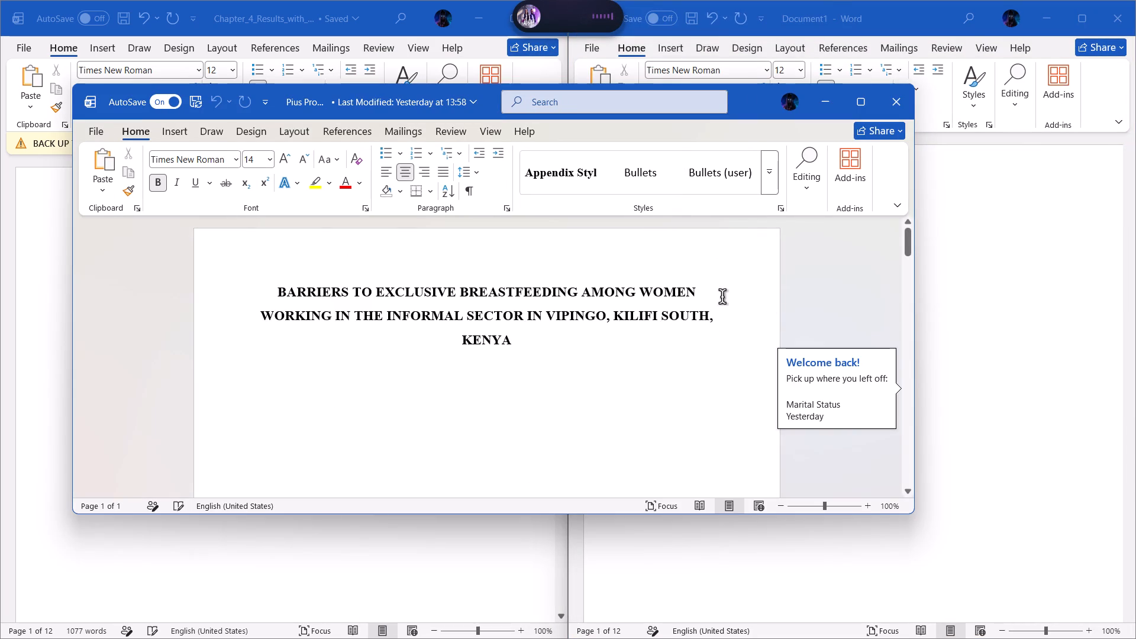
left_click(845, 289)
key("super+Right")
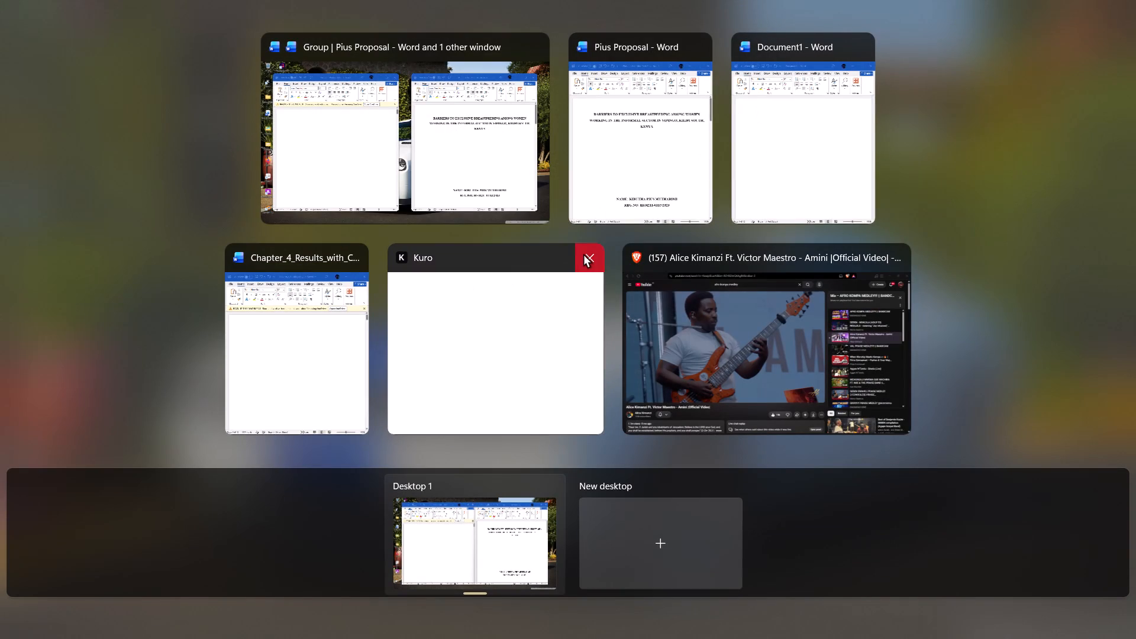
Close the Kuro and blank Document1 windows and return to the two side-by-side documents.
left_click(588, 266)
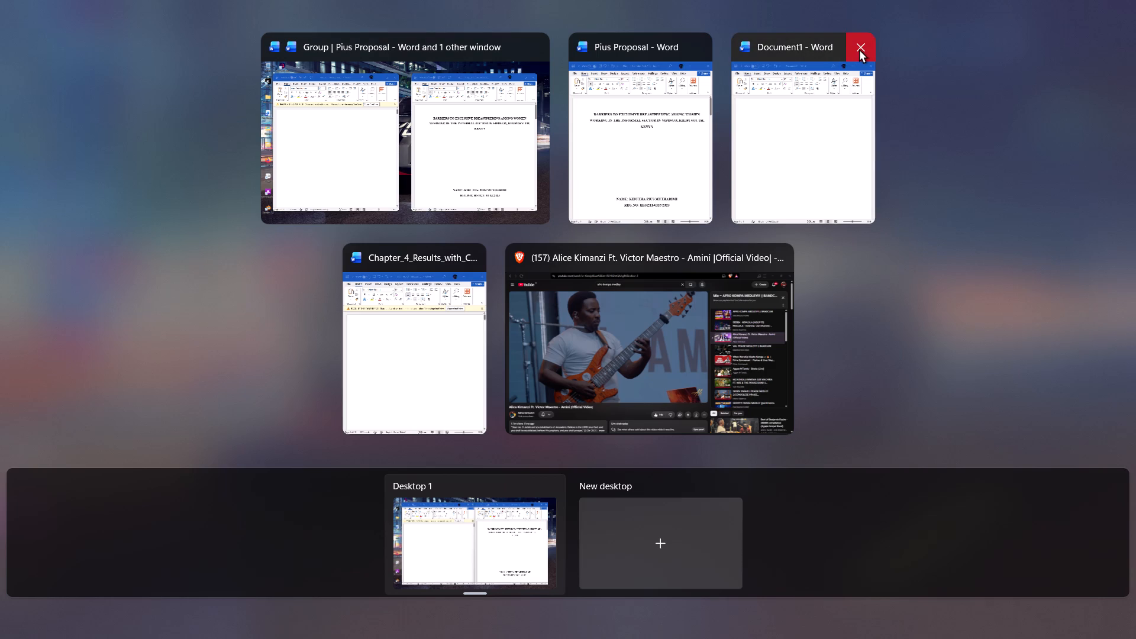
left_click(860, 50)
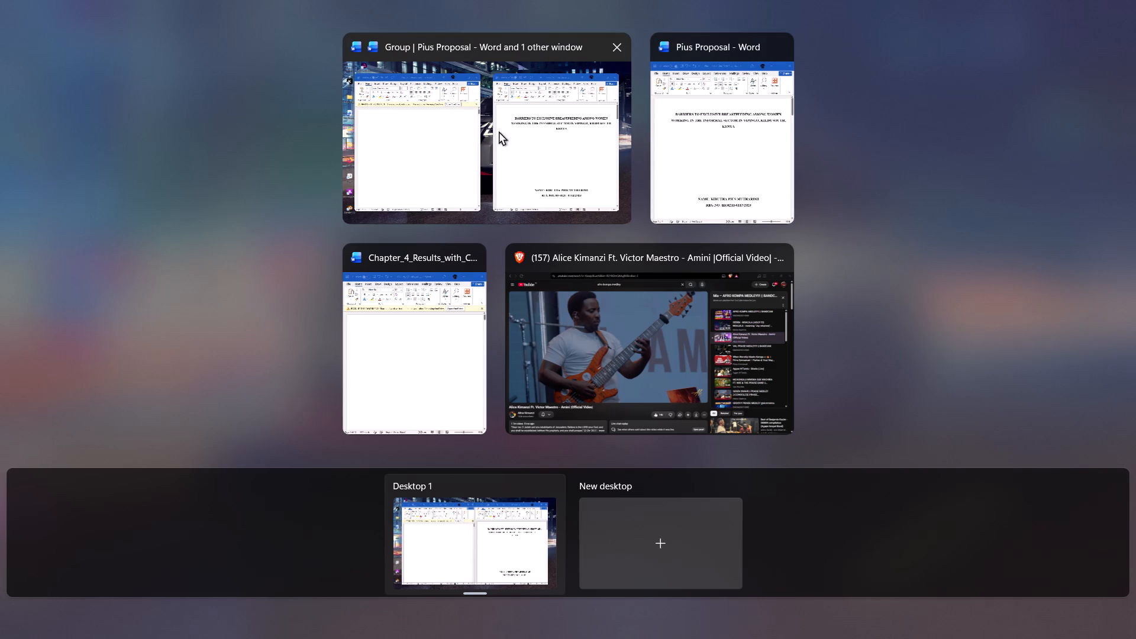
left_click(531, 128)
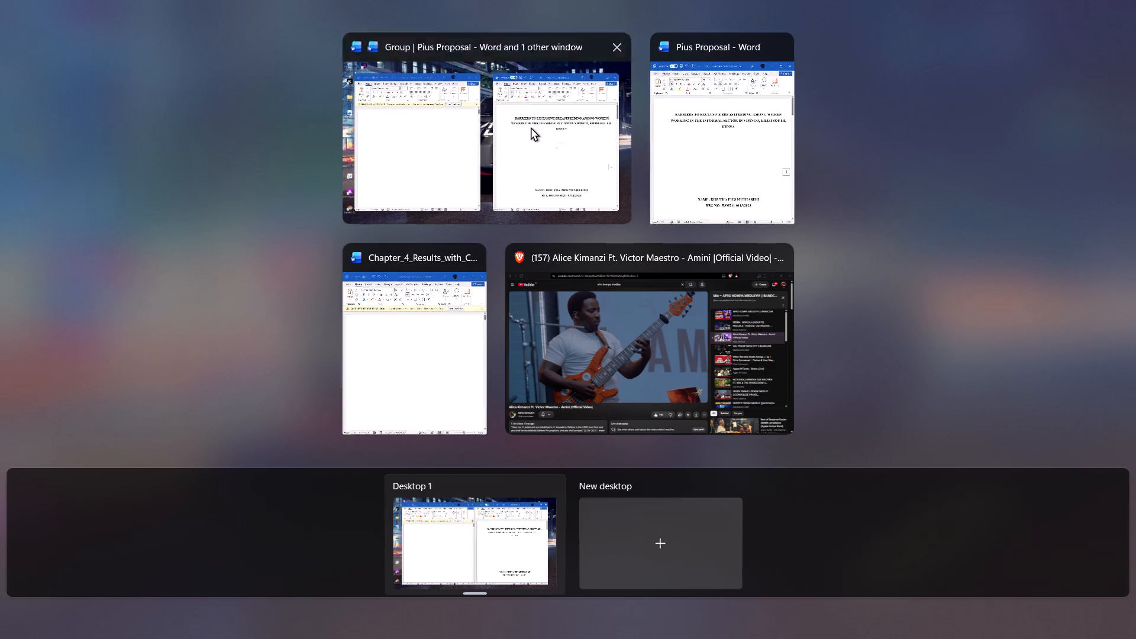
left_click(547, 144)
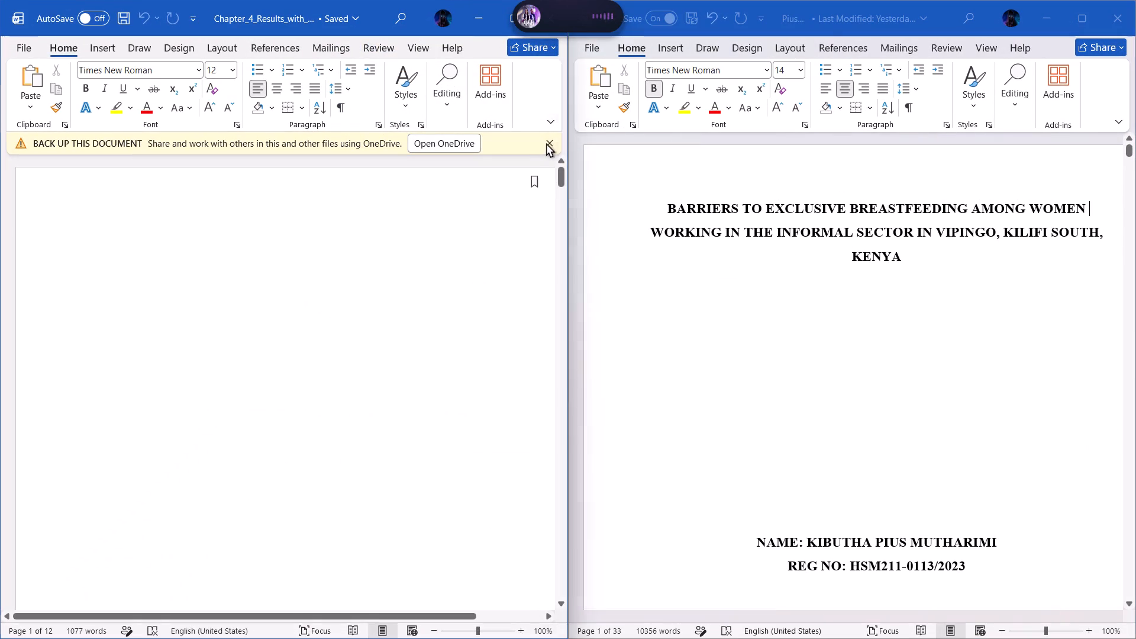
Delete the first paragraph under 4.2.2 Distribution of Education Level in the proposal, beginning "Upon obtaining the statistics".
scroll(967, 434, "down", 3)
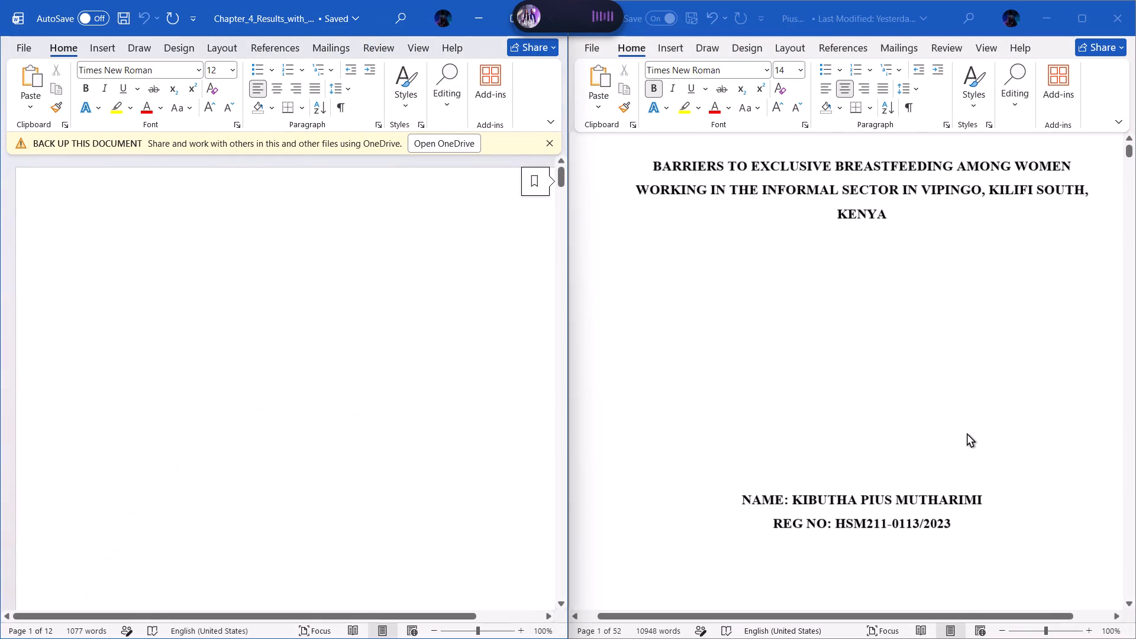
scroll(967, 434, "down", 7)
scroll(967, 434, "down", 12, "ctrl")
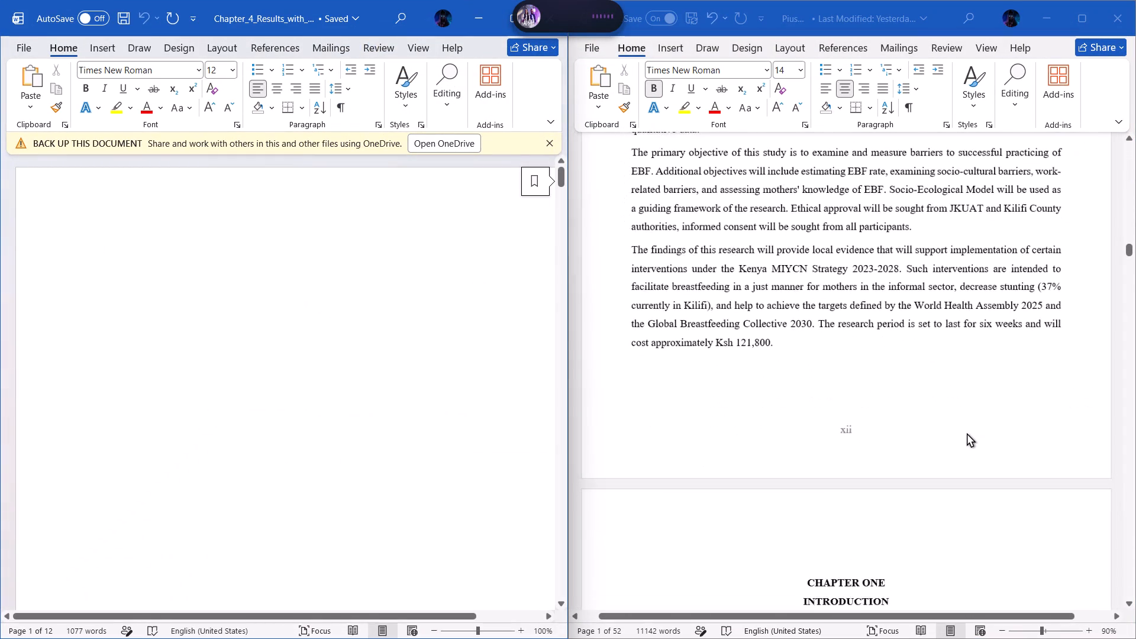
scroll(967, 434, "down", 20, "ctrl")
scroll(967, 434, "down", 20, "ctrl")
scroll(967, 434, "down", 20, "ctrl")
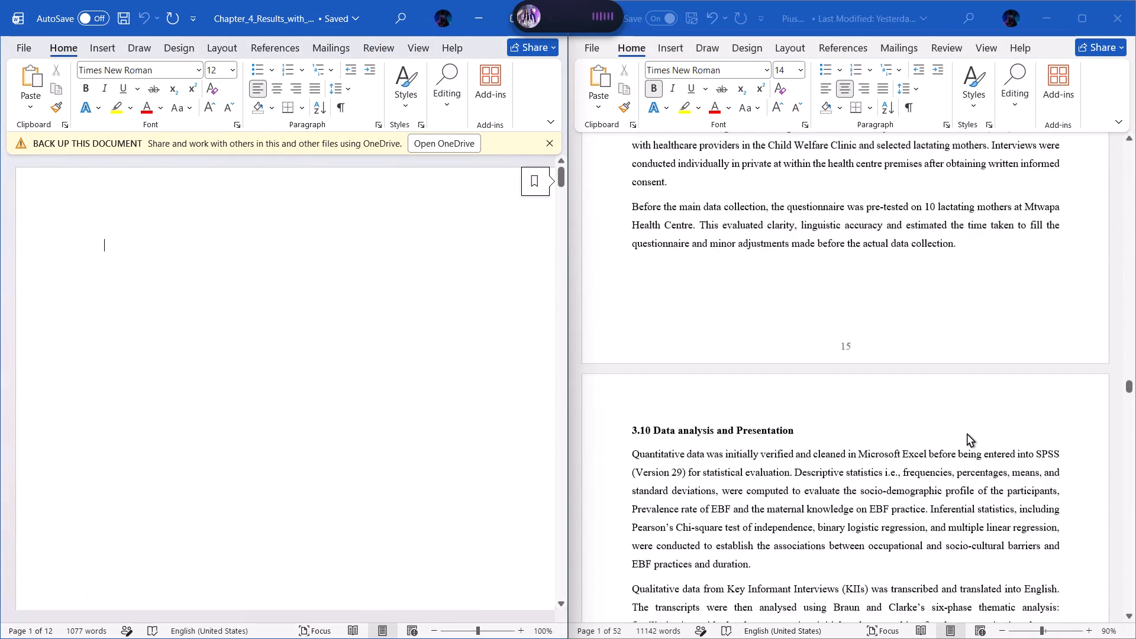
scroll(967, 434, "down", 20, "ctrl")
scroll(967, 434, "down", 20, "ctrl")
scroll(967, 434, "up", 3)
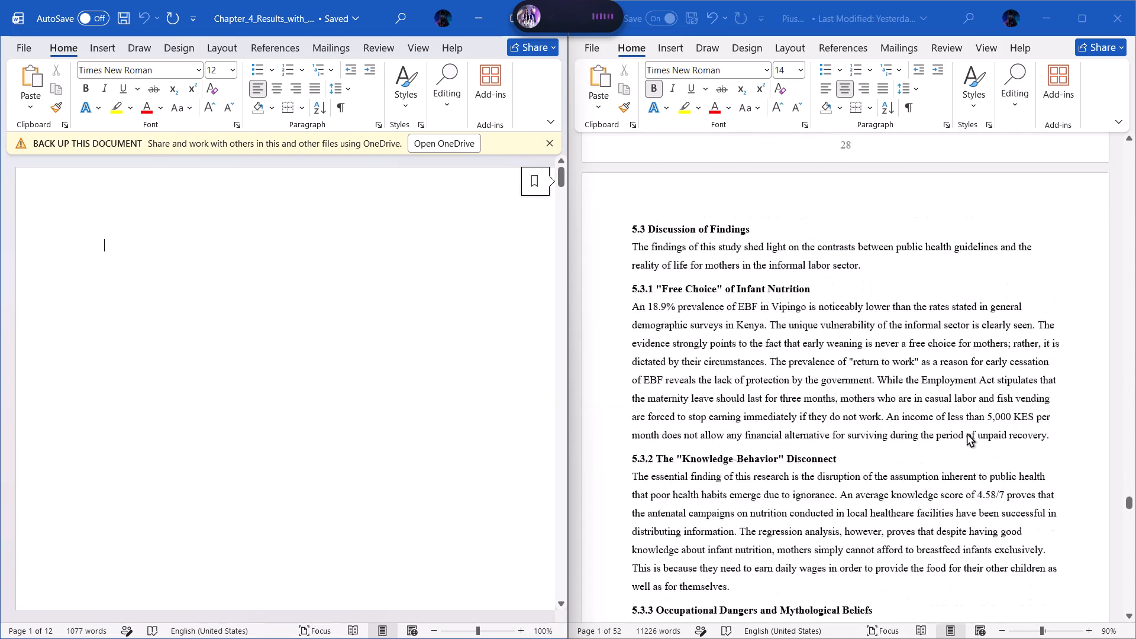
scroll(967, 434, "up", 8)
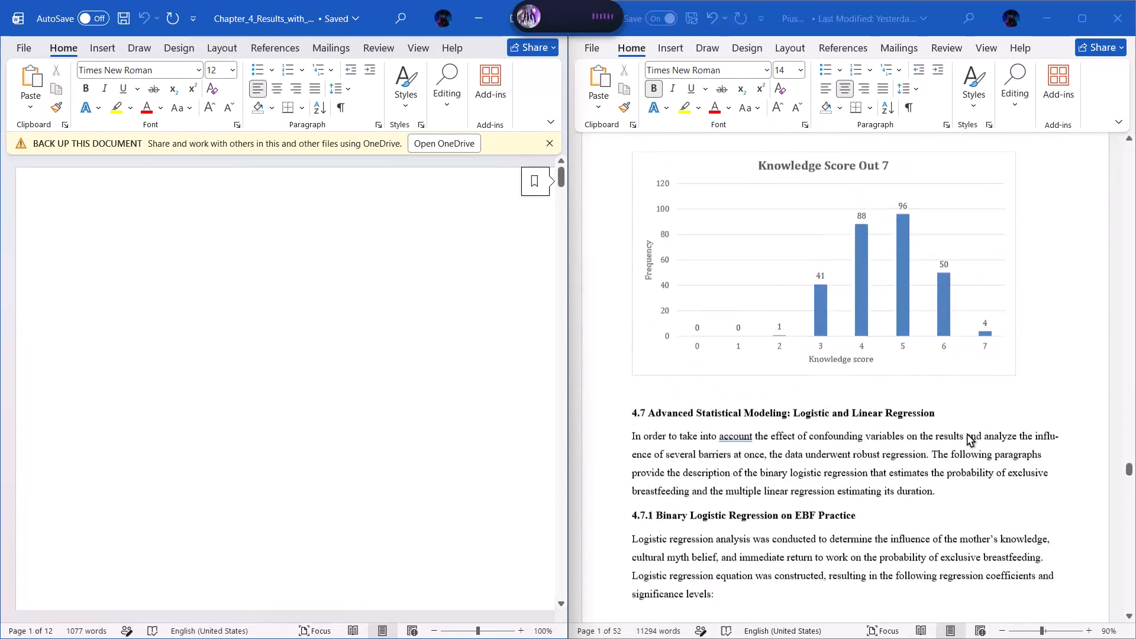
scroll(967, 434, "up", 8)
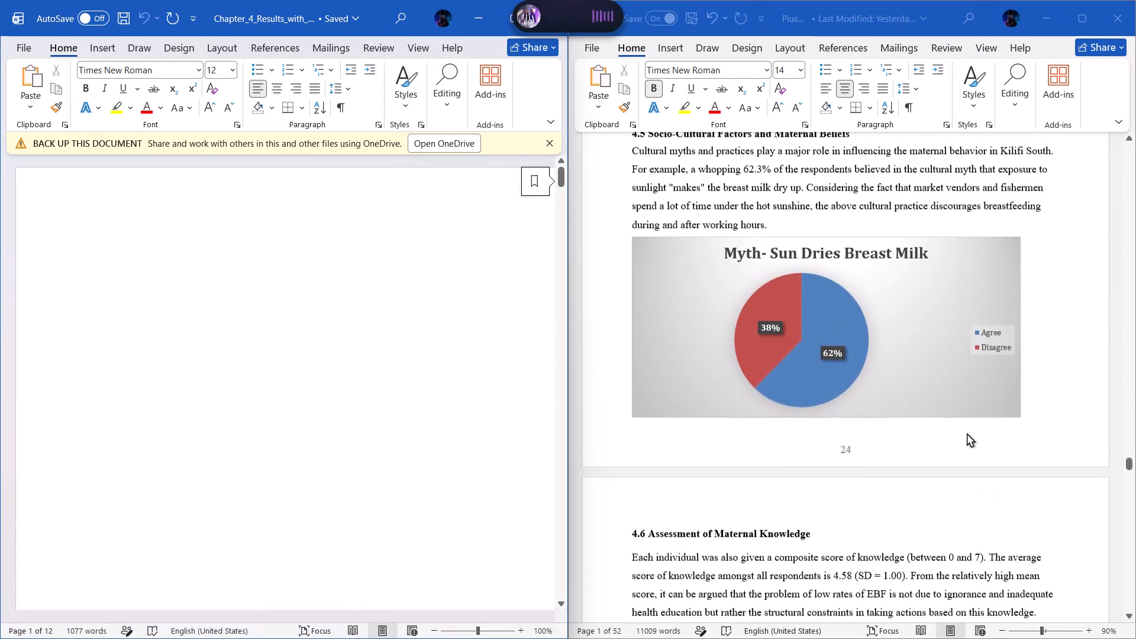
scroll(967, 434, "up", 7)
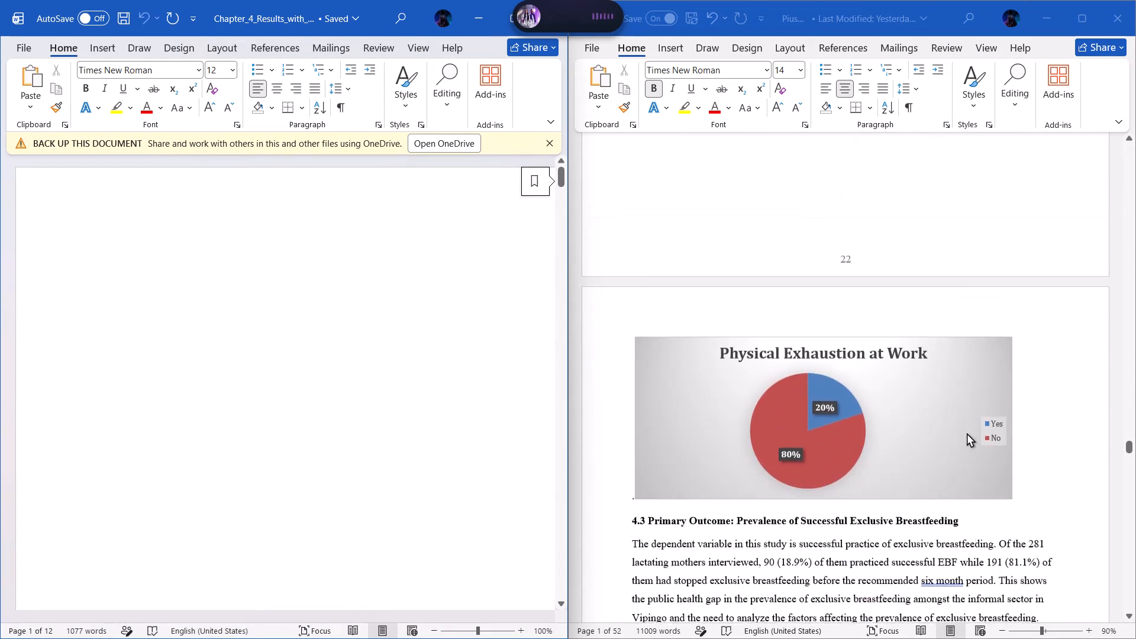
scroll(967, 434, "up", 5)
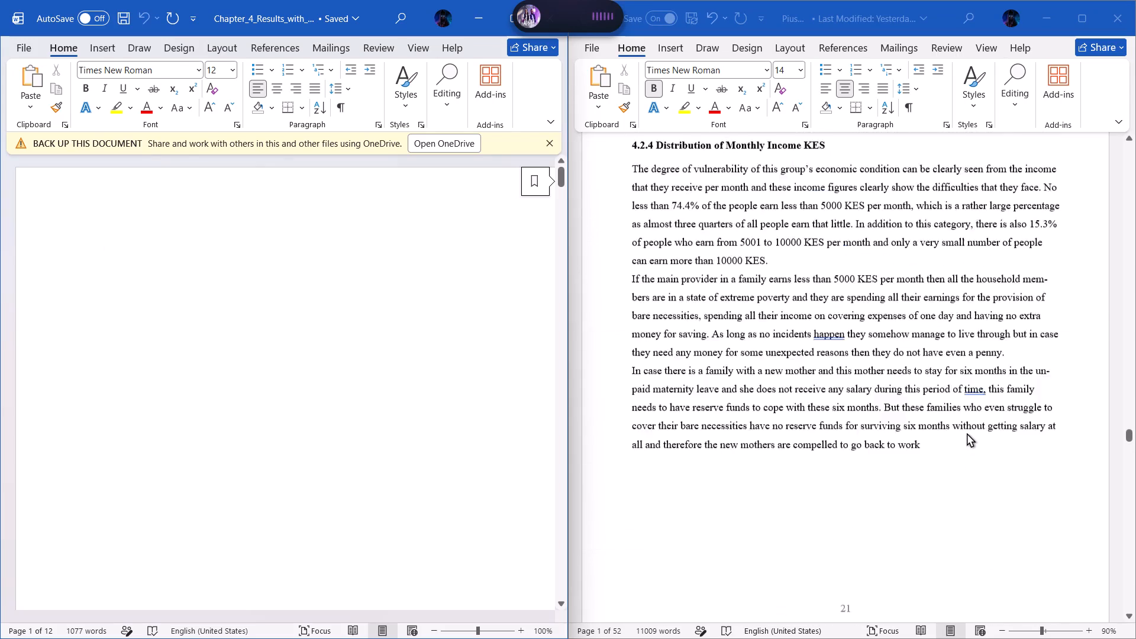
scroll(967, 434, "up", 5)
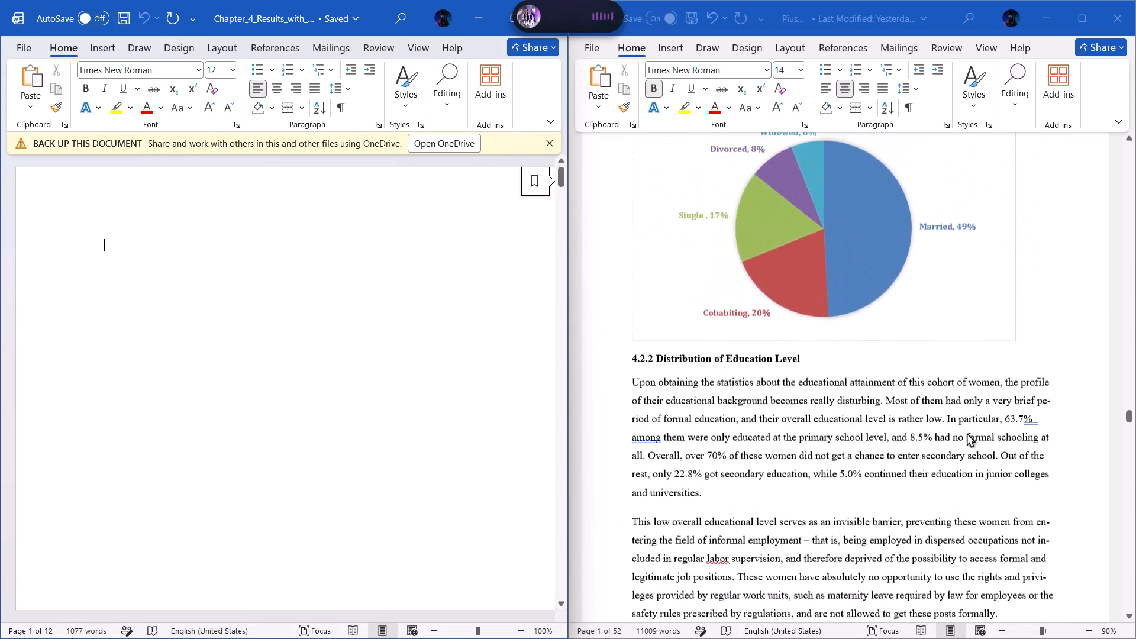
scroll(967, 434, "up", 2)
scroll(967, 434, "down", 1)
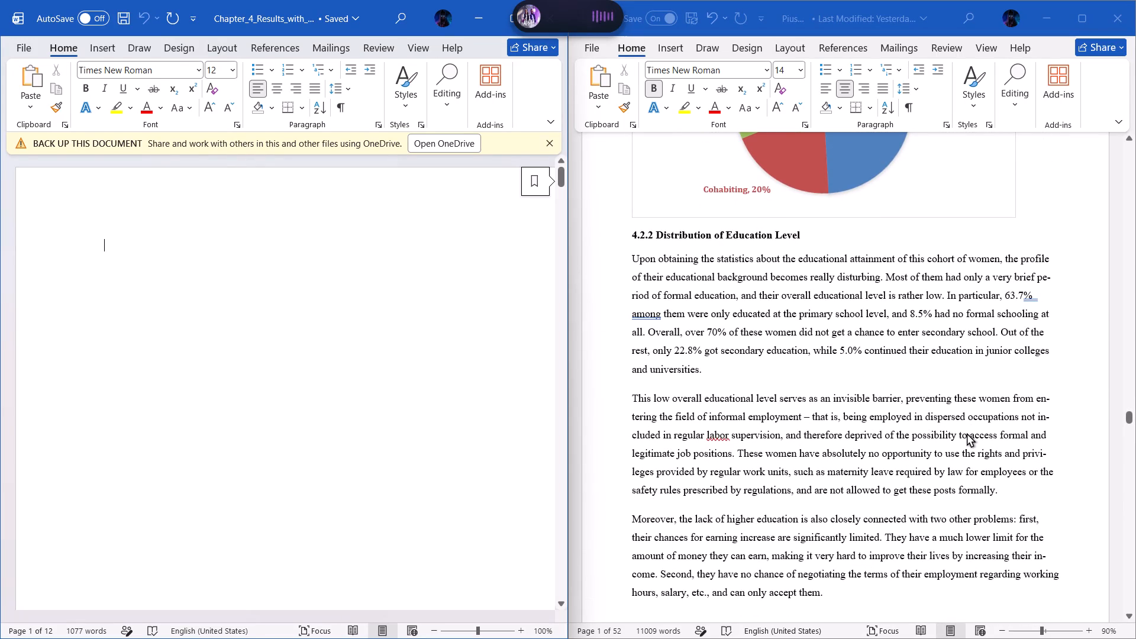
scroll(967, 434, "down", 2)
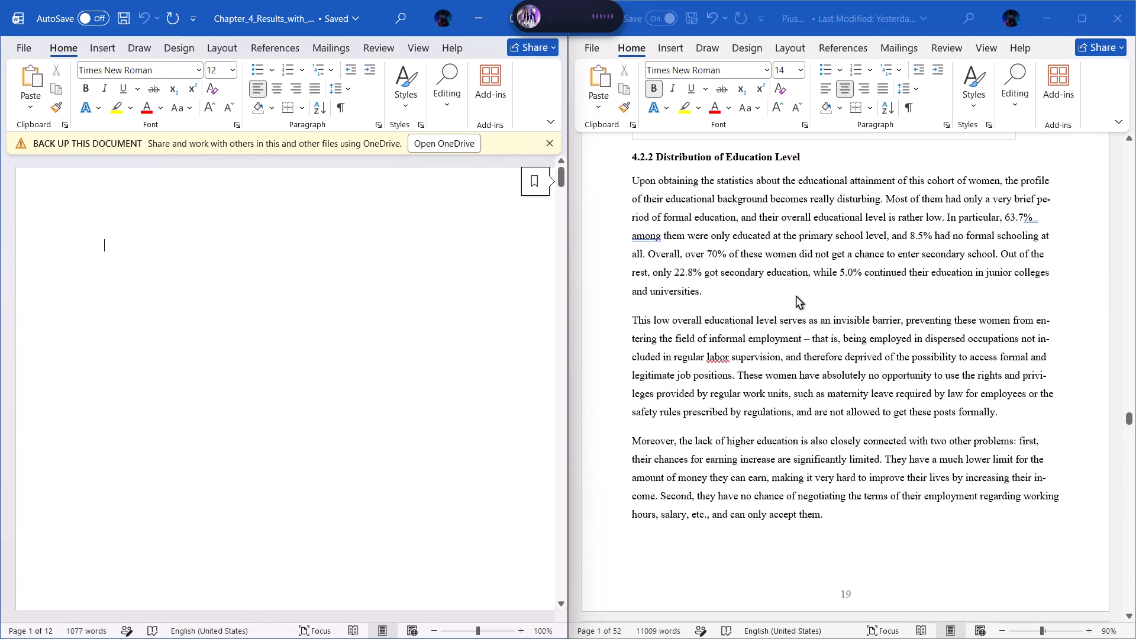
left_click_drag(714, 297, 628, 191)
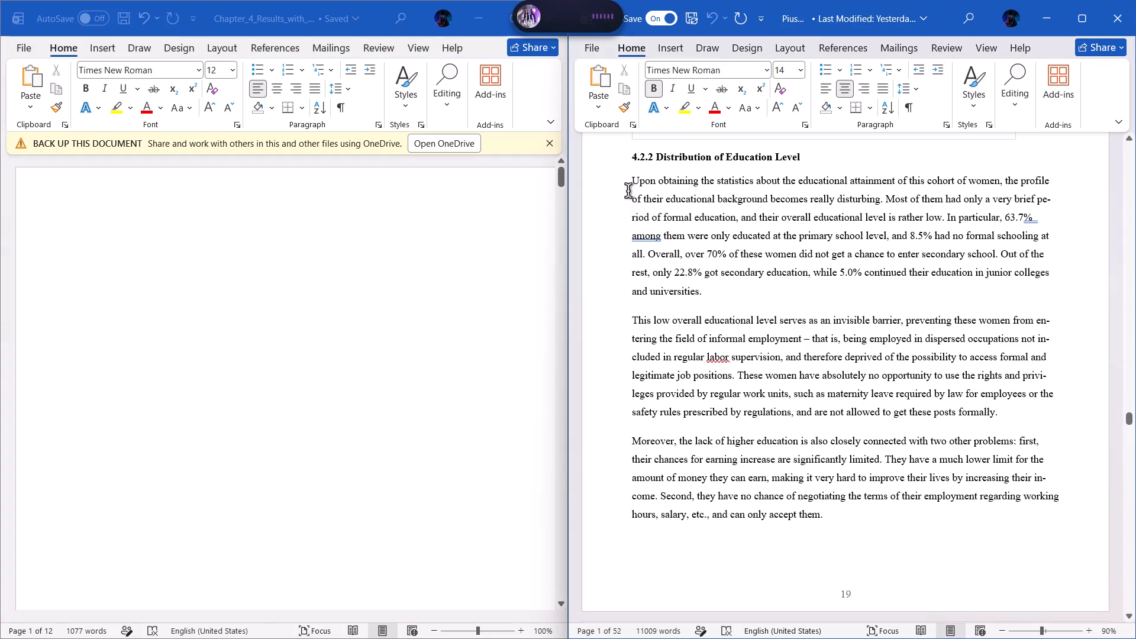
left_click_drag(628, 191, 627, 191)
left_click_drag(712, 288, 657, 225)
left_click_drag(657, 225, 630, 185)
key("BackSpace")
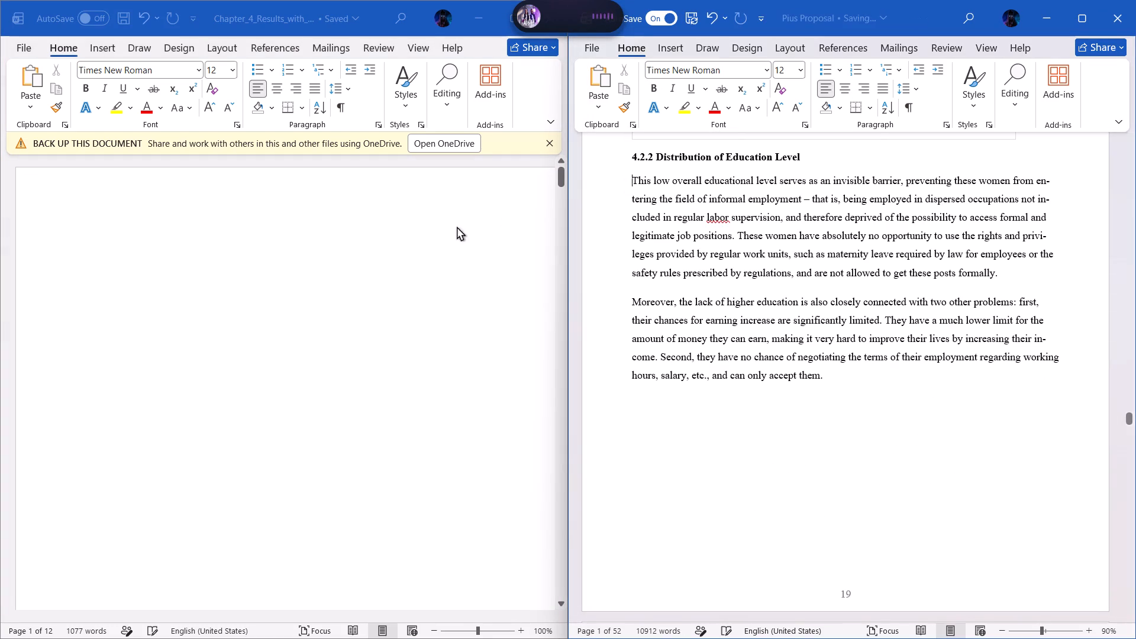
Copy the Education Level text from the Chapter 4 document, without its bold label, into a new paragraph under the proposal's 4.2.2 heading.
scroll(381, 255, "down", 5)
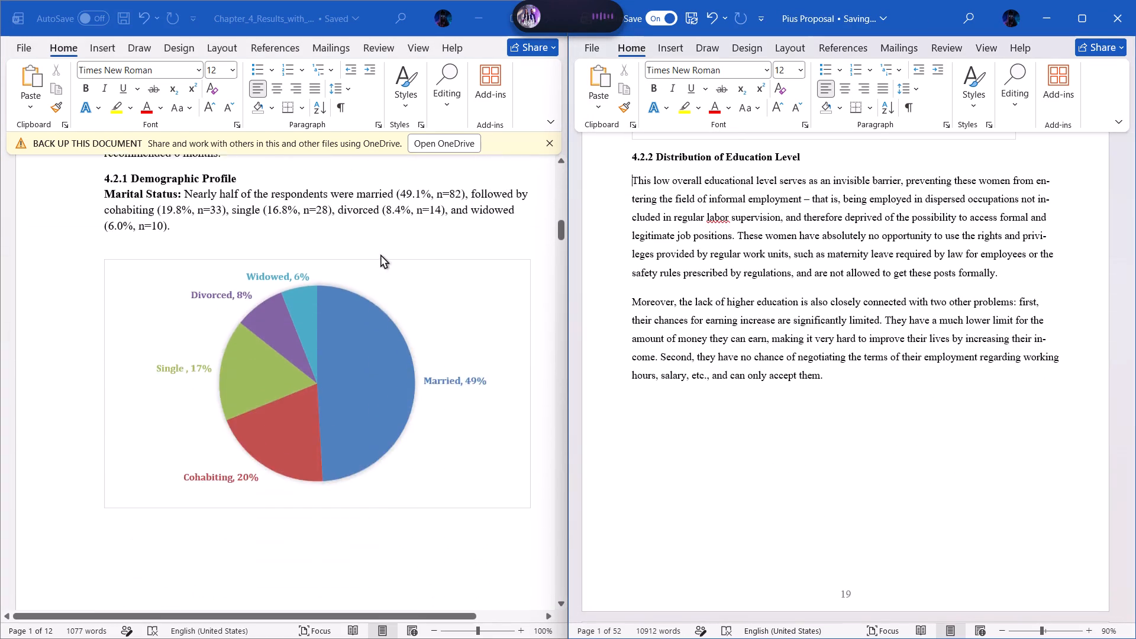
scroll(381, 255, "down", 6)
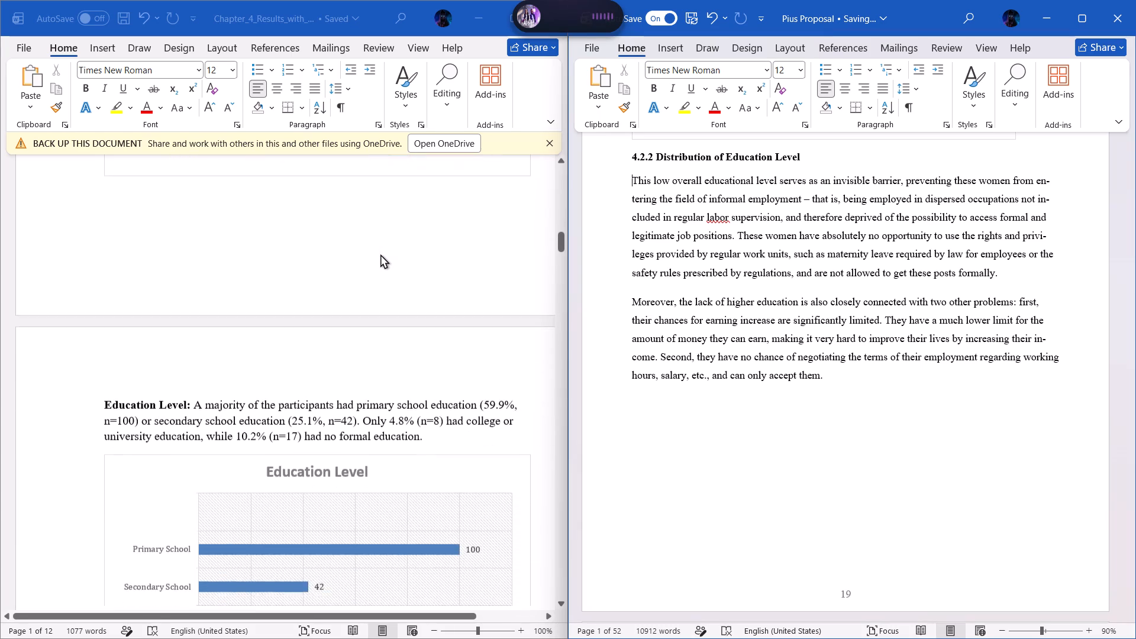
left_click_drag(191, 343, 231, 367)
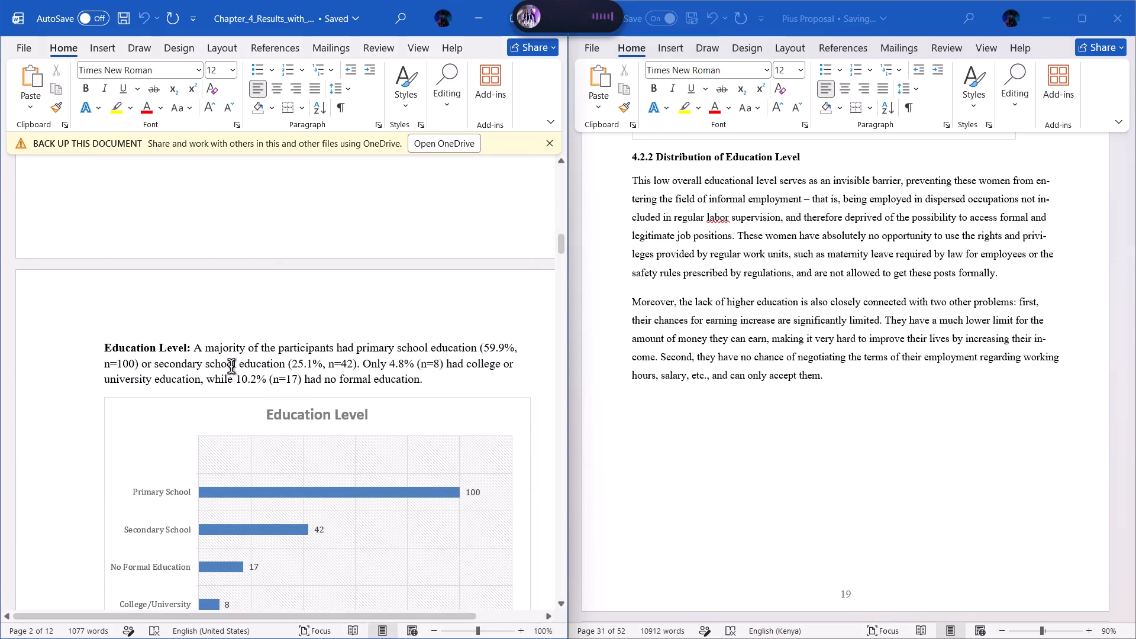
left_click_drag(231, 367, 354, 375)
left_click_drag(433, 380, 240, 340)
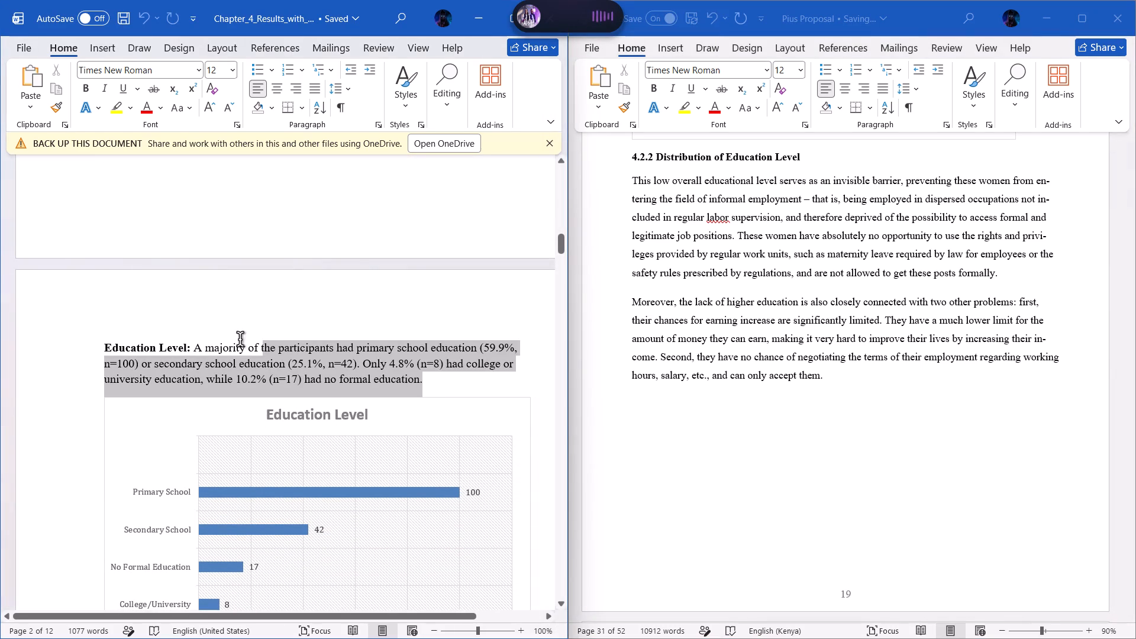
left_click_drag(240, 340, 195, 337)
key("ctrl+c")
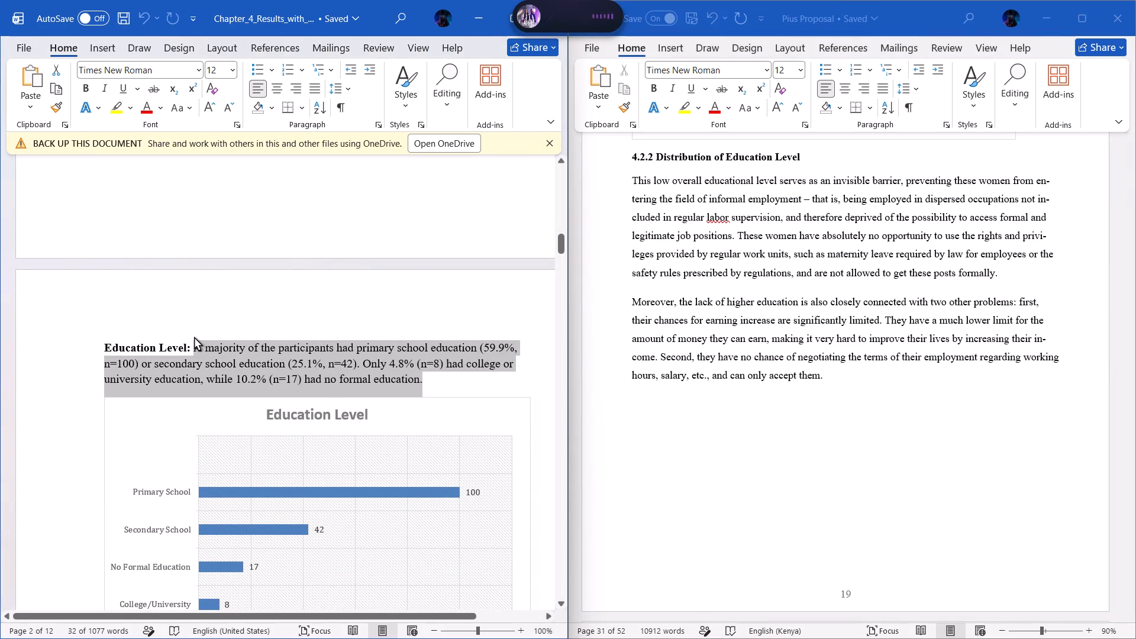
left_click(820, 157)
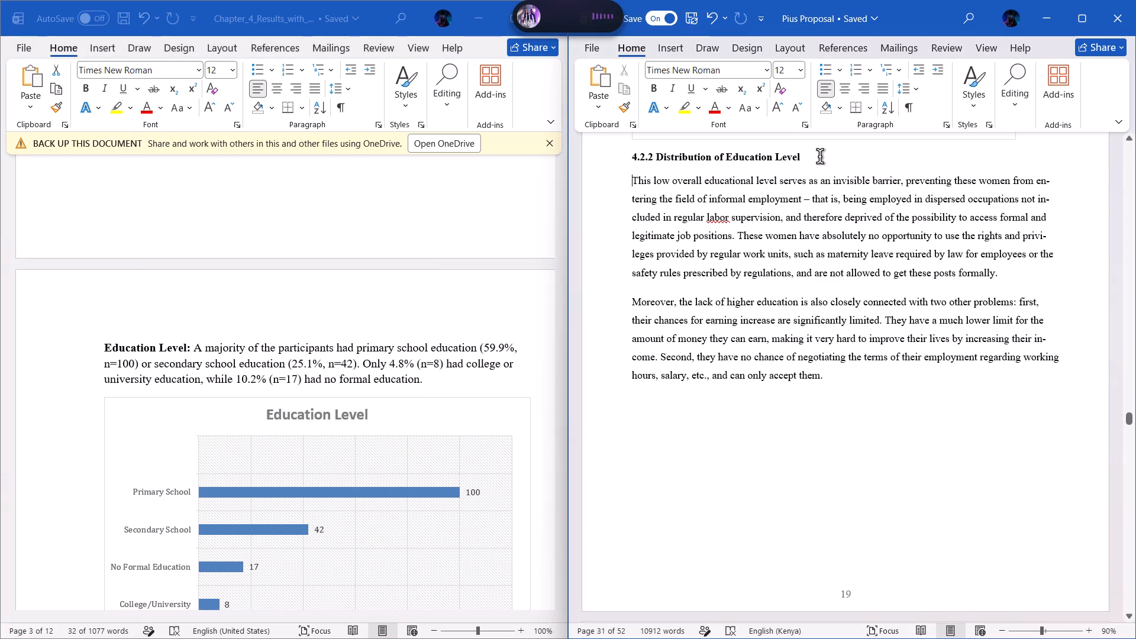
left_click(818, 158)
key("Return")
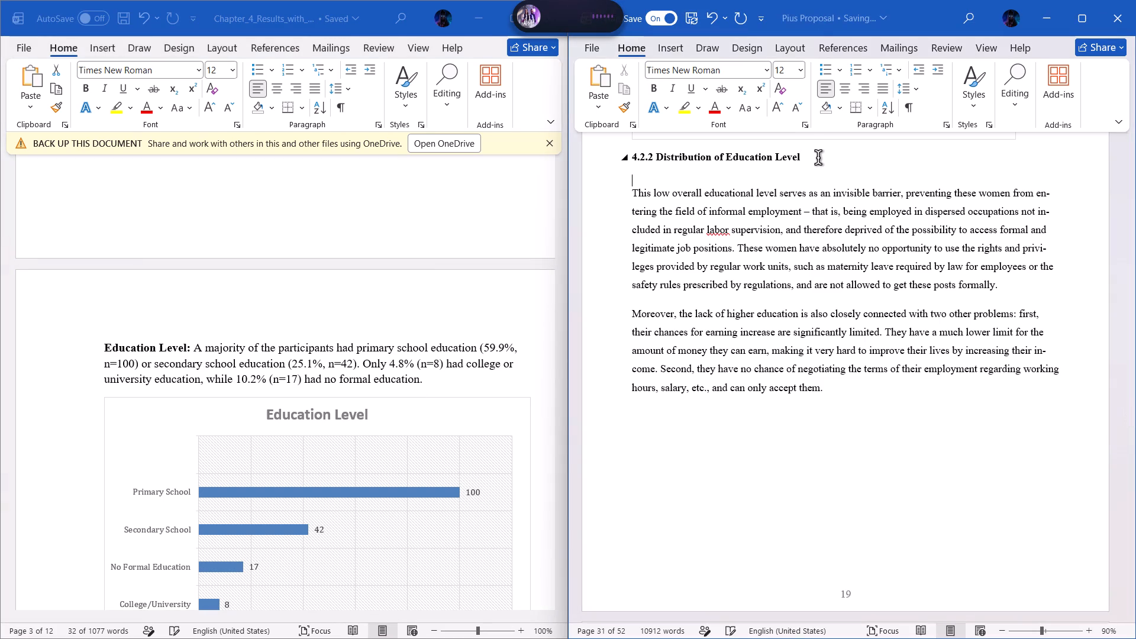
key("ctrl+v")
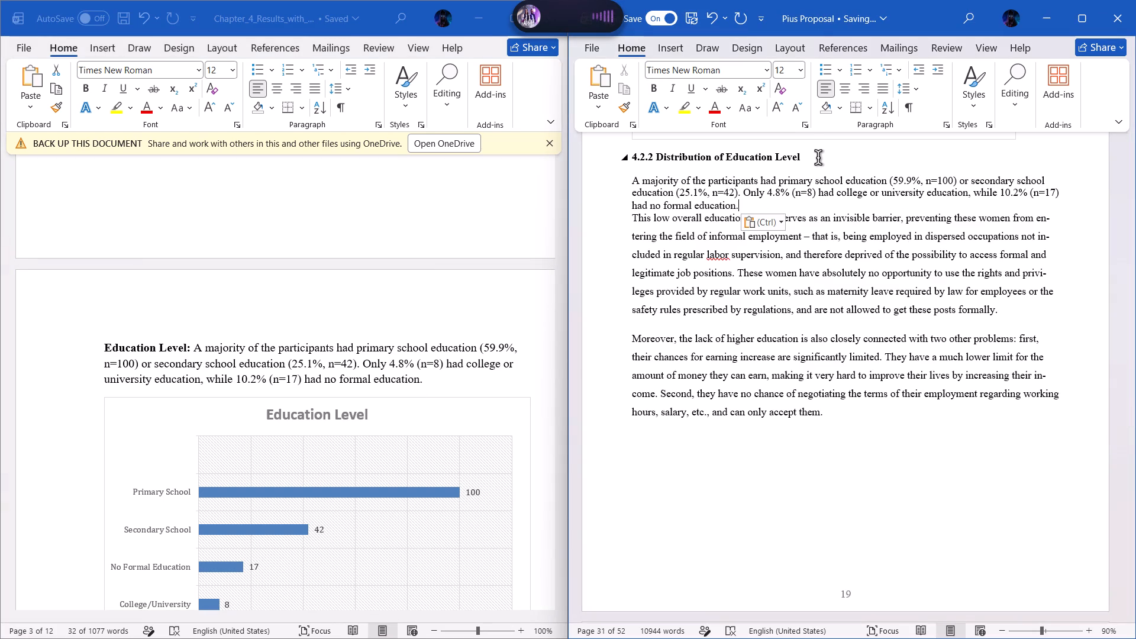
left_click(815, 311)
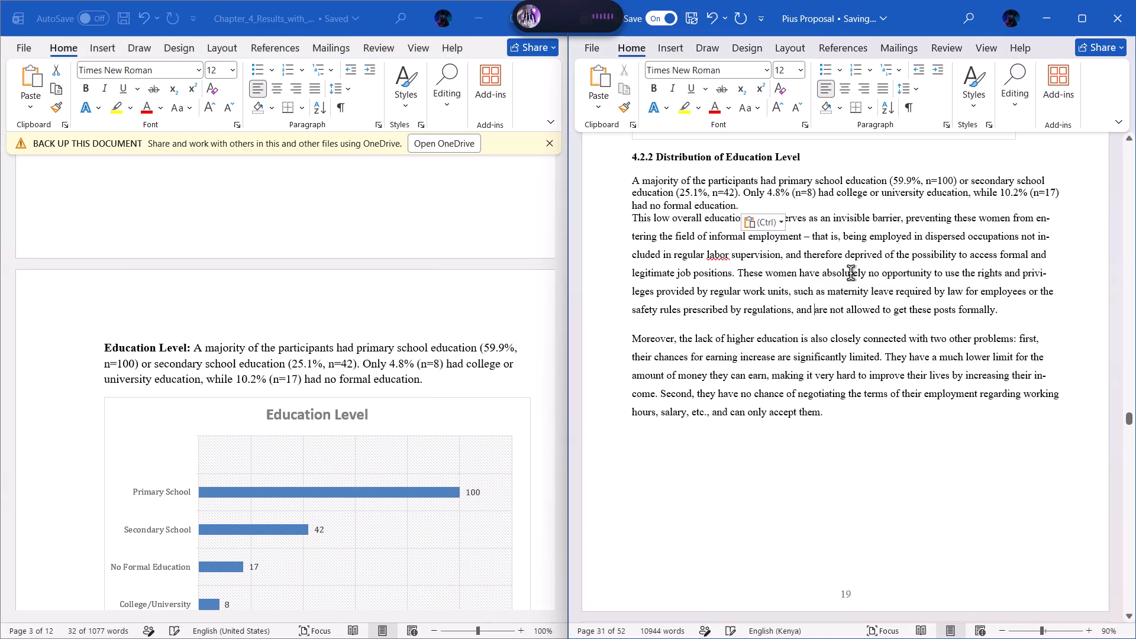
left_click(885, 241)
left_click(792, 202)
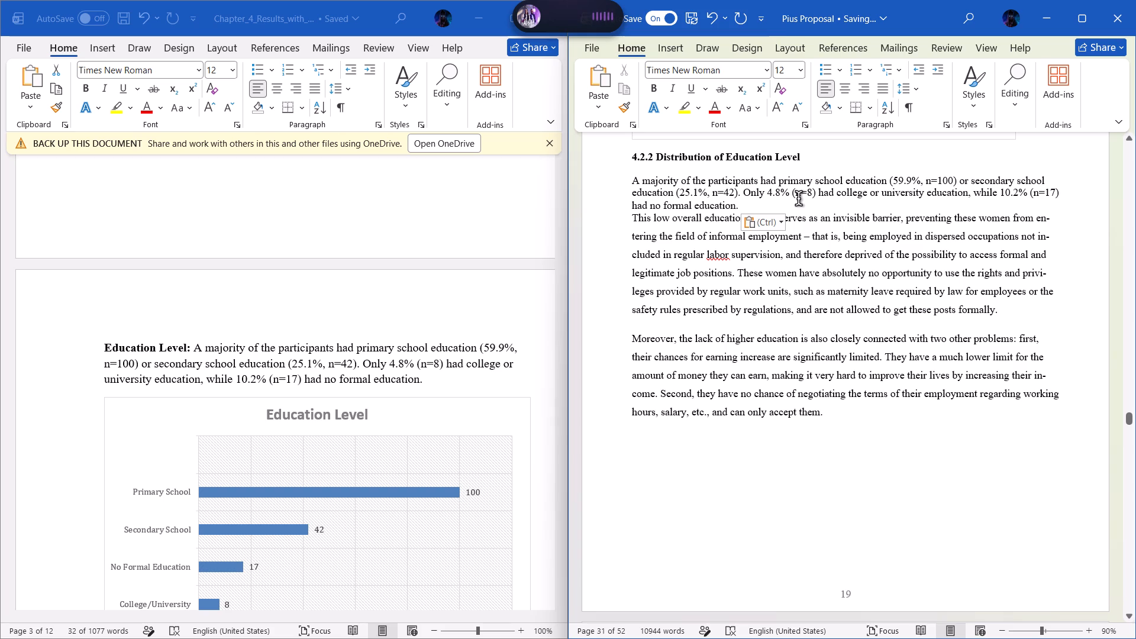
Dismiss the OneDrive backup notice in the Chapter 4 results document and clear its text selection.
left_click(550, 141)
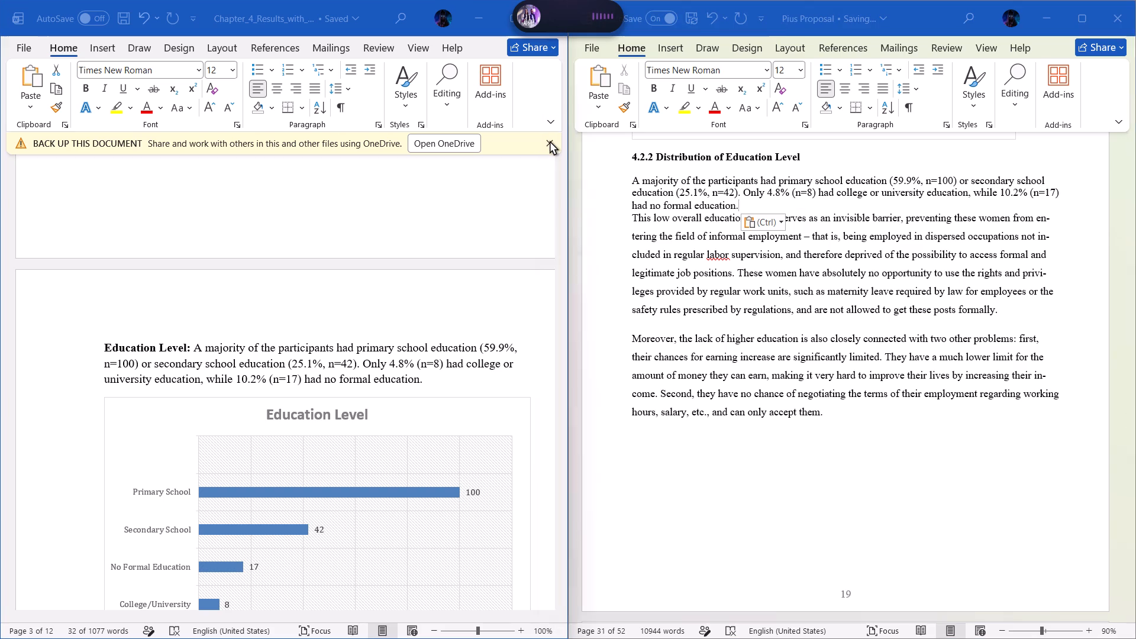
left_click(550, 141)
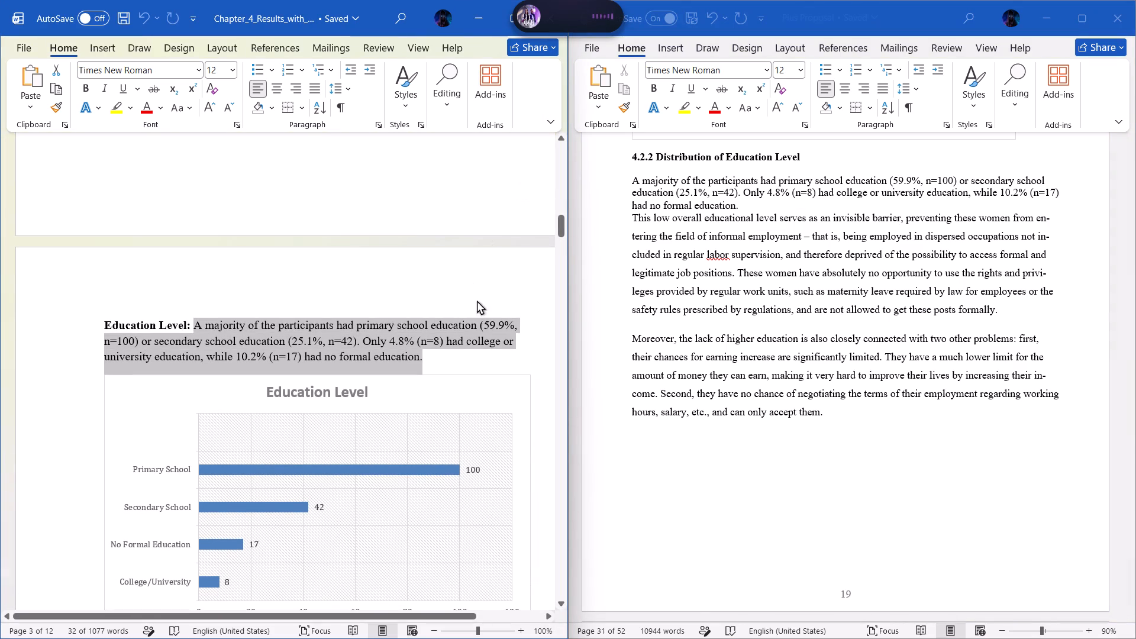
left_click(485, 343)
Set the line spacing of the pasted Education Level paragraph and the paragraph below it in the proposal to 1.5.
left_click(709, 419)
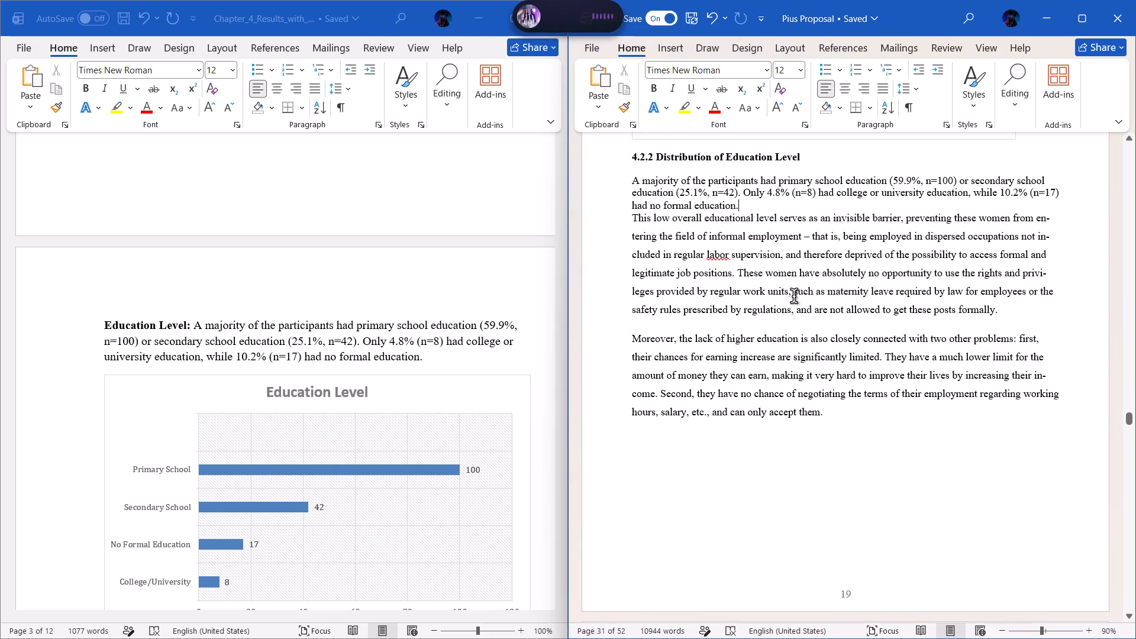
scroll(779, 312, "down", 1)
scroll(779, 312, "up", 1)
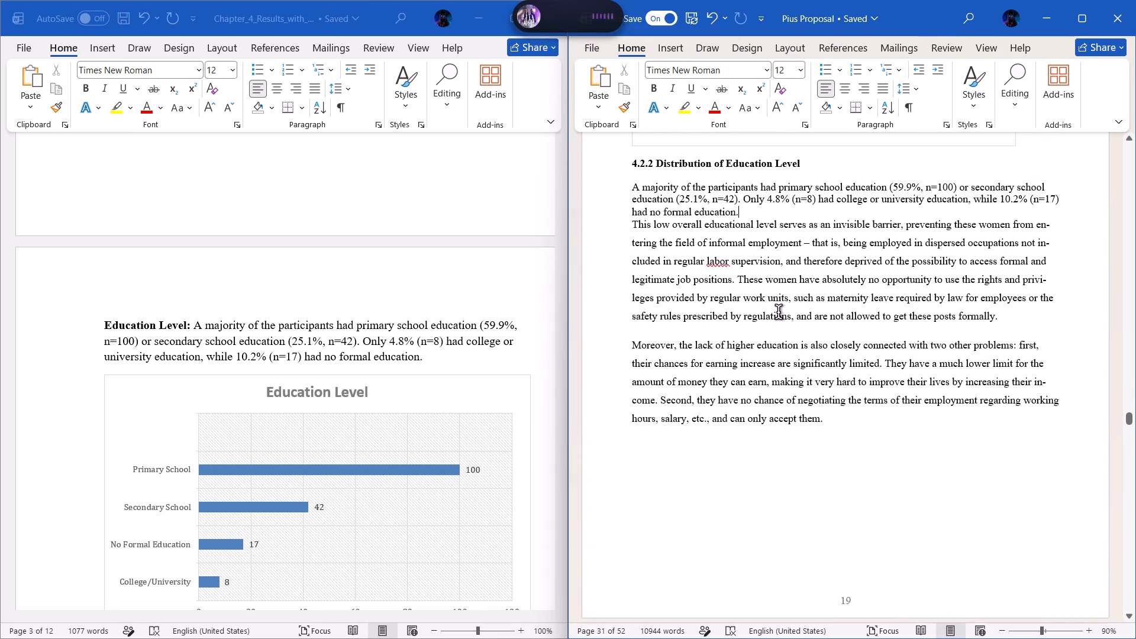
scroll(779, 312, "up", 1)
left_click_drag(763, 257, 734, 258)
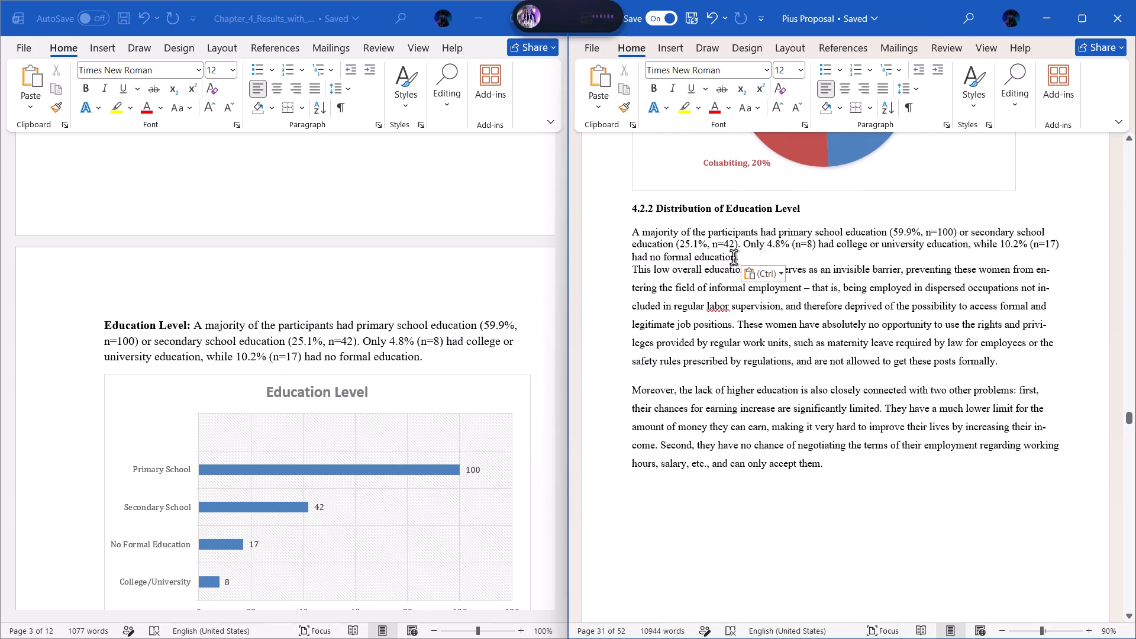
left_click_drag(734, 258, 635, 231)
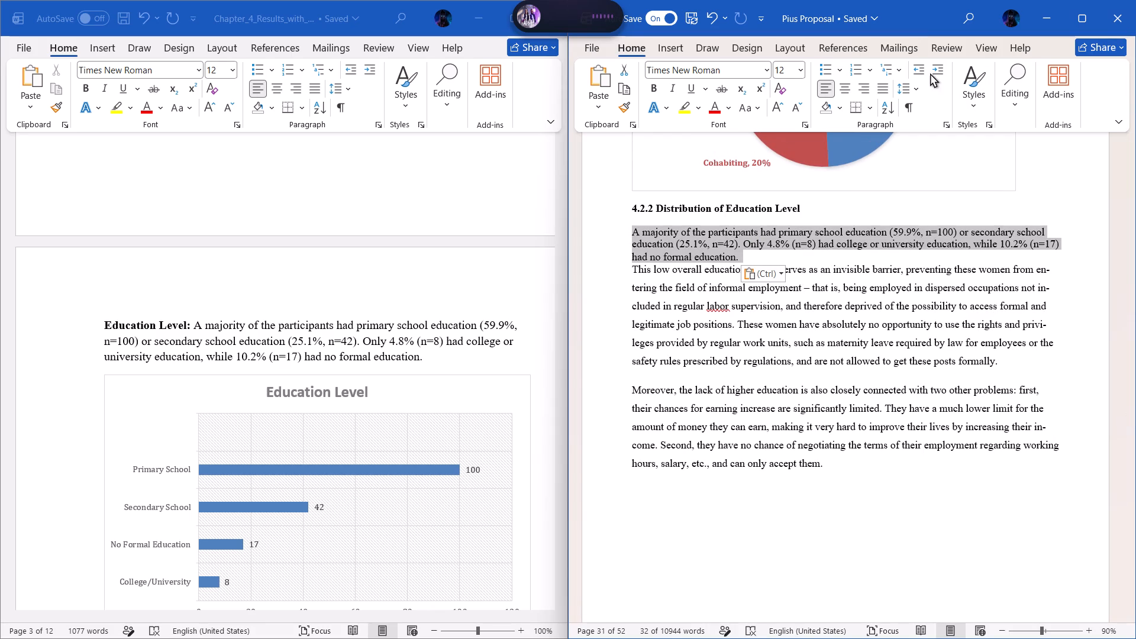
left_click(918, 80)
left_click(935, 154)
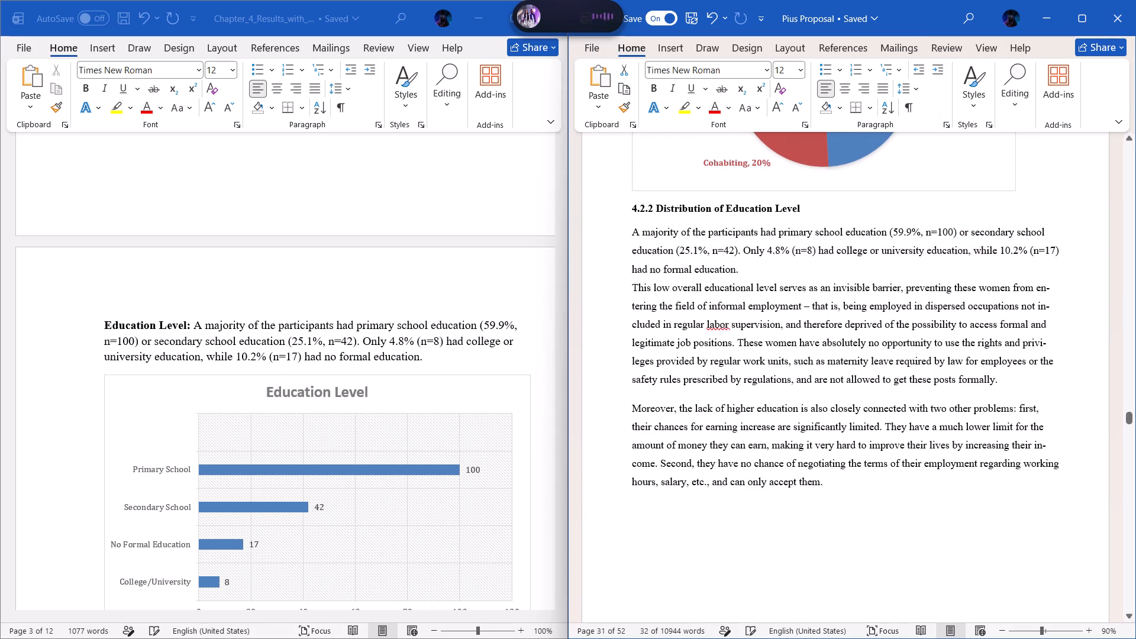
left_click_drag(768, 351, 754, 231)
left_click(916, 89)
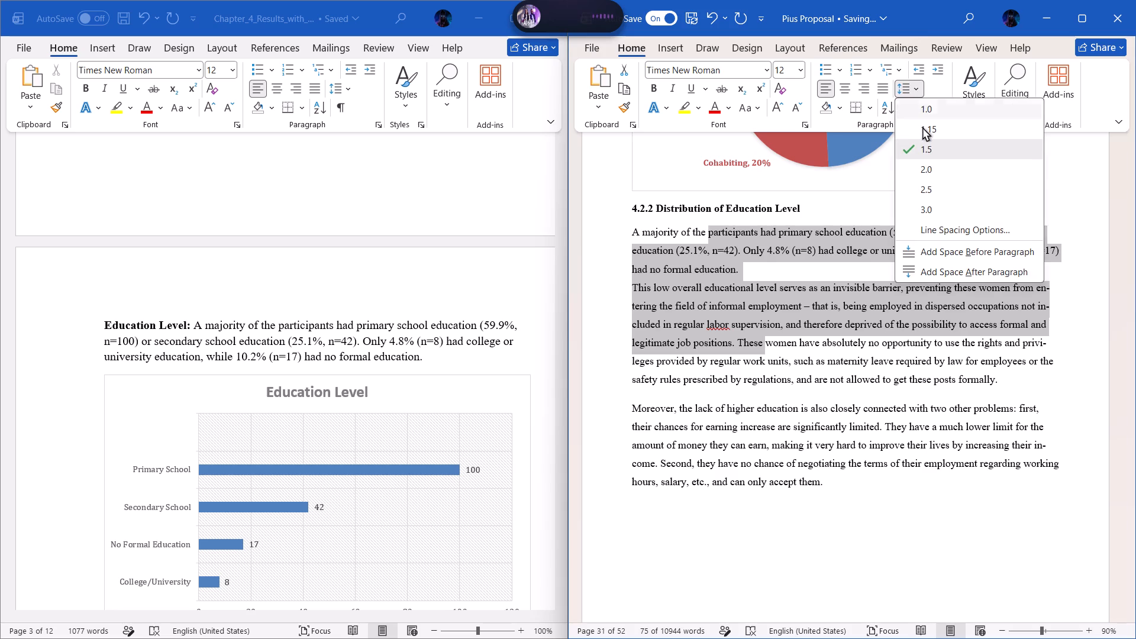
left_click(933, 151)
left_click(873, 266)
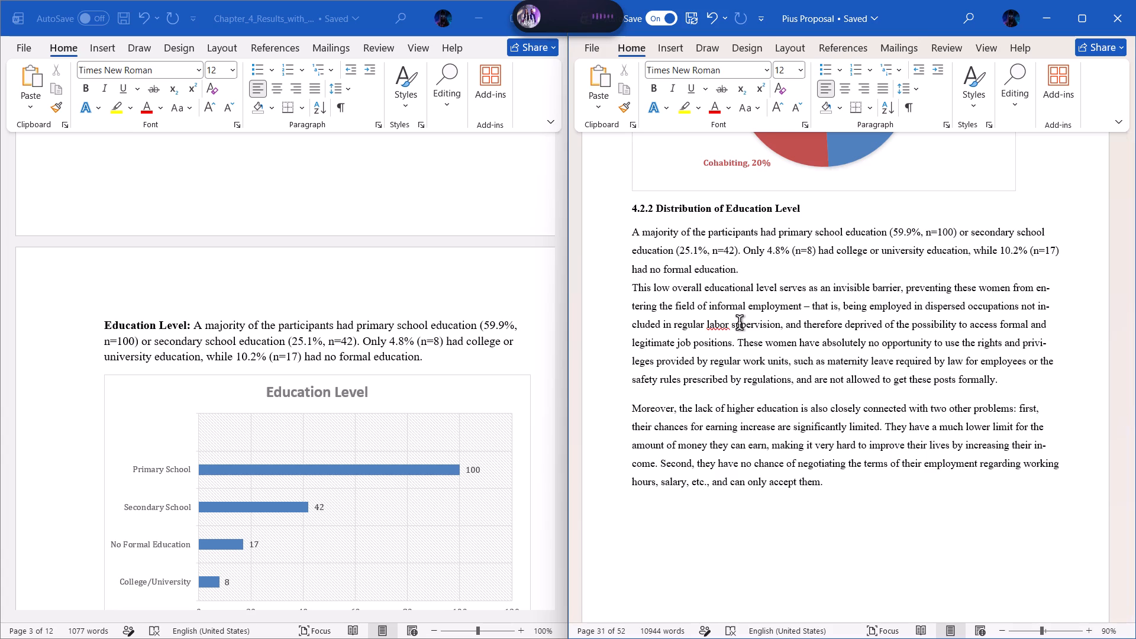
Read through the paragraphs under 4.2.2 Distribution of Education Level in the proposal.
scroll(737, 320, "down", 1)
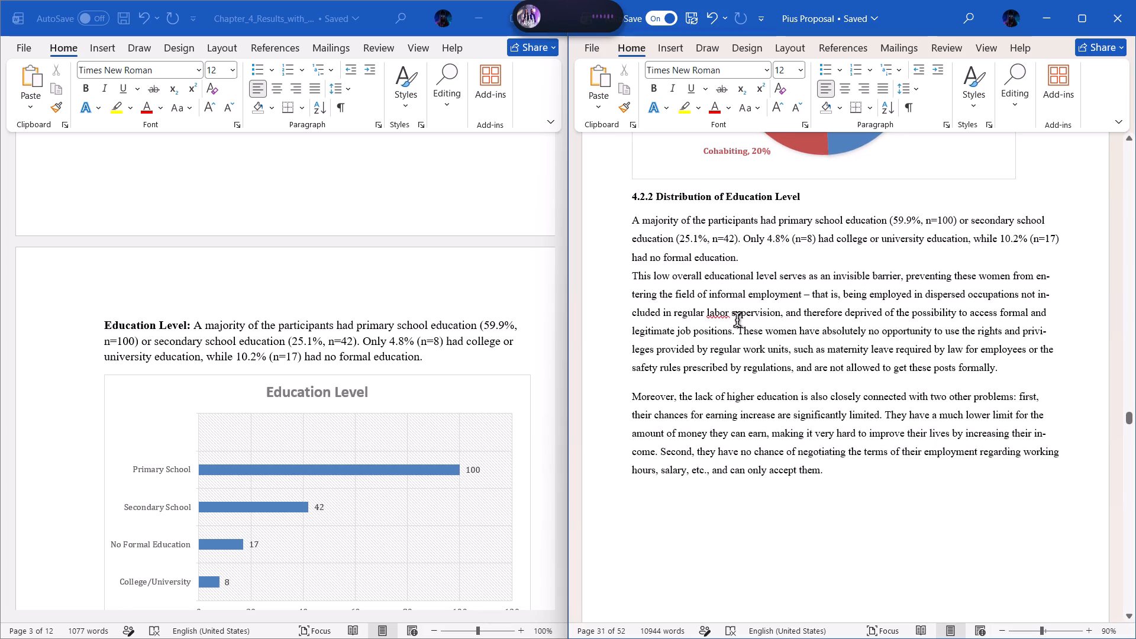
scroll(737, 320, "down", 3)
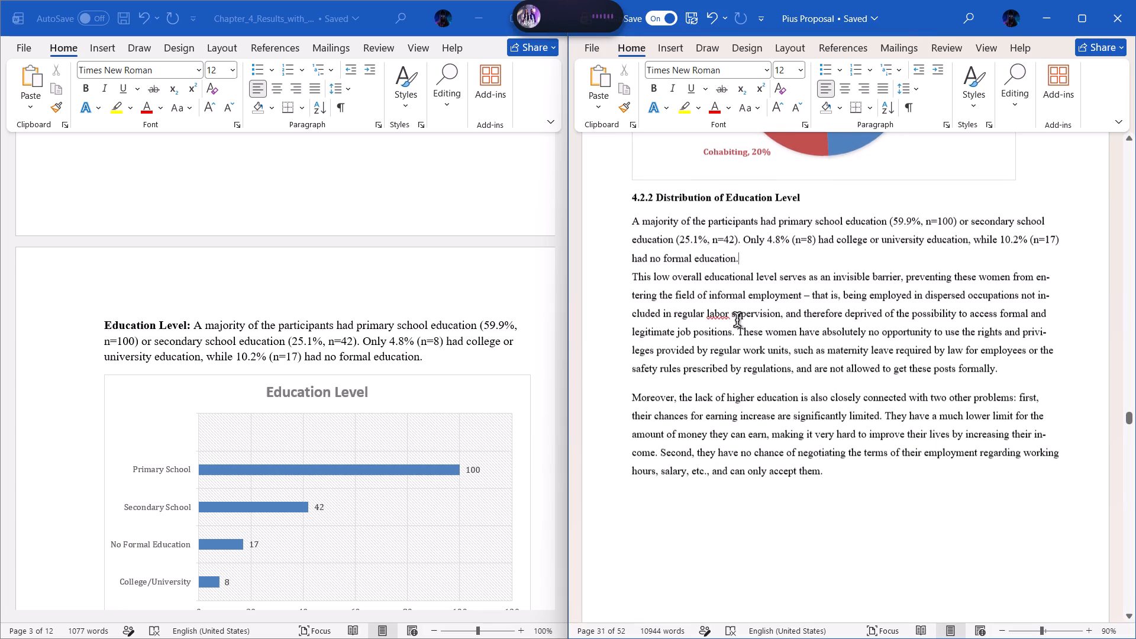
scroll(737, 320, "down", 2)
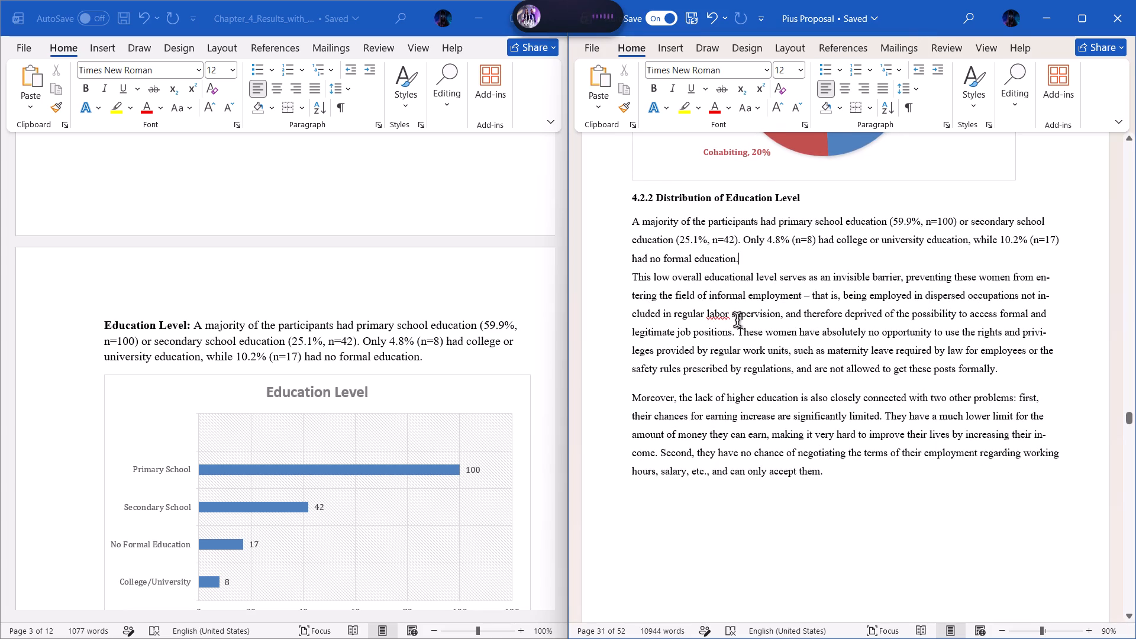
scroll(737, 320, "down", 2)
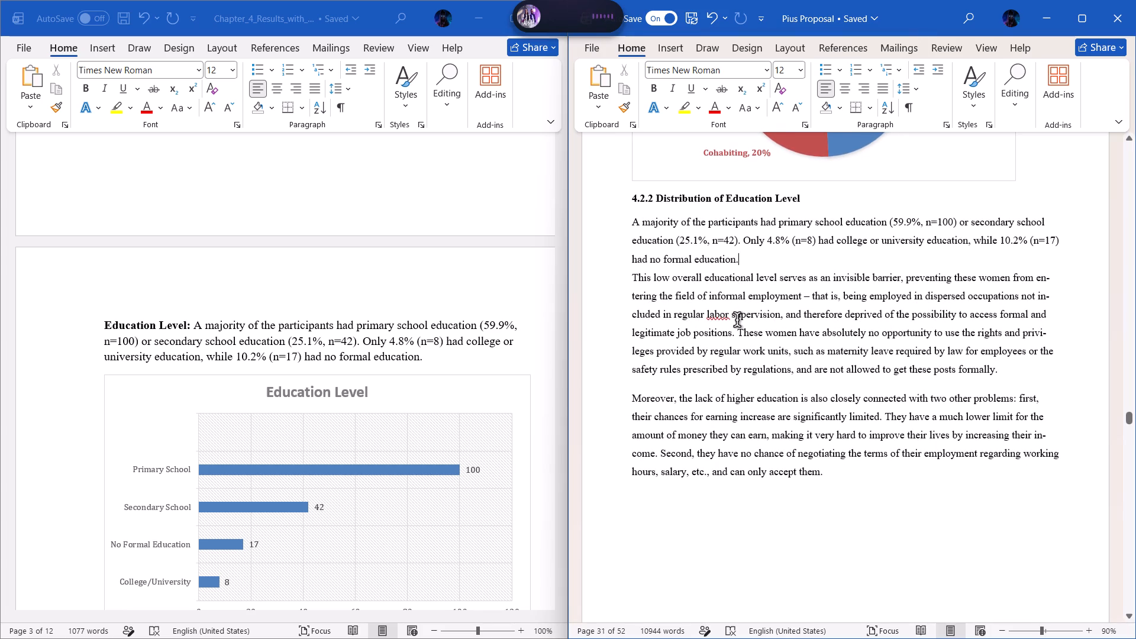
scroll(737, 320, "down", 2)
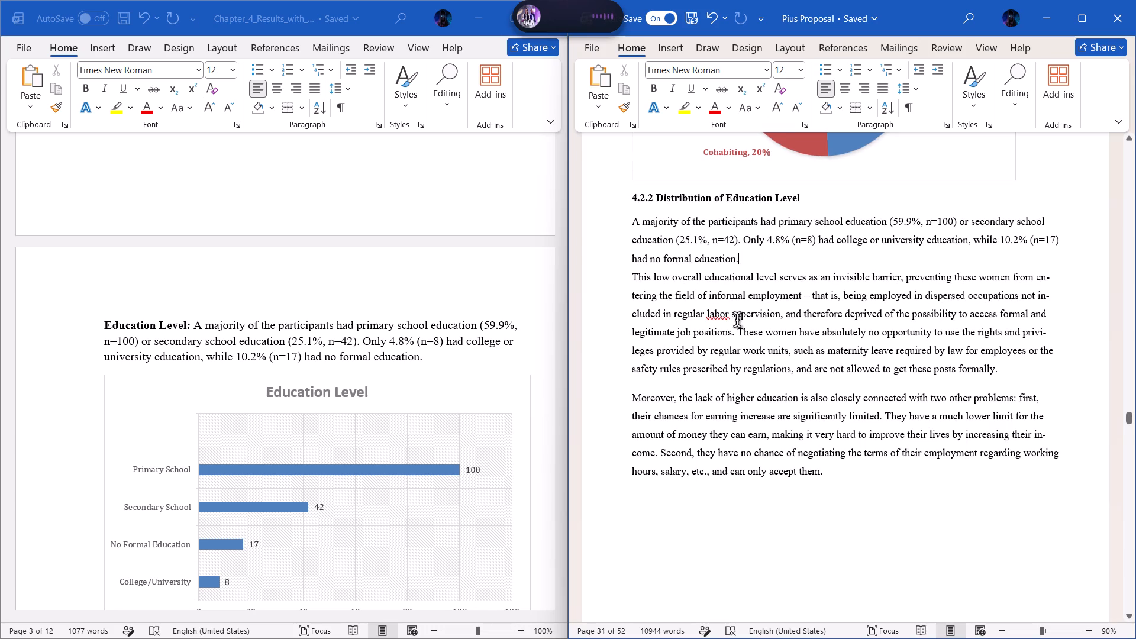
scroll(737, 320, "down", 2)
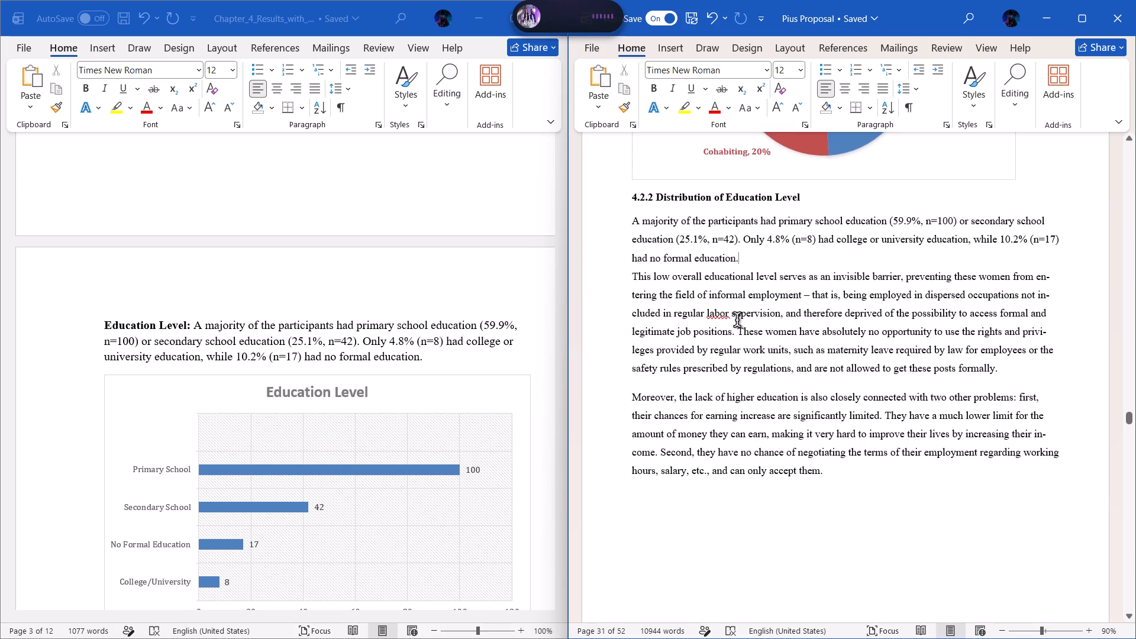
scroll(737, 320, "down", 2)
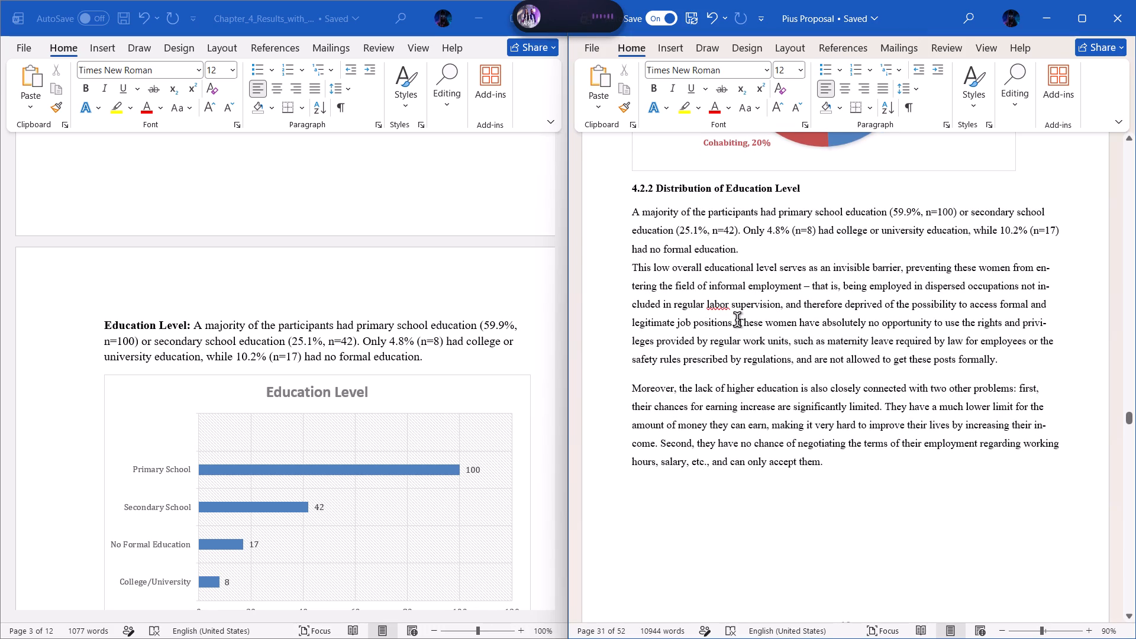
scroll(737, 320, "down", 2)
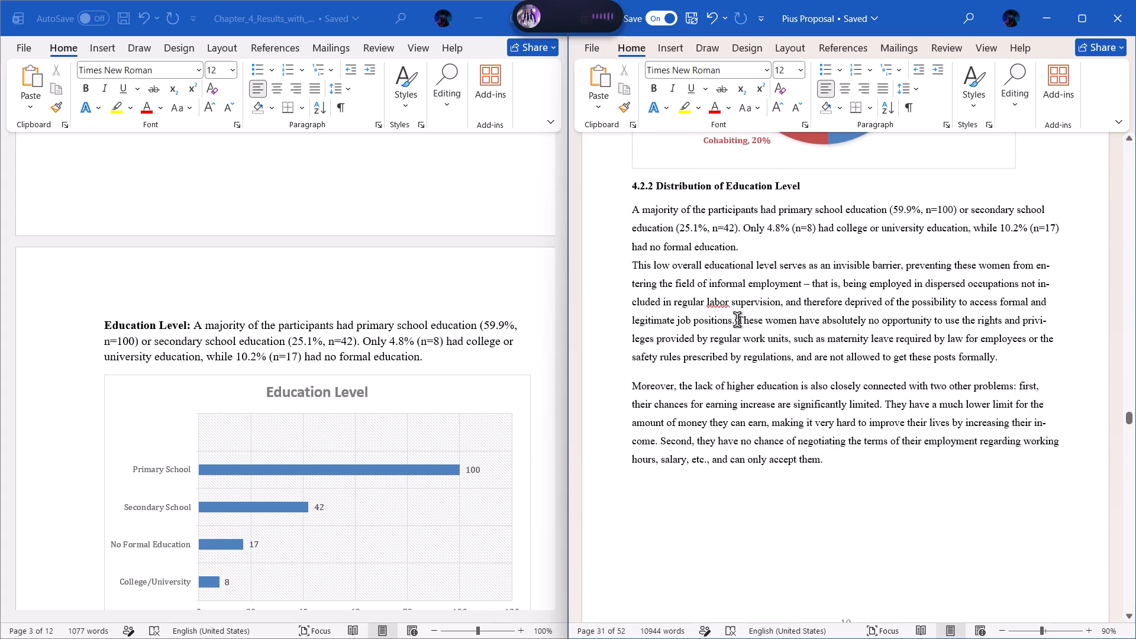
scroll(737, 320, "down", 3)
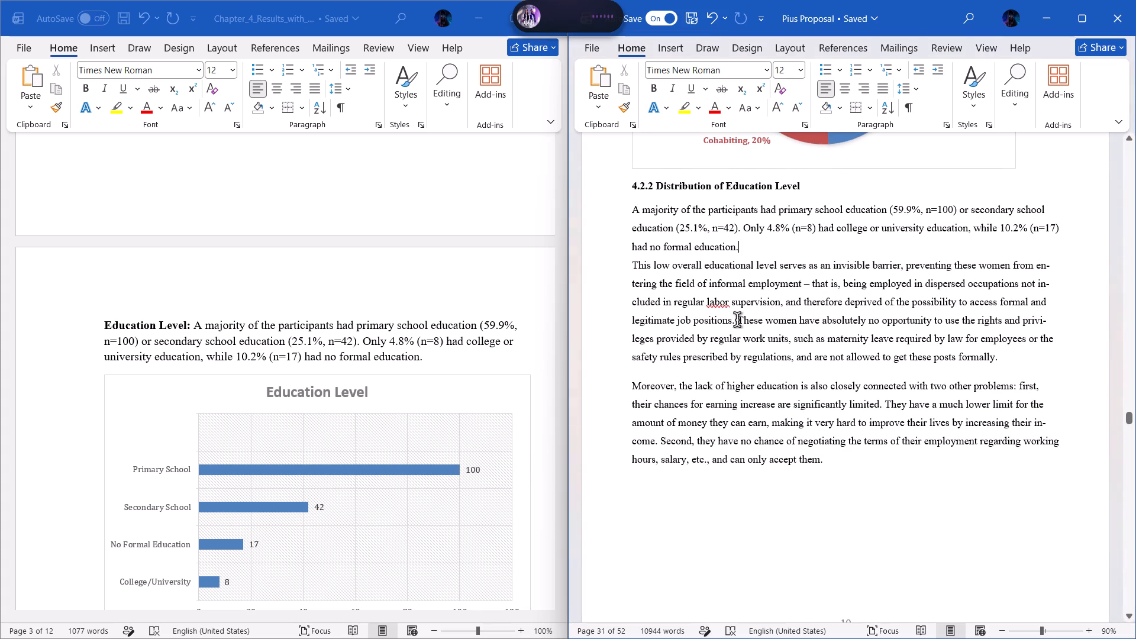
scroll(737, 320, "down", 2)
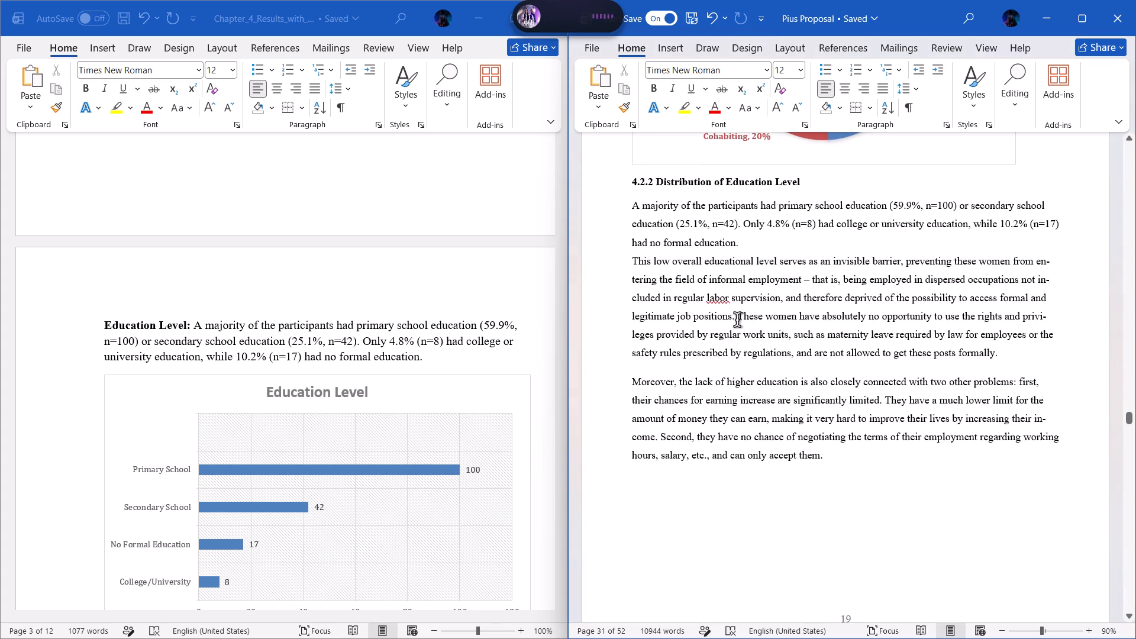
scroll(737, 320, "up", 1)
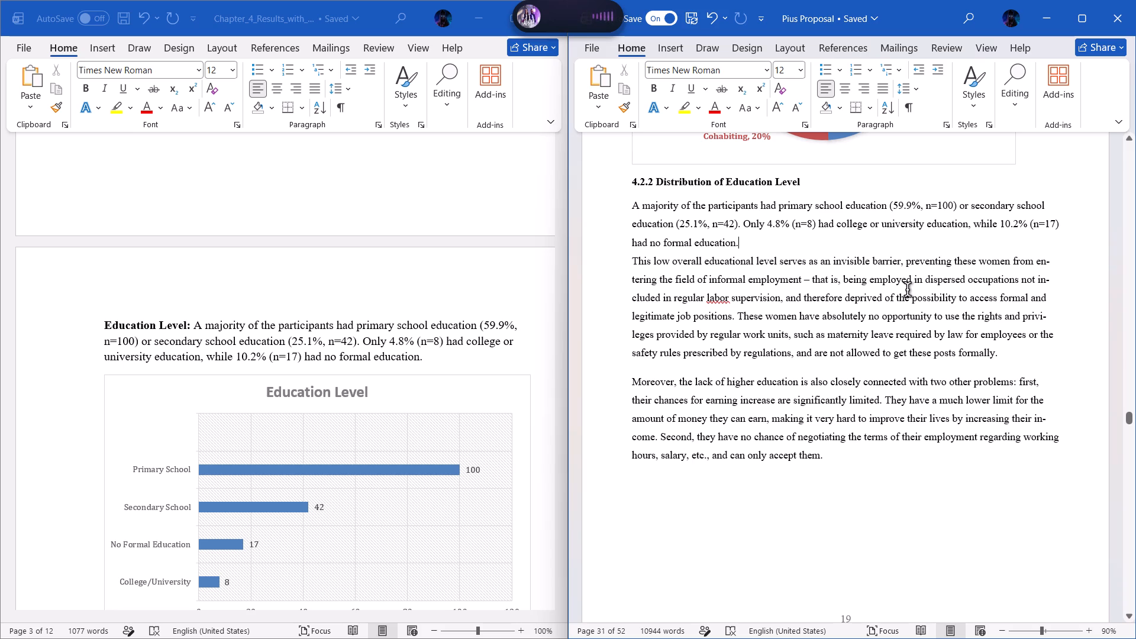
Reword the opening of the second paragraph under 4.2.2 to "Low educational level", removing "This" and "overall".
left_click(718, 279)
double_click(654, 260)
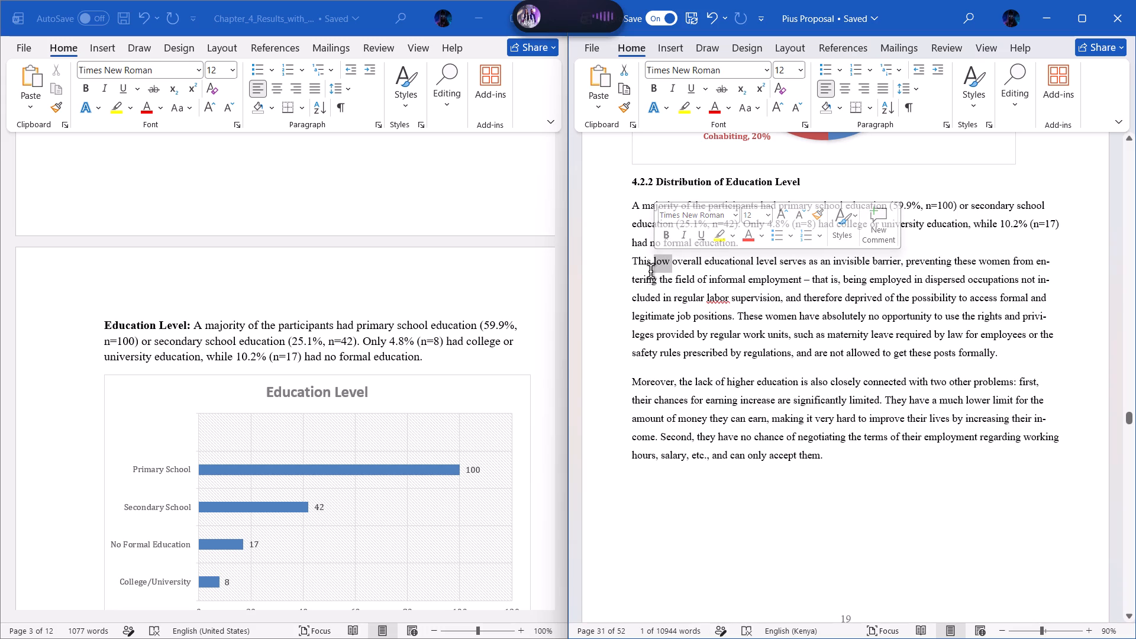
left_click(653, 260)
key("Right")
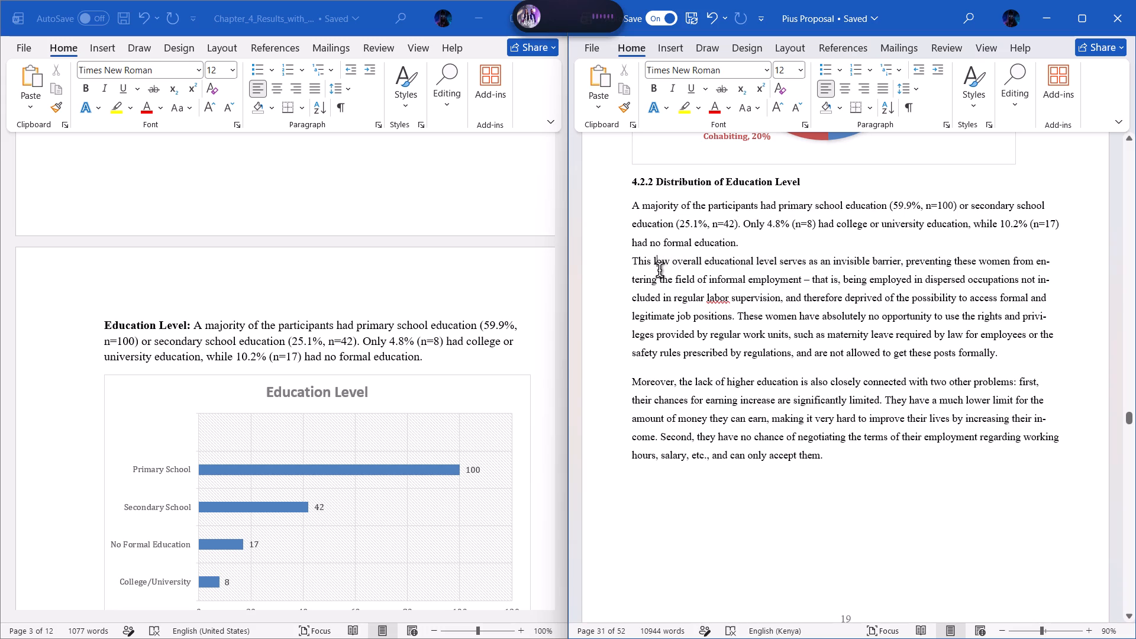
key("BackSpace")
key("BackSpace")
key("BackSpace")
key("BackSpace")
key("BackSpace")
key("BackSpace")
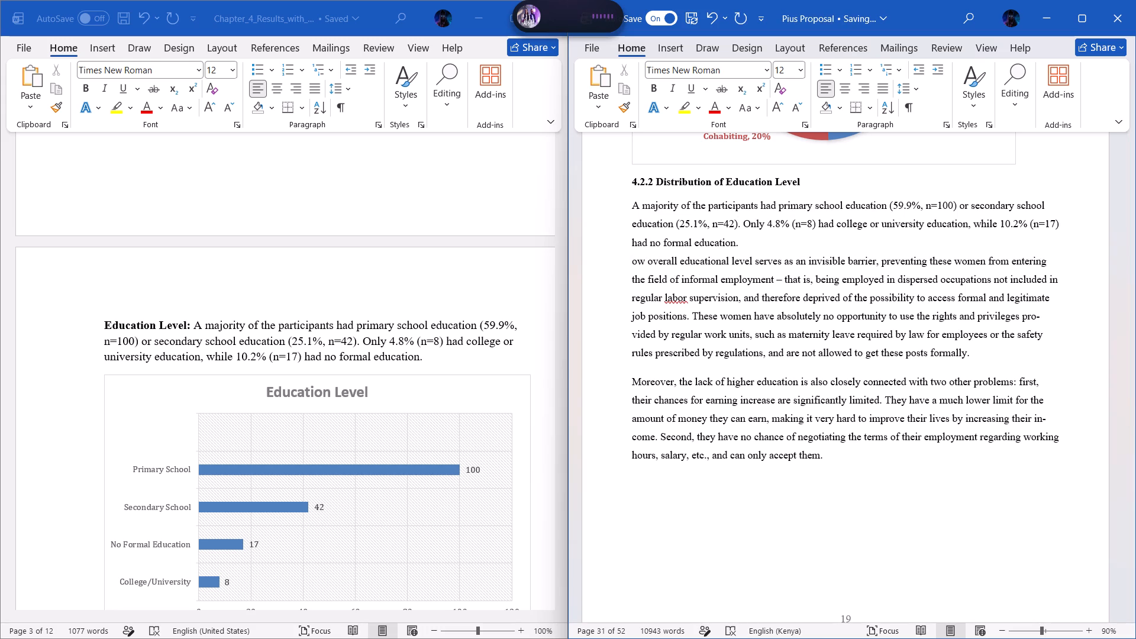
key("shift+l")
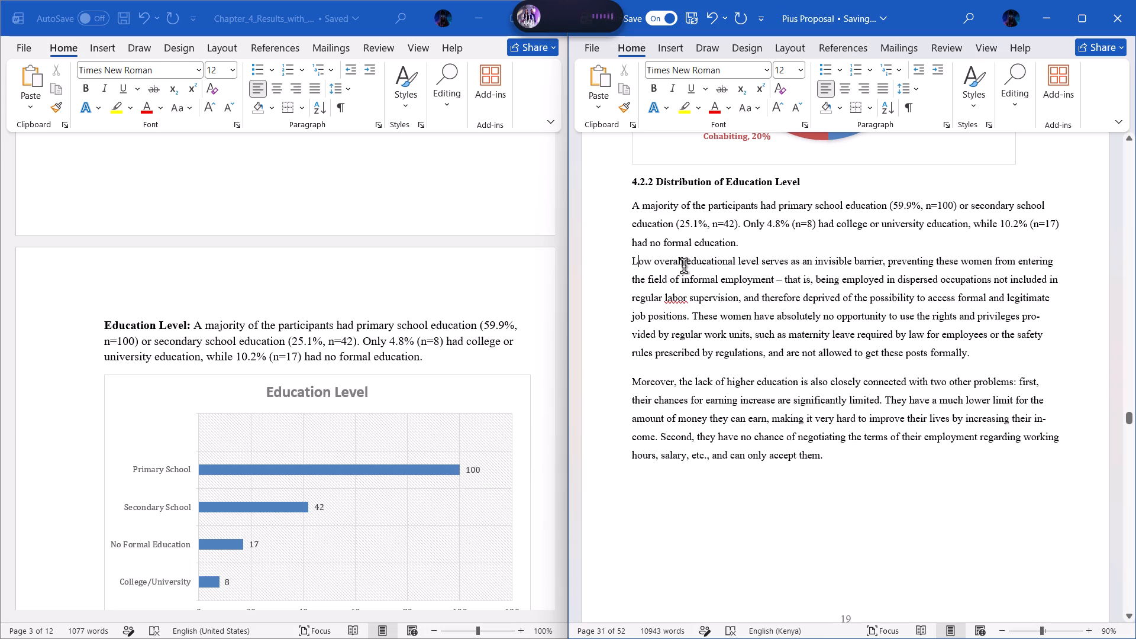
left_click_drag(684, 266, 659, 267)
key("BackSpace")
key("BackSpace")
key("BackSpace")
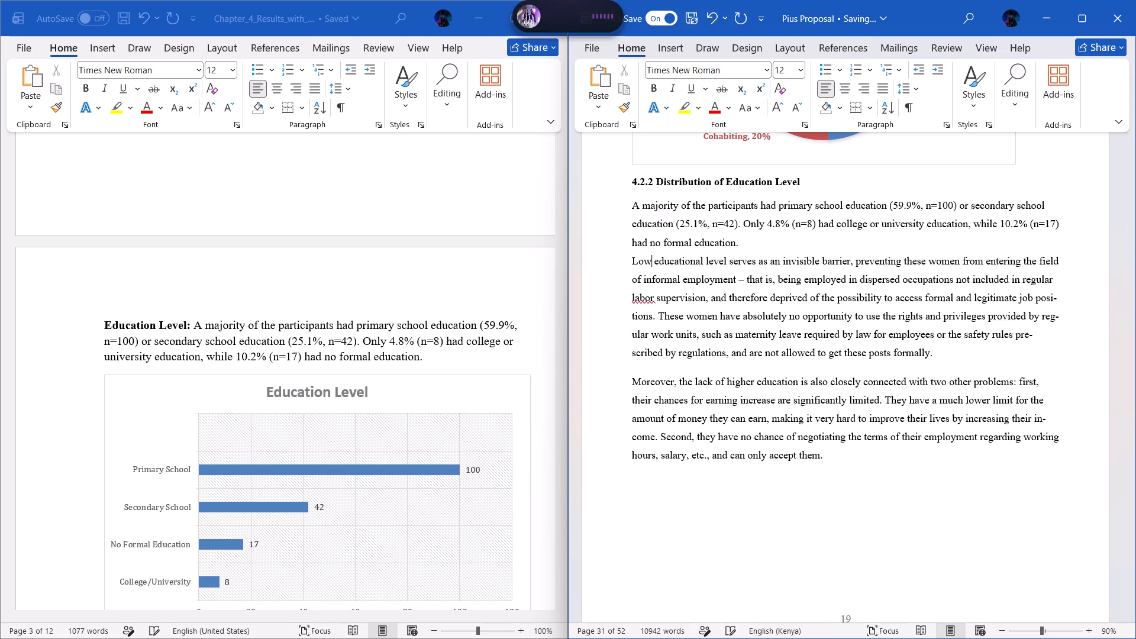
Change "informal employment" to "formal employment" in the first sentence of the second paragraph under 4.2.2.
key("Right")
key("Right")
key("Right")
key("Right")
key("Right")
key("Right")
key("Right")
key("Right")
key("Right")
key("Right")
key("Right")
key("Right")
key("Right")
key("Right")
key("Right")
key("Right")
key("Right")
key("Right")
key("Right")
key("Right")
key("Right")
key("Right")
key("Right")
key("Right")
key("Right")
key("Right")
key("Right")
key("Right")
key("Right")
key("Right")
key("Right")
key("Right")
key("Right")
key("Right")
key("Right")
key("Right")
key("Right")
key("Right")
key("Right")
key("Right")
key("Right")
key("Right")
key("Right")
key("Right")
key("Right")
key("Right")
key("Right")
key("Right")
key("BackSpace")
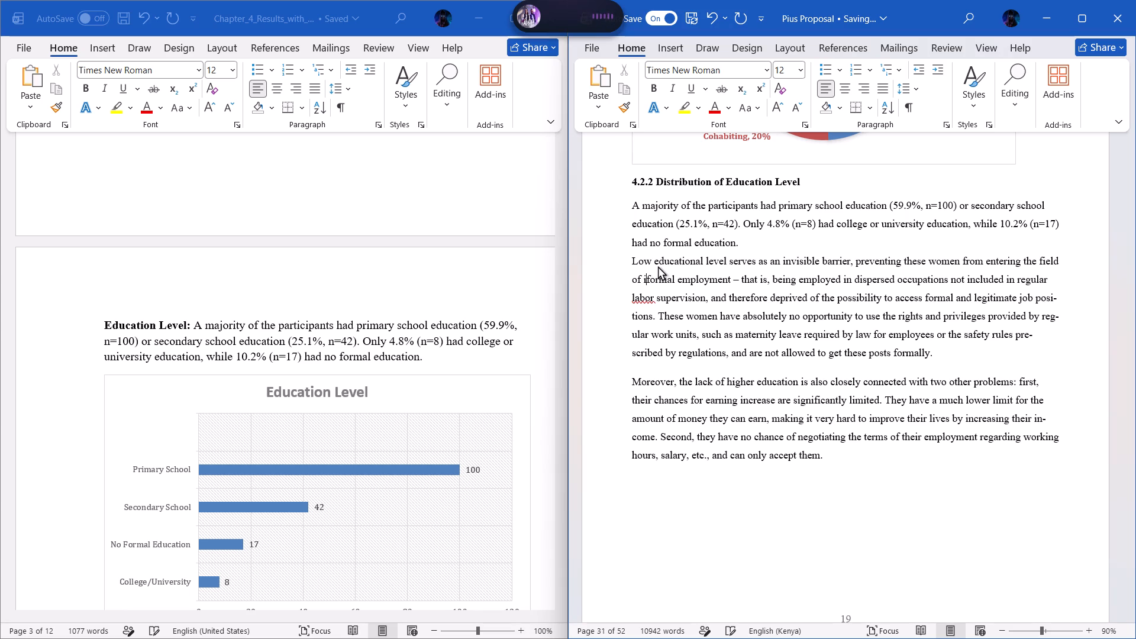
key("BackSpace")
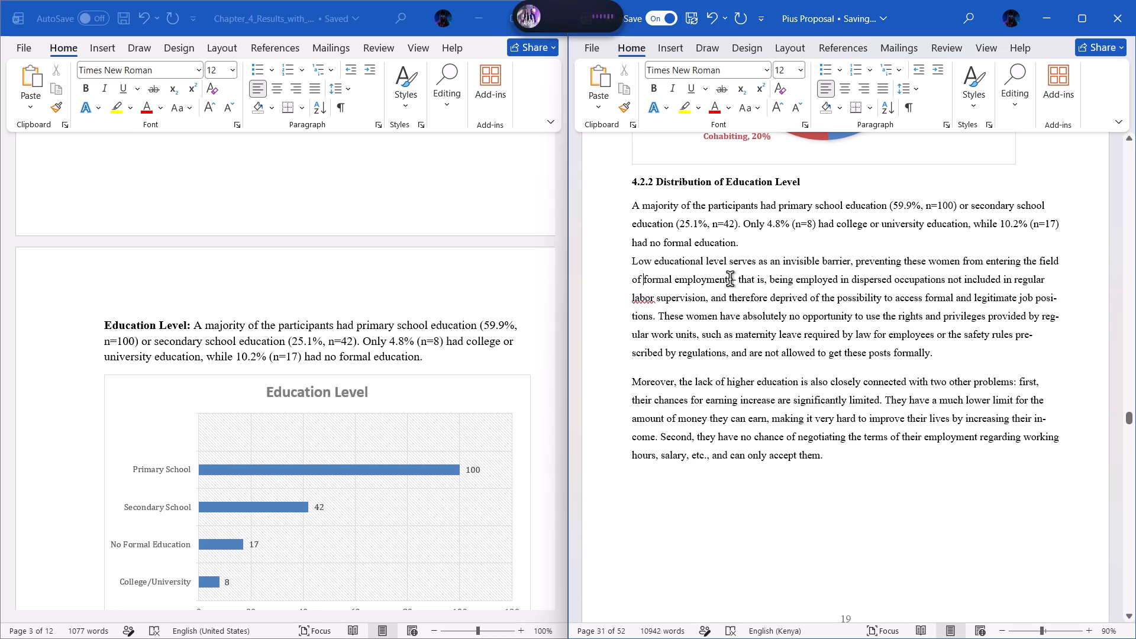
Delete the clause from "– that is, being employed in dispersed occupations" through "job positions" after "formal employment" in the second paragraph under 4.2.2.
left_click(730, 279)
left_click_drag(732, 283, 746, 284)
left_click_drag(746, 284, 767, 289)
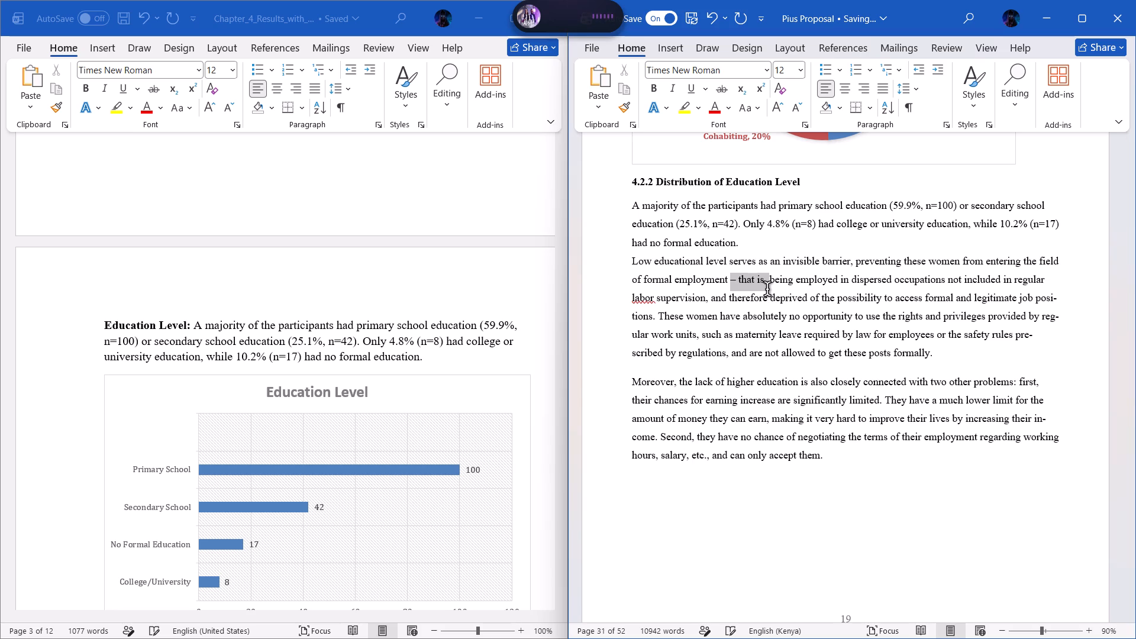
left_click_drag(767, 289, 769, 289)
left_click_drag(769, 289, 663, 317)
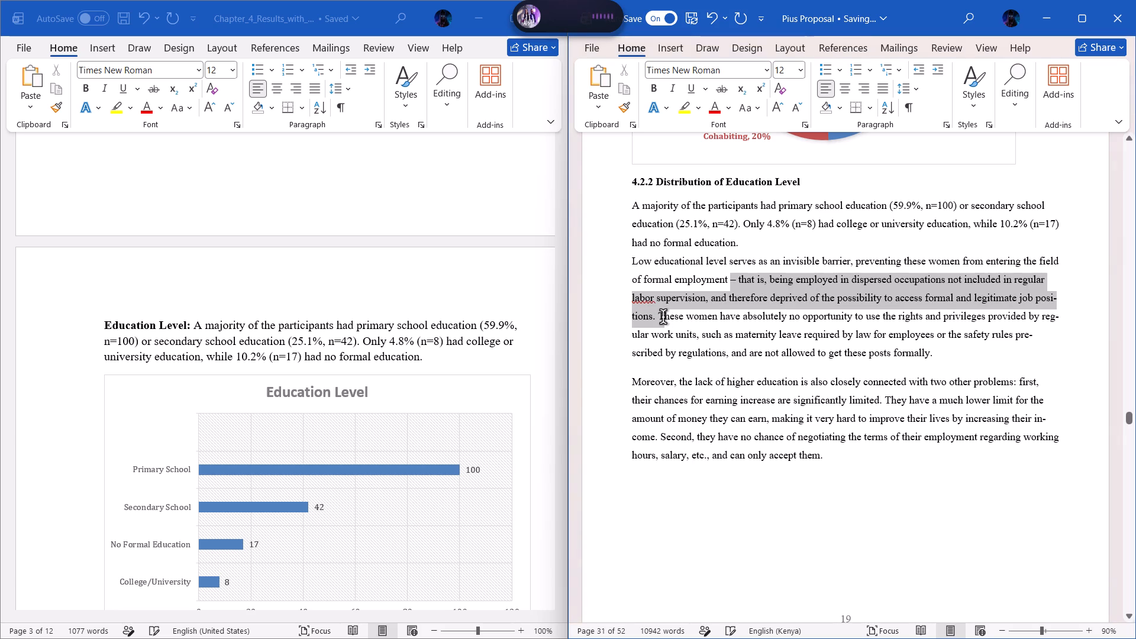
left_click_drag(663, 317, 651, 314)
key("BackSpace")
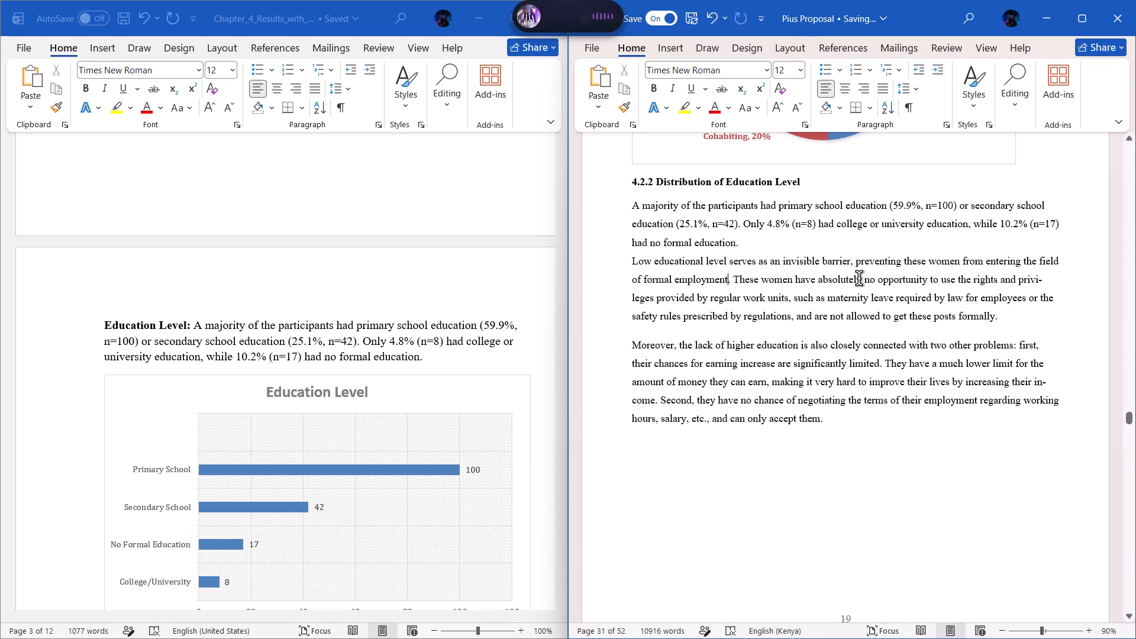
Remove "absolutely" from the sentence beginning "These women have", so it reads "These women have no opportunity".
left_click_drag(857, 279, 819, 280)
key("BackSpace")
key("Right")
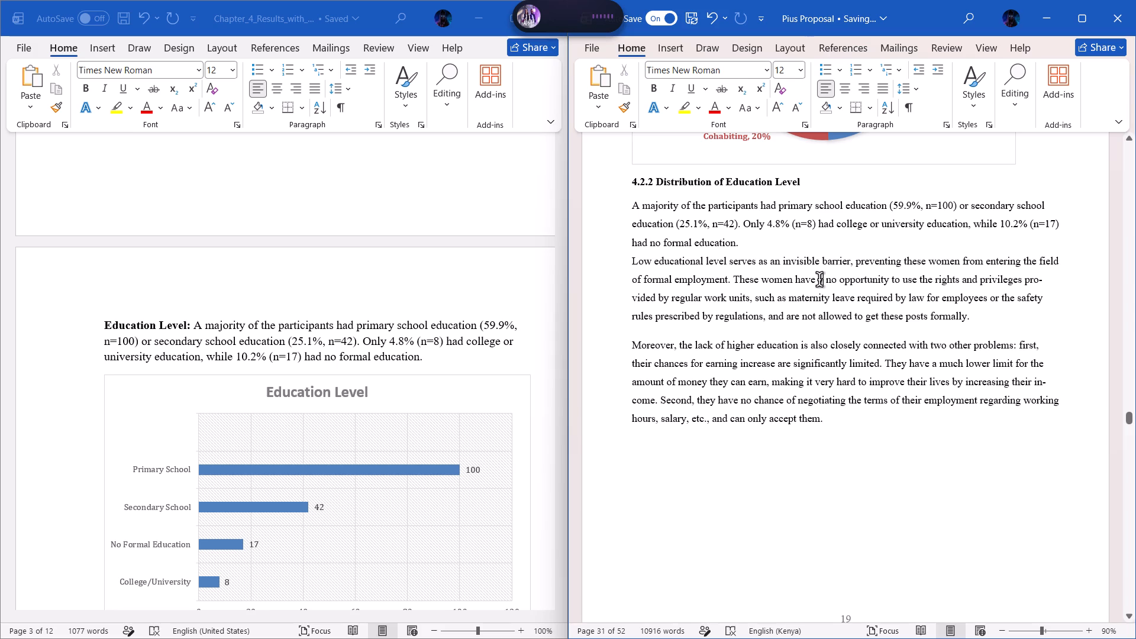
key("BackSpace")
key("BackSpace")
key("Right")
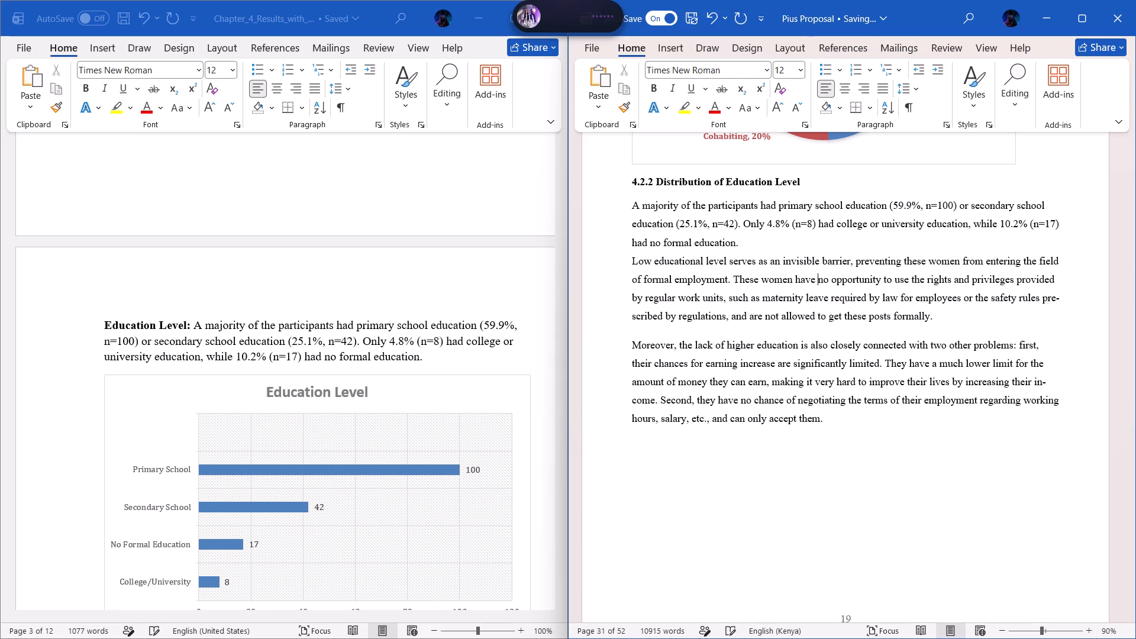
key("BackSpace")
key("space")
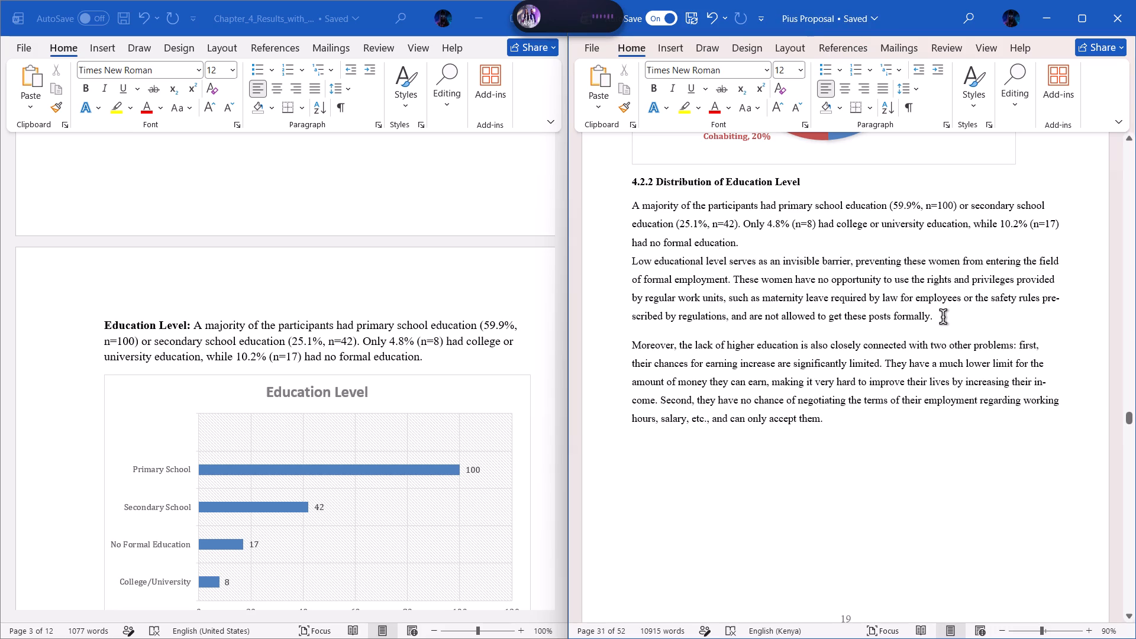
Delete ", and are not allowed to get these posts formally" and end the second paragraph at "prescribed by regulations.".
left_click_drag(943, 317, 935, 319)
left_click_drag(935, 319, 728, 317)
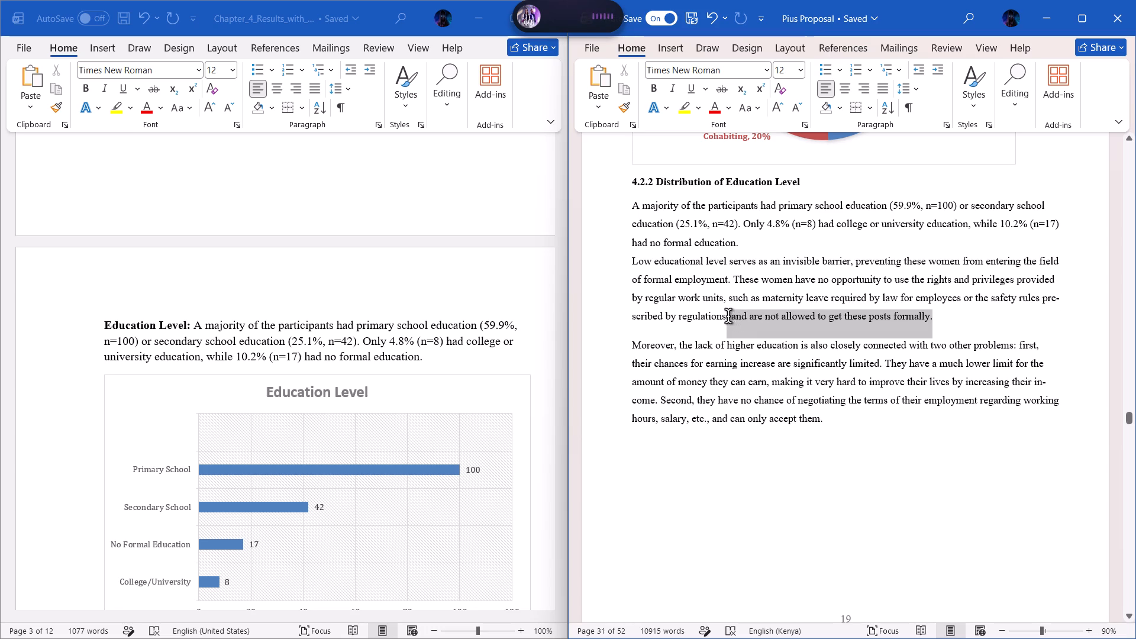
left_click_drag(728, 317, 728, 317)
key("BackSpace")
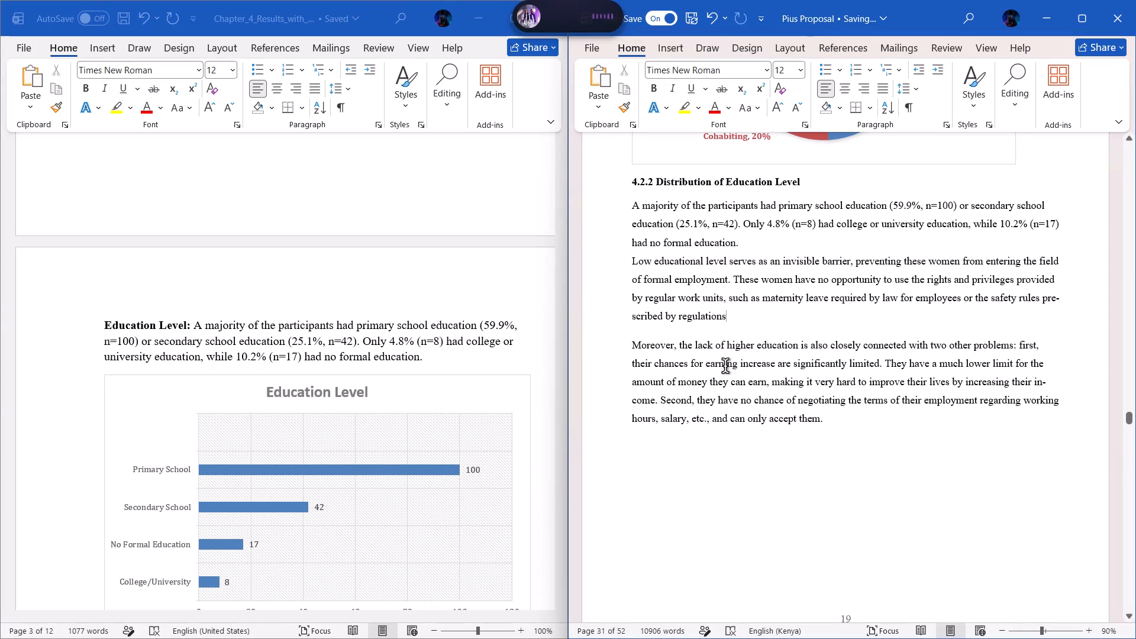
key("period")
Rewind the music track playing from Brave to an earlier point.
scroll(783, 375, "down", 1)
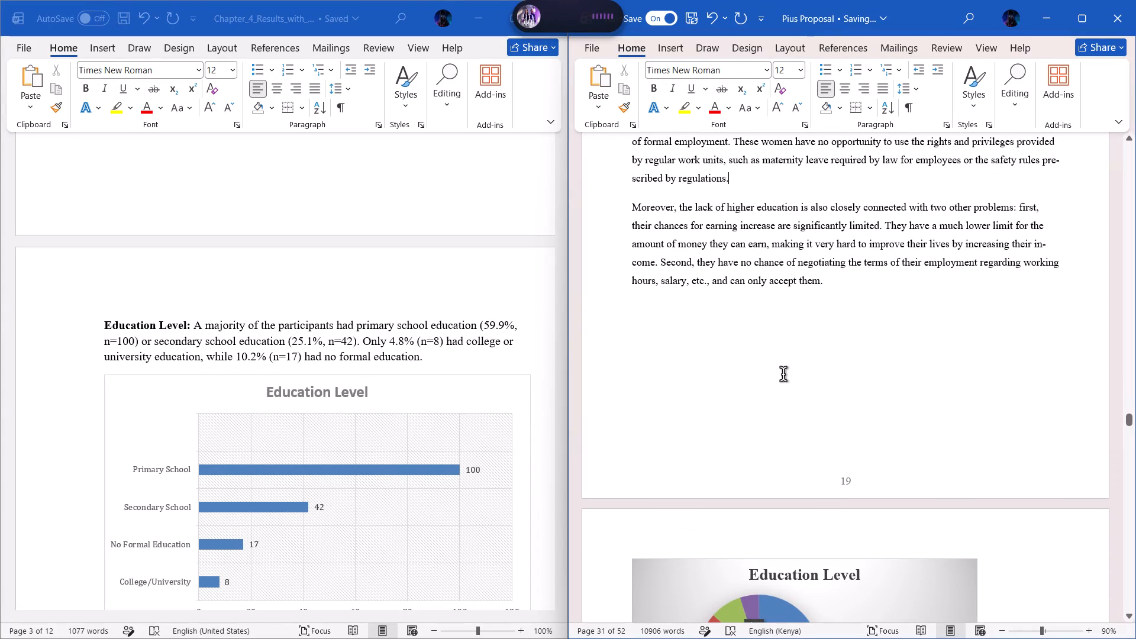
left_click(560, 2)
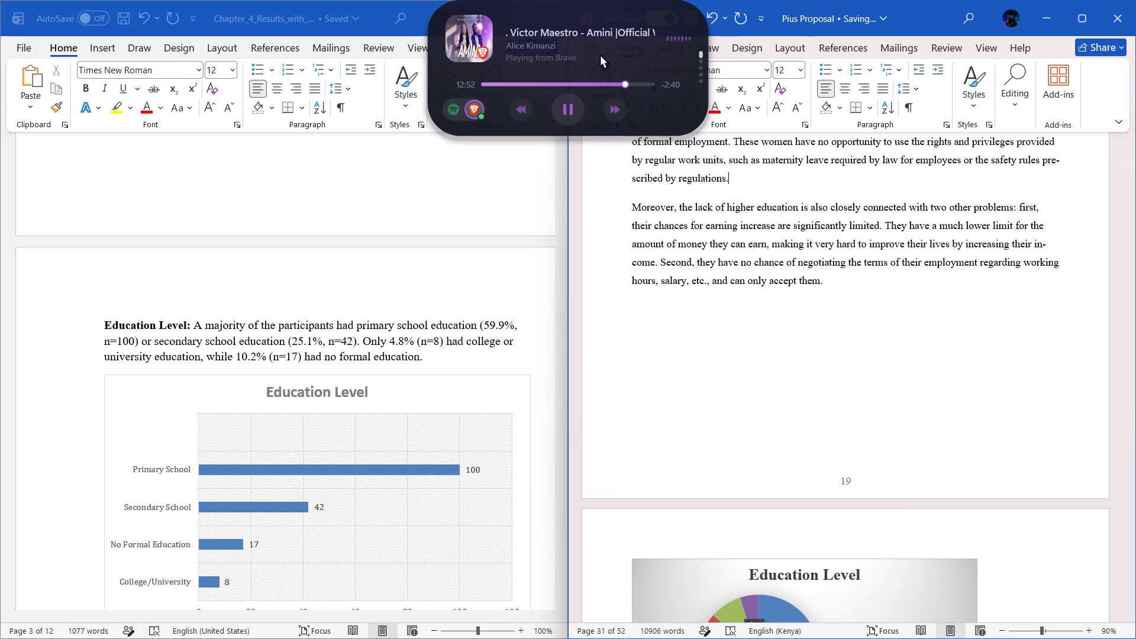
left_click(605, 78)
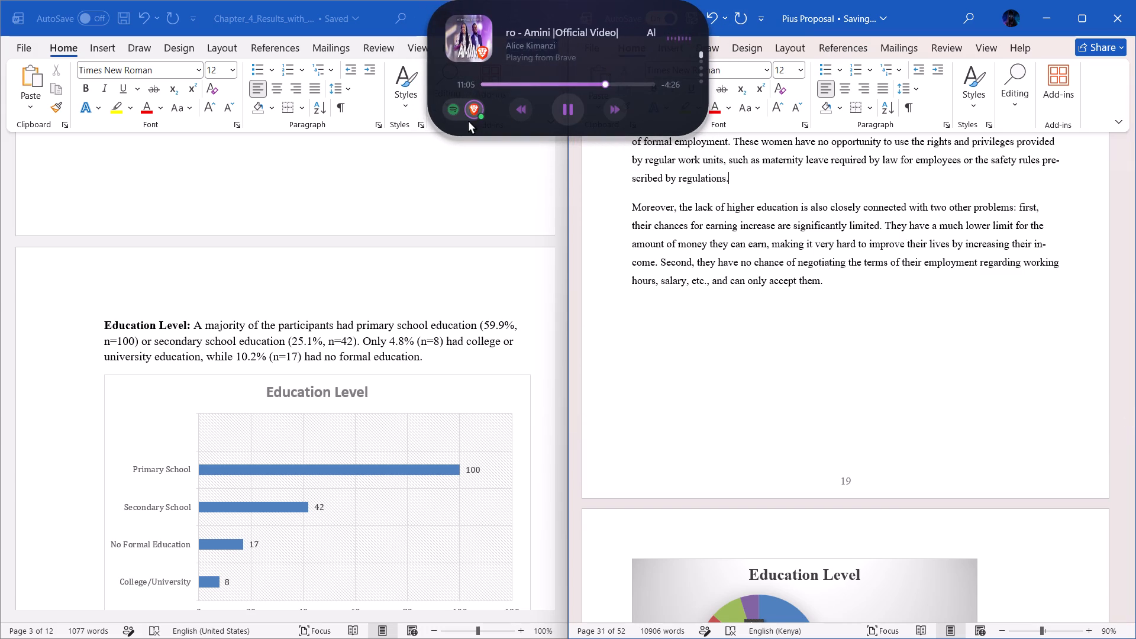
left_click(453, 105)
left_click(473, 106)
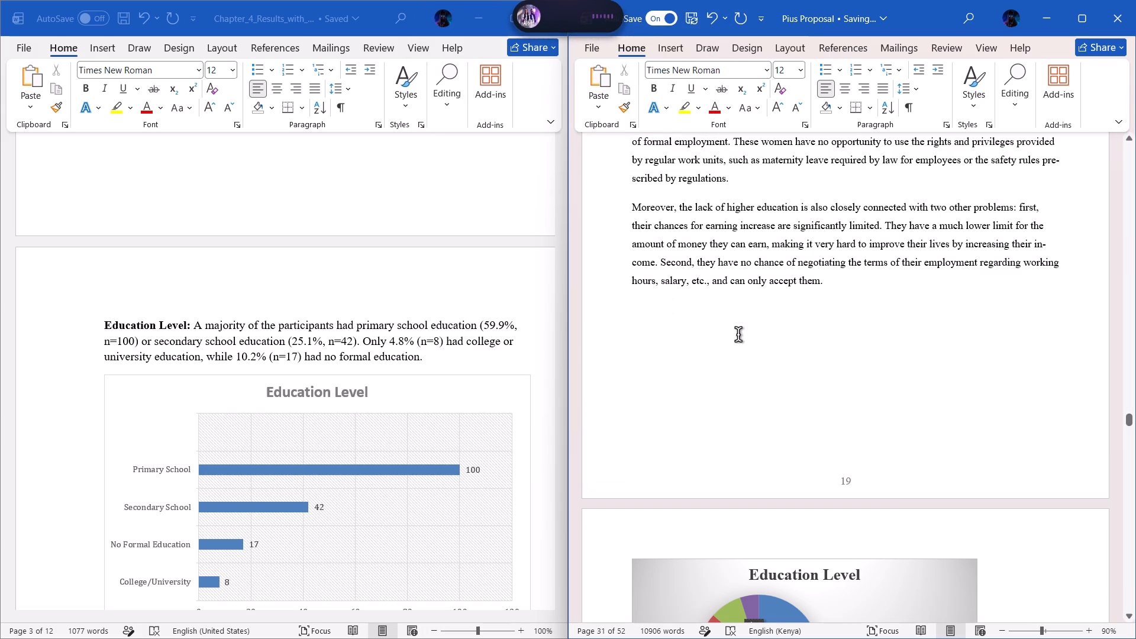
left_click(559, 6)
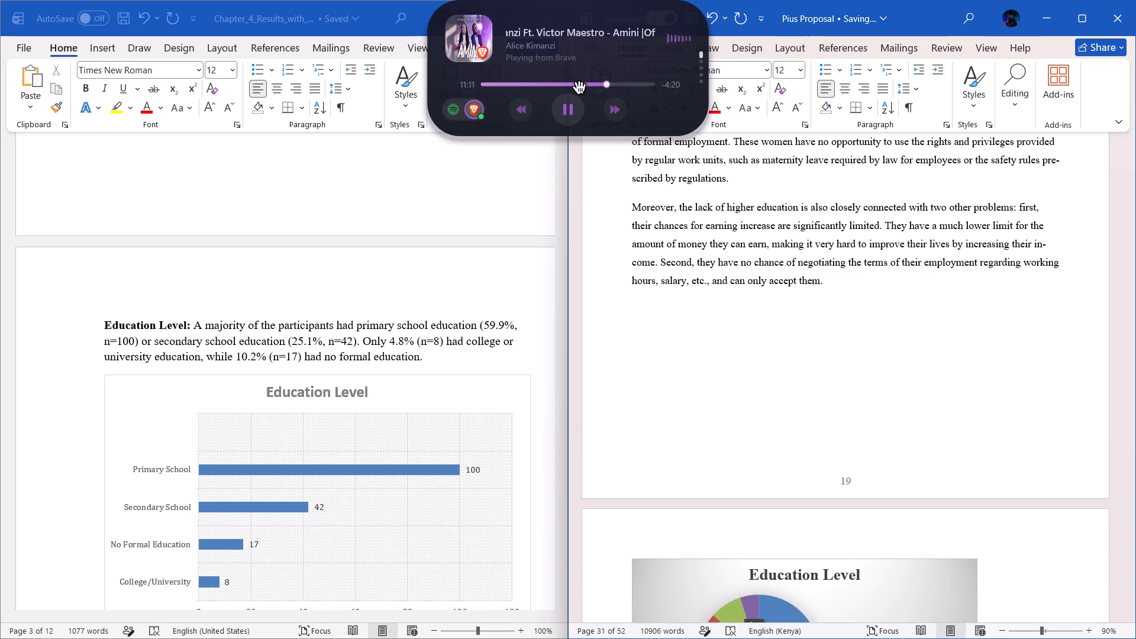
left_click(583, 85)
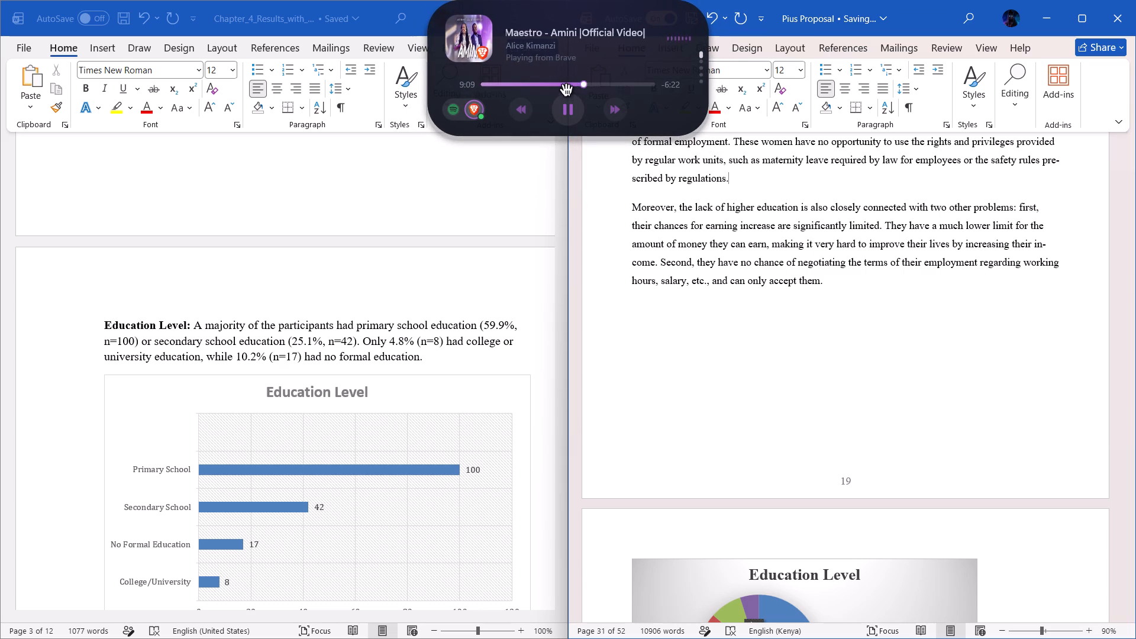
left_click(566, 86)
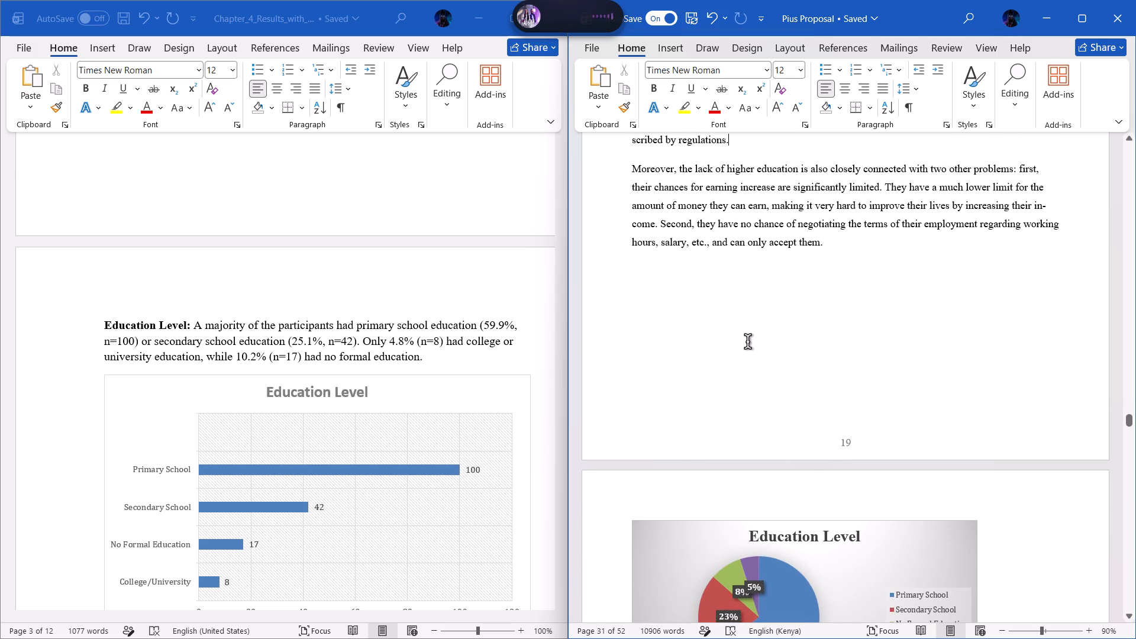
Remove "Moreover," from the third paragraph under 4.2.2 so it opens with "The lack of higher education", keeping it a separate paragraph.
scroll(748, 342, "up", 1)
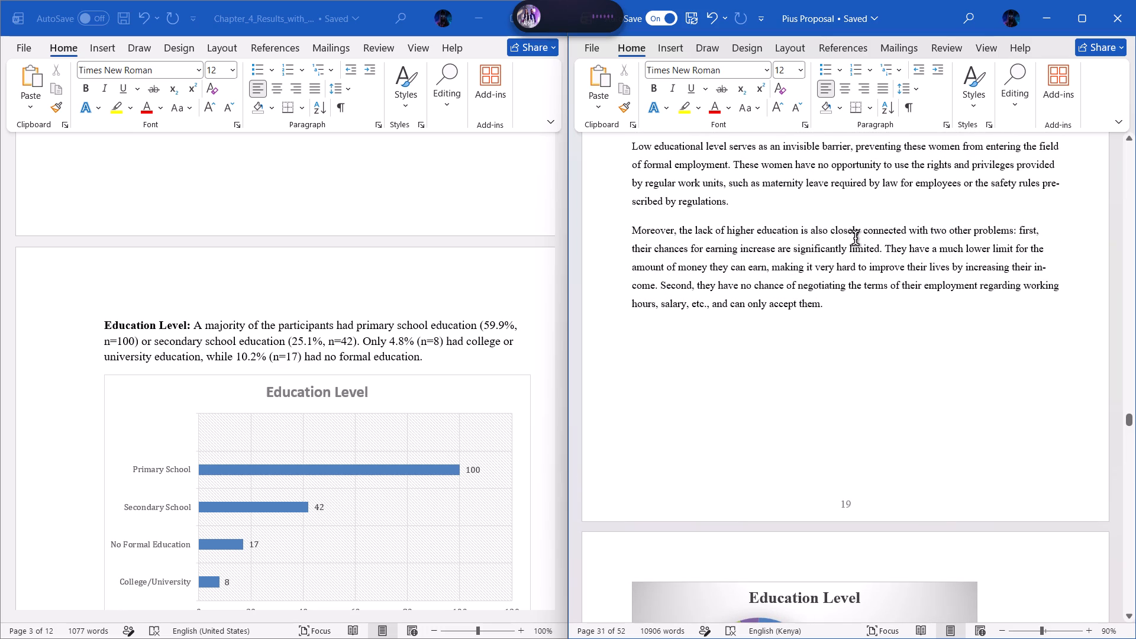
left_click(685, 229)
key("BackSpace")
key("BackSpace")
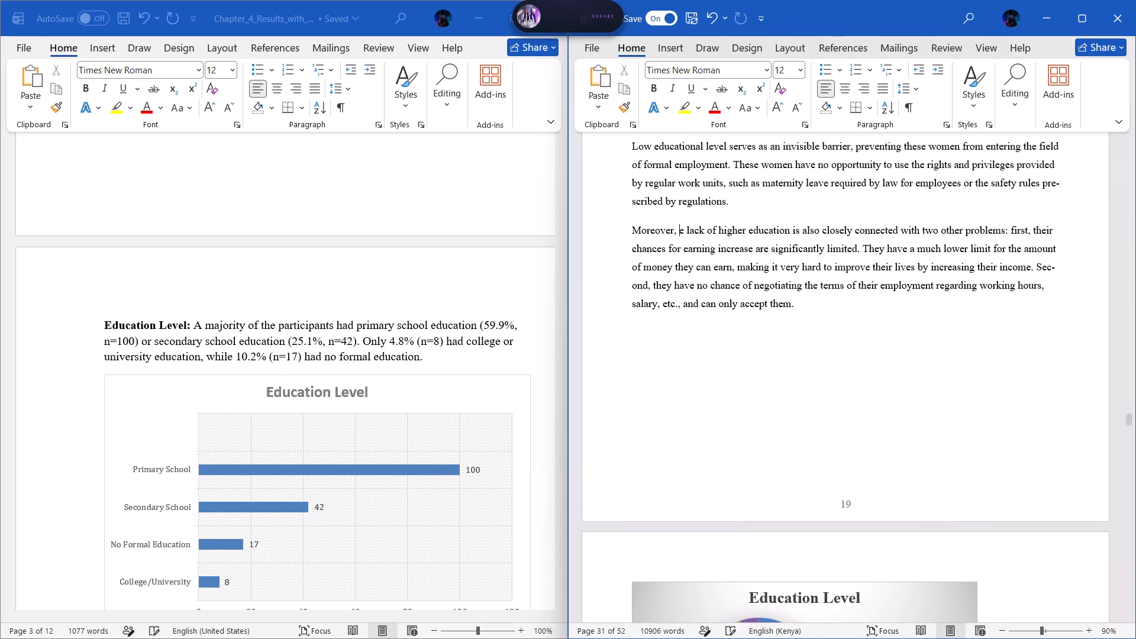
key("BackSpace")
key("BackSpace")
key("BackSpace")
key("BackSpace")
key("BackSpace")
key("BackSpace")
key("BackSpace")
key("BackSpace")
key("BackSpace")
key("BackSpace")
key("BackSpace")
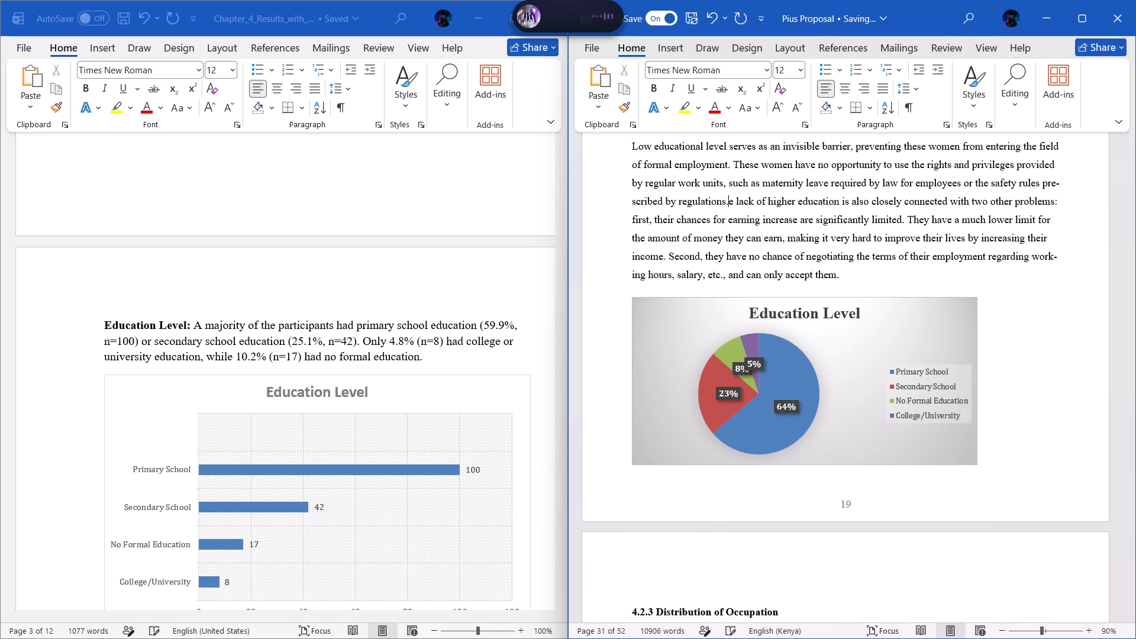
key("Return")
type("Th")
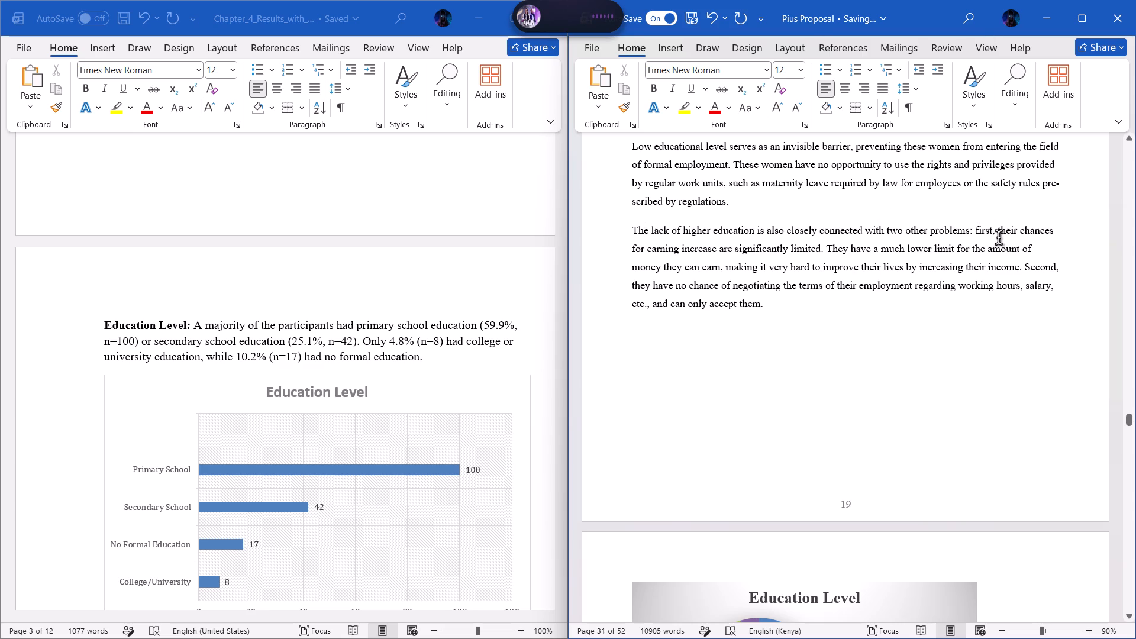
Replace "is also closely connected with two other problems: first," with "also decreases" in the third paragraph's opening sentence.
left_click_drag(993, 233, 811, 224)
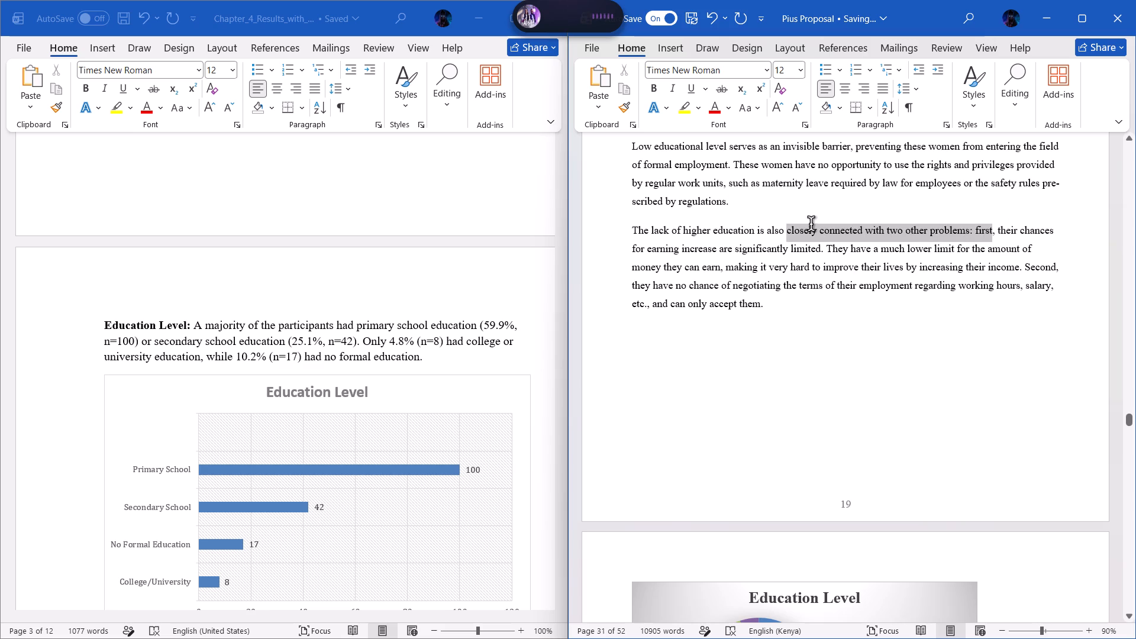
left_click_drag(811, 224, 763, 229)
type("also")
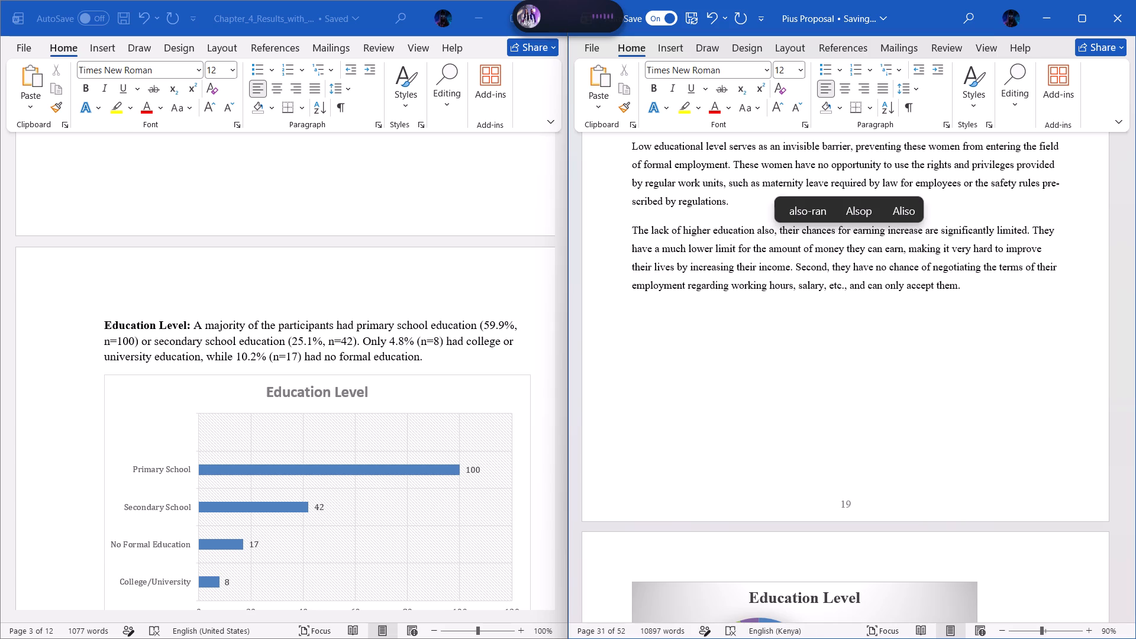
key("space")
type("decreases")
key("space")
key("Right")
key("Right")
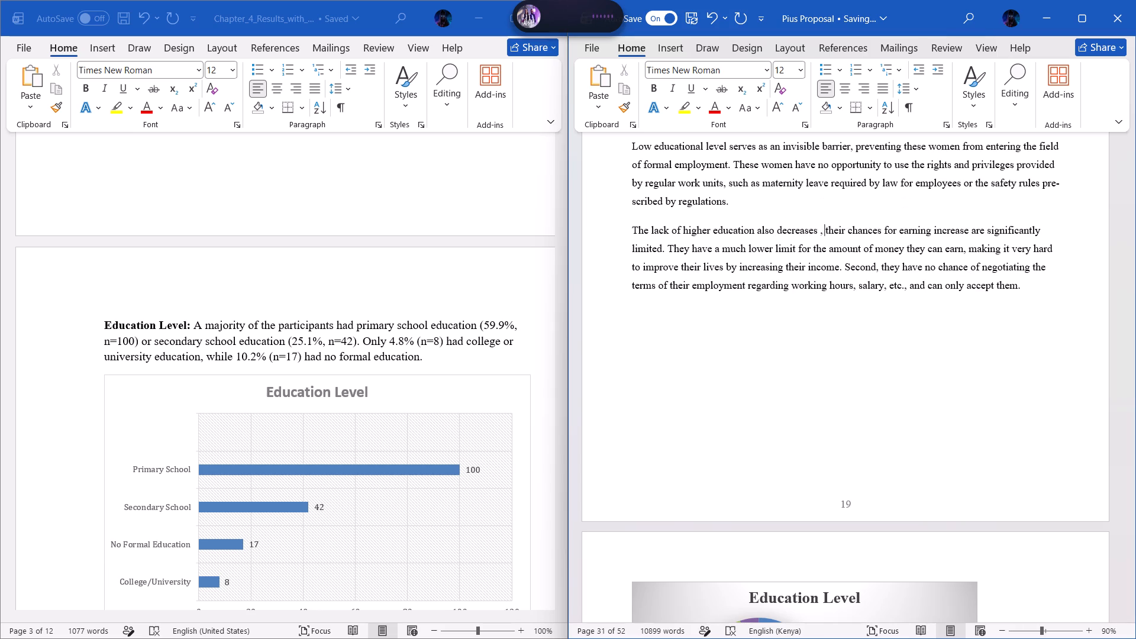
key("BackSpace")
key("BackSpace")
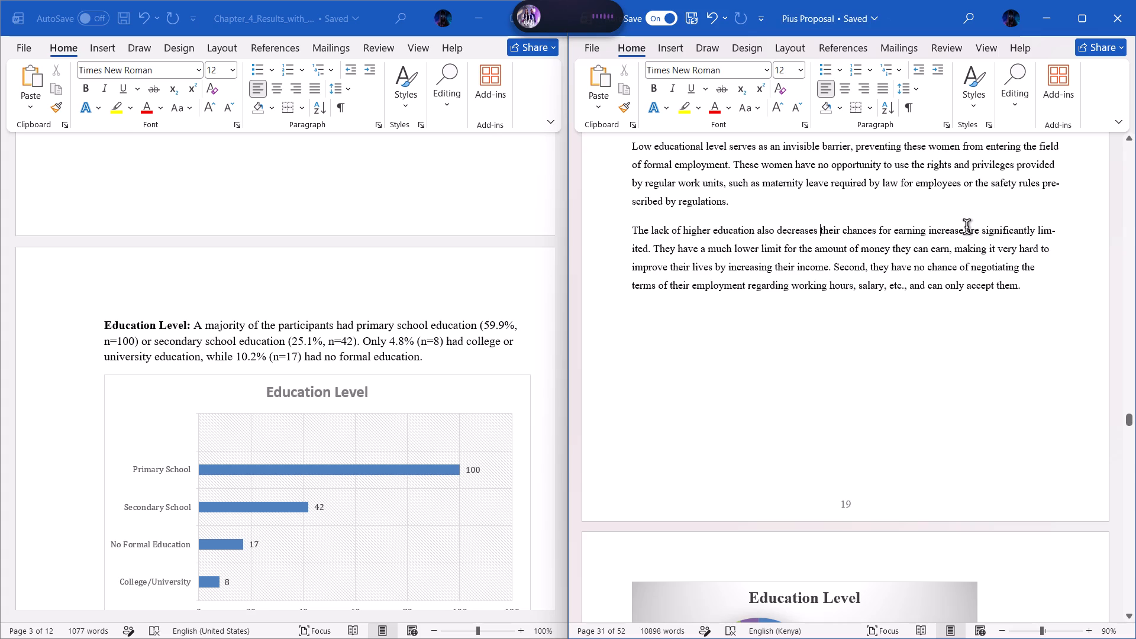
Reword the end of the third paragraph's first sentence to "their chances for an increase in earnings", removing "are significantly limited".
left_click_drag(967, 227, 646, 250)
key("BackSpace")
key("space")
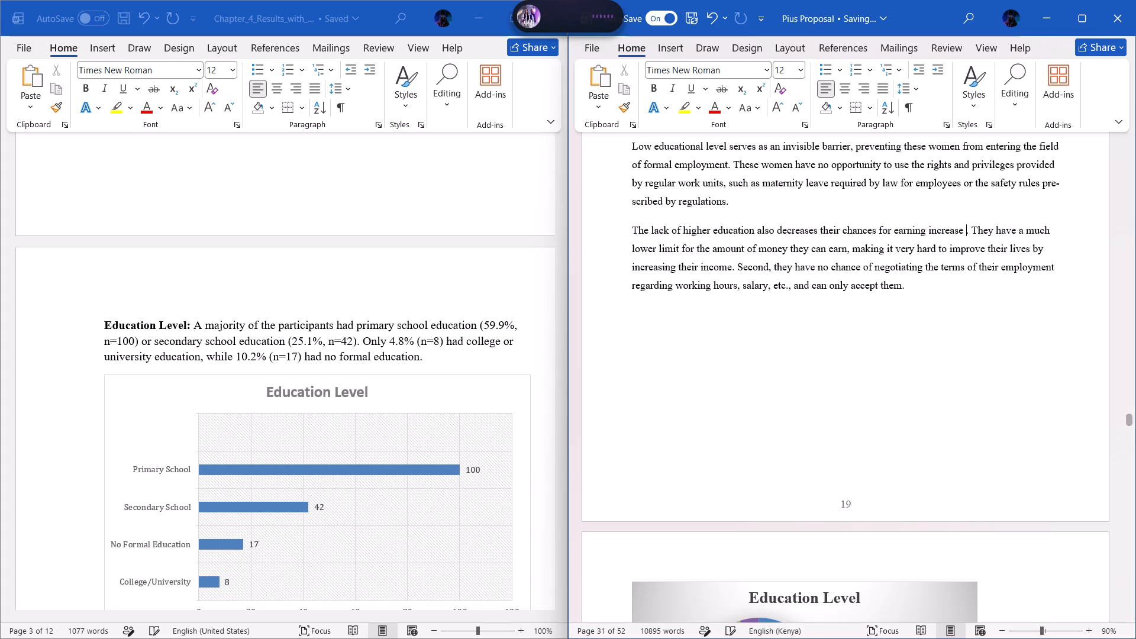
type("in s")
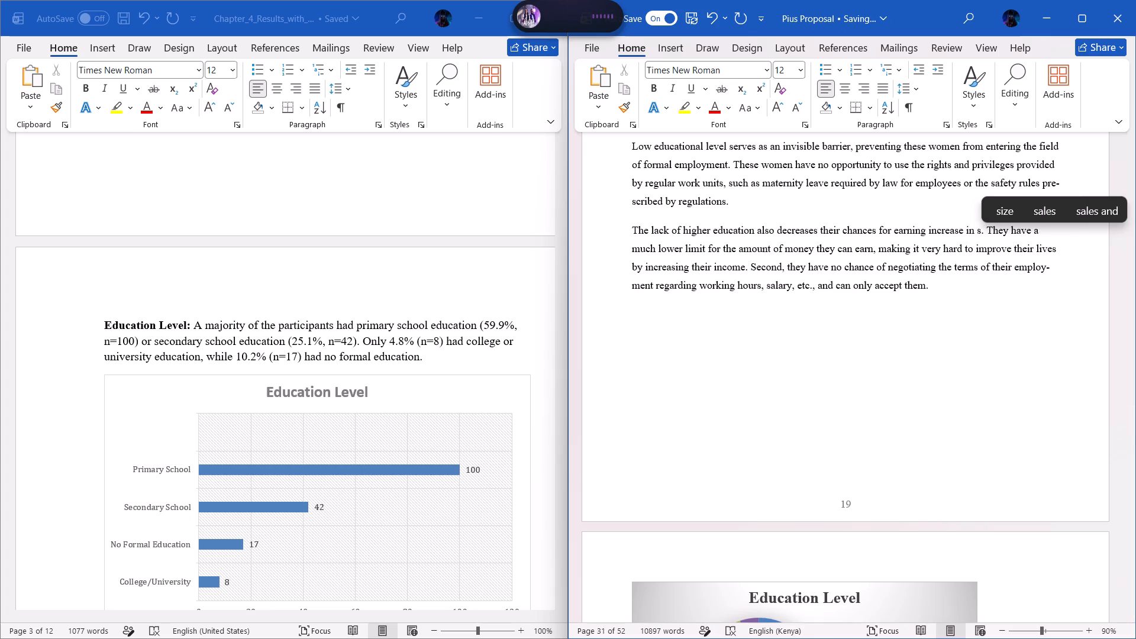
key("BackSpace")
key("BackSpace")
key("BackSpace")
key("BackSpace")
key("BackSpace")
key("BackSpace")
key("BackSpace")
key("BackSpace")
key("BackSpace")
key("BackSpace")
key("BackSpace")
key("BackSpace")
key("BackSpace")
key("BackSpace")
key("BackSpace")
key("BackSpace")
key("BackSpace")
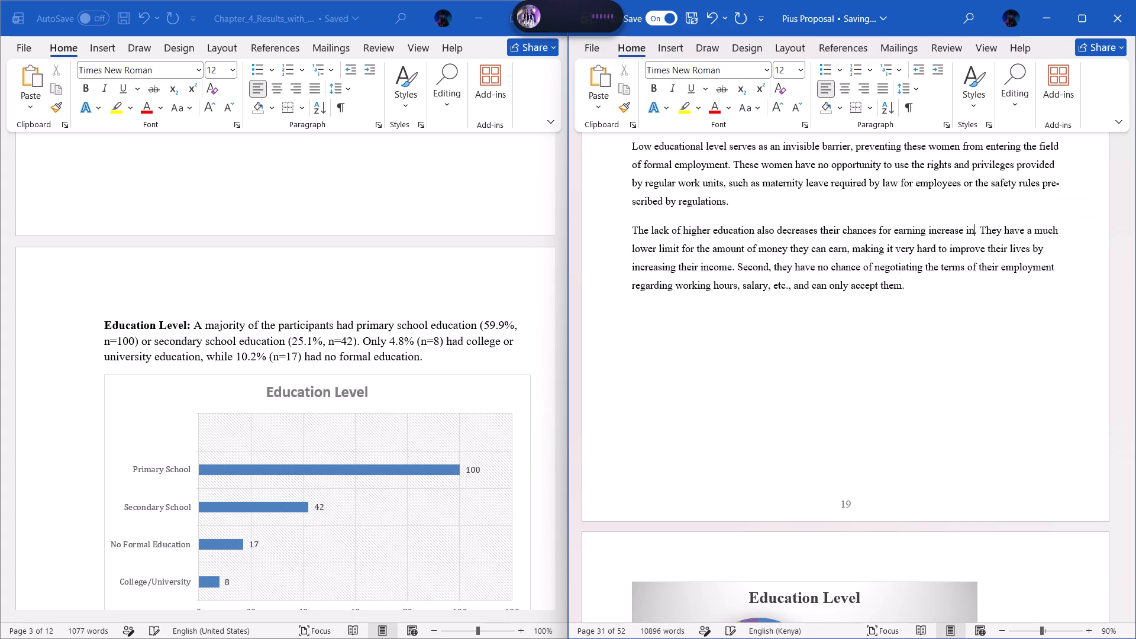
key("BackSpace")
key("BackSpace")
key("BackSpace")
key("BackSpace")
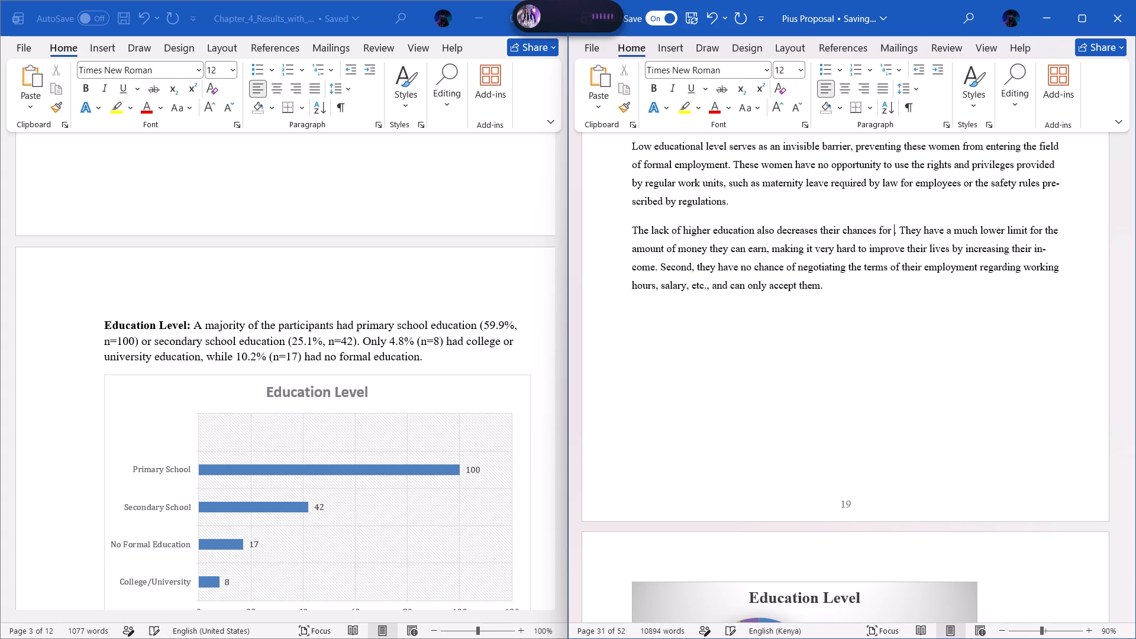
type("an")
key("space")
type("increase in earnings")
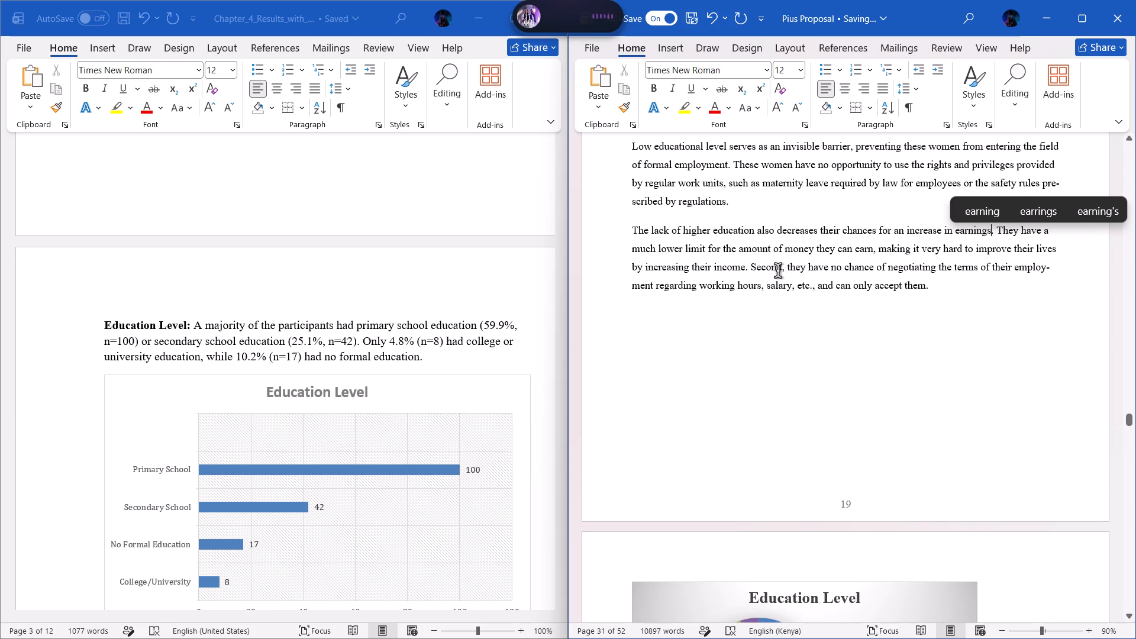
Replace the third paragraph's text from ". They have a much lower limit" through "Second, they have no" with "as well as" after "earnings".
left_click(748, 267, "shift")
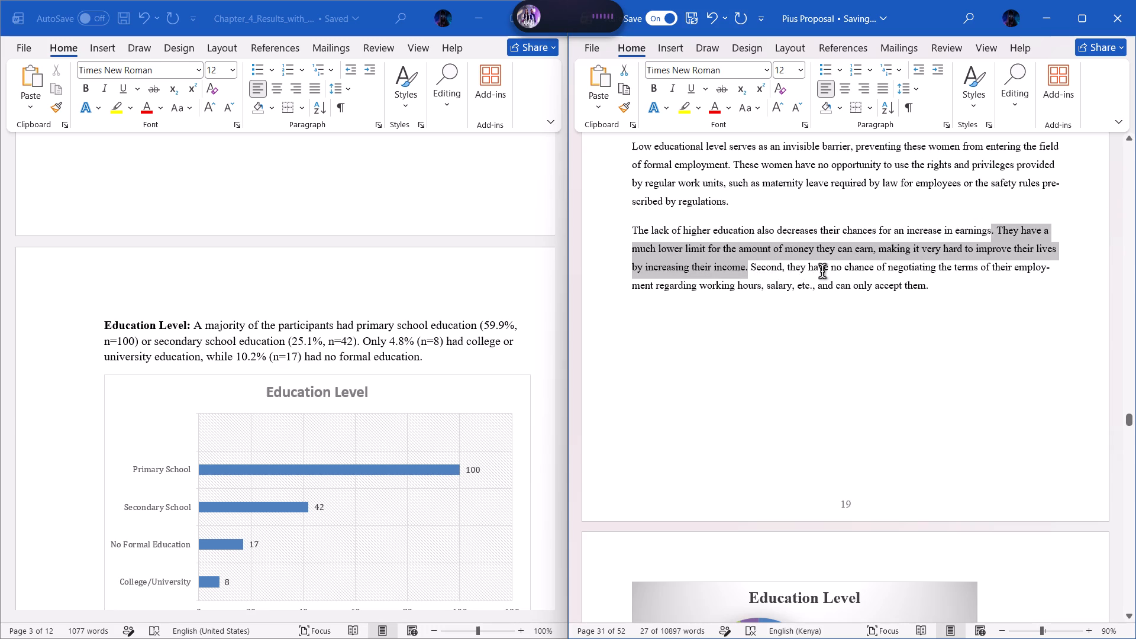
left_click(844, 272, "shift")
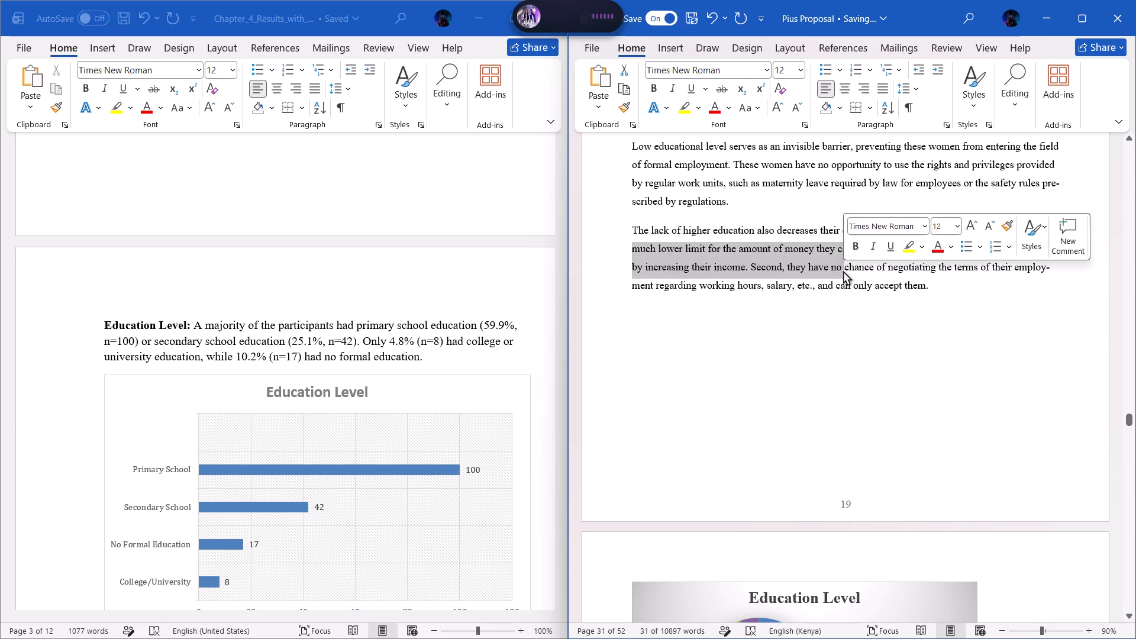
key("BackSpace")
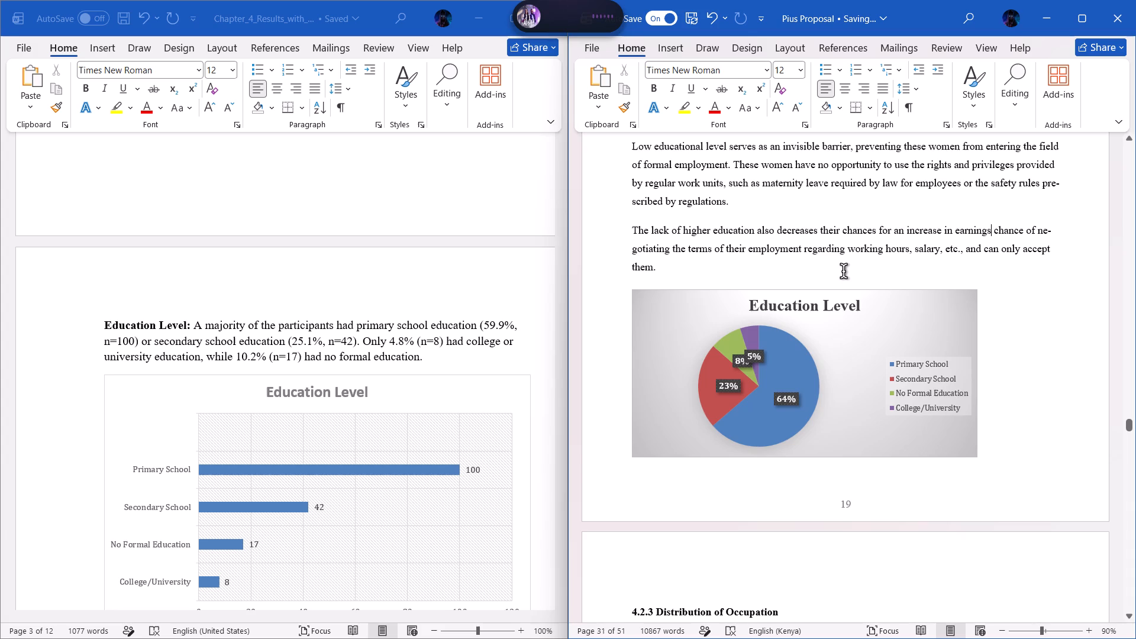
type("as well as")
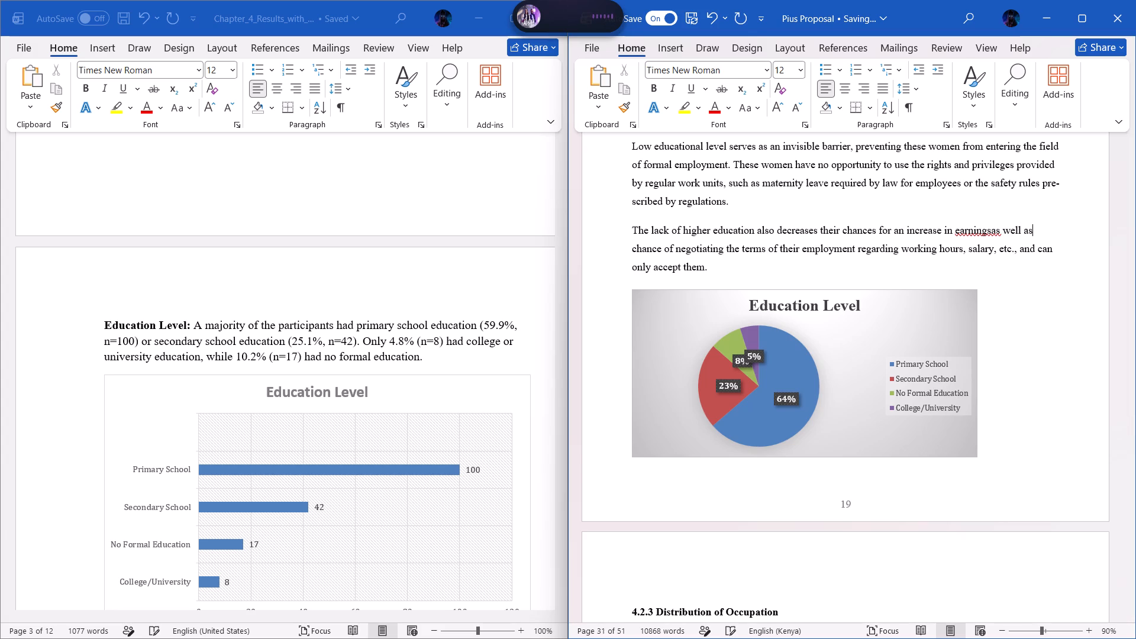
key("space")
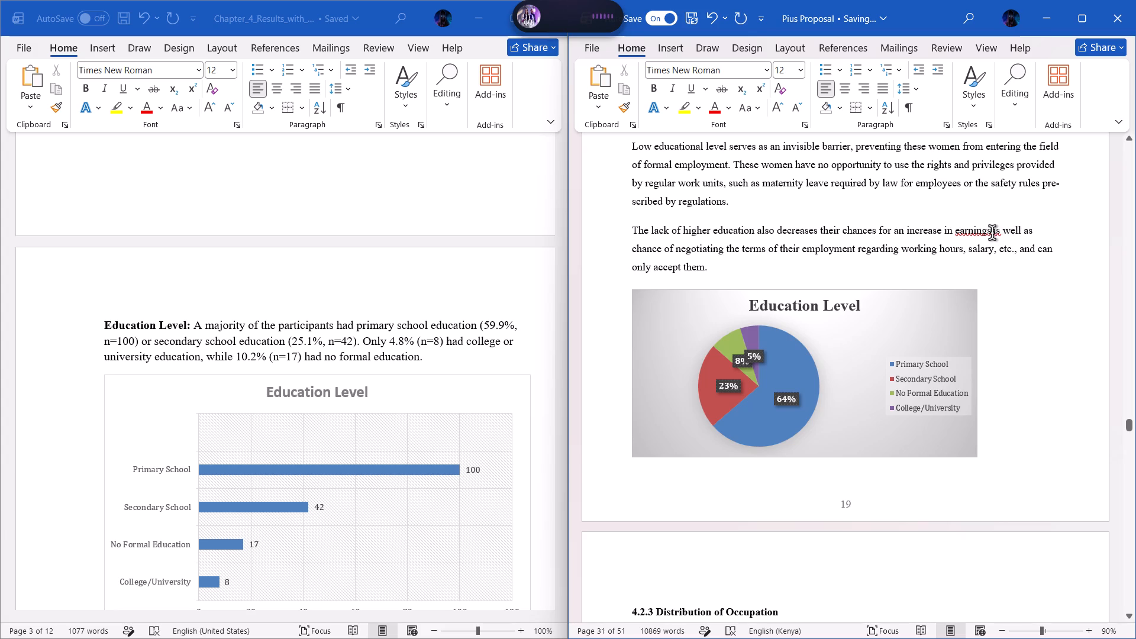
left_click(992, 233)
key("space")
Replace "chance of" after "as well as" with "the ability to negotiate the".
left_click_drag(675, 251, 621, 247)
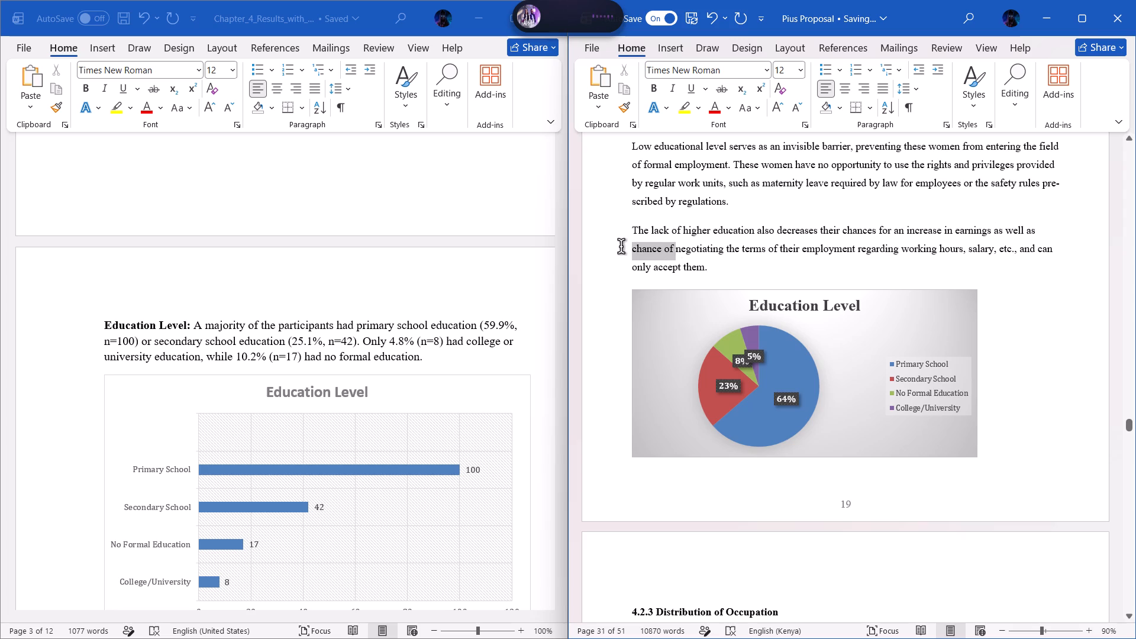
left_click_drag(621, 247, 618, 247)
key("BackSpace")
key("BackSpace")
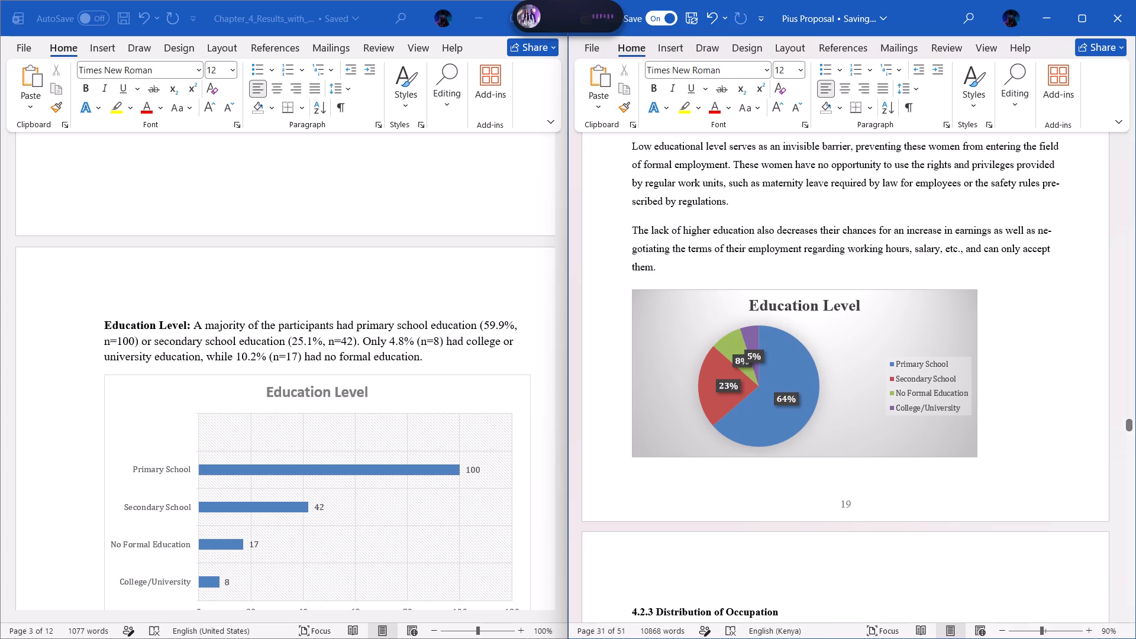
key("BackSpace")
key("space")
type("the ability")
key("space")
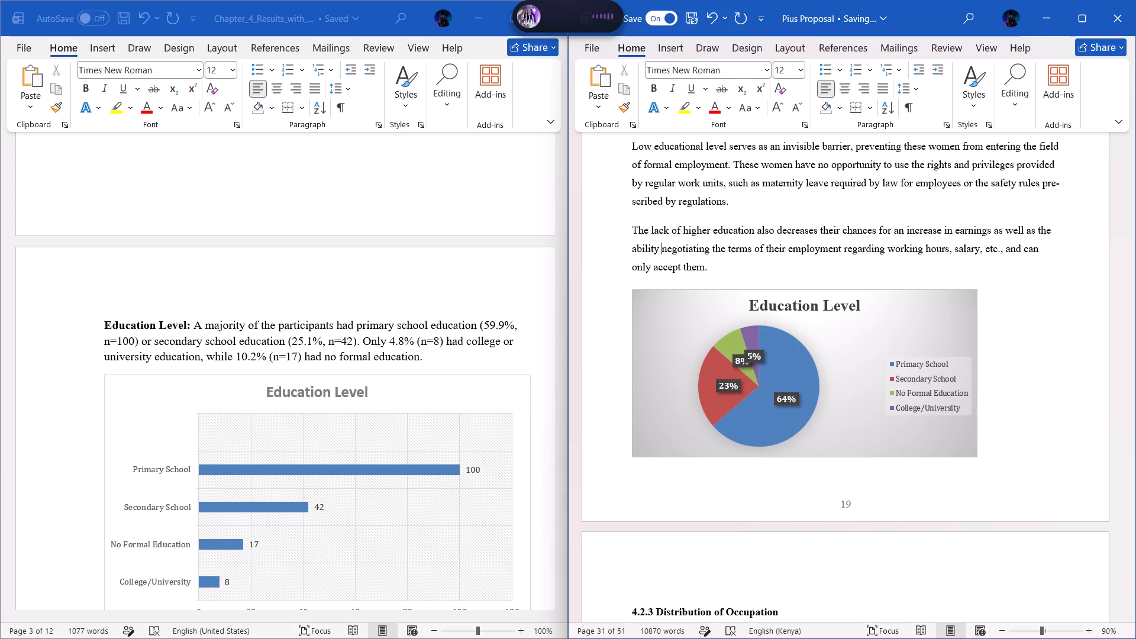
type("to")
key("space")
type("ne")
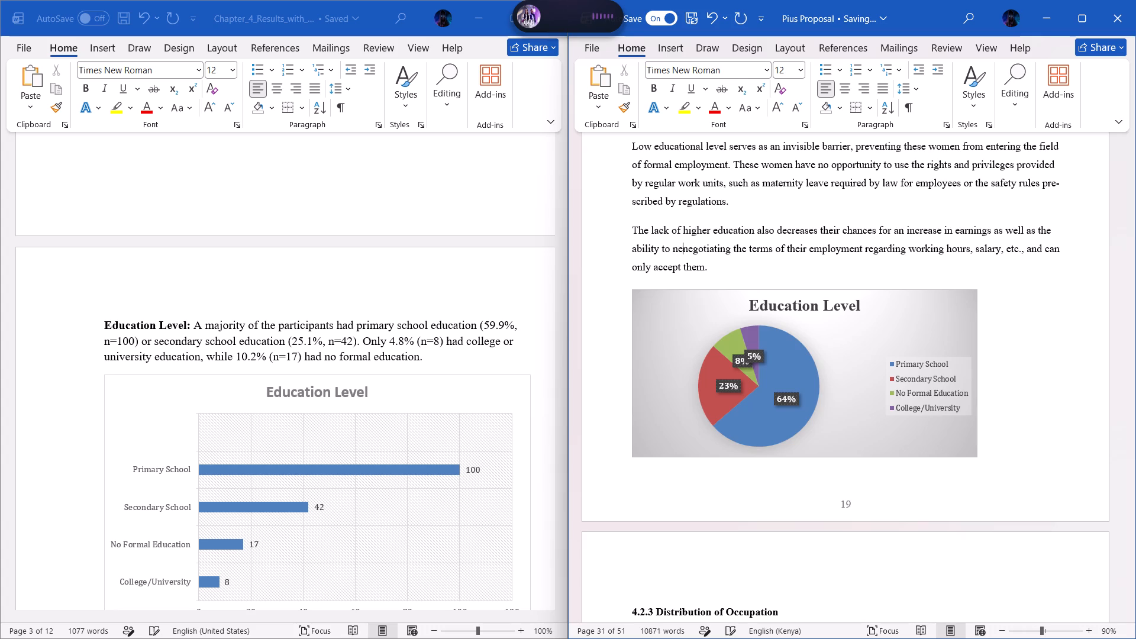
type("gotiate their")
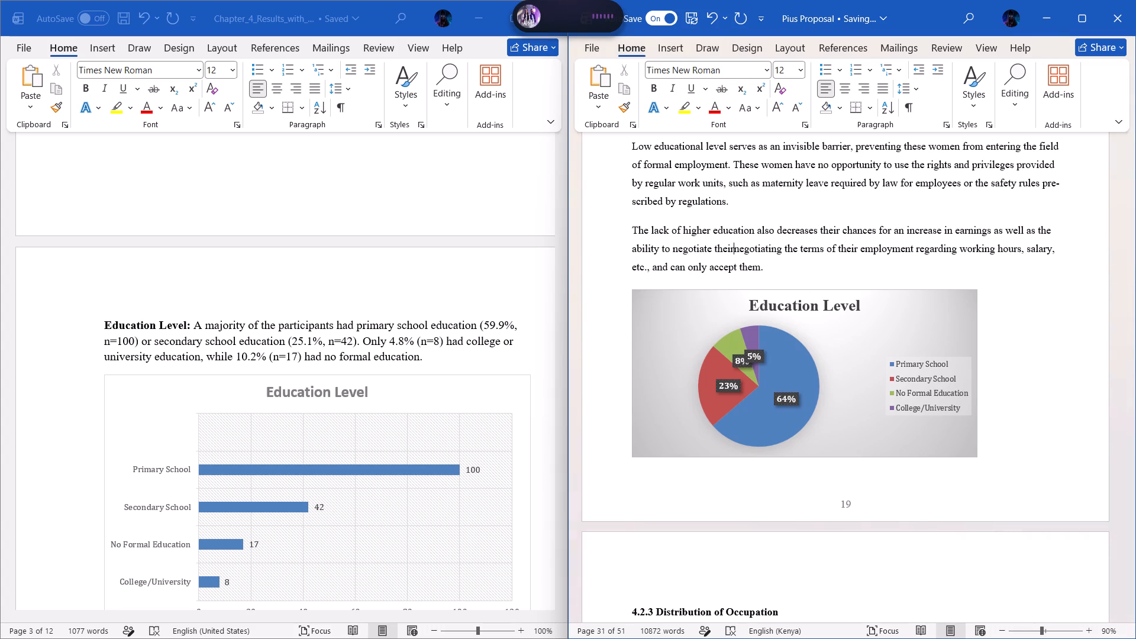
key("BackSpace")
key("BackSpace")
key("space")
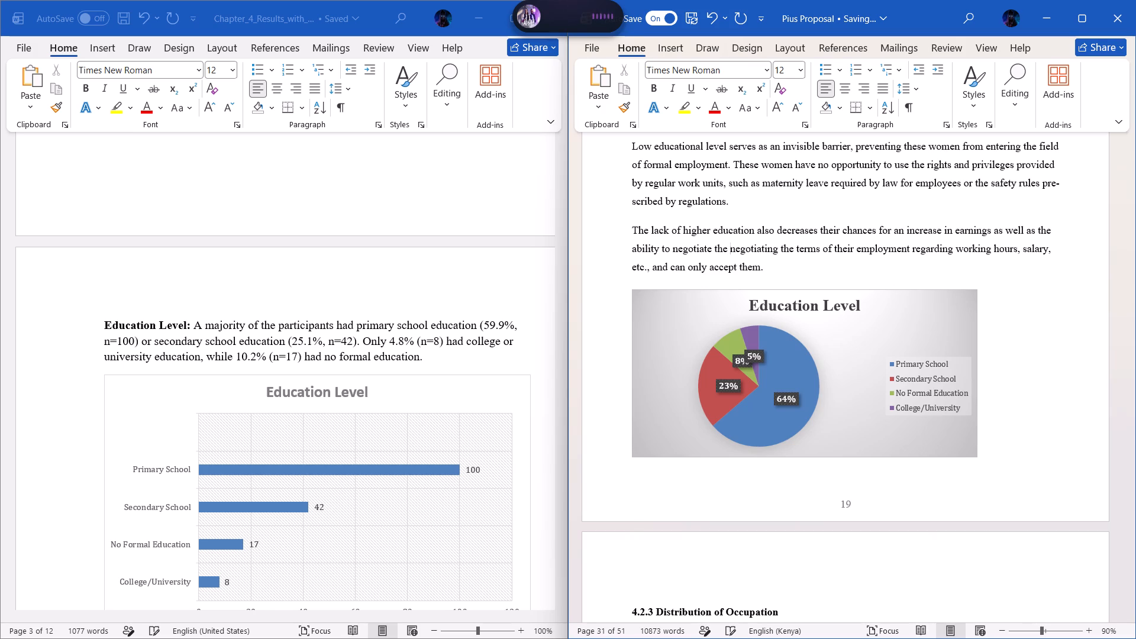
Continue the new wording after "negotiate the" with "terms of their employment with their employers", leaving no period.
type("terms of their employment with t")
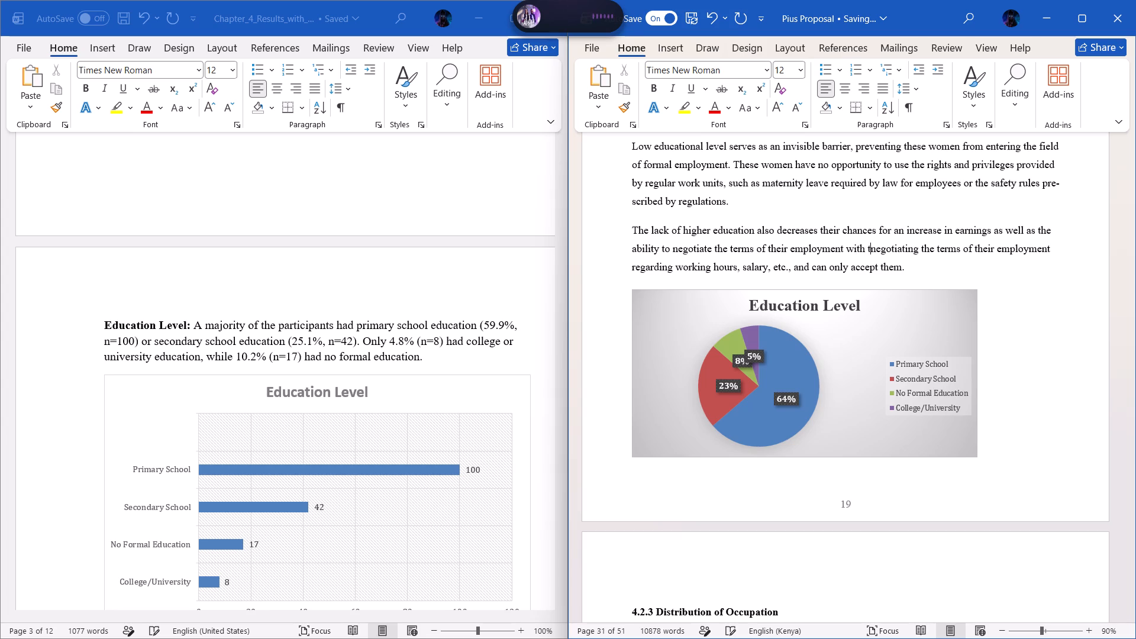
type("hie")
key("BackSpace")
key("BackSpace")
type("eir")
key("space")
type("employers")
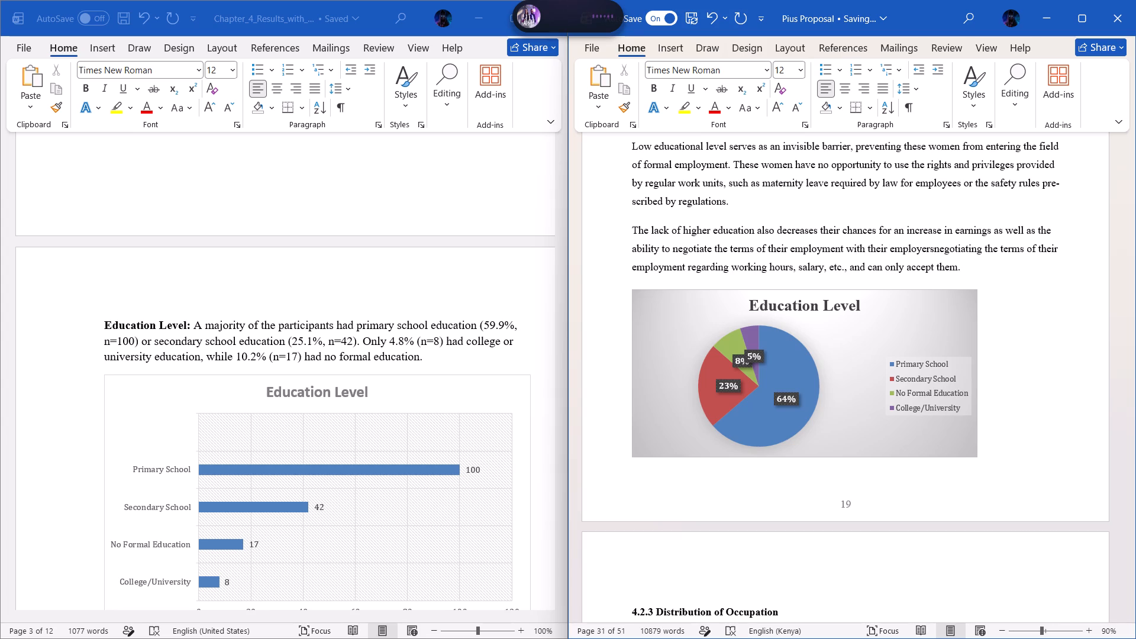
type(".")
key("space")
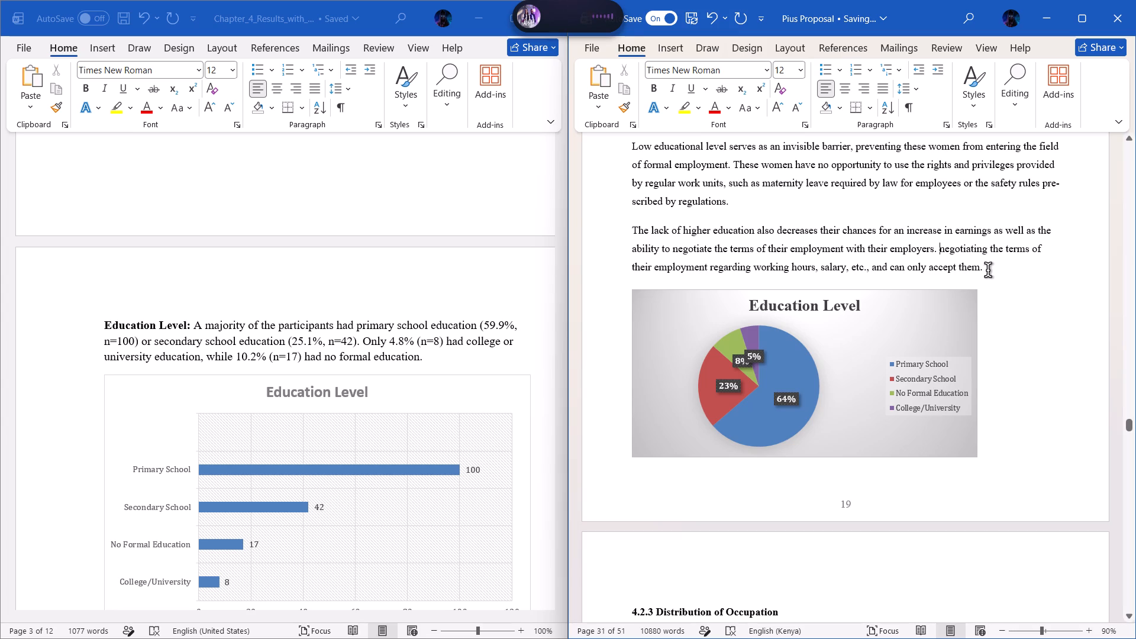
key("BackSpace")
key("BackSpace")
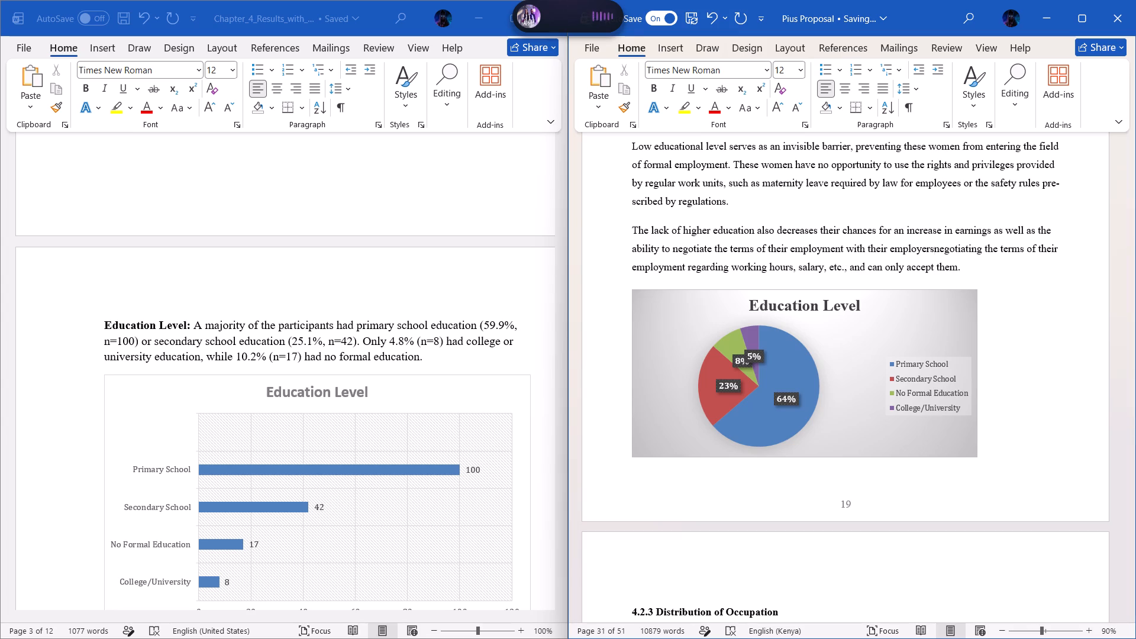
Extend the sentence after "employers" with "regarding working hours, salary, etc.", using the suggested spelling of "etc.".
key("space")
type("regarding workin")
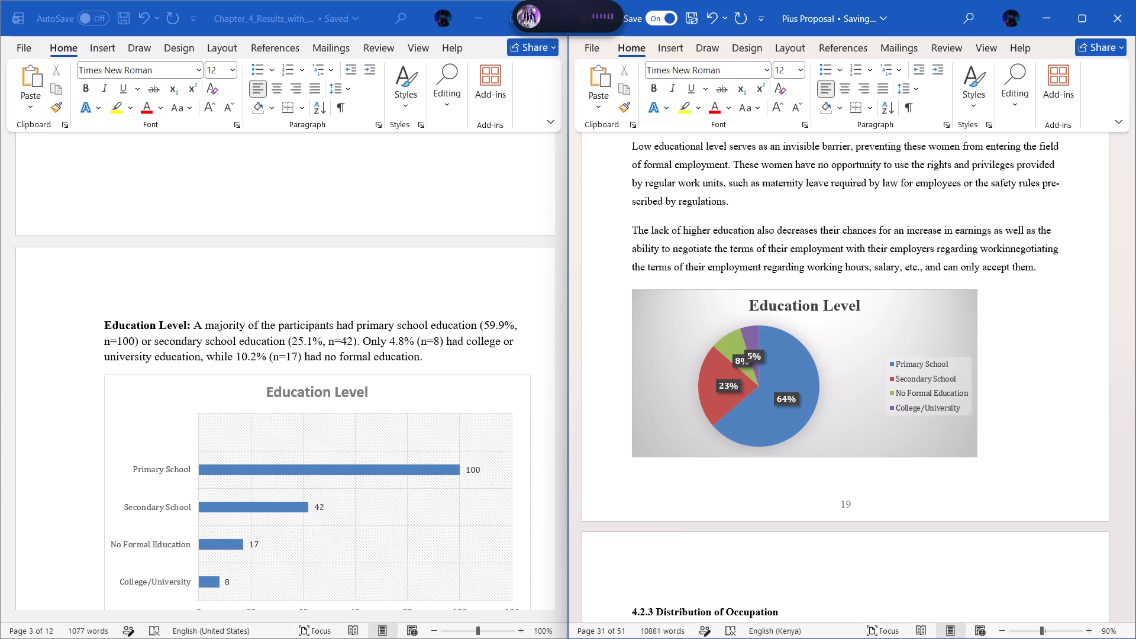
type("g")
key("space")
type("hours")
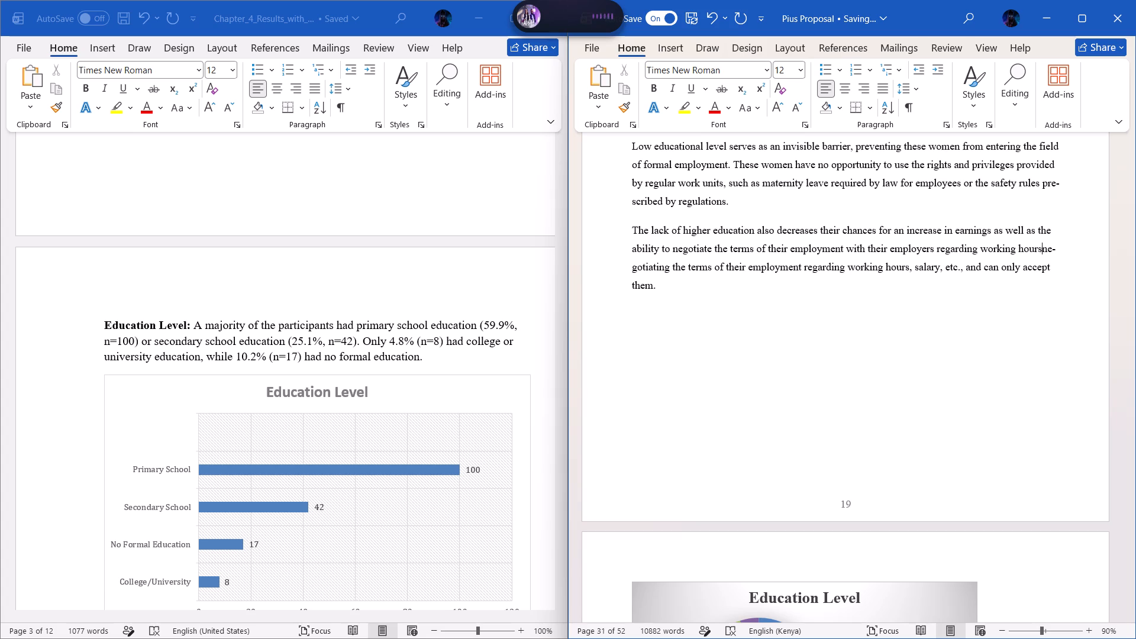
type(", salary")
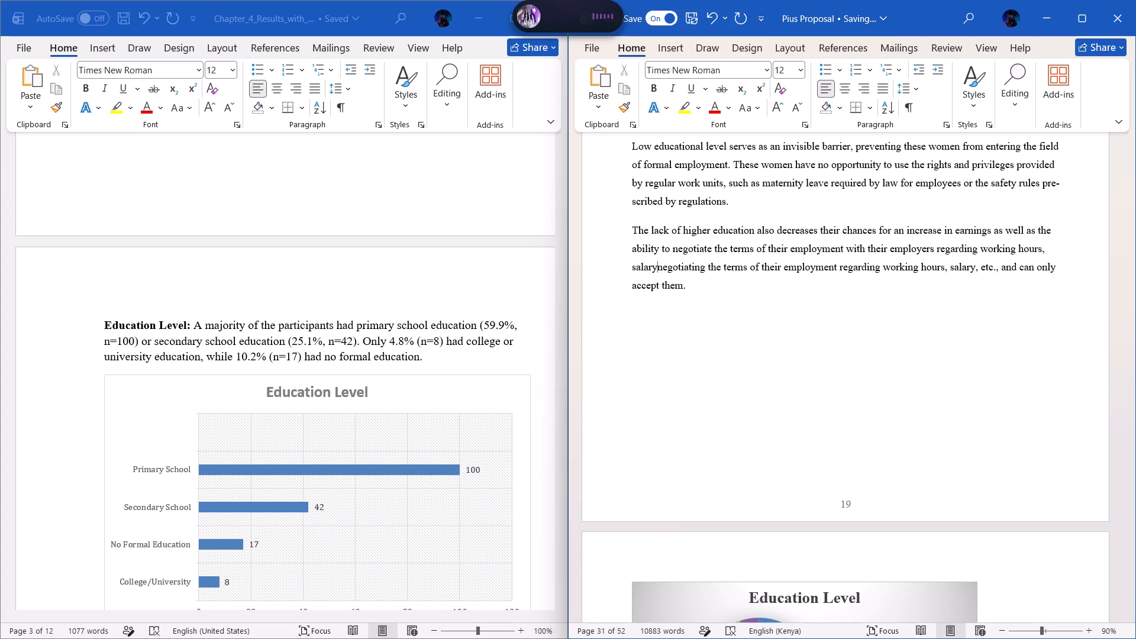
type(",")
key("space")
type("e.t.")
type("c.")
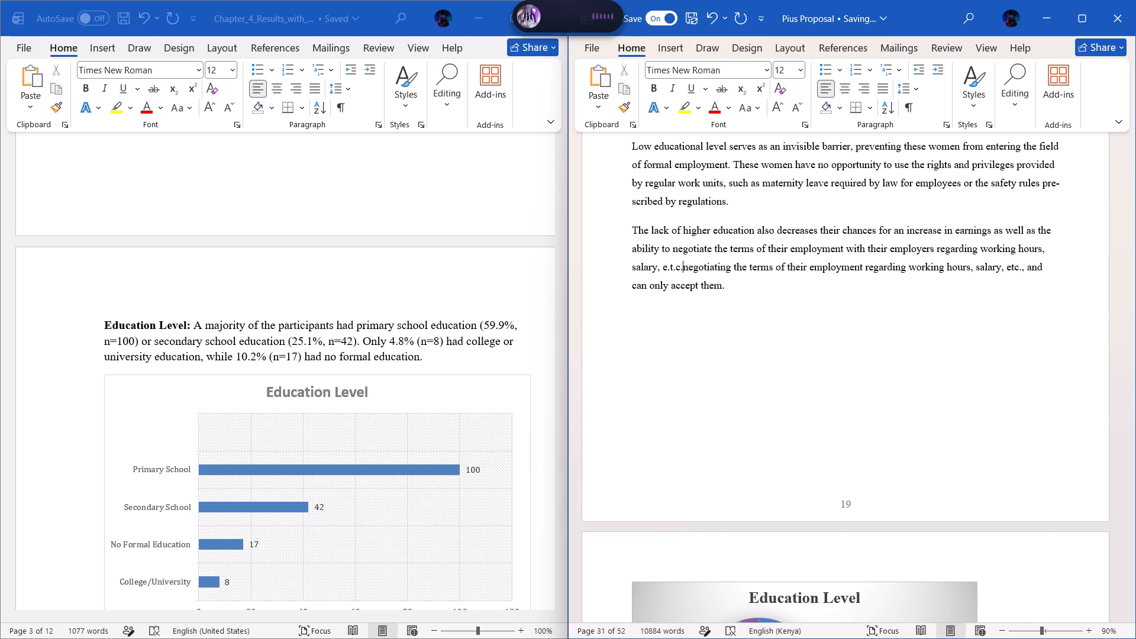
key("space")
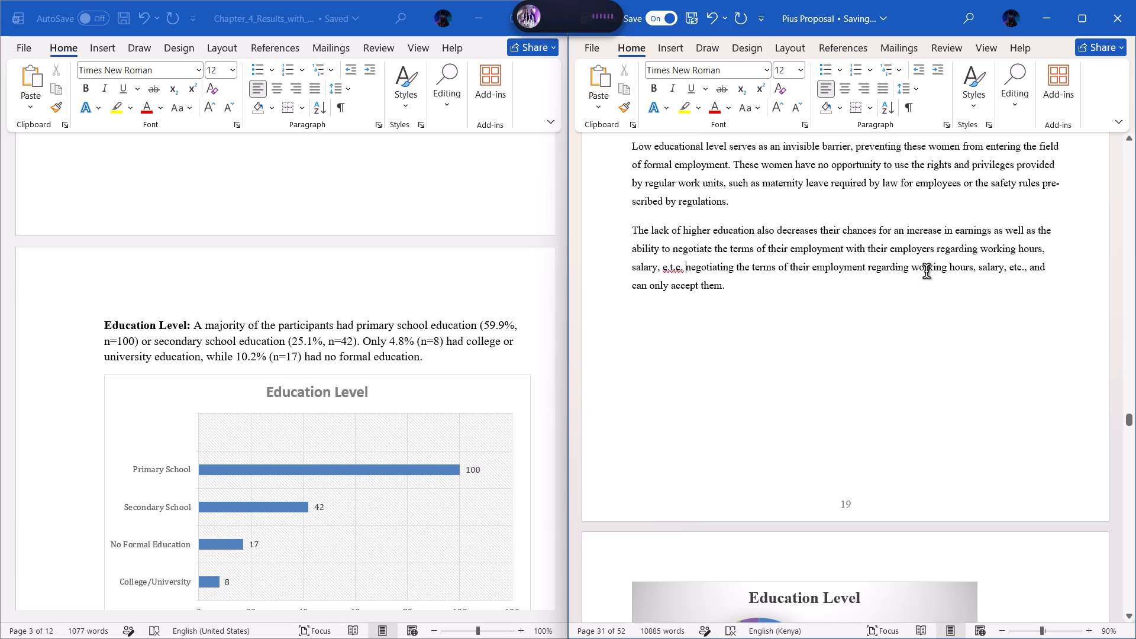
right_click(671, 267)
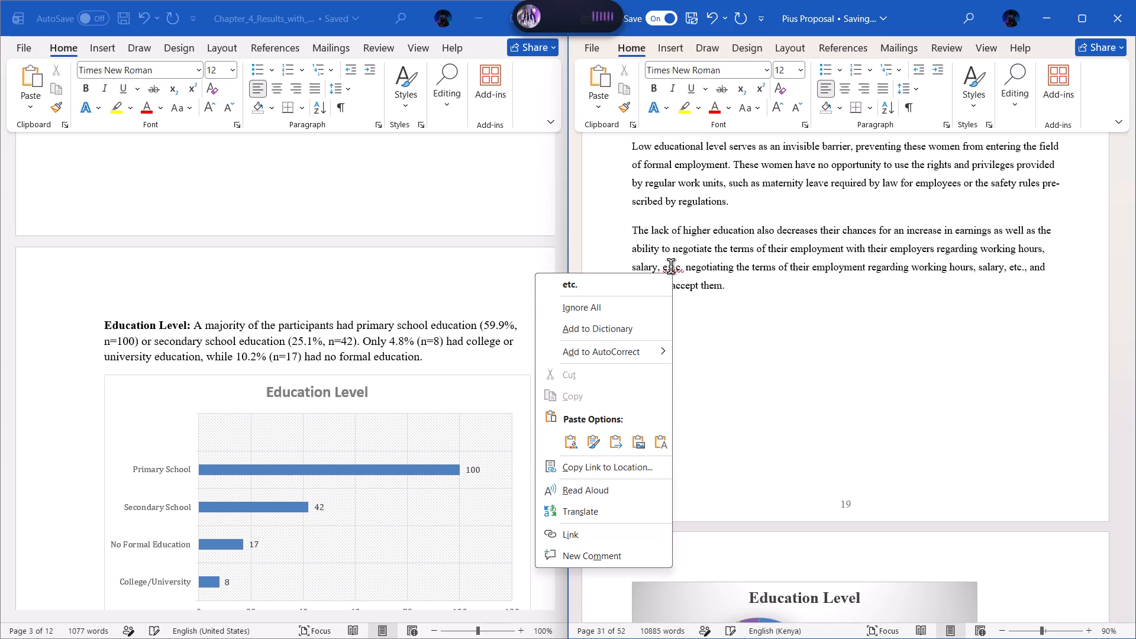
left_click(659, 284)
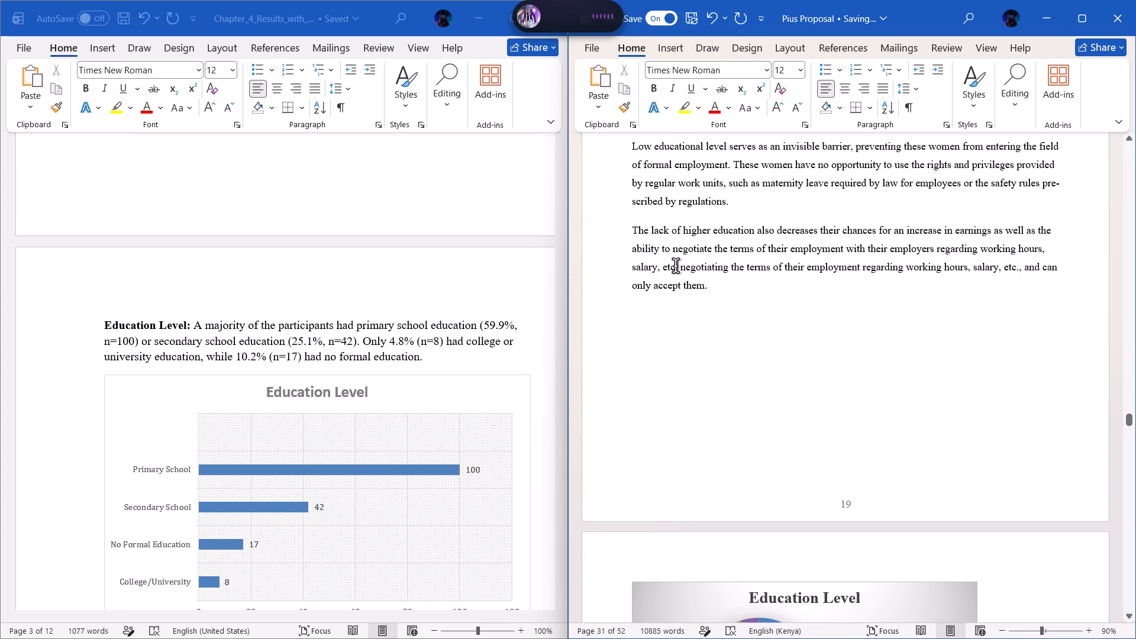
Delete the leftover old text from "negotiating the terms" through "only accept them." and end the paragraph with a period after "etc".
left_click_drag(676, 266, 715, 291)
key("BackSpace")
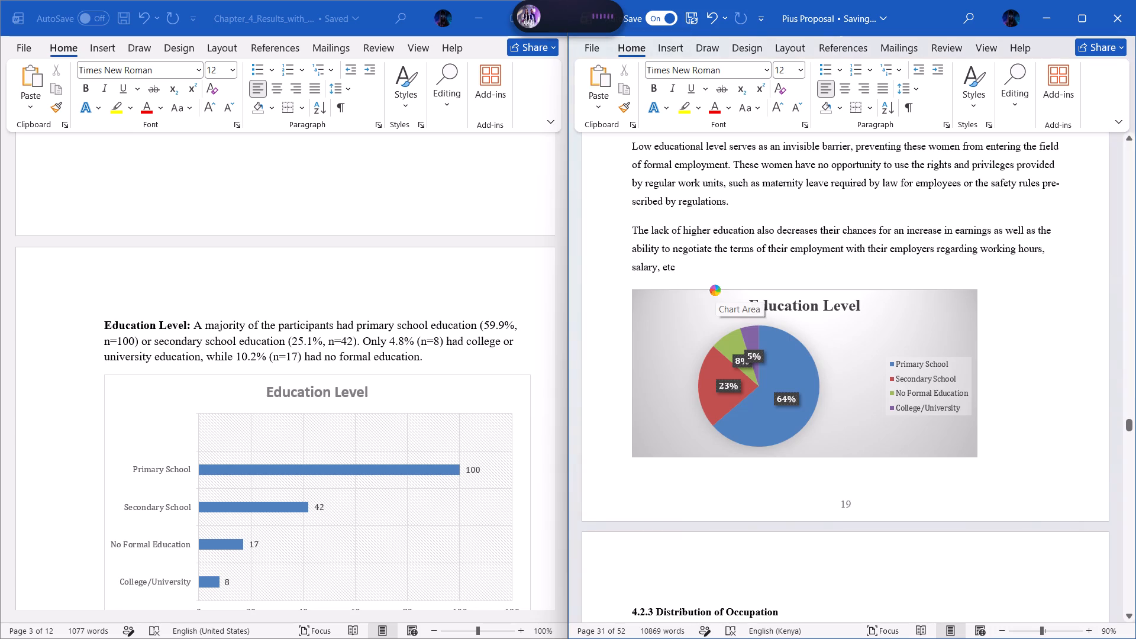
key("period")
Delete the Education Level pie chart above heading 4.2.3 in the proposal.
scroll(737, 295, "down", 1)
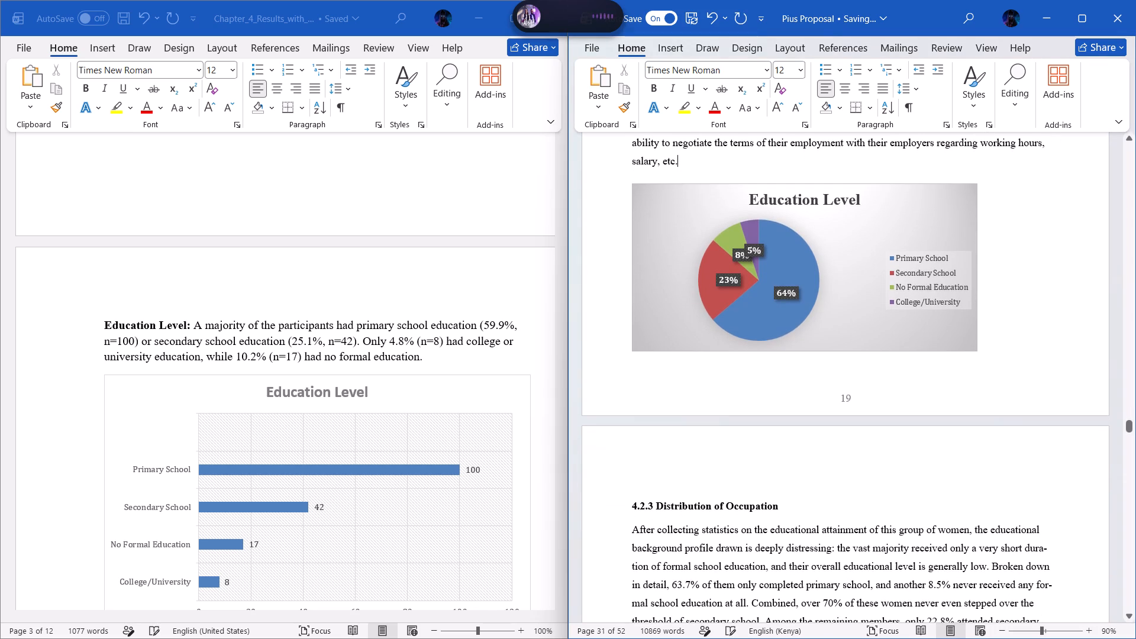
left_click(776, 286)
key("BackSpace")
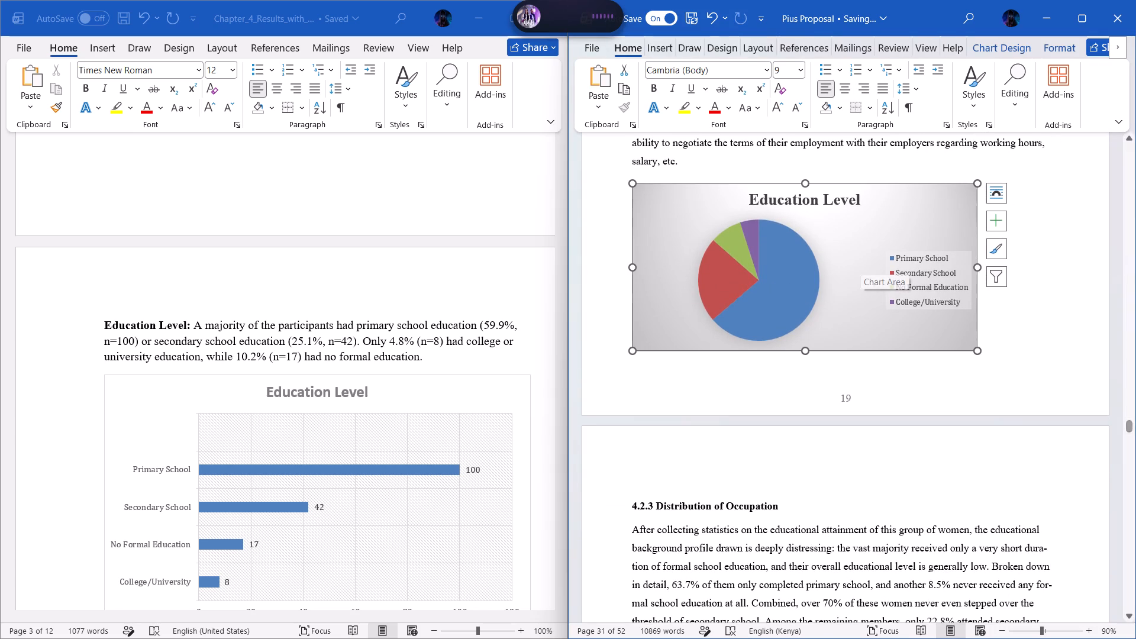
left_click(979, 183)
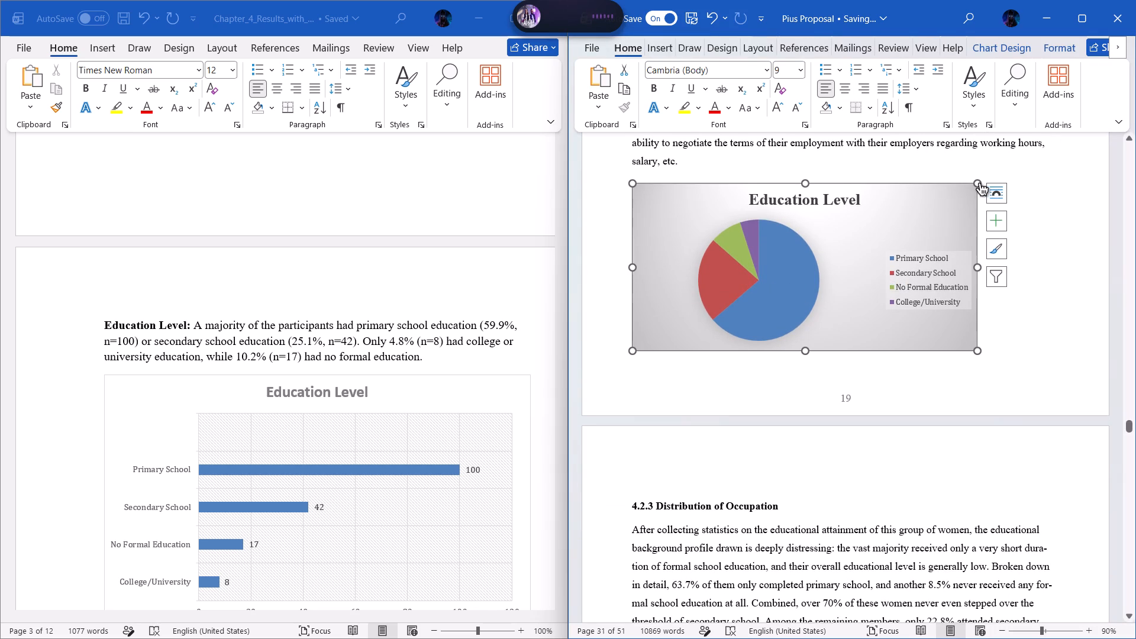
key("BackSpace")
Copy the Education Level bar chart from the Chapter_4_Results_with_Charts document to the end of the proposal's third paragraph under 4.2.2.
scroll(329, 387, "down", 1)
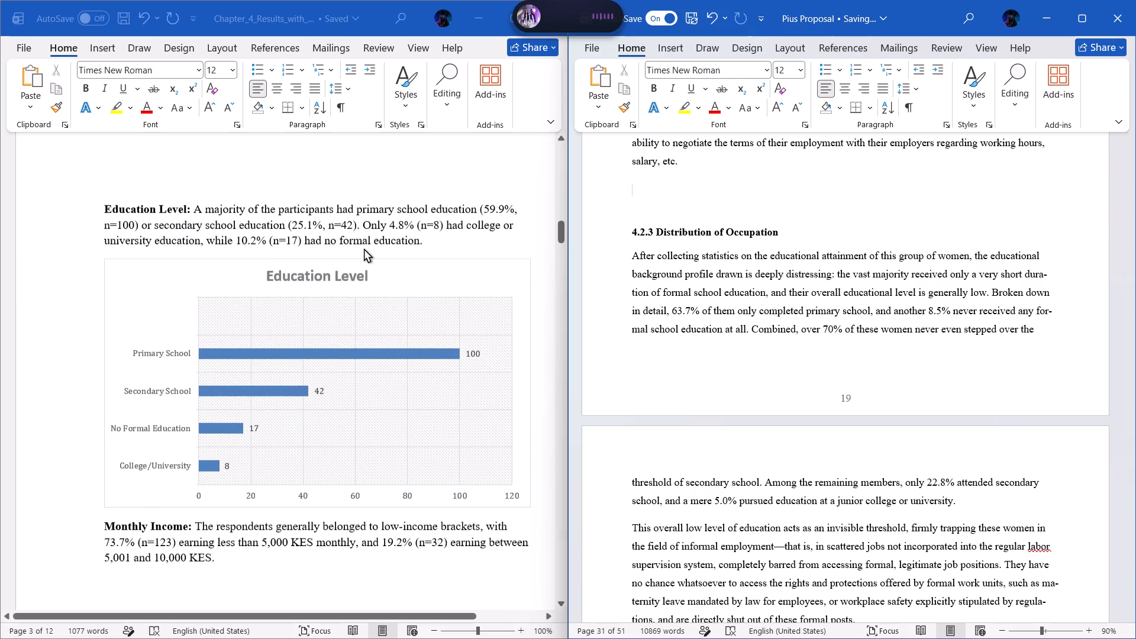
left_click(364, 249)
left_click(368, 260)
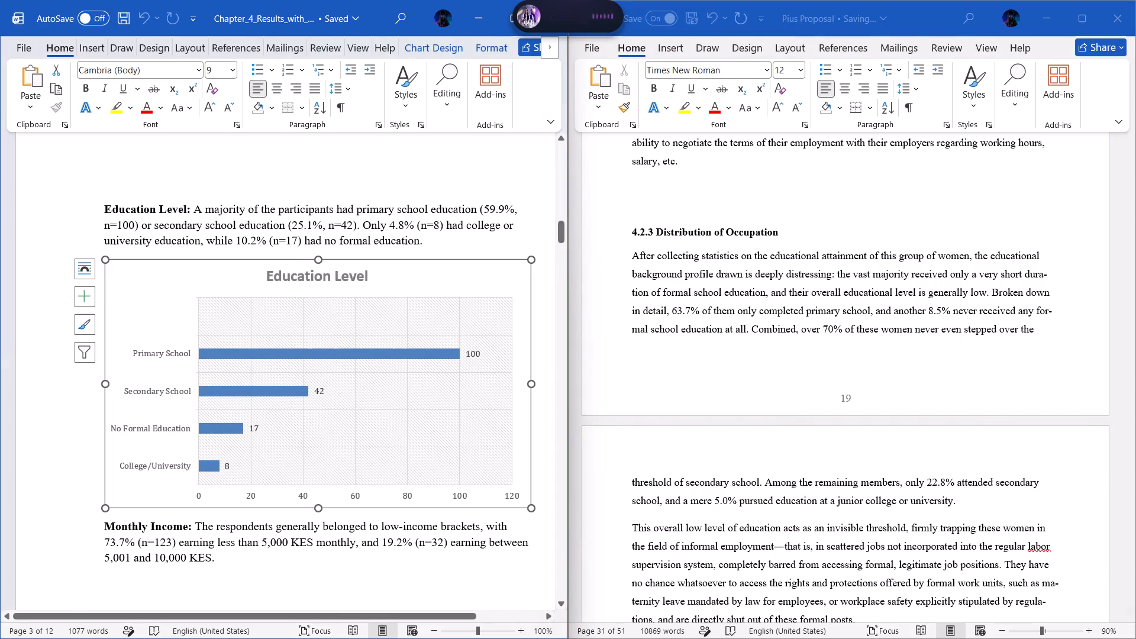
key("ctrl+c")
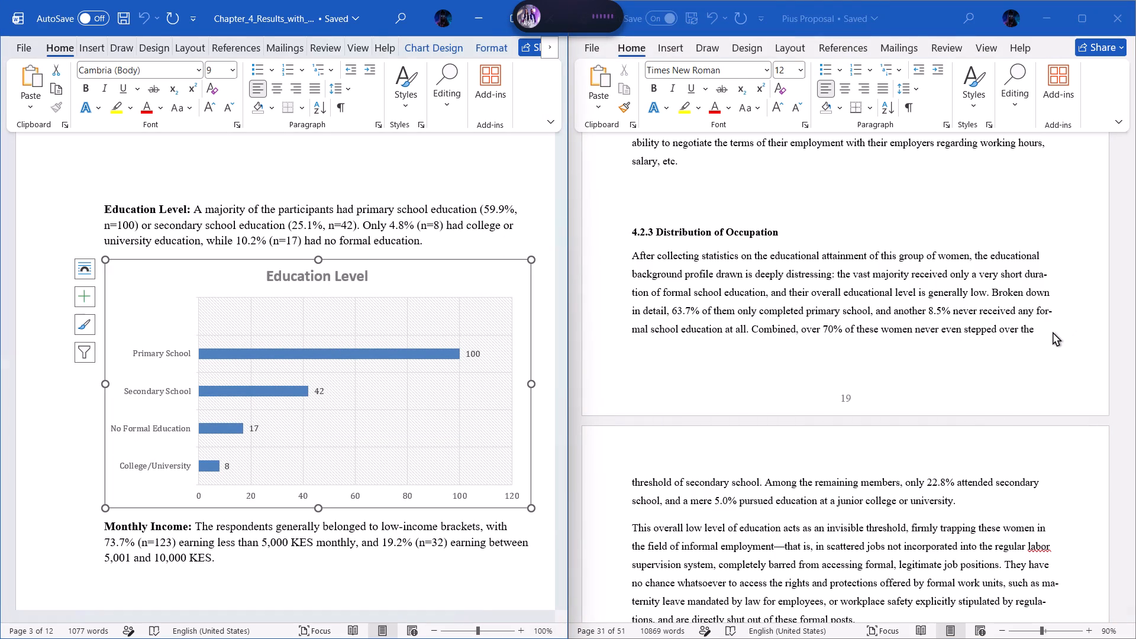
scroll(926, 368, "up", 1)
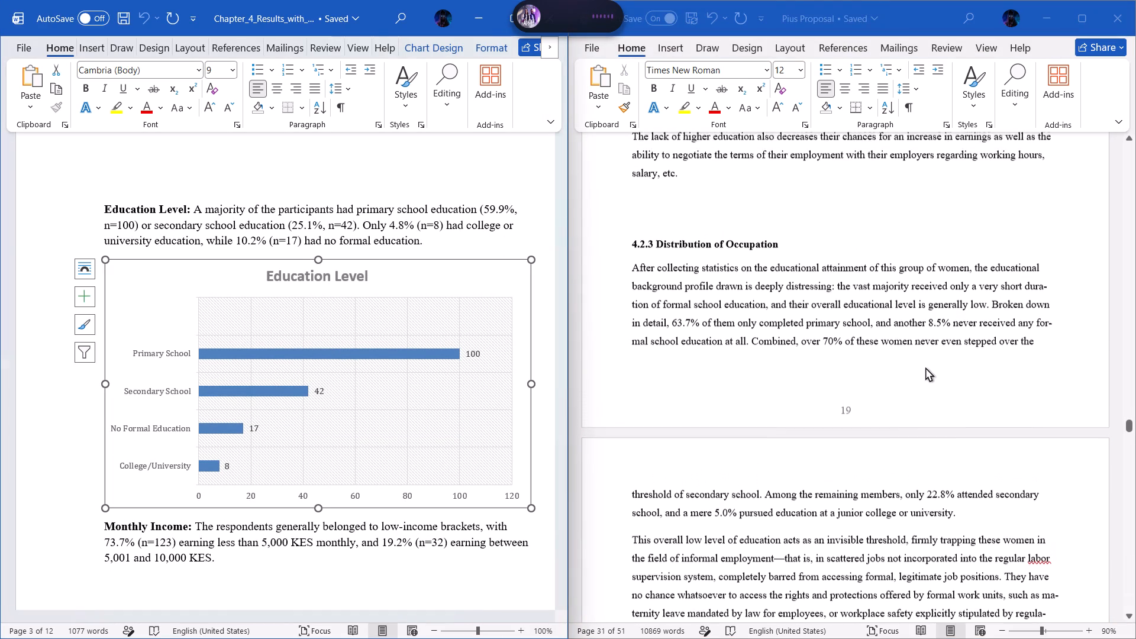
scroll(926, 368, "up", 1)
scroll(926, 368, "down", 1)
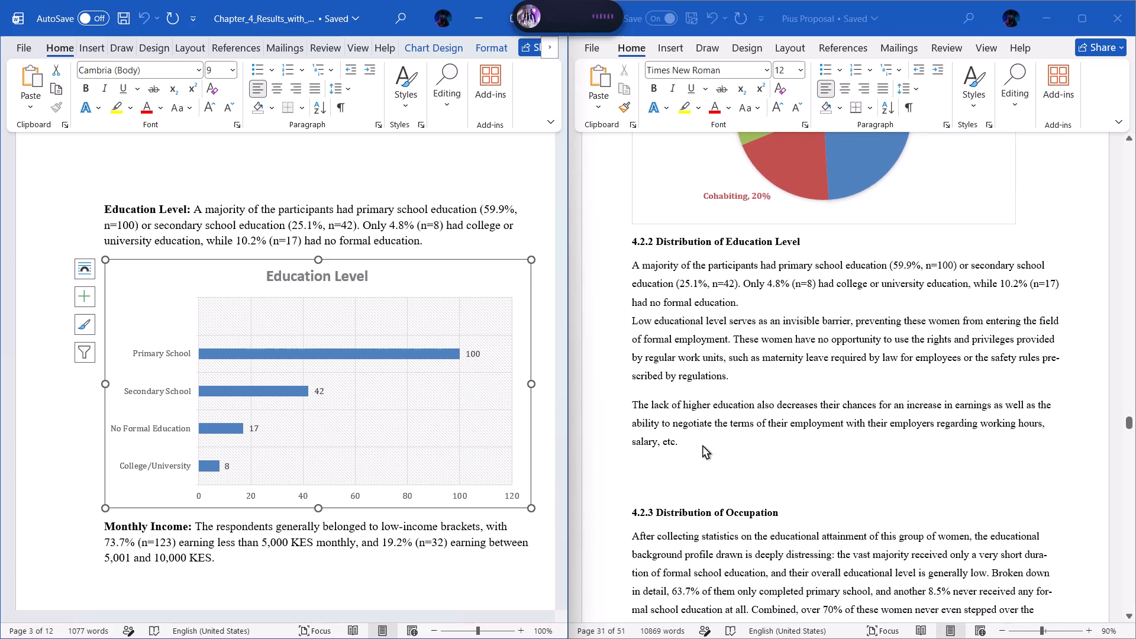
left_click(701, 446)
key("ctrl+v")
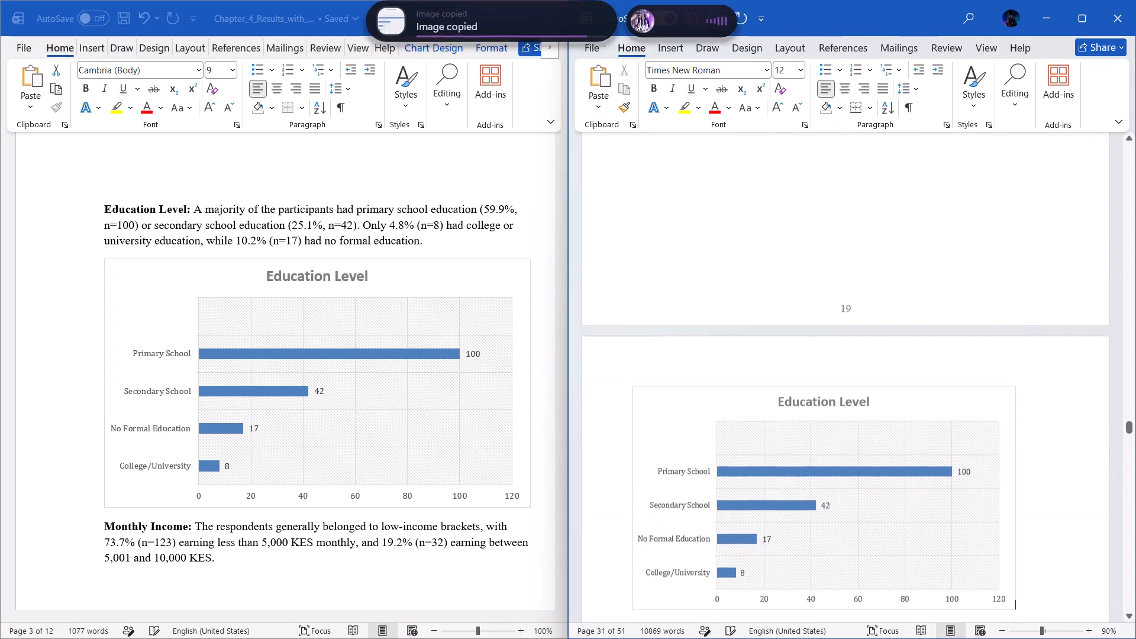
Review the proposal's Chapter Four from its opening page through the new Education Level chart and the section 4.2.3 text.
scroll(729, 381, "down", 2)
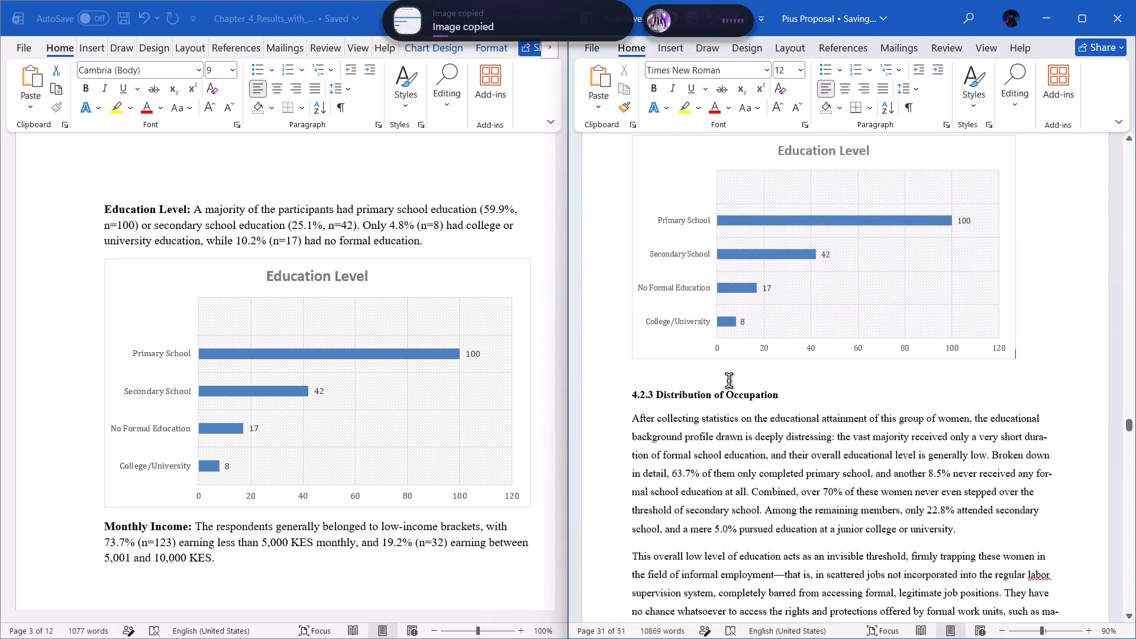
scroll(729, 381, "down", 1)
scroll(369, 335, "down", 1)
scroll(369, 335, "up", 3)
scroll(632, 336, "up", 1)
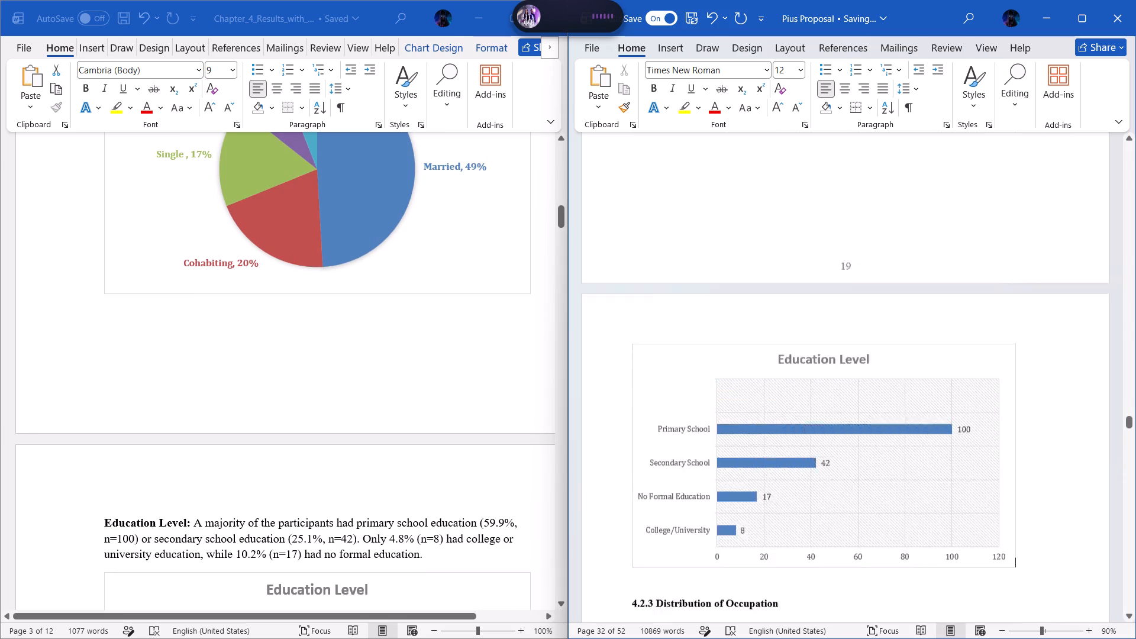
scroll(632, 336, "up", 4)
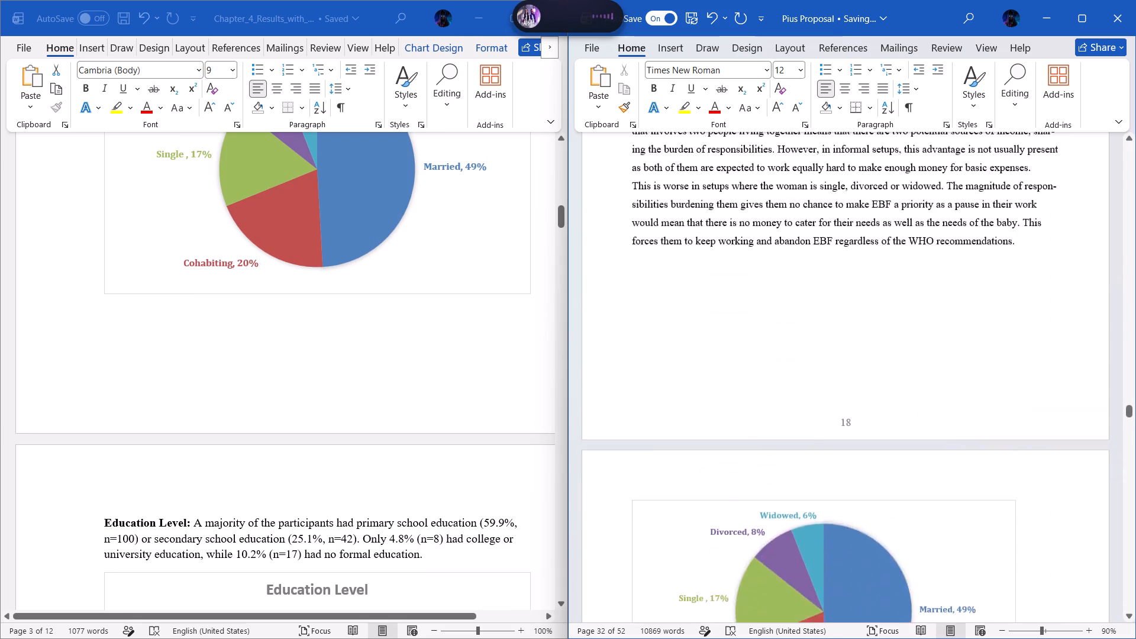
scroll(632, 336, "up", 3)
scroll(632, 336, "down", 1)
scroll(632, 336, "up", 1)
scroll(632, 336, "down", 1)
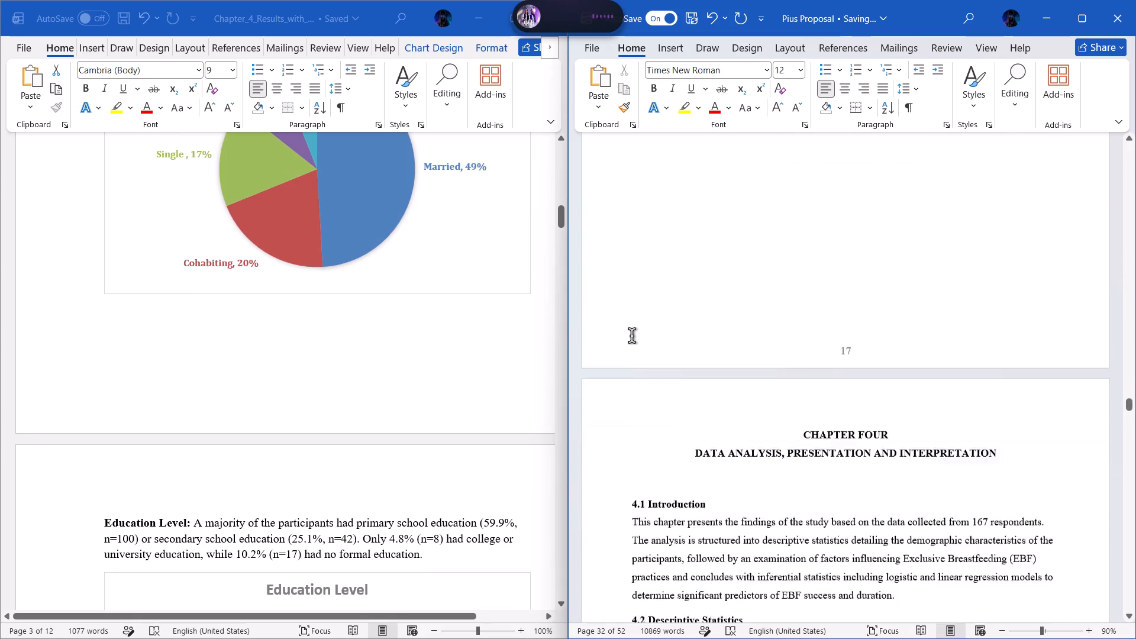
Shorten the heading "4.2.2 Distribution of Education Level" in the proposal to "Education Level".
scroll(632, 336, "down", 2)
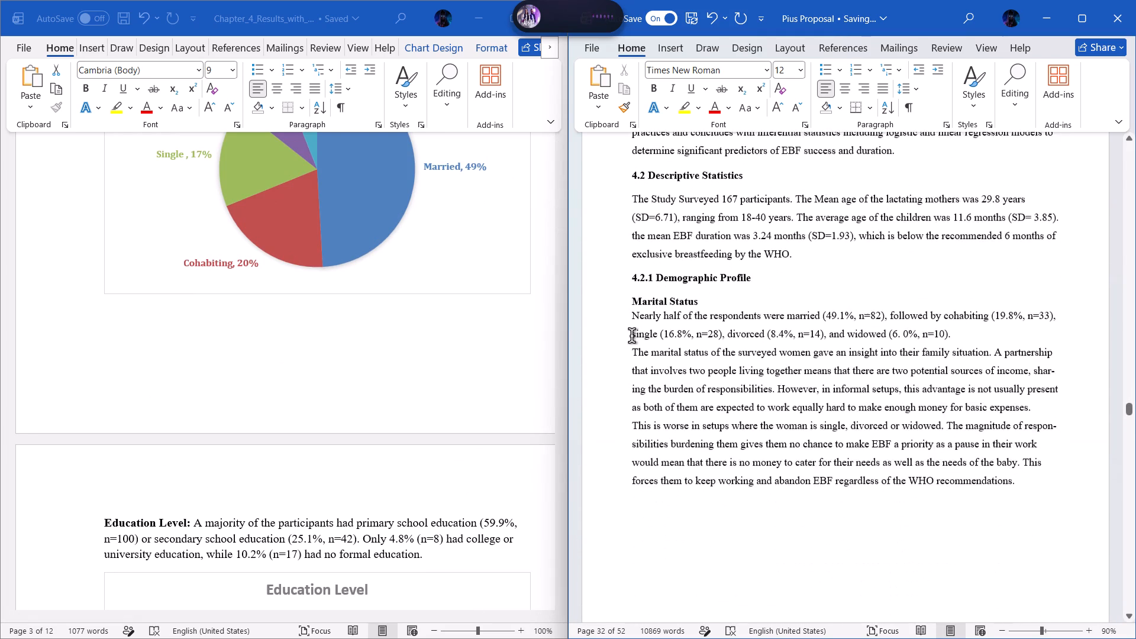
scroll(632, 336, "down", 3)
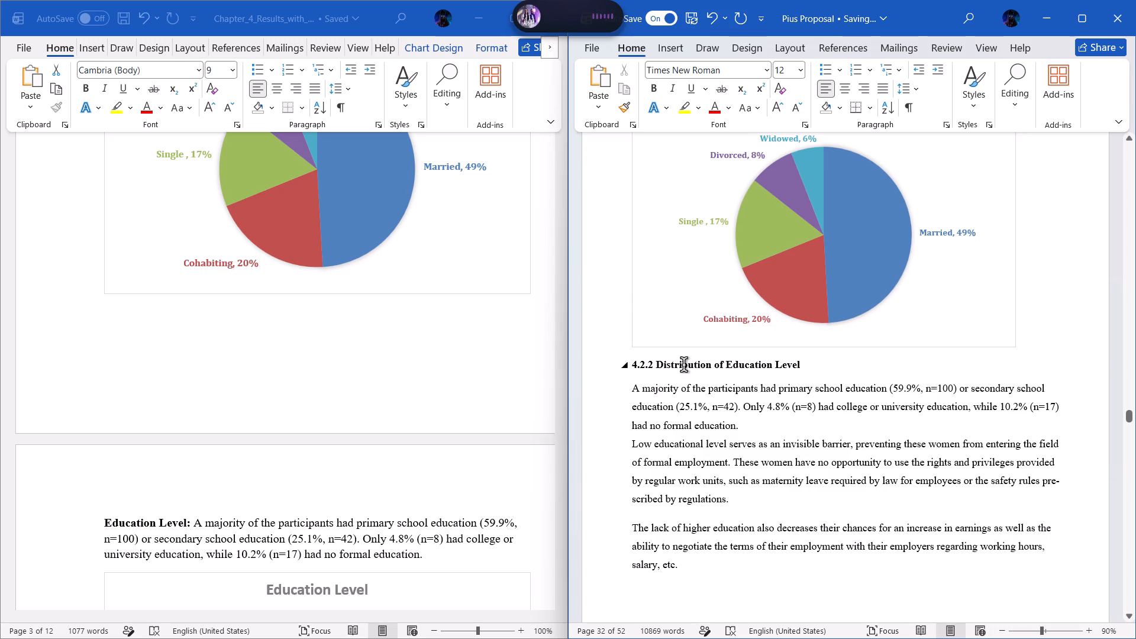
left_click_drag(722, 367, 681, 369)
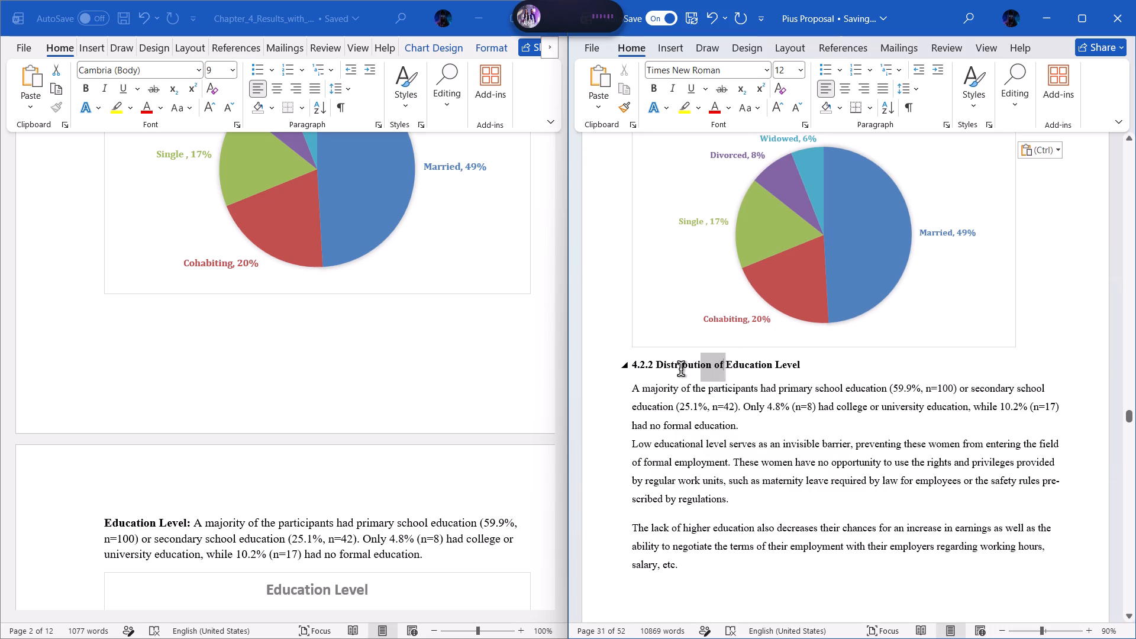
left_click_drag(681, 369, 632, 372)
key("BackSpace")
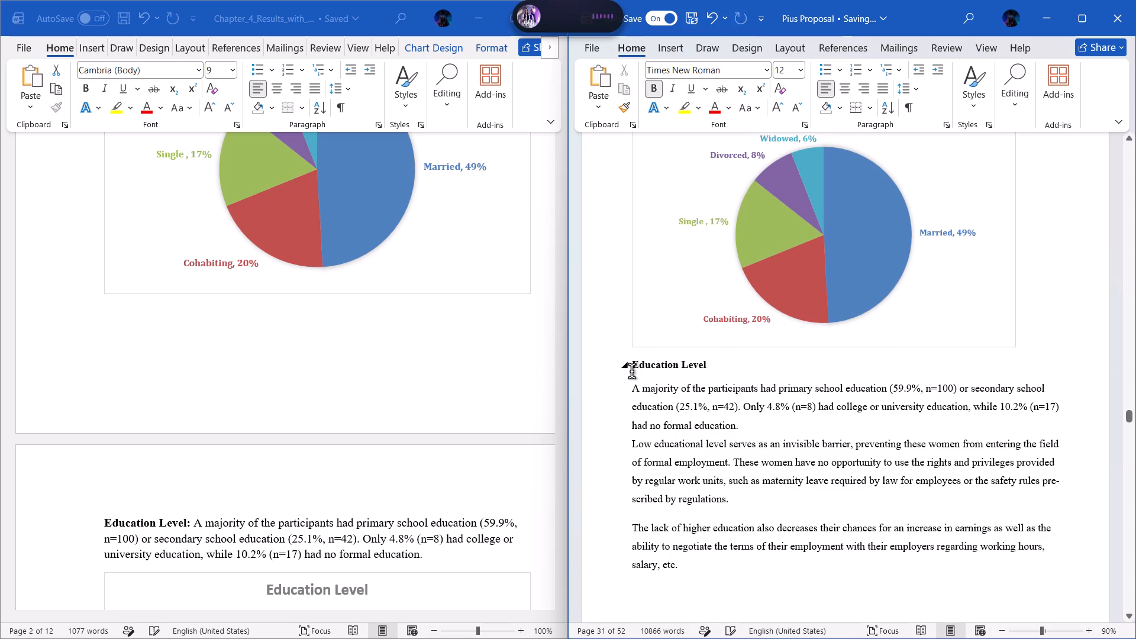
Shorten the heading "4.2.3 Distribution of Occupation" in the proposal to "Occupation".
scroll(667, 399, "down", 4)
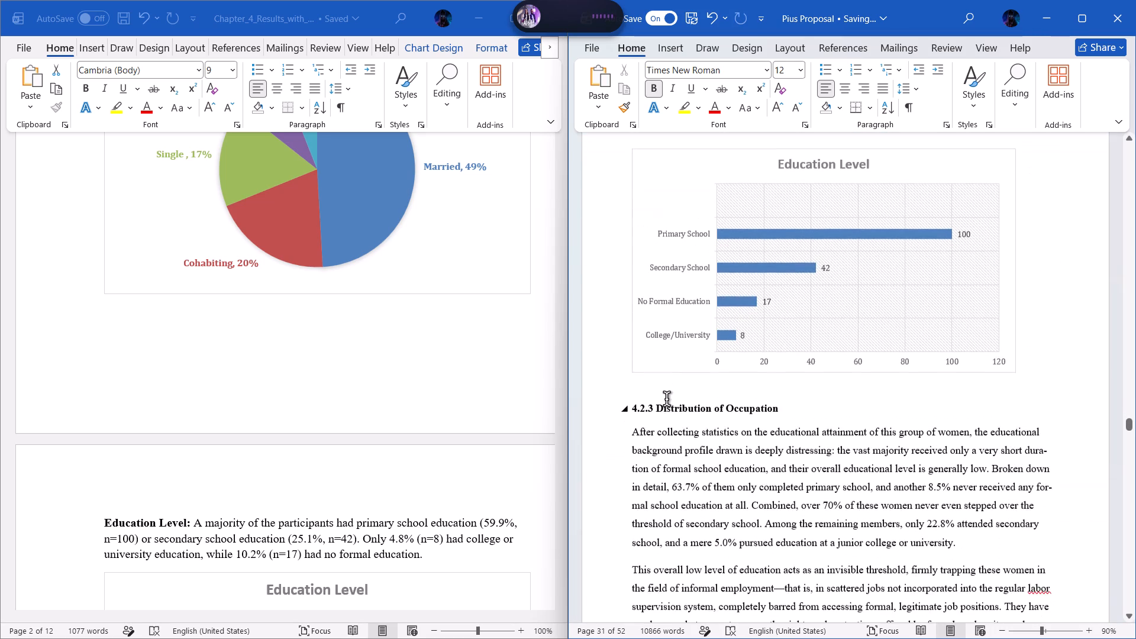
left_click_drag(725, 400, 714, 402)
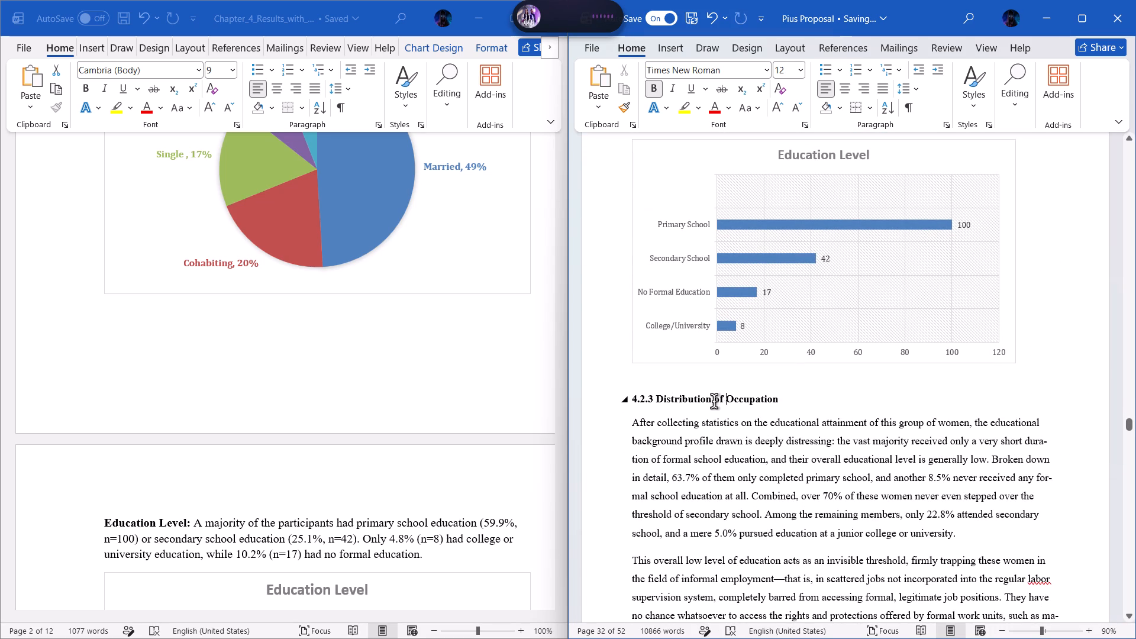
left_click_drag(714, 402, 632, 398)
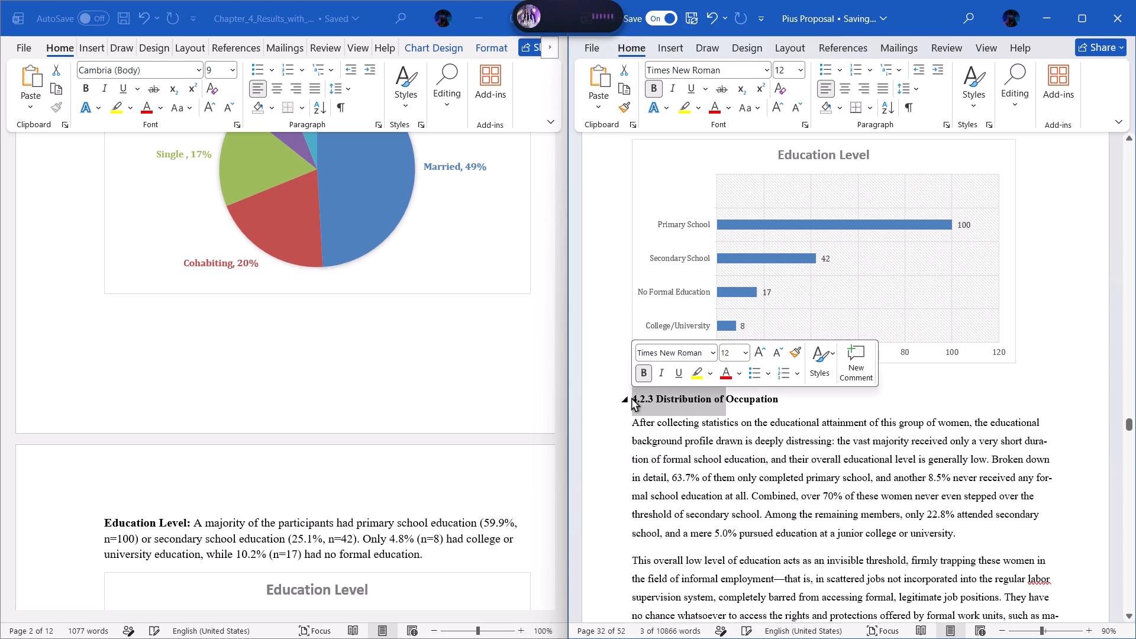
key("BackSpace")
Delete the first paragraph under the Occupation heading, from "After collecting statistics" through "junior college or university.".
scroll(721, 392, "down", 1)
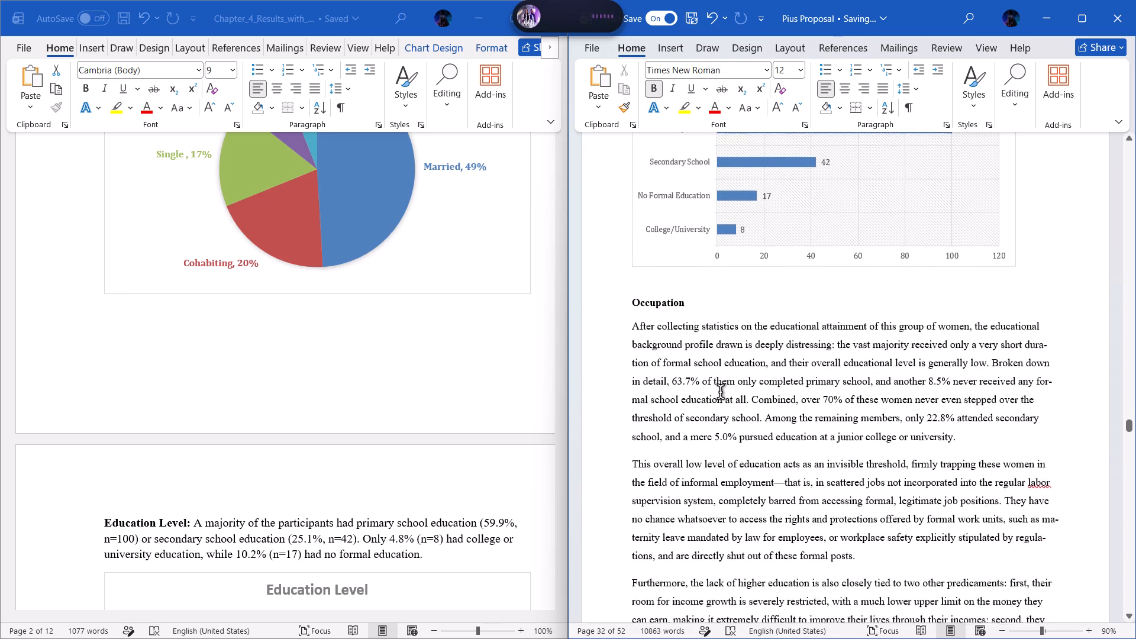
scroll(721, 392, "down", 1)
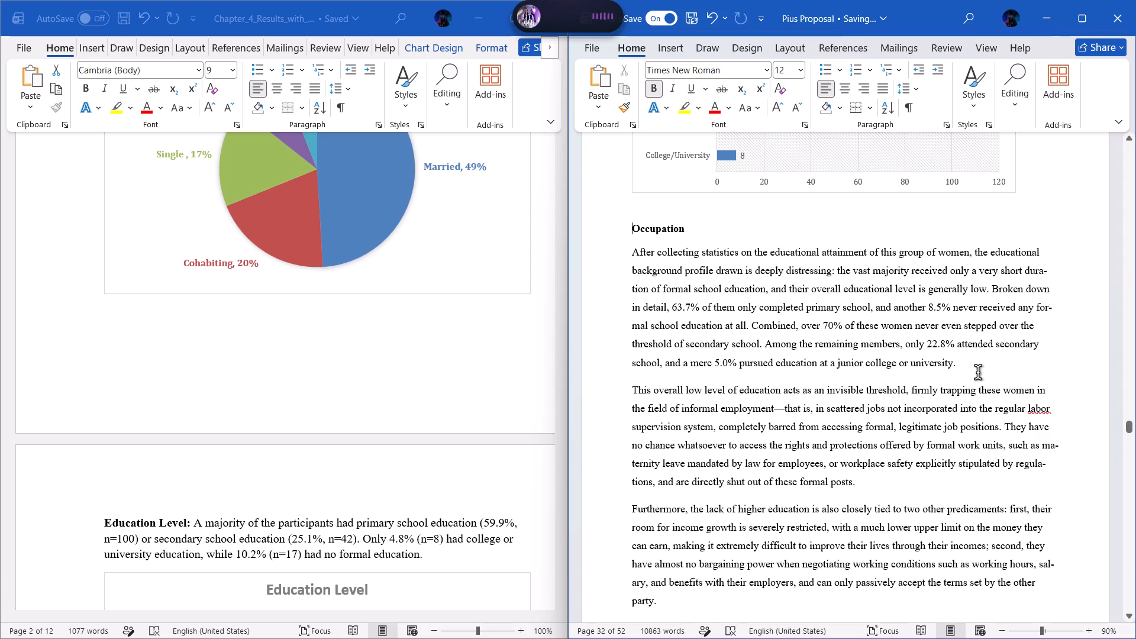
left_click_drag(978, 373, 627, 256)
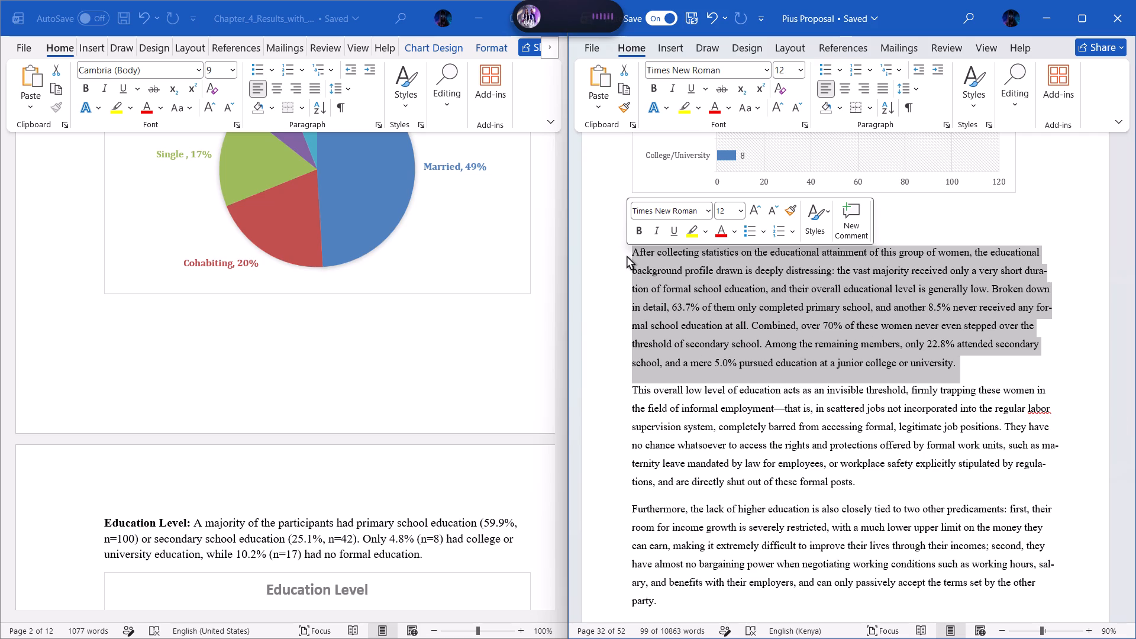
key("BackSpace")
Copy the Occupation sentence, from "The most common occupation" to "(15.0%, n=25).", from the Chapter_4_Results_with_Charts document to below the proposal's Occupation heading.
scroll(250, 269, "up", 1)
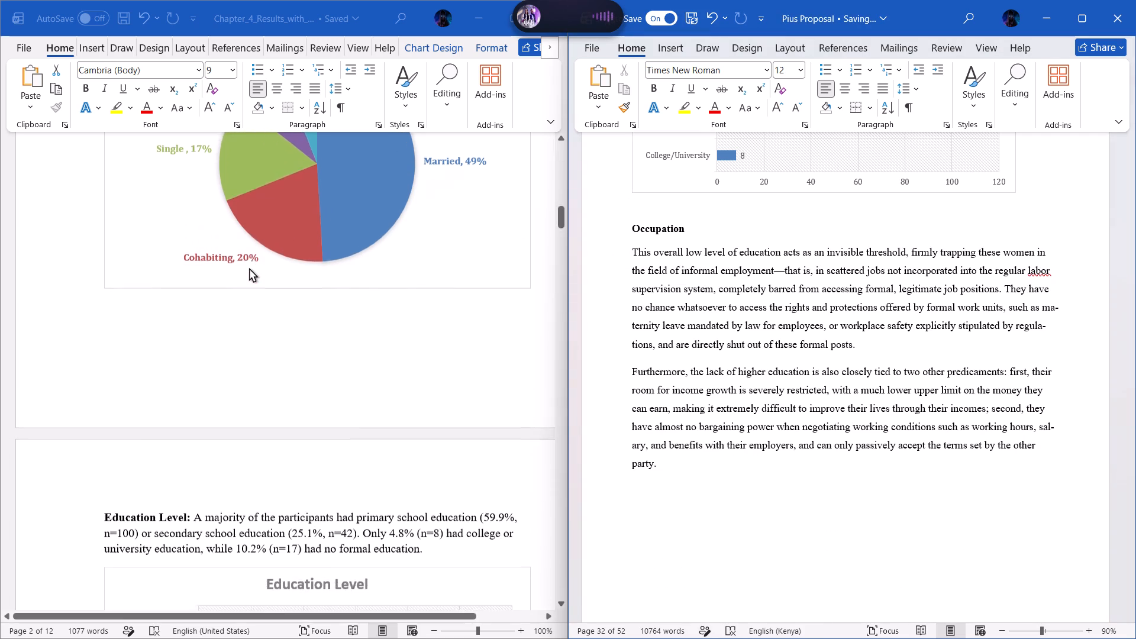
scroll(250, 269, "down", 4)
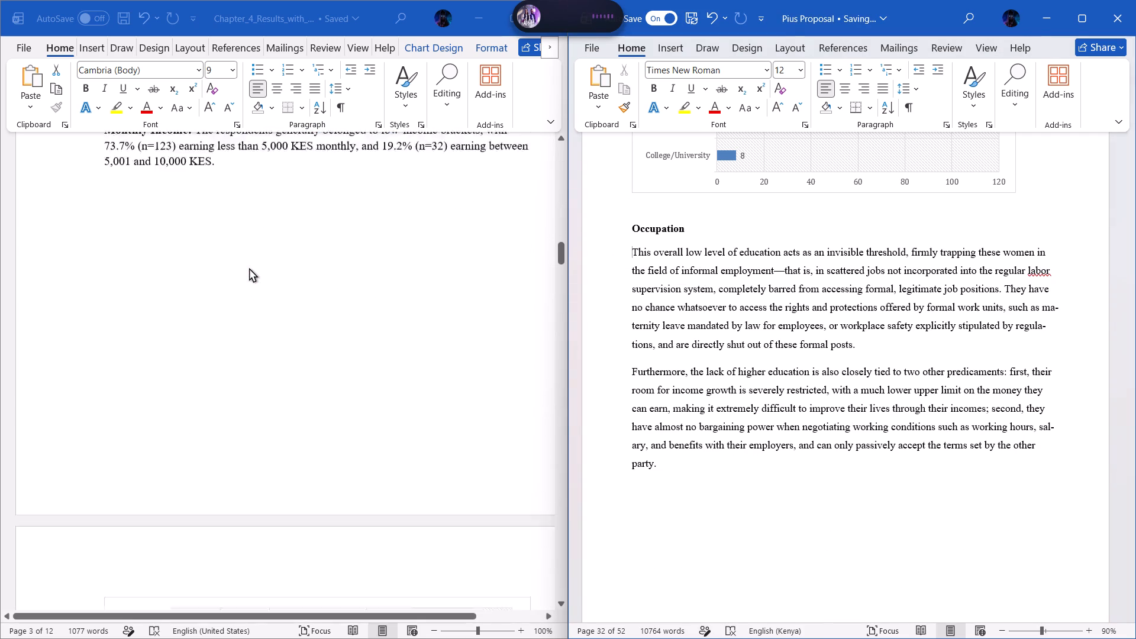
scroll(250, 269, "down", 3)
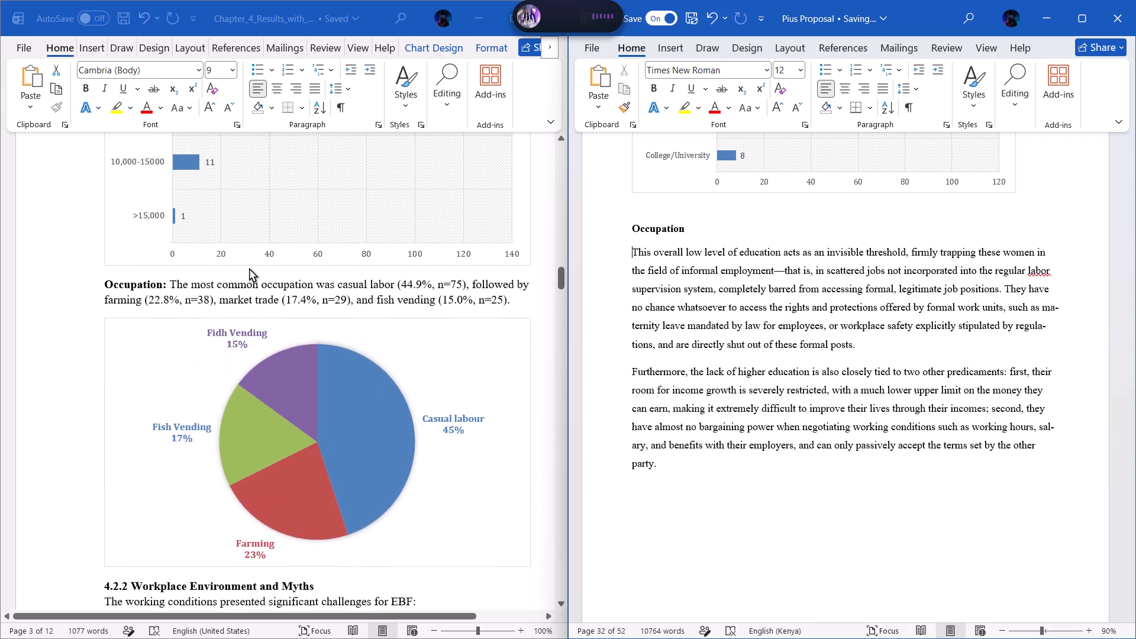
left_click_drag(172, 283, 401, 296)
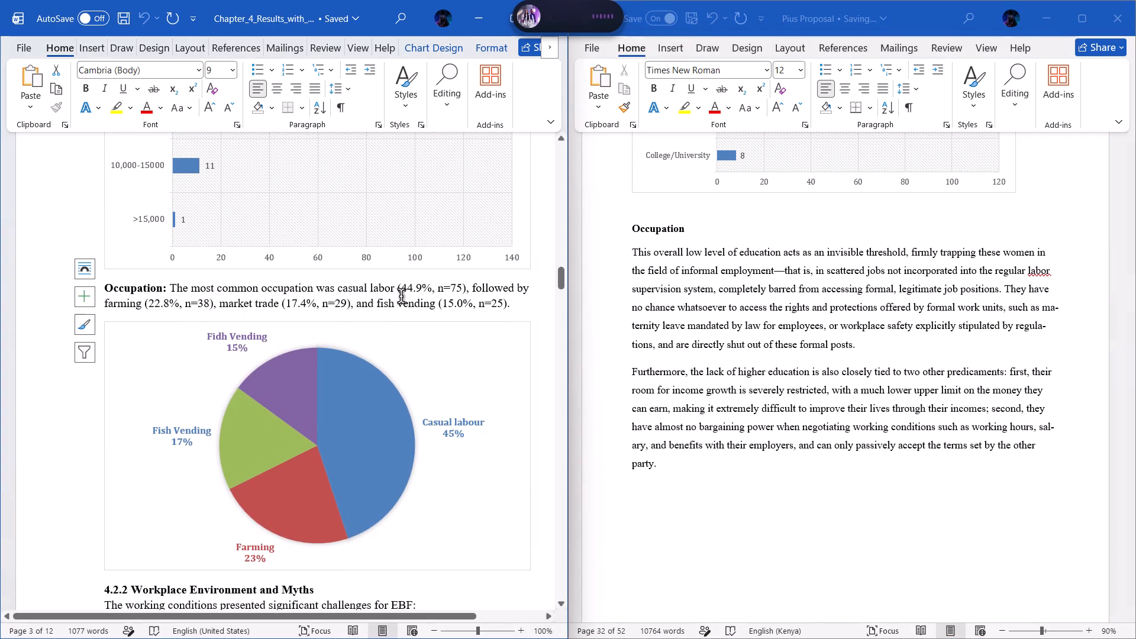
left_click_drag(401, 296, 512, 305)
left_click_drag(512, 305, 196, 293)
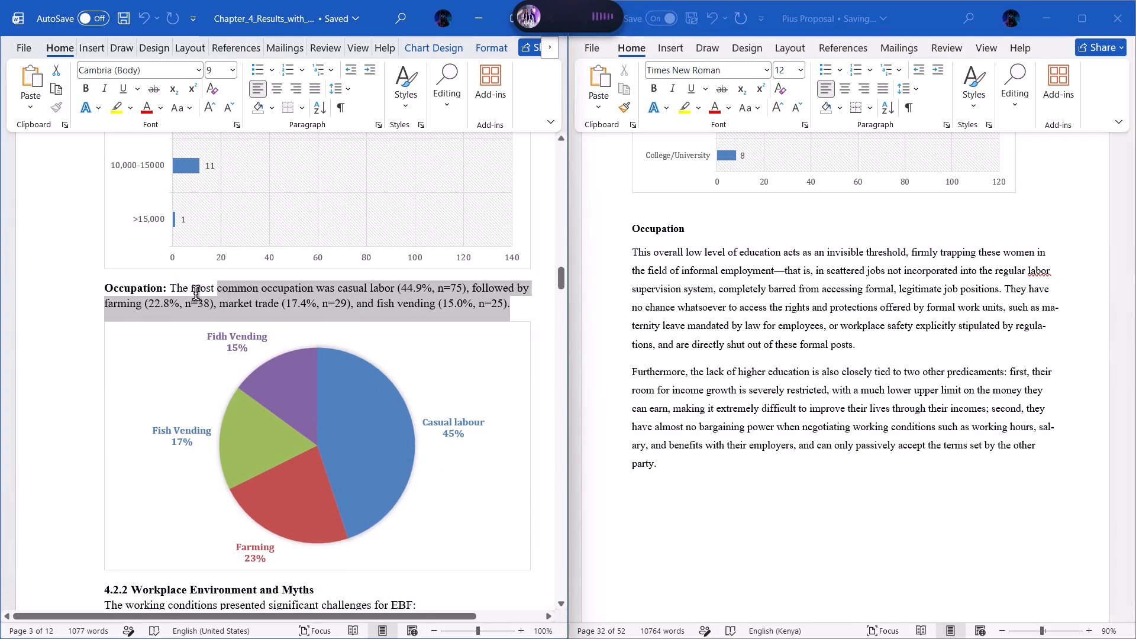
left_click_drag(196, 293, 173, 292)
key("ctrl+c")
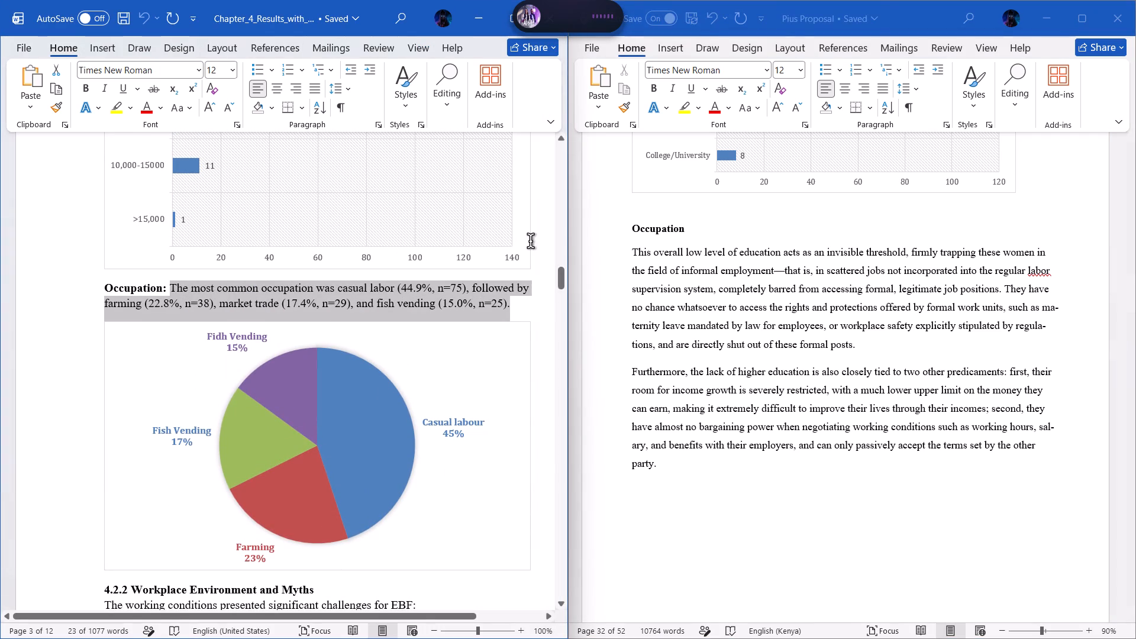
left_click(703, 227)
left_click(691, 233)
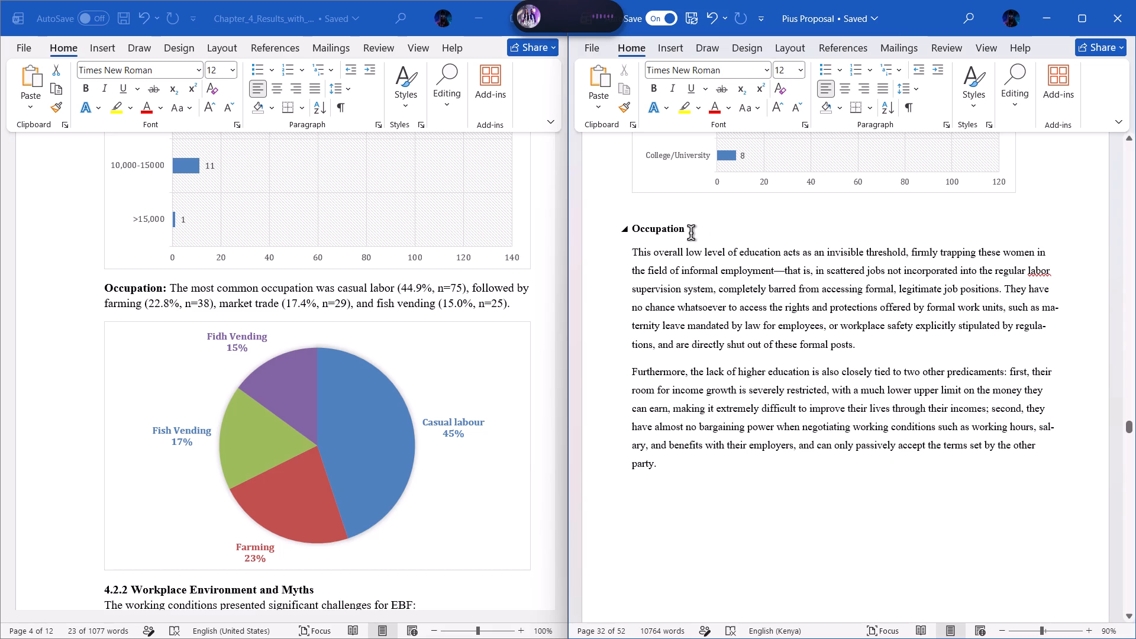
key("Return")
key("ctrl+v")
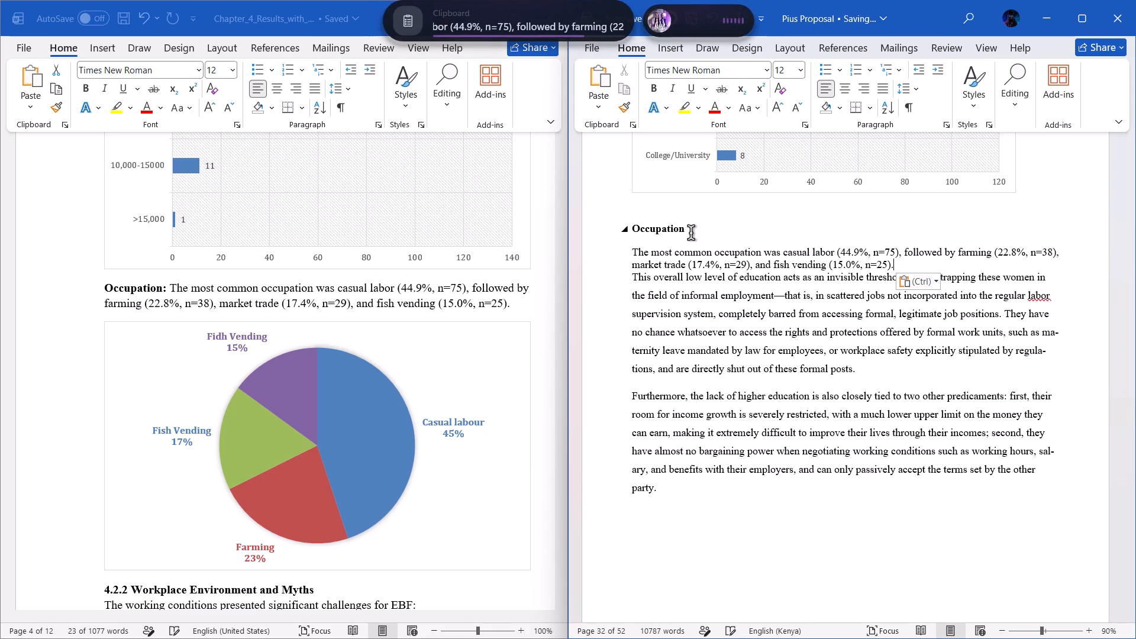
Delete the two old paragraphs below the new Occupation sentence, from "This overall low level of education" through "the other party.".
left_click(913, 238)
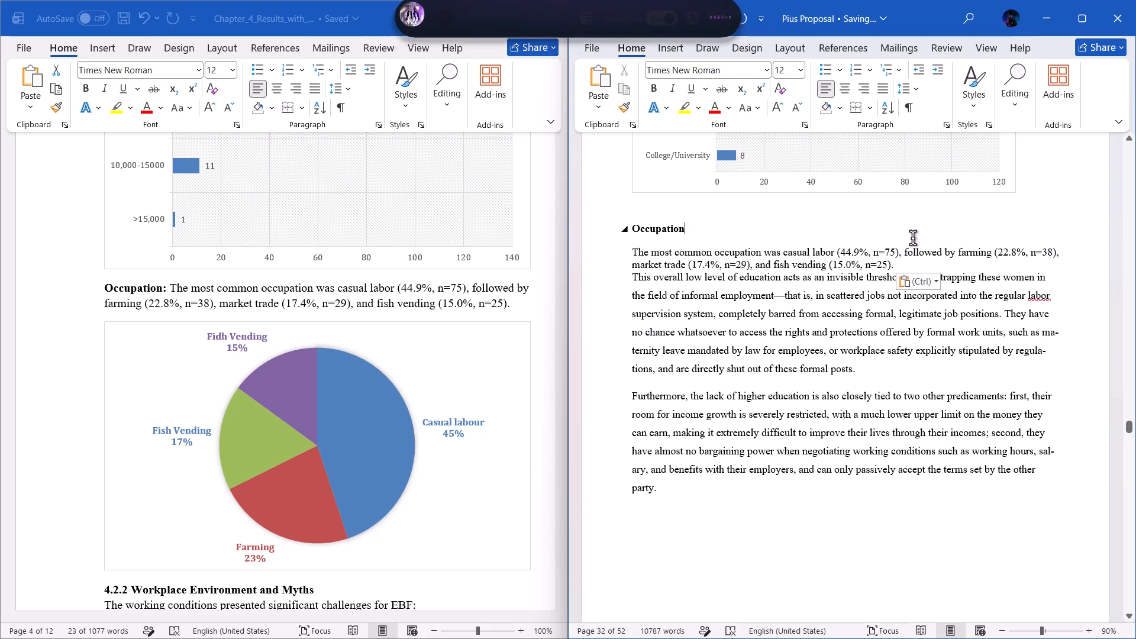
left_click_drag(633, 284, 641, 311)
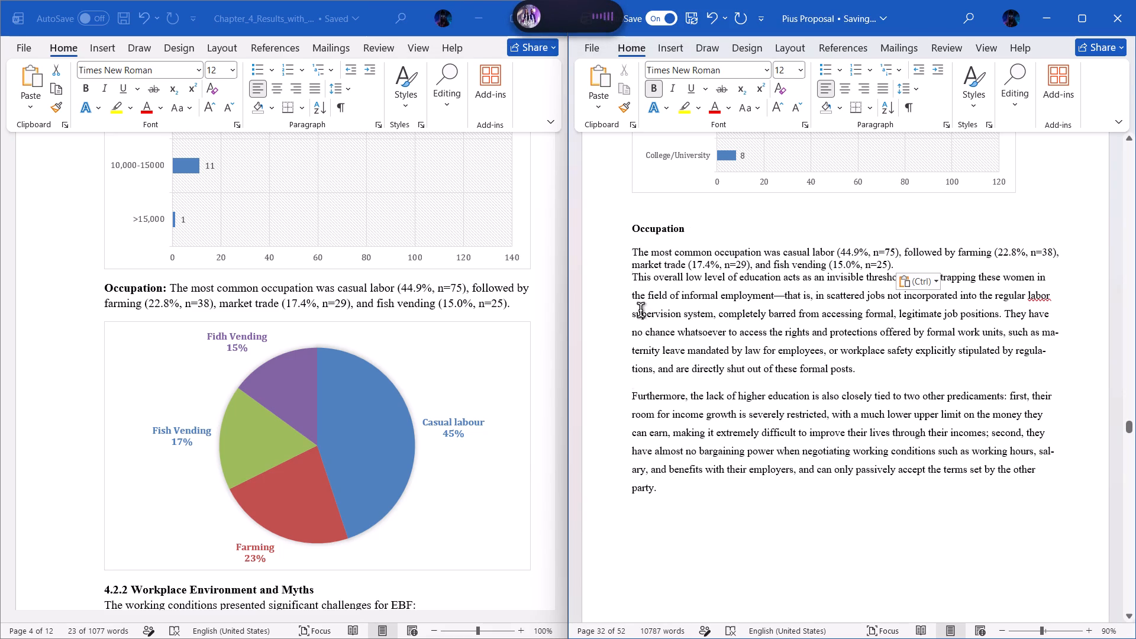
left_click_drag(641, 311, 689, 494)
key("BackSpace")
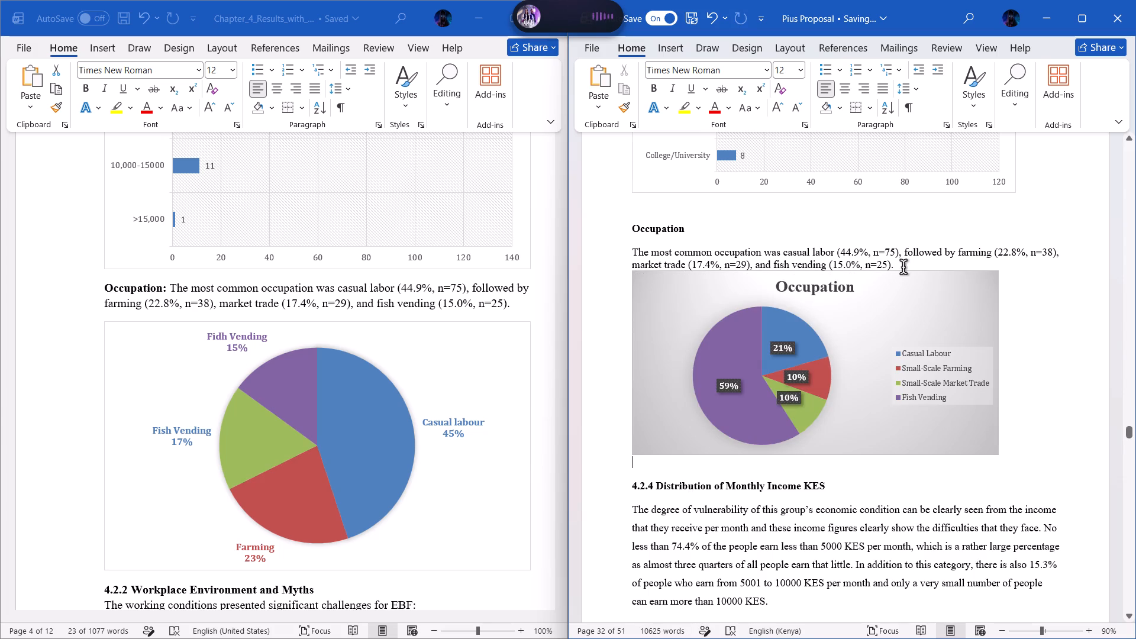
Set the line spacing of the new Occupation paragraph to 1.5.
left_click_drag(903, 261, 628, 254)
left_click(915, 91)
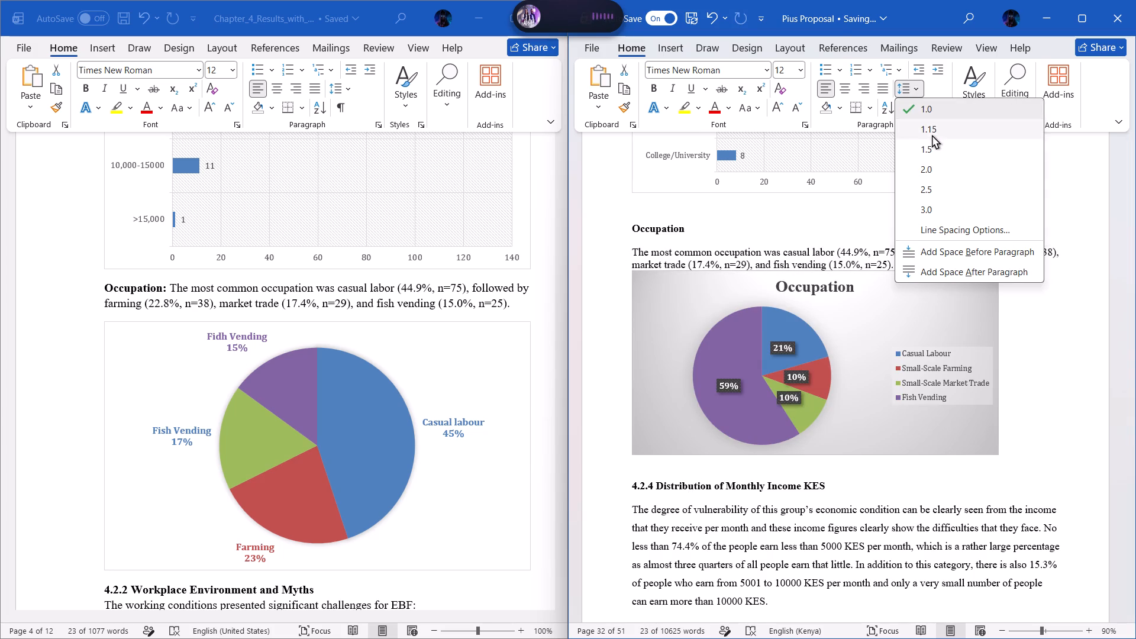
left_click(934, 144)
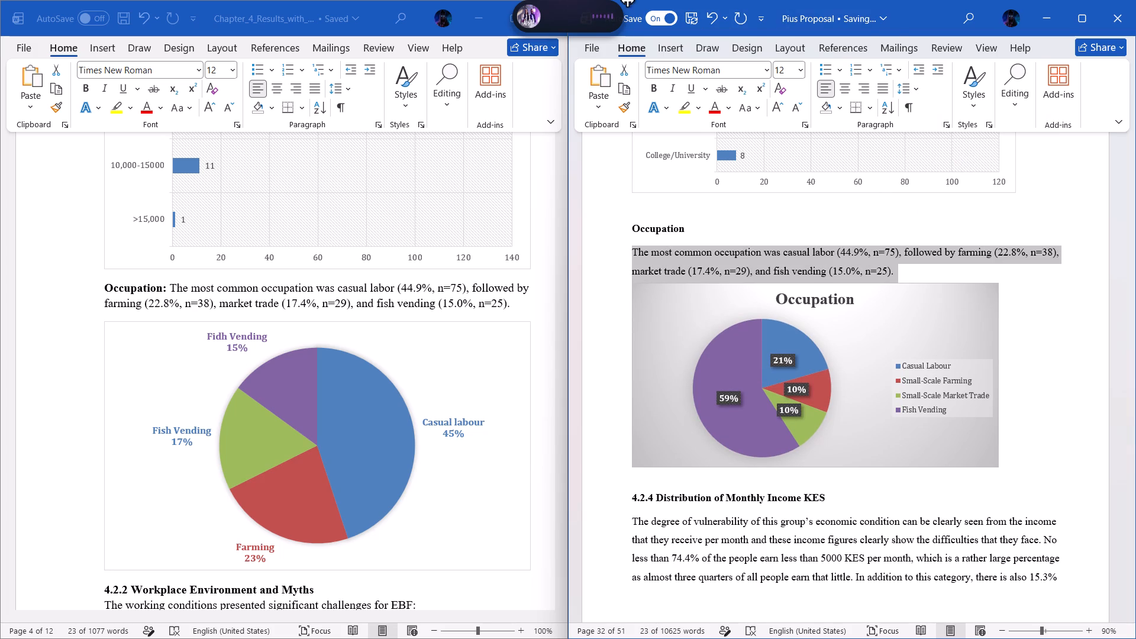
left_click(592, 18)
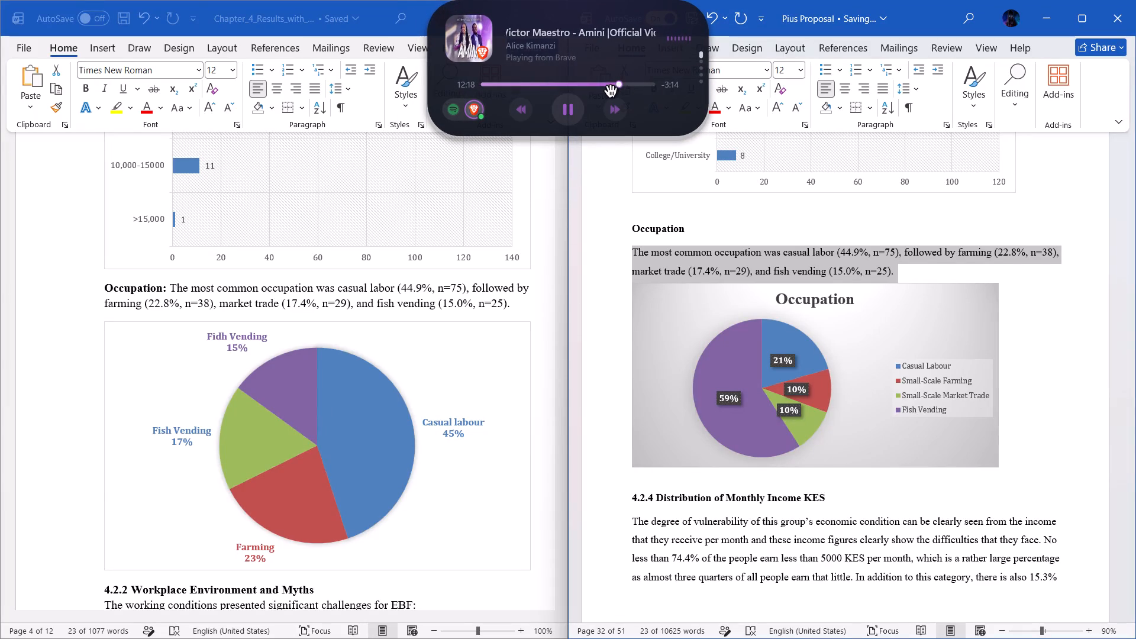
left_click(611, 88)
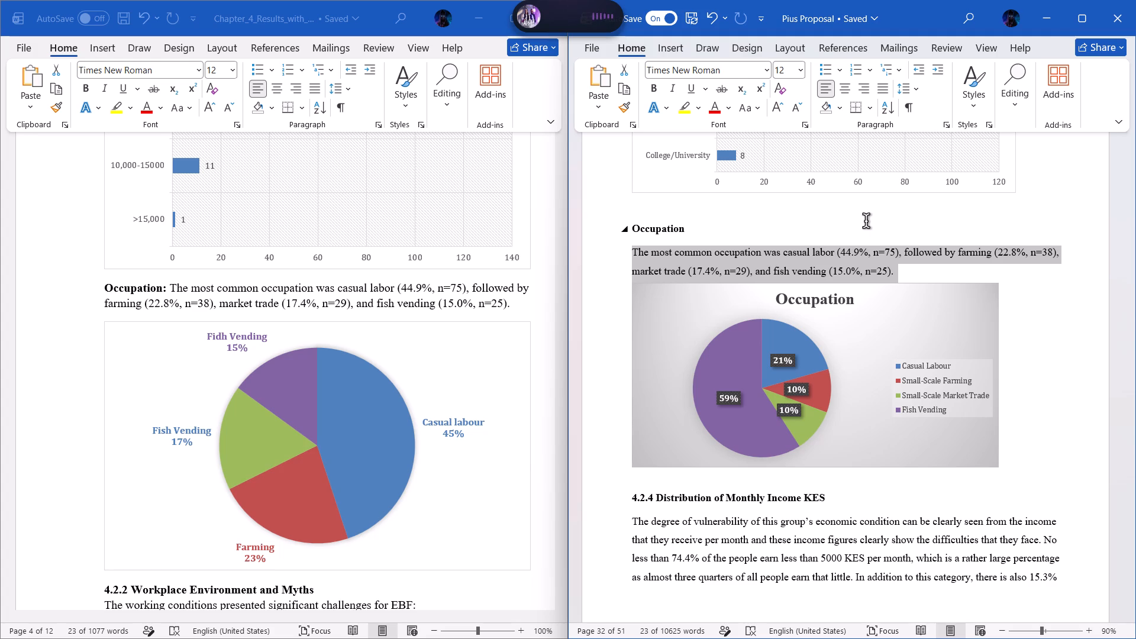
Delete the old Occupation pie chart above heading 4.2.4 in the proposal.
left_click(943, 339)
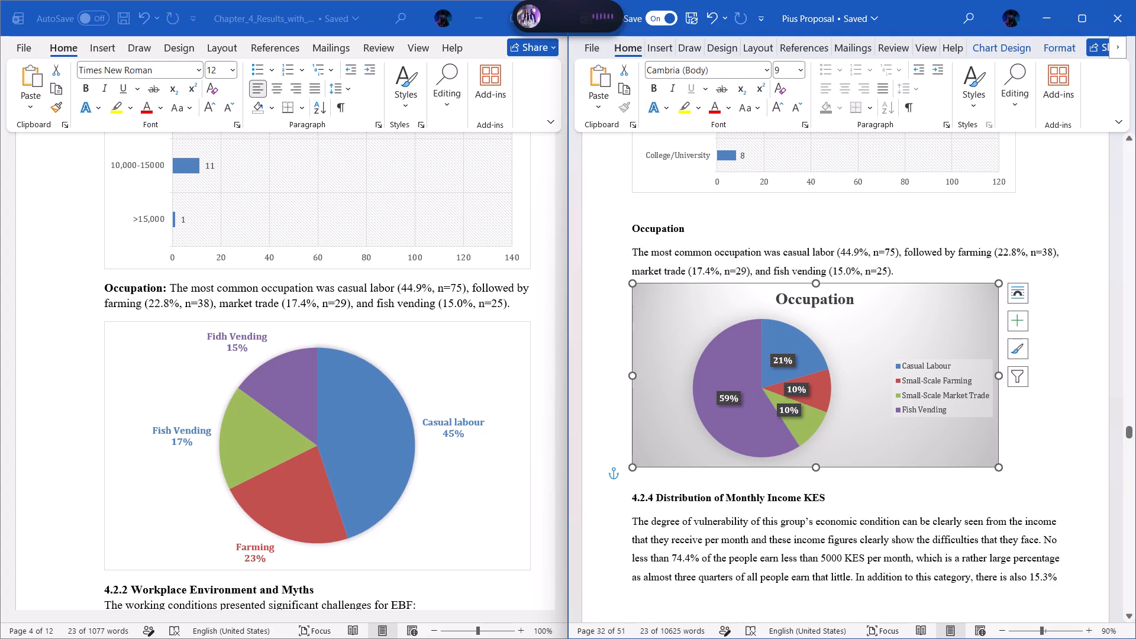
left_click(999, 379)
key("BackSpace")
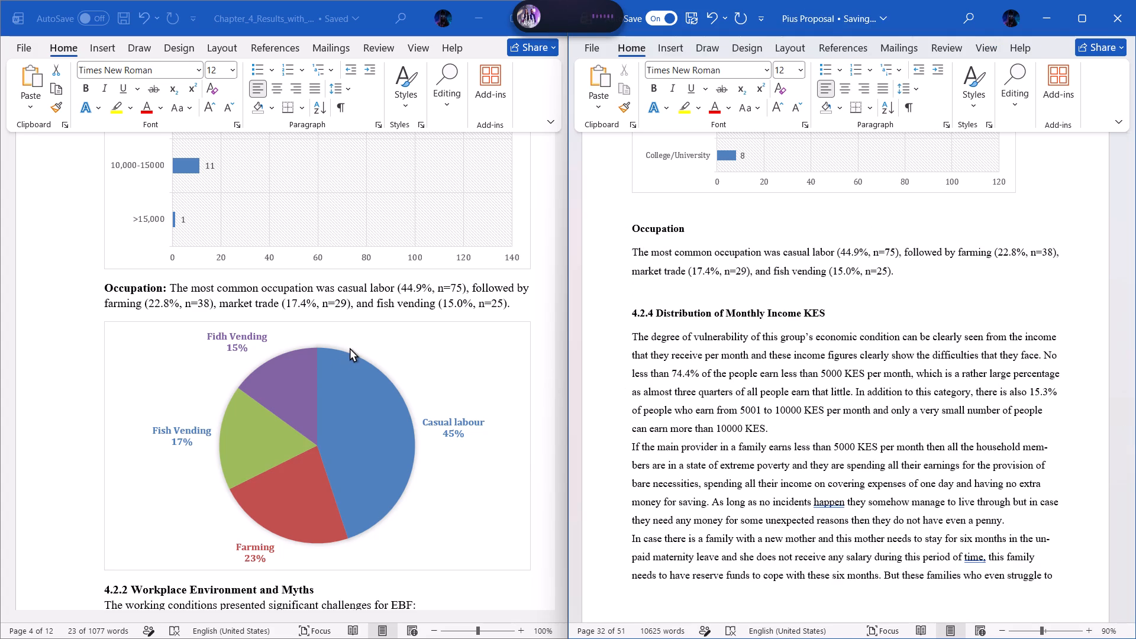
Copy the Occupation pie chart from the Chapter_4_Results_with_Charts document to the empty line above heading 4.2.4 in the proposal.
left_click(365, 324)
left_click(379, 318)
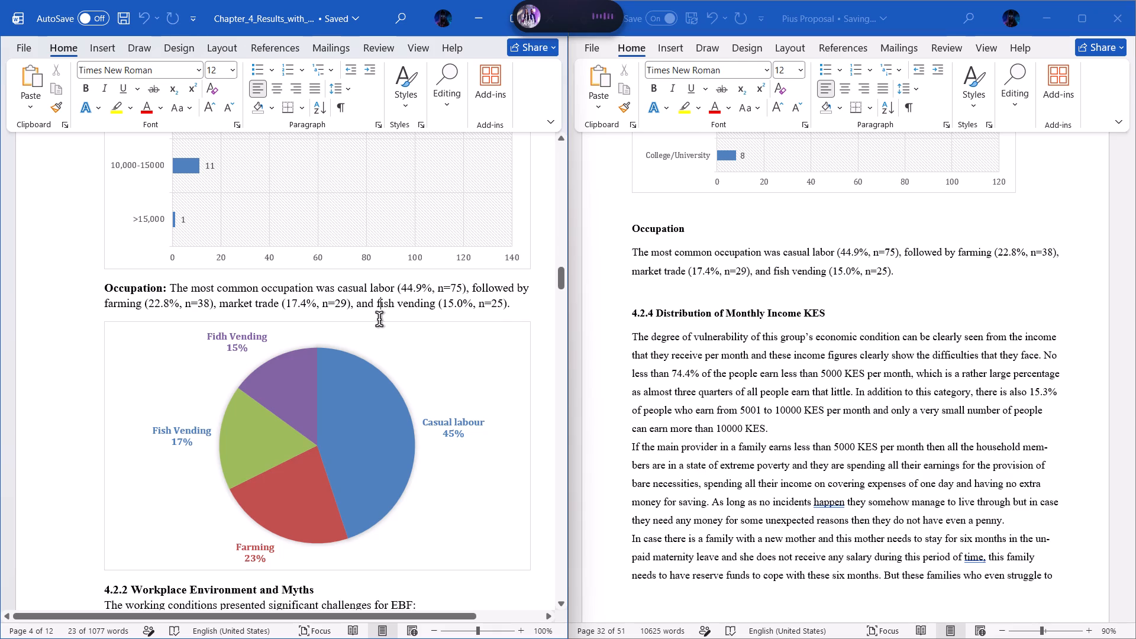
left_click(379, 322)
key("ctrl+c")
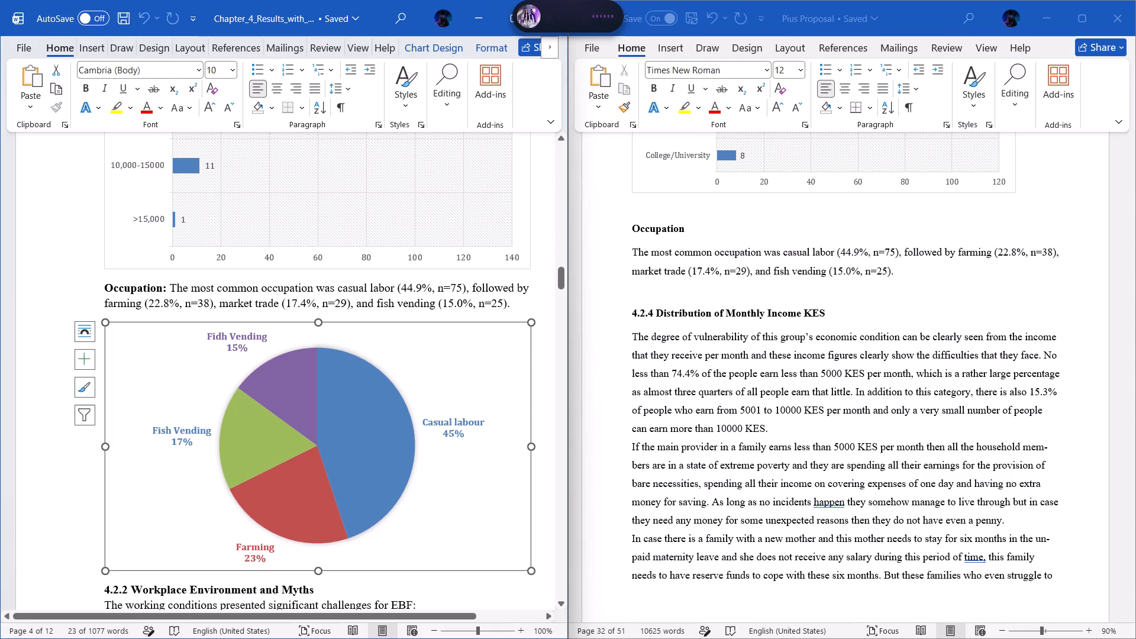
left_click(738, 280)
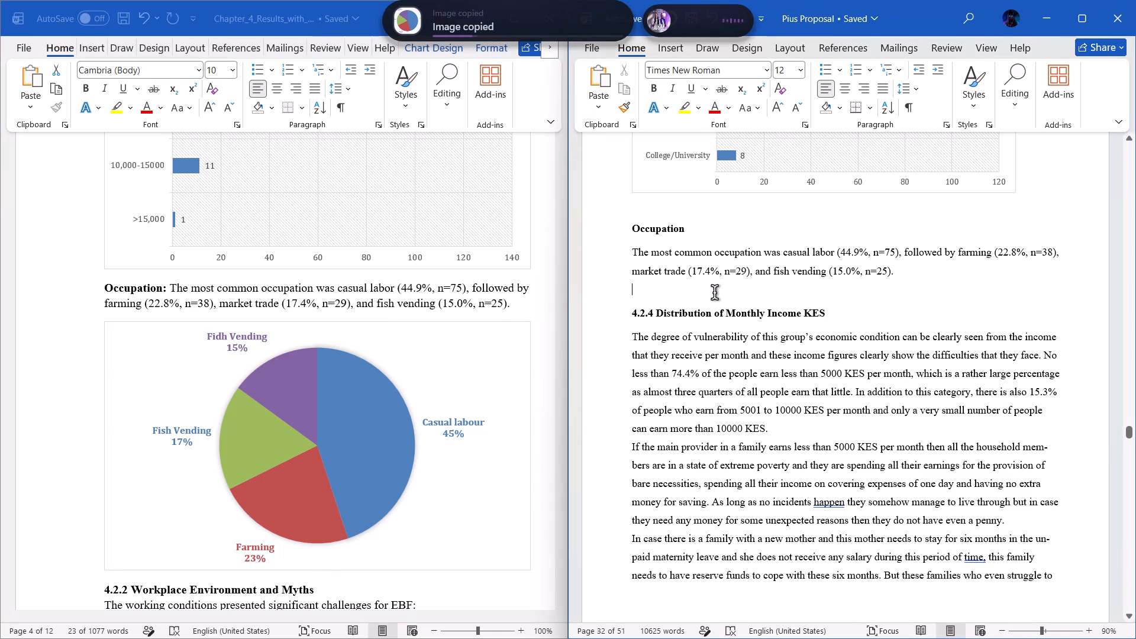
key("ctrl+v")
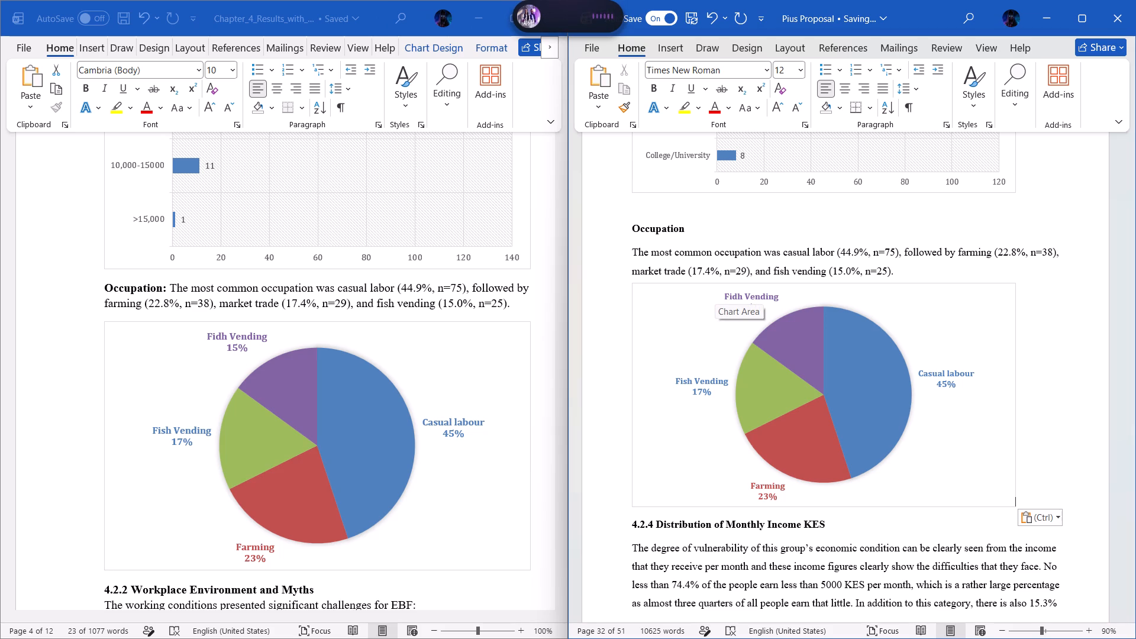
Open the pasted Occupation chart's data in Excel and correct the "Fidh Vending" category in cell A5 to "Fish Vending".
right_click(852, 392)
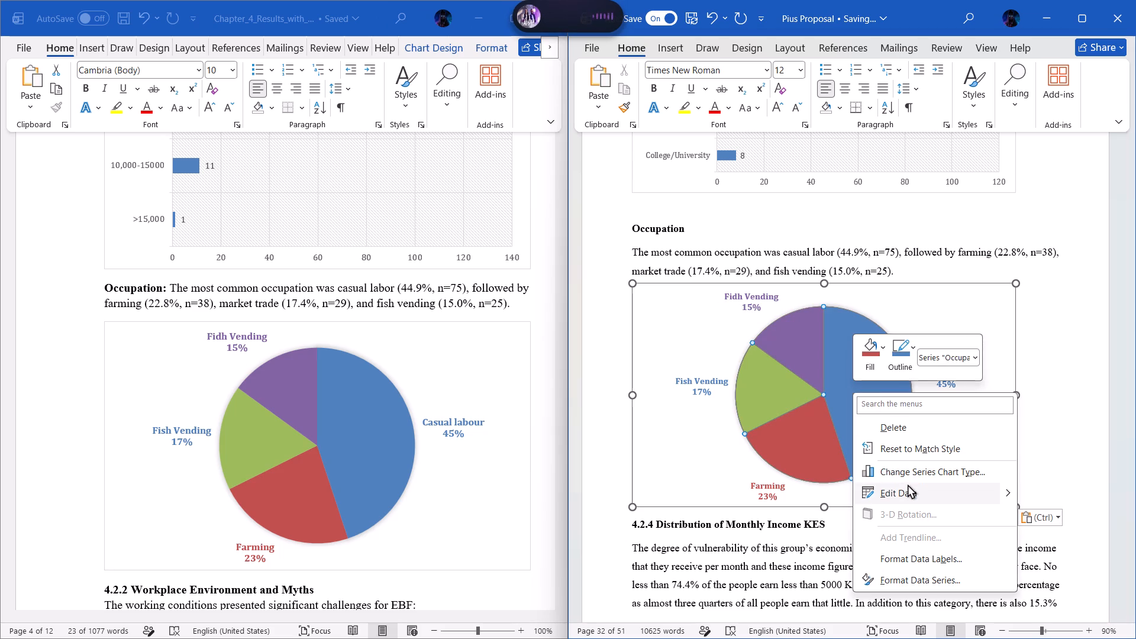
left_click(1040, 515)
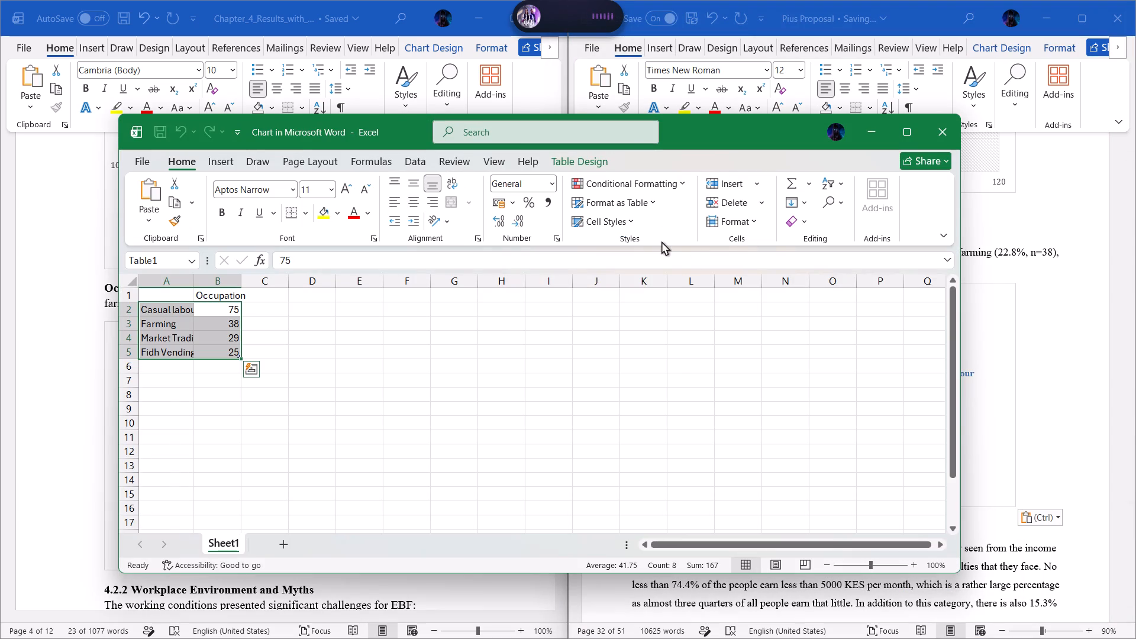
left_click(154, 353)
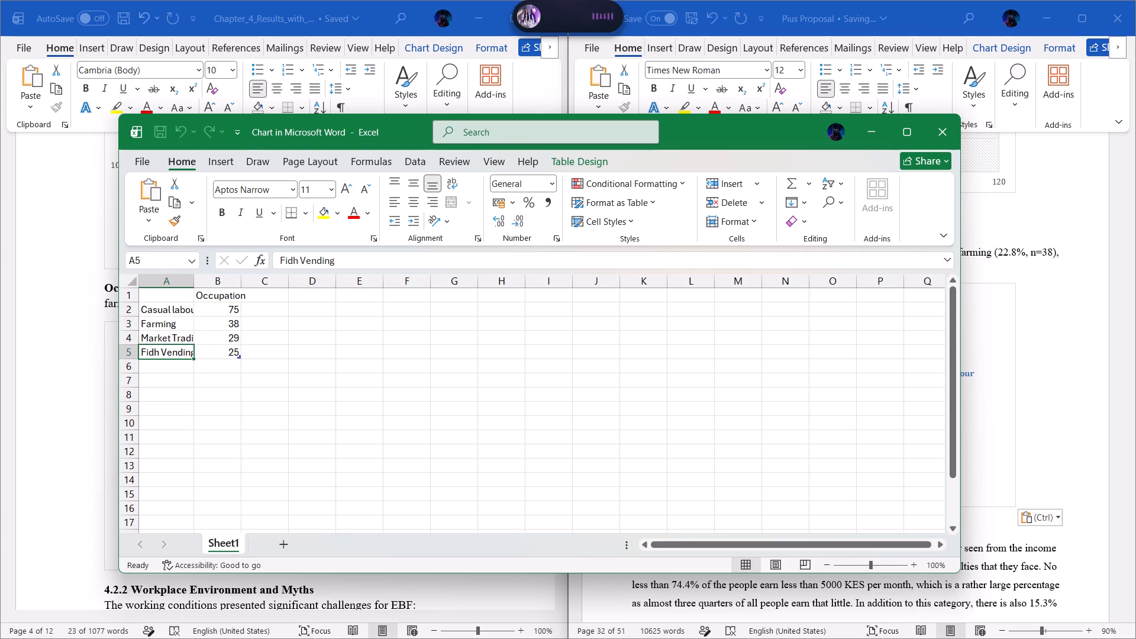
left_click(153, 353)
double_click(153, 353)
key("BackSpace")
key("s")
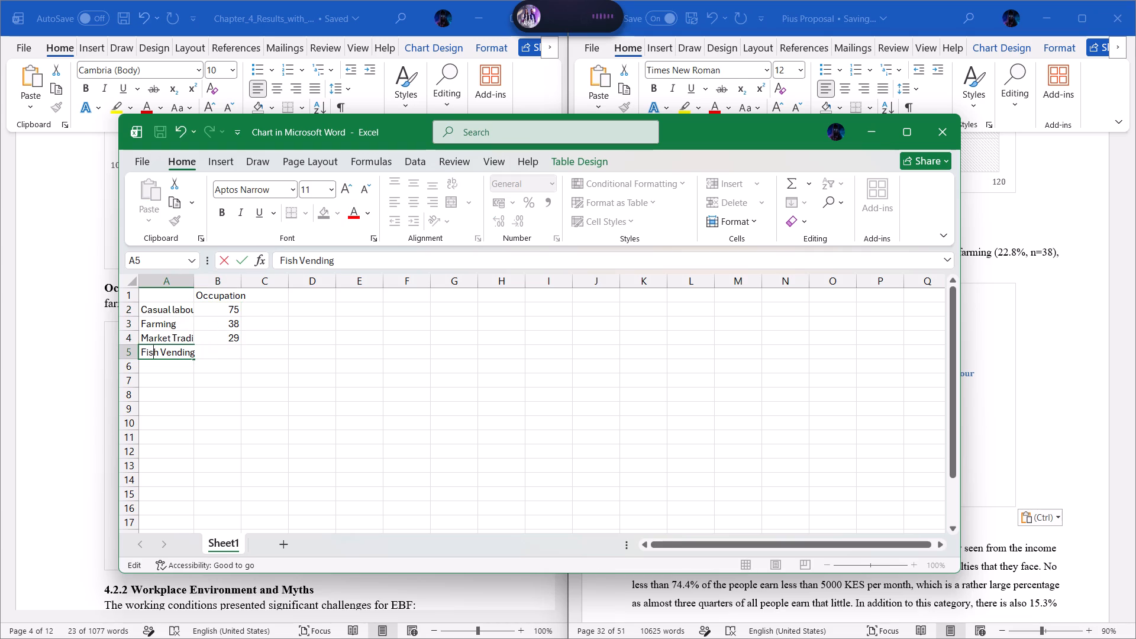
key("ctrl+s")
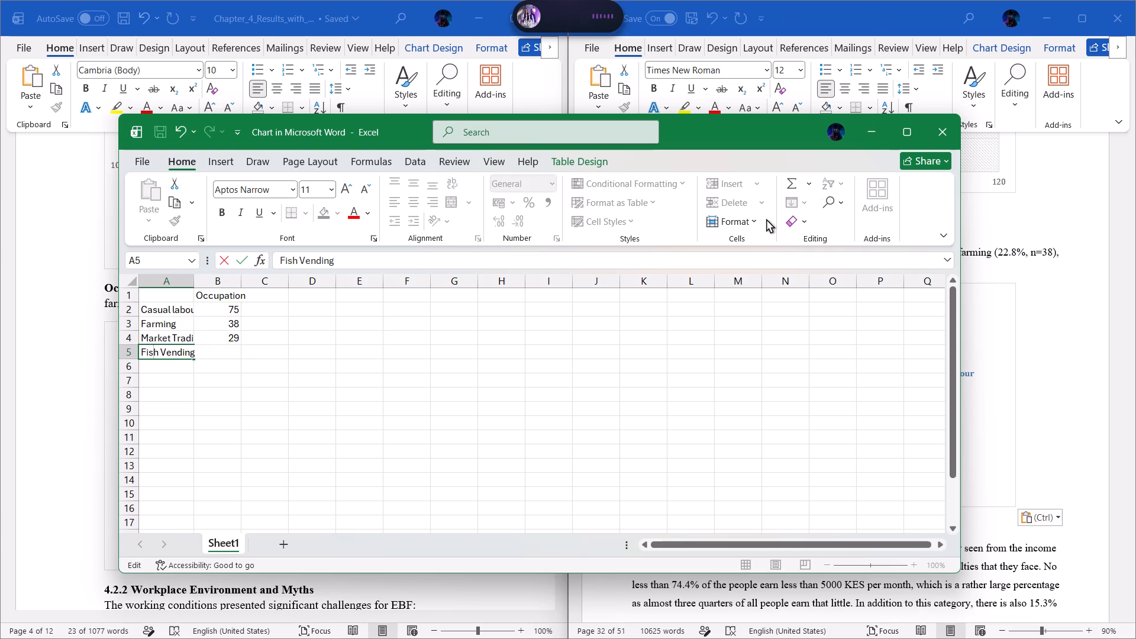
left_click(943, 135)
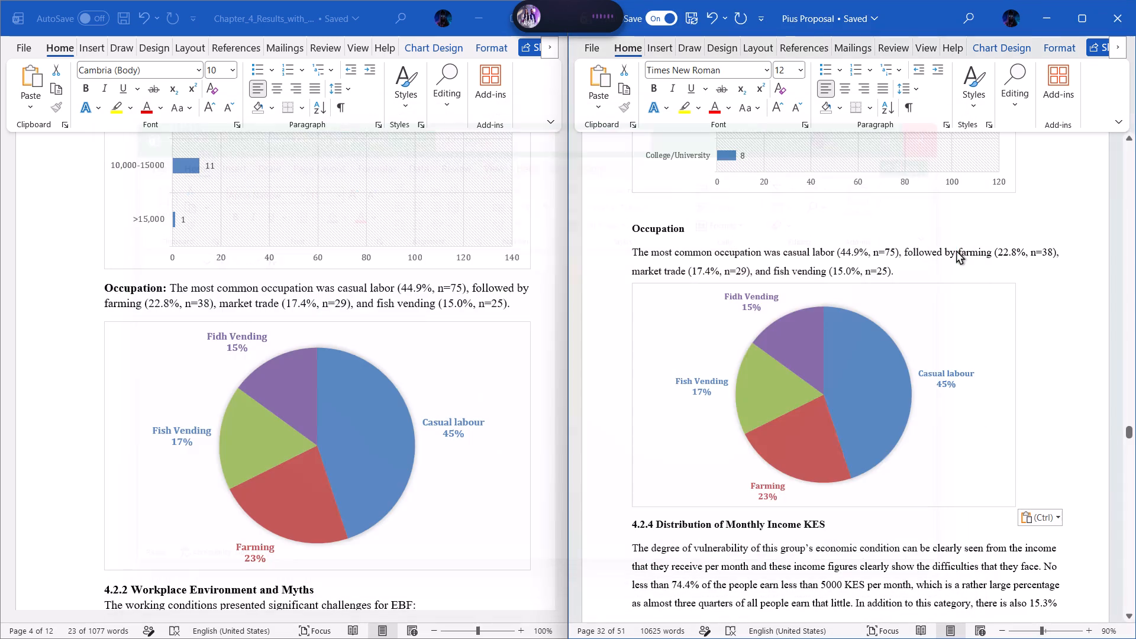
Reopen the proposal's Occupation chart data in Excel, go through the occupation table's cells, then save and close the data sheet.
left_click(1028, 251)
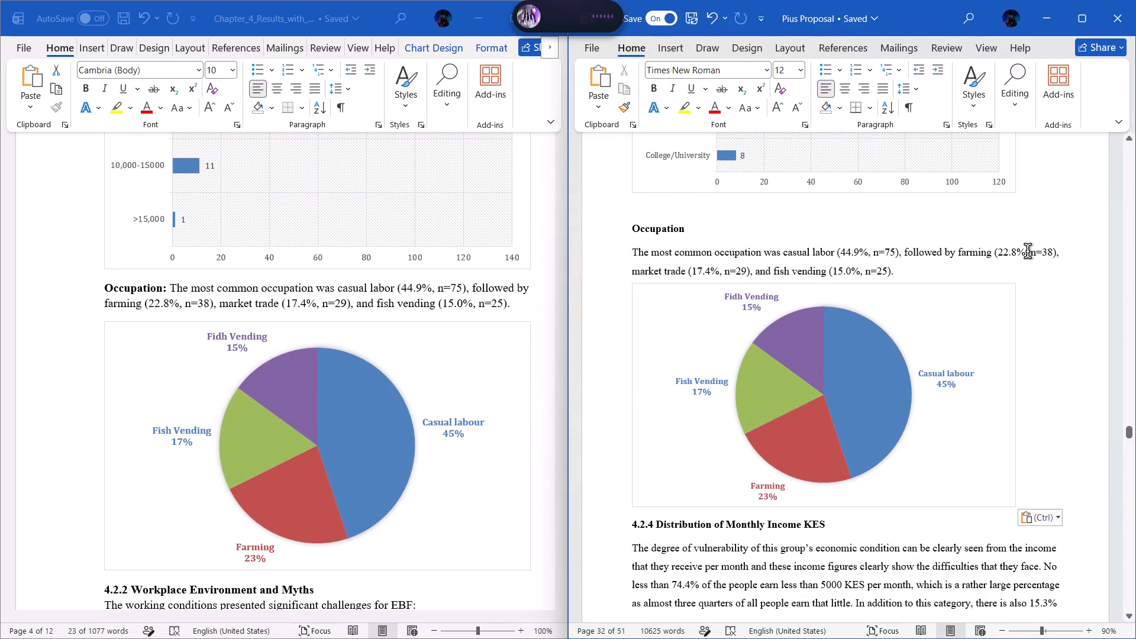
left_click(919, 337)
left_click(780, 312)
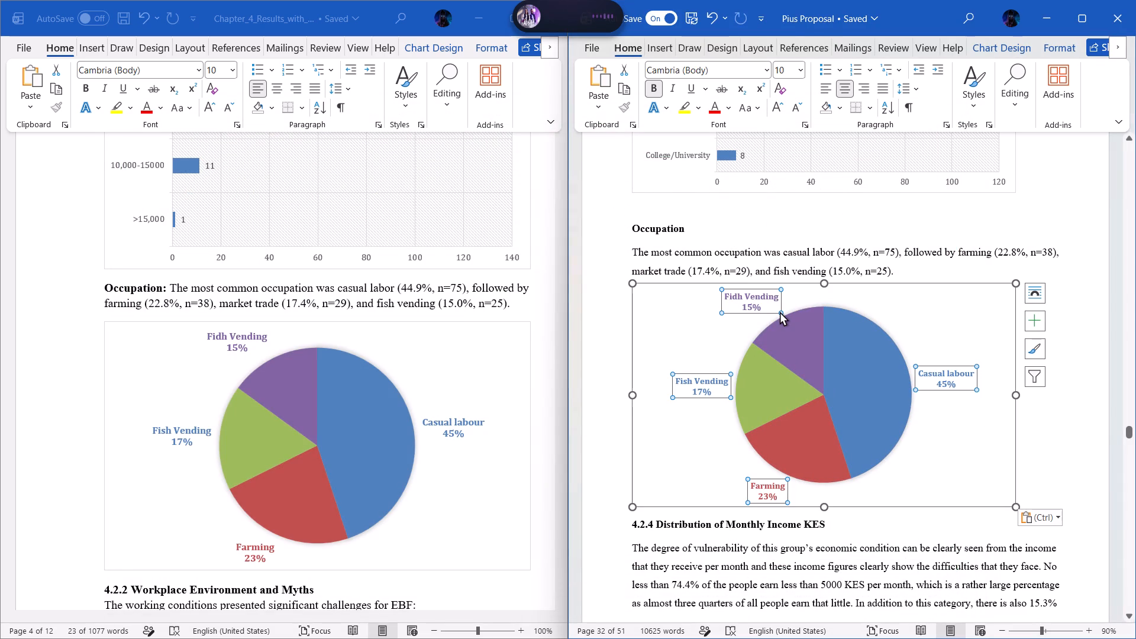
left_click(744, 301)
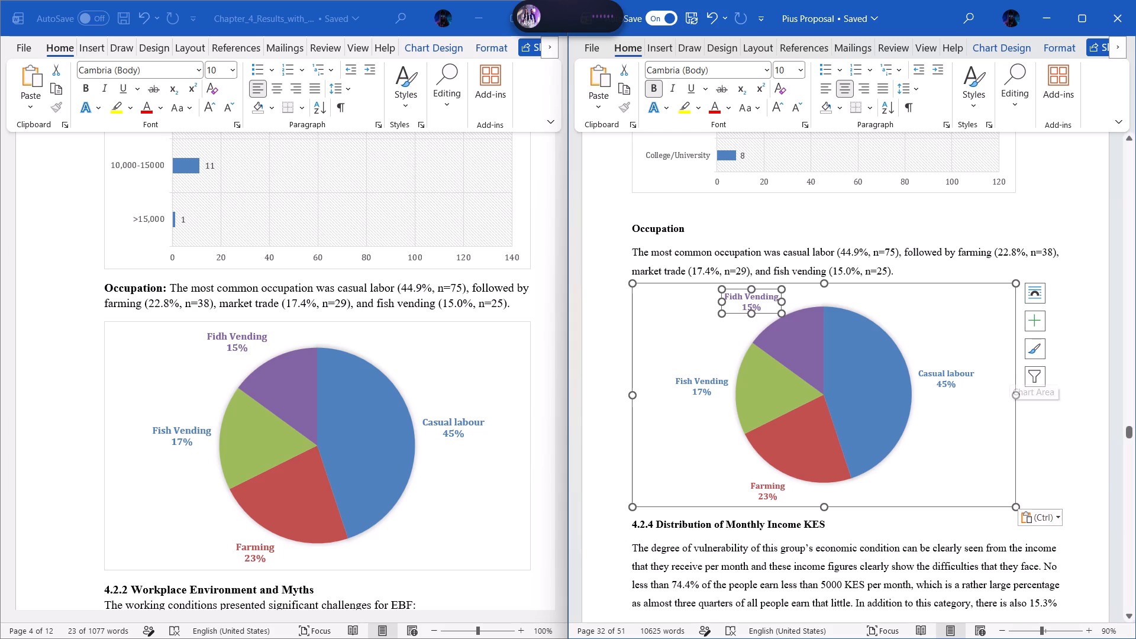
right_click(938, 363)
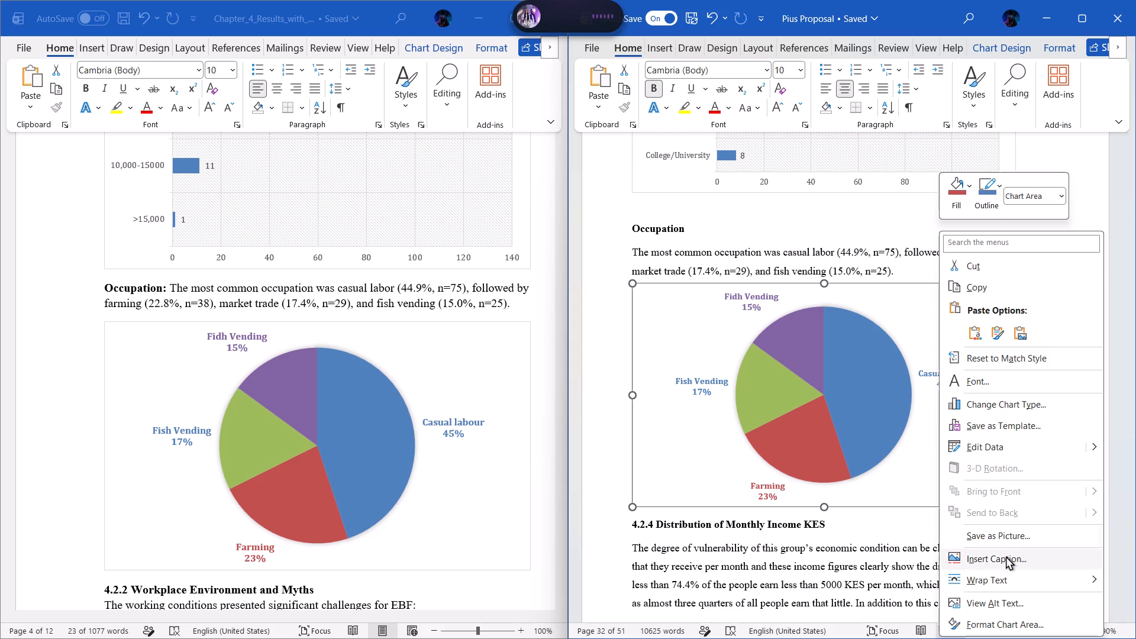
left_click(1095, 451)
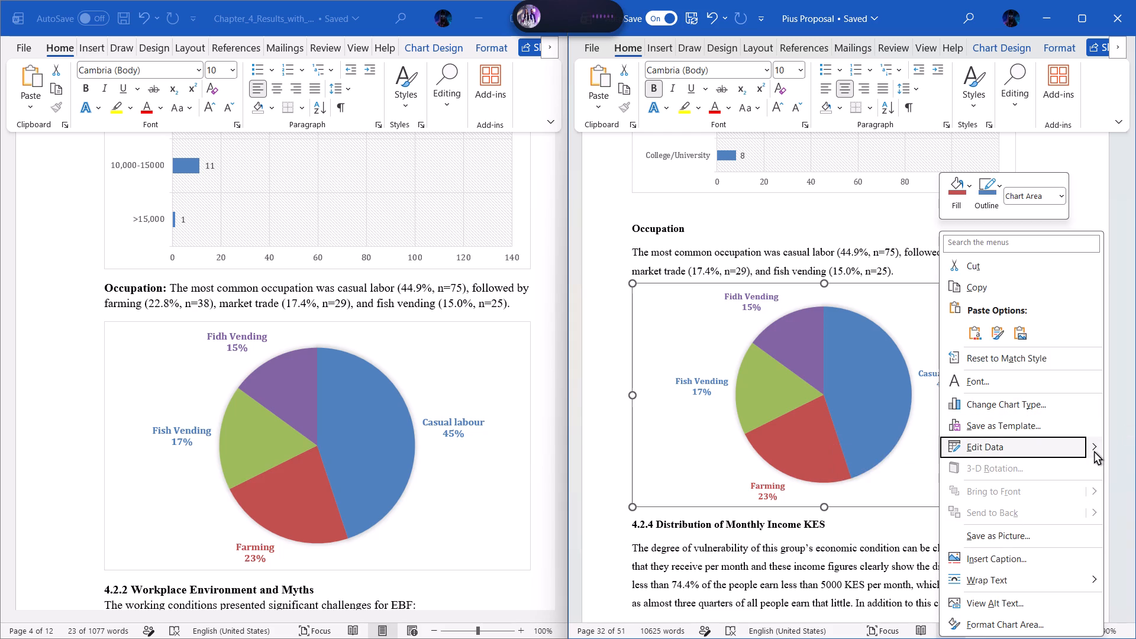
left_click(908, 469)
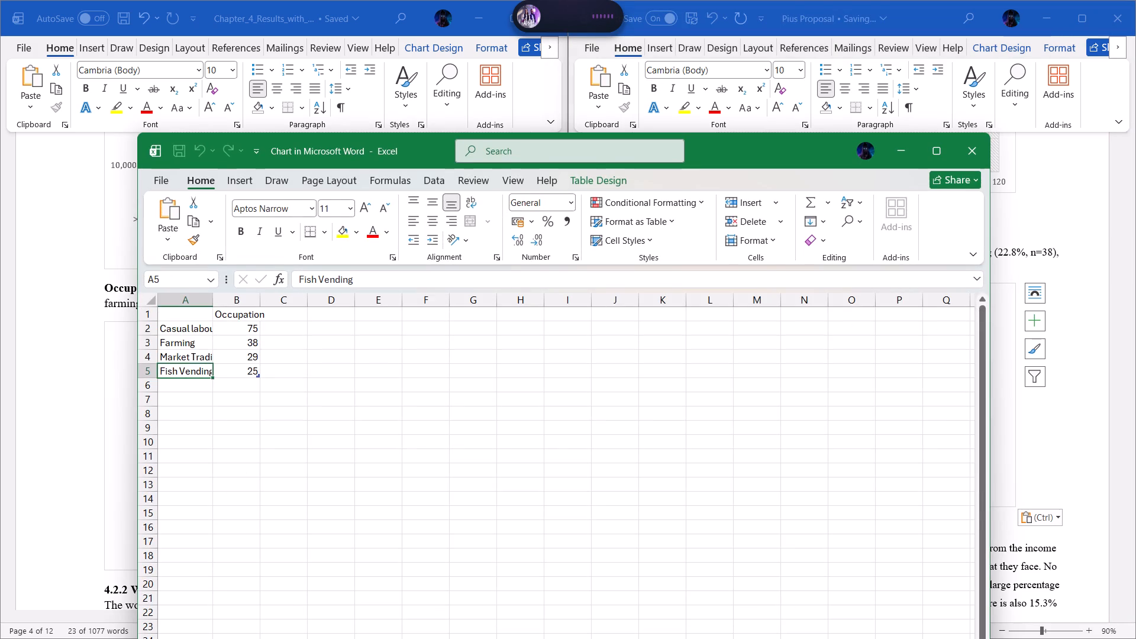
left_click(198, 367)
key("Tab")
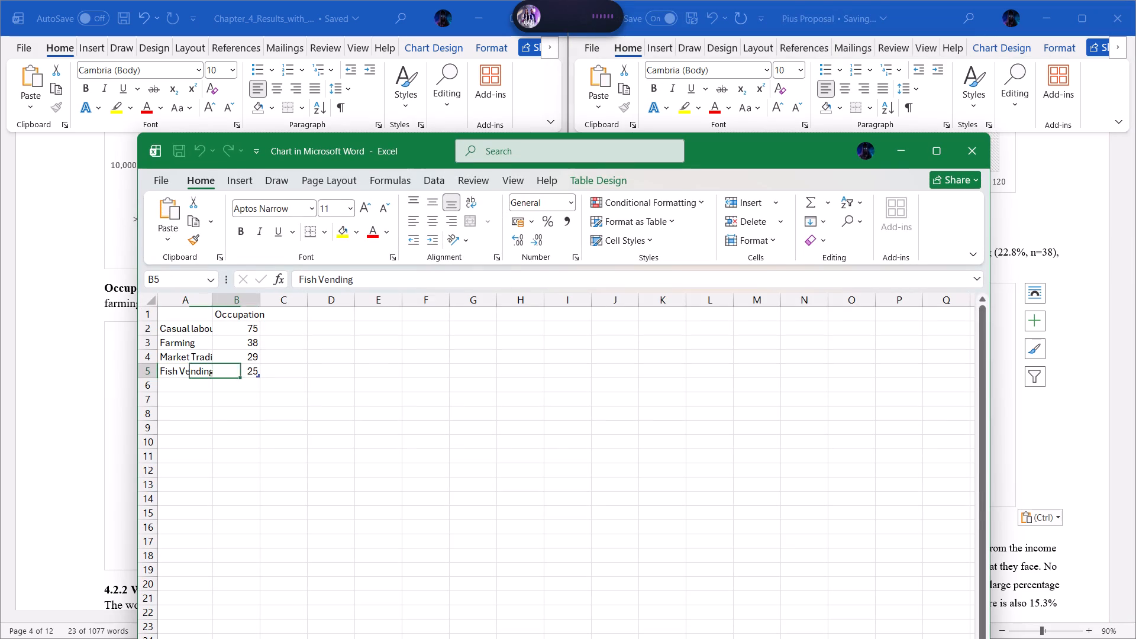
key("Up")
key("Up")
key("Up")
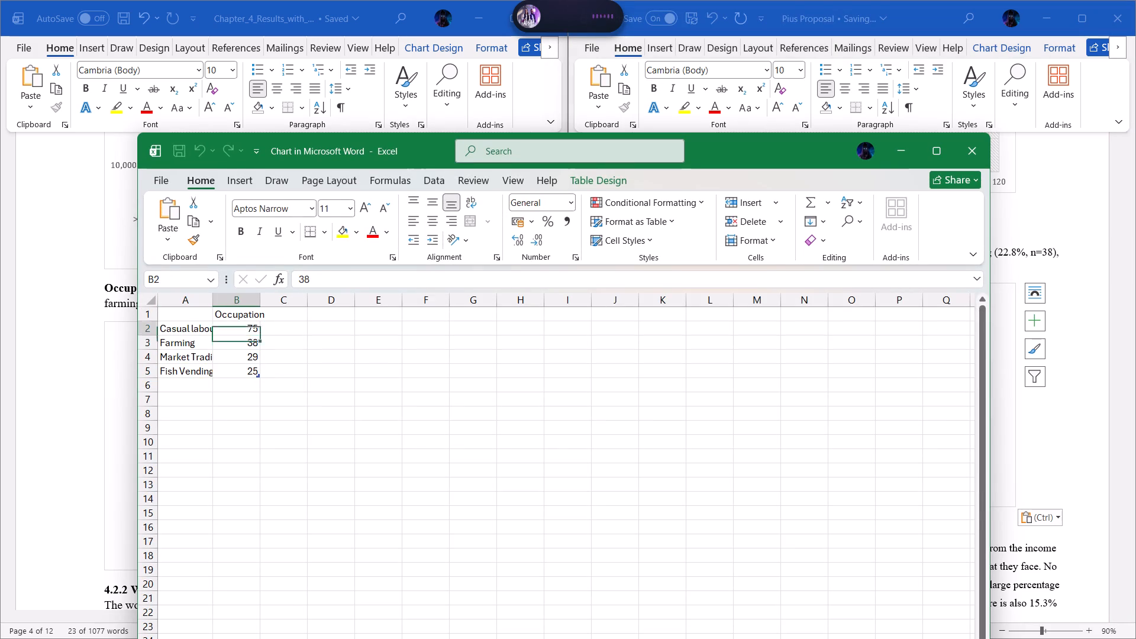
key("Return")
key("Return")
key("Return")
key("Return")
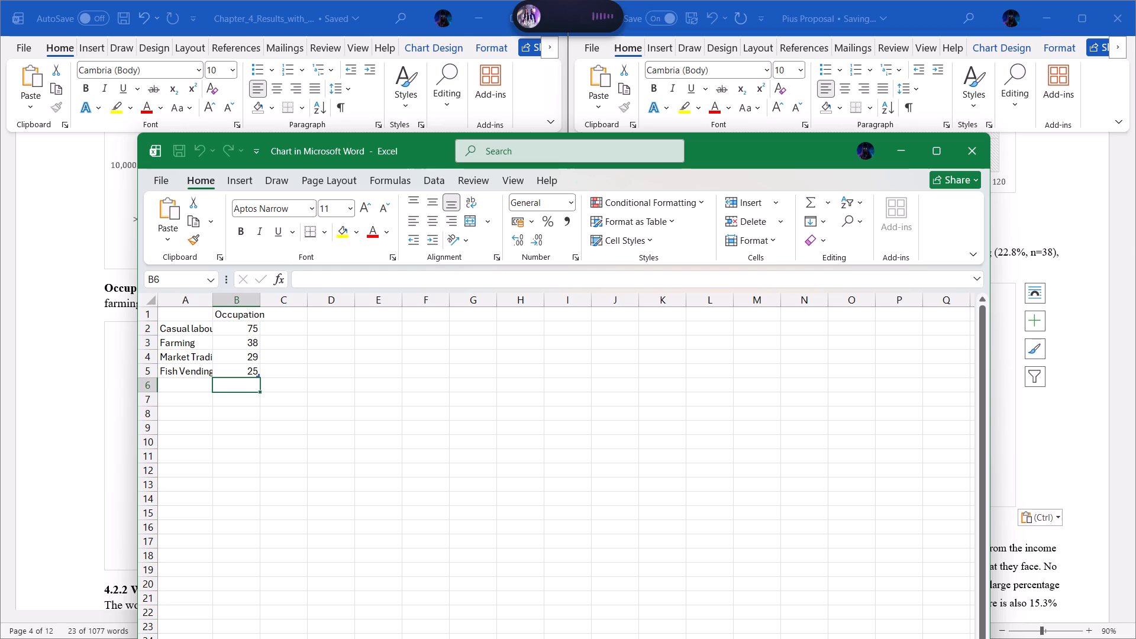
key("ctrl+s")
left_click(967, 150)
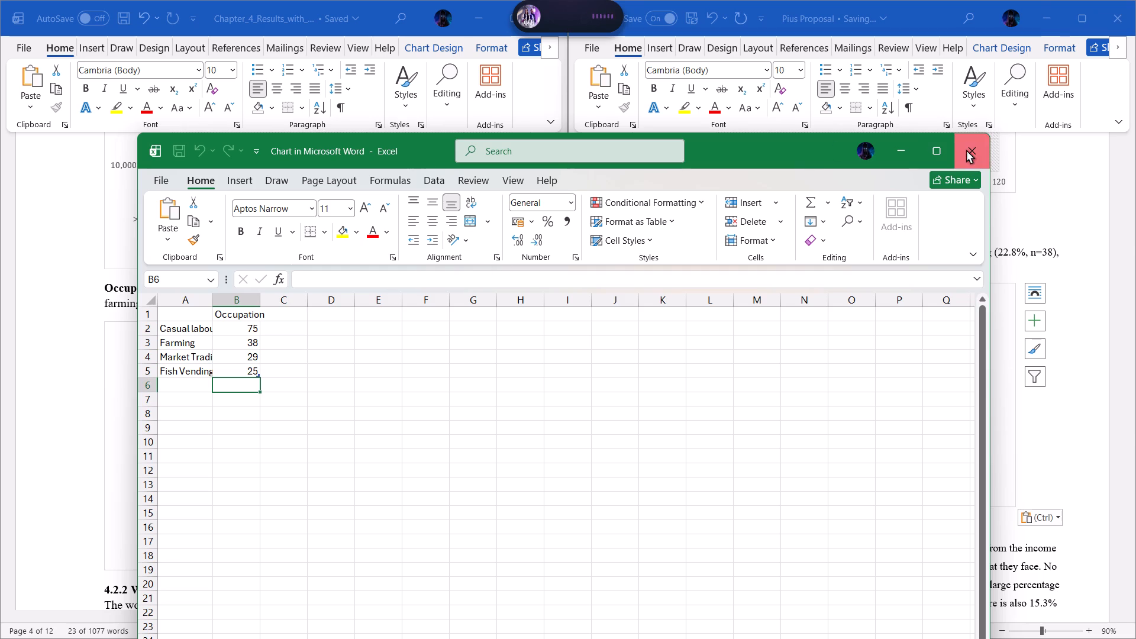
Examine the proposal's Occupation chart and its data sheet, comparing the category names with the pie chart's labels.
scroll(850, 353, "down", 2)
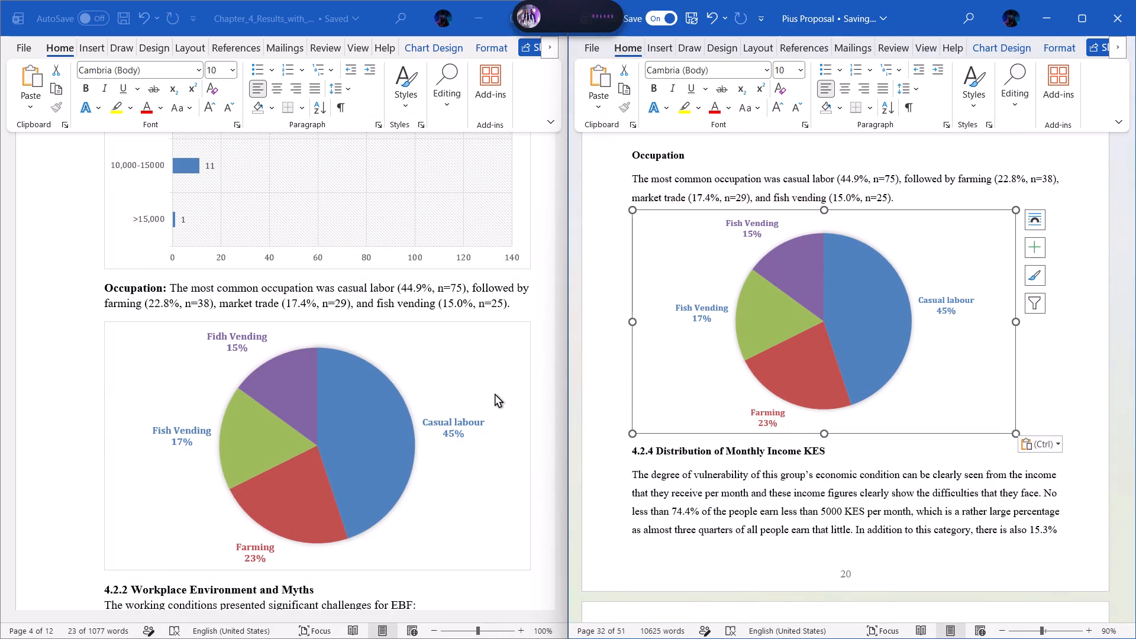
scroll(495, 394, "up", 1)
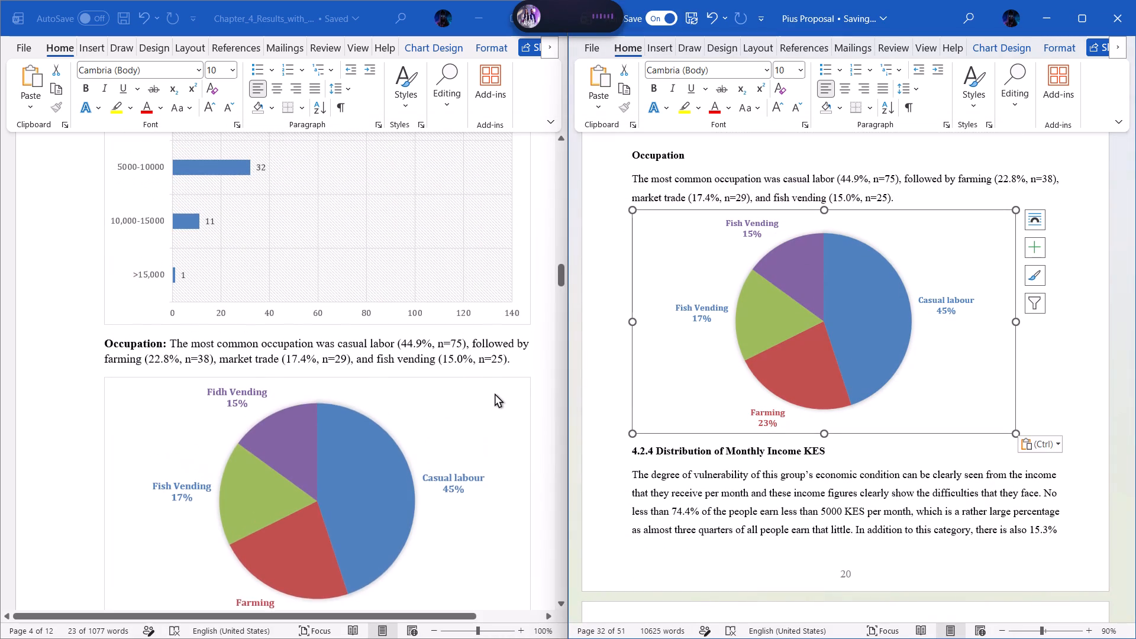
scroll(495, 394, "up", 2)
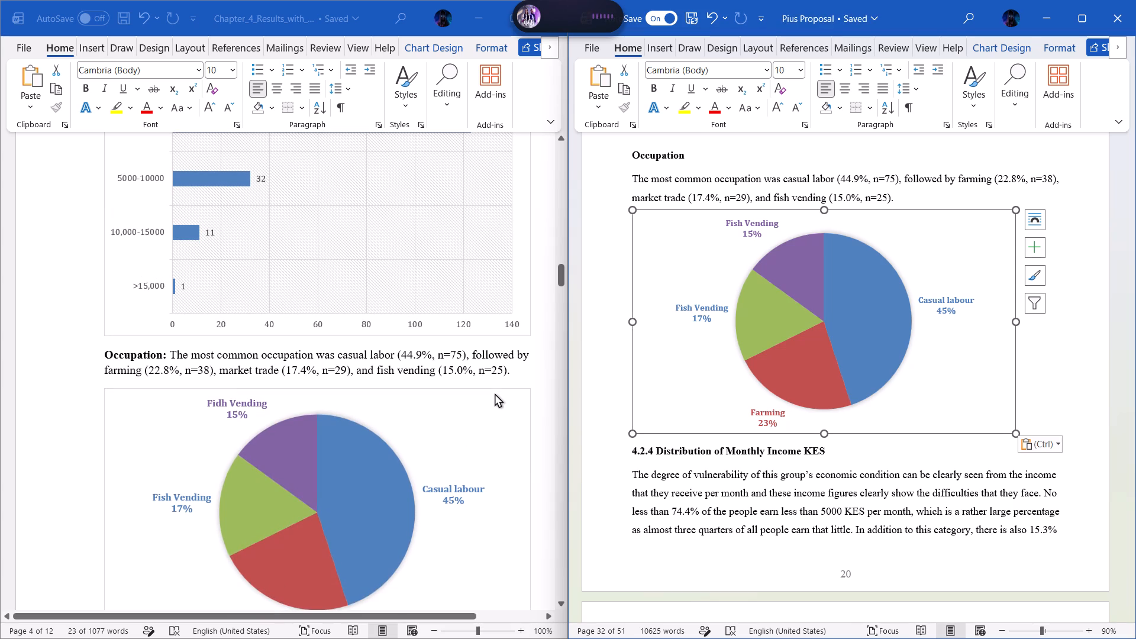
right_click(793, 312)
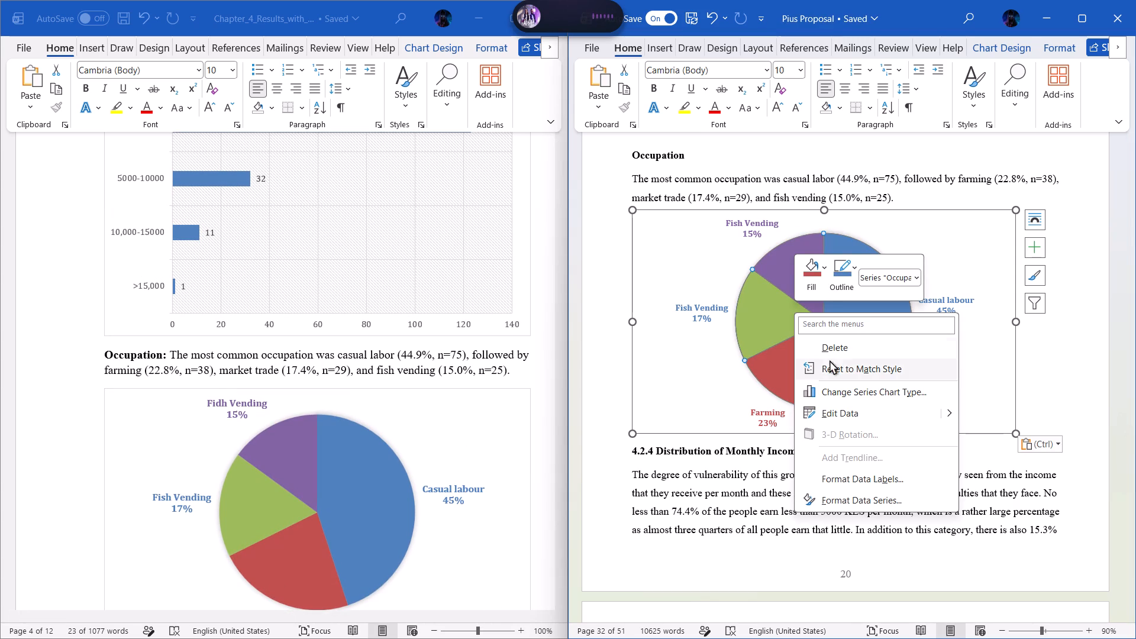
left_click(1076, 373)
right_click(875, 305)
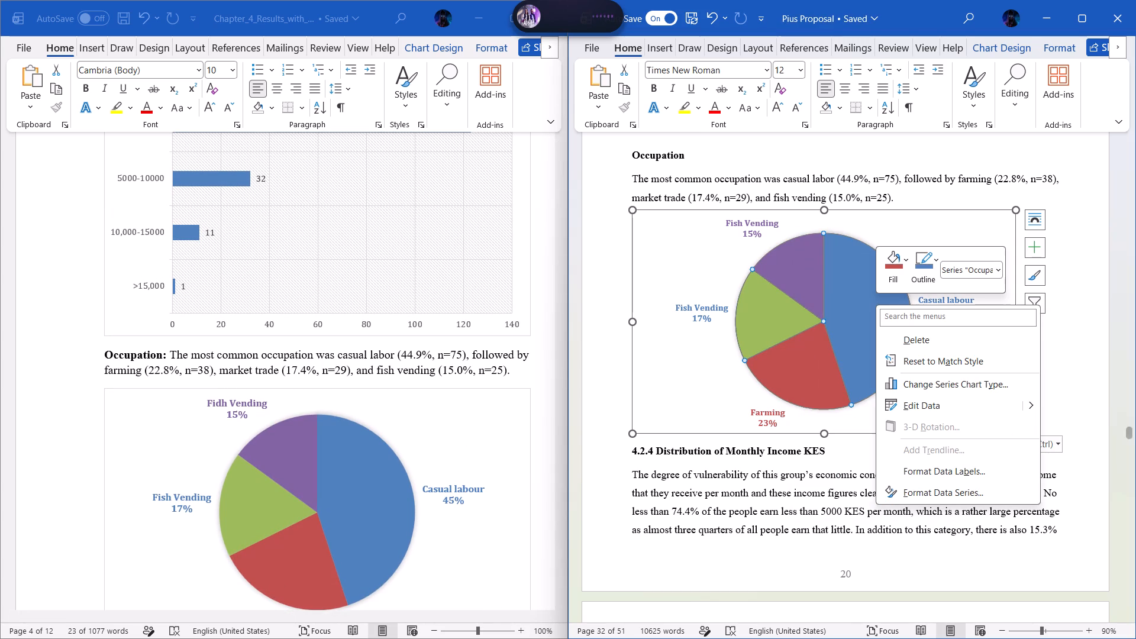
left_click(987, 402)
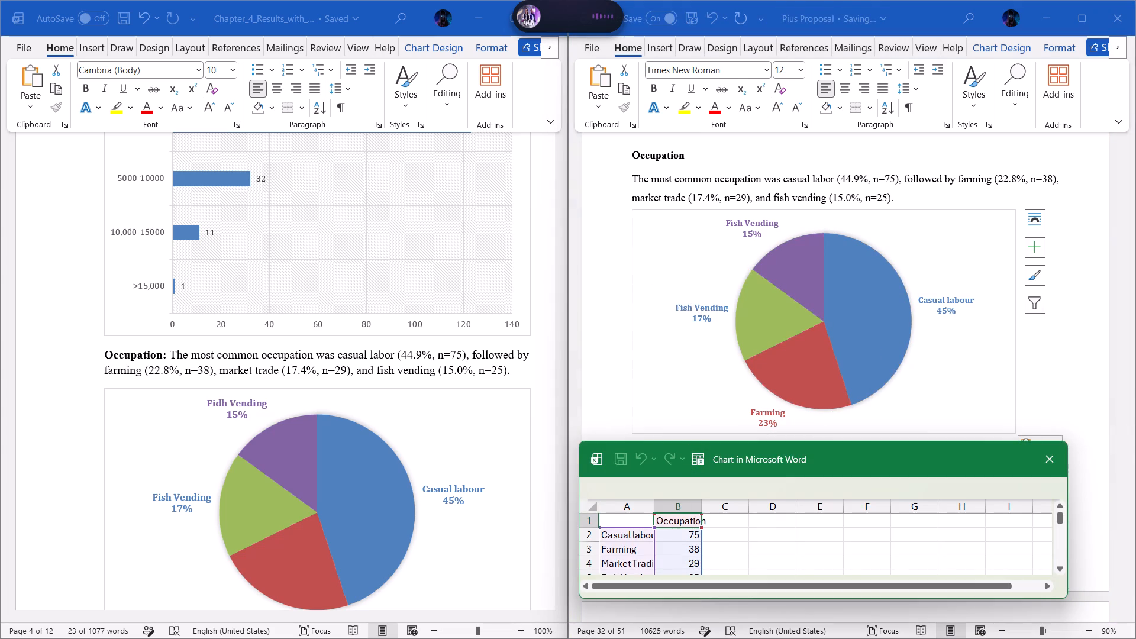
scroll(649, 553, "down", 1)
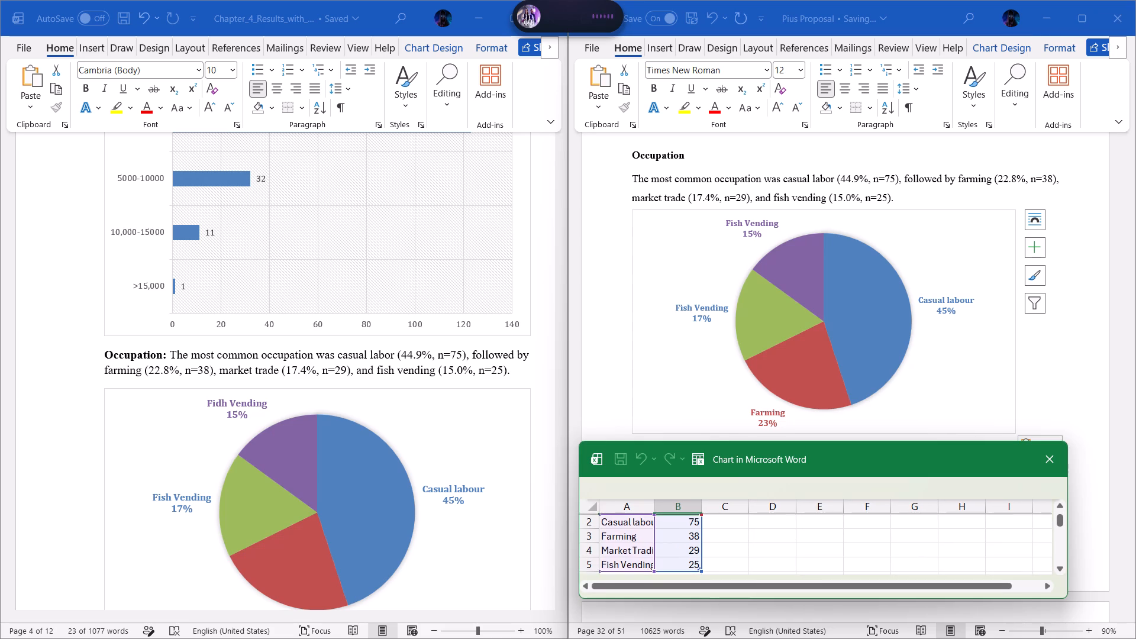
left_click(627, 553)
left_click(669, 553)
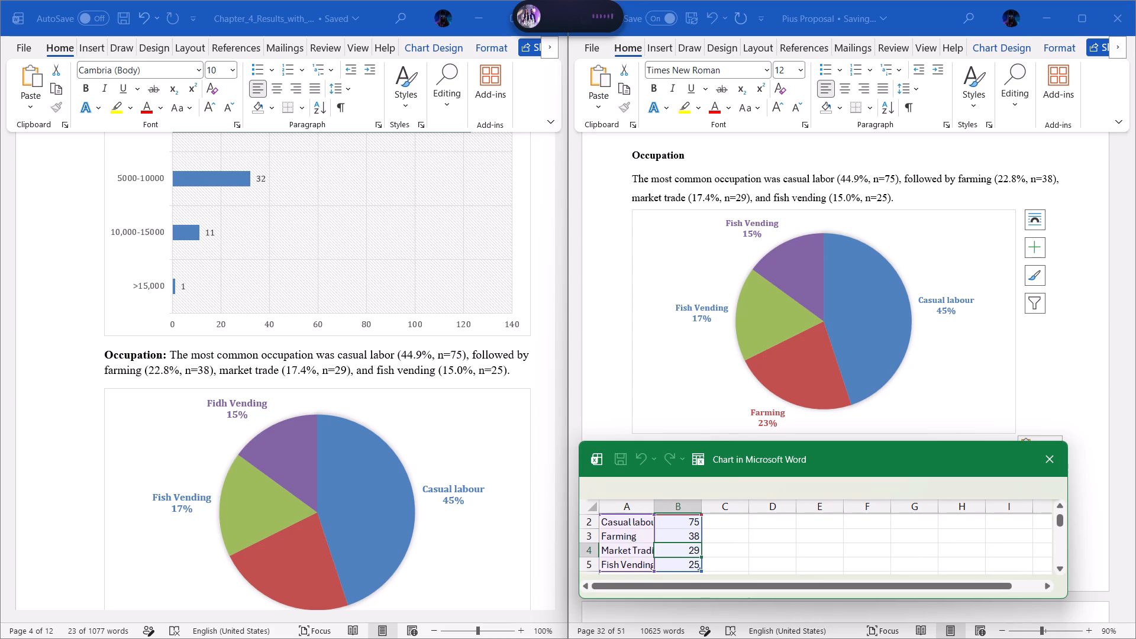
scroll(669, 553, "right", 1)
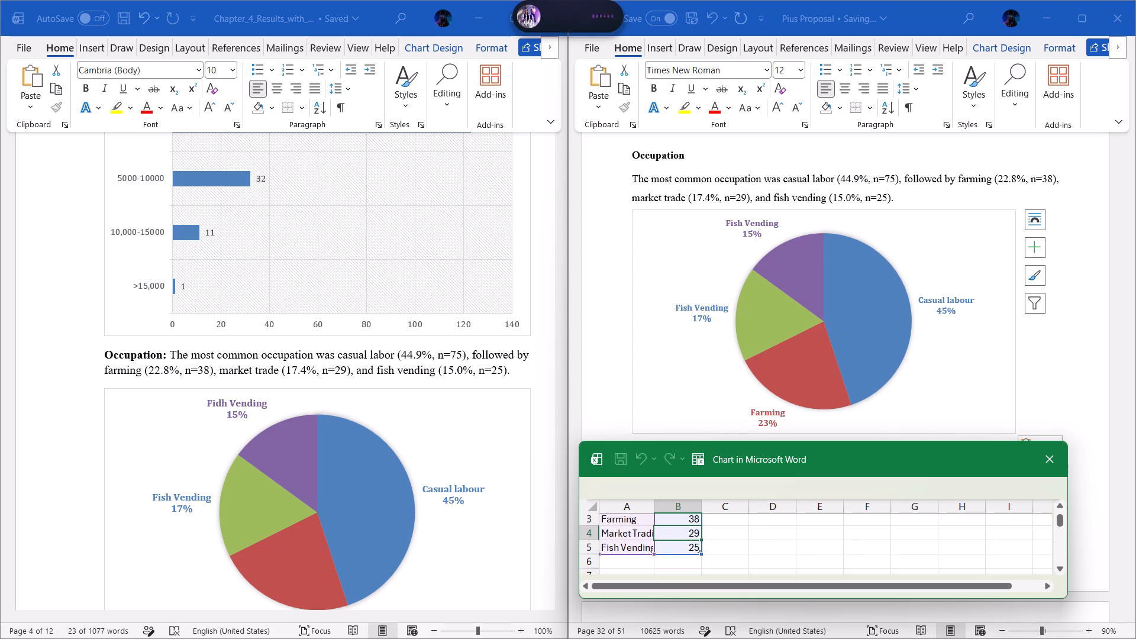
scroll(669, 553, "up", 1)
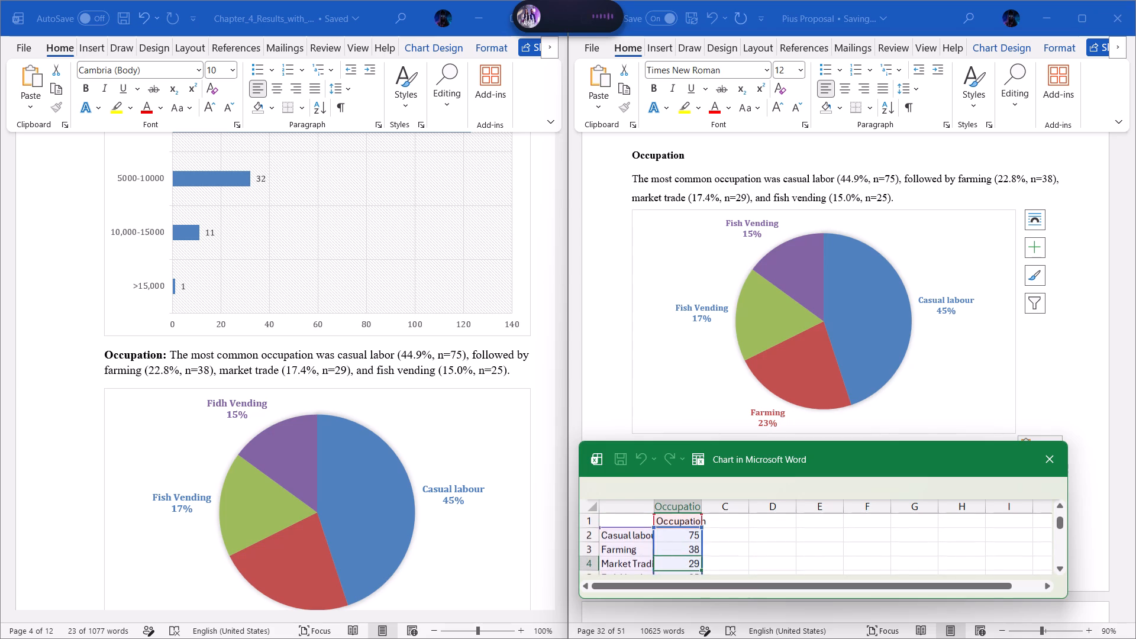
left_click(627, 536)
left_click(627, 547)
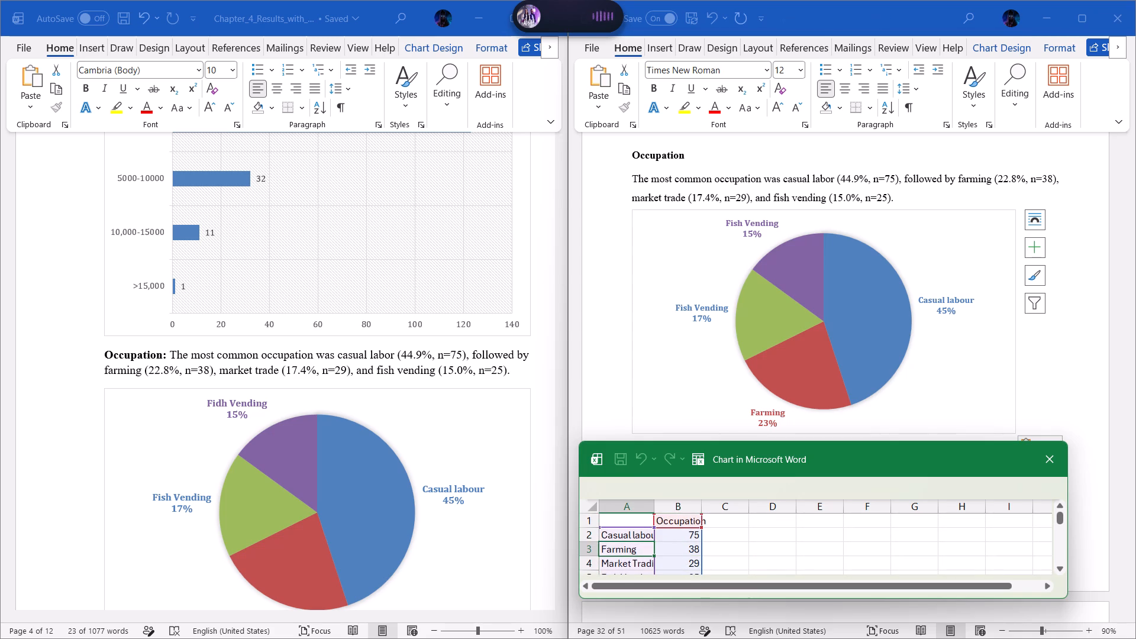
scroll(696, 556, "down", 1)
left_click(1047, 463)
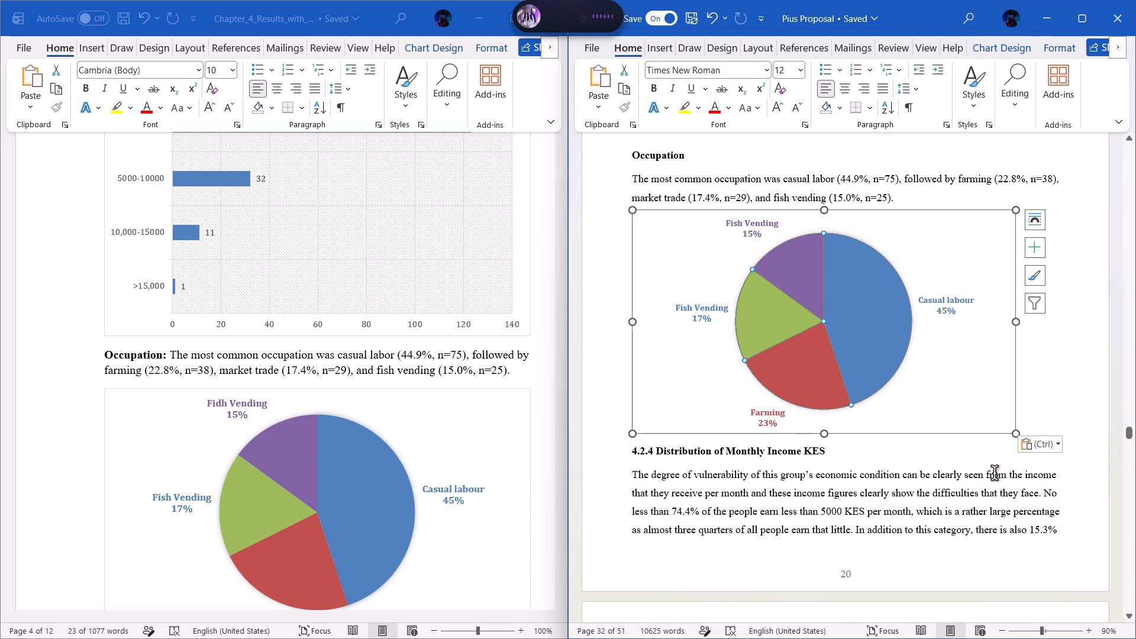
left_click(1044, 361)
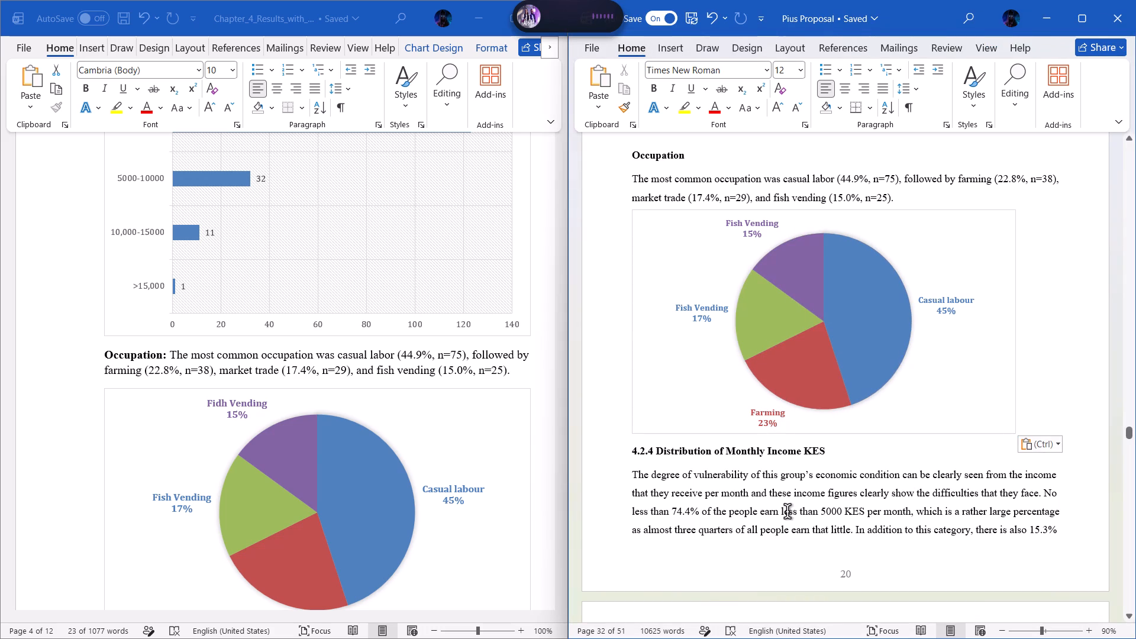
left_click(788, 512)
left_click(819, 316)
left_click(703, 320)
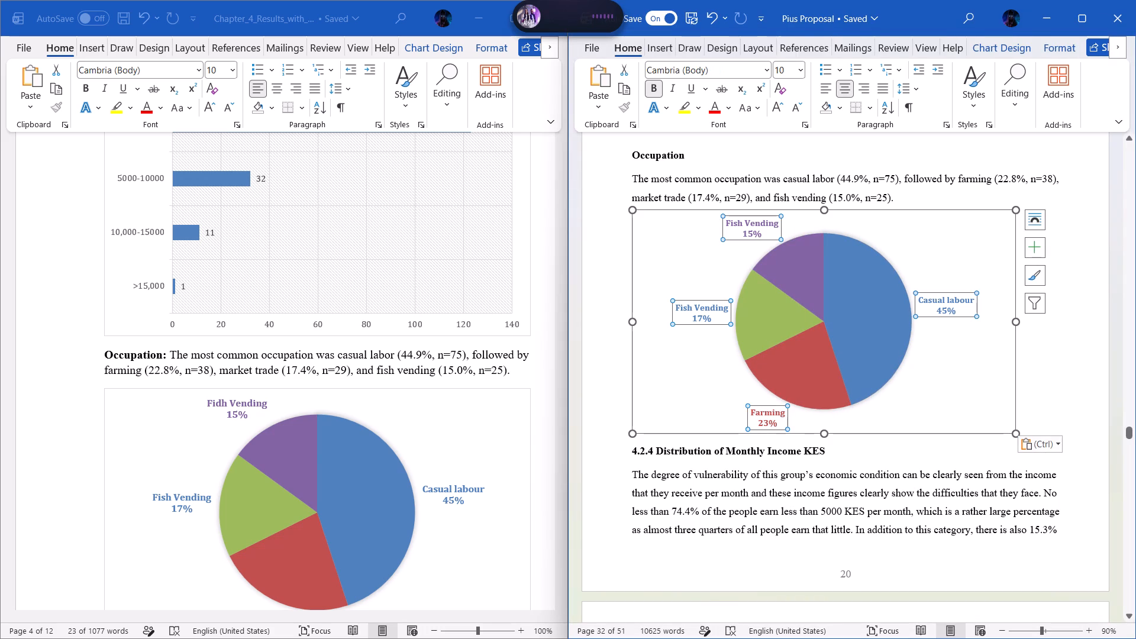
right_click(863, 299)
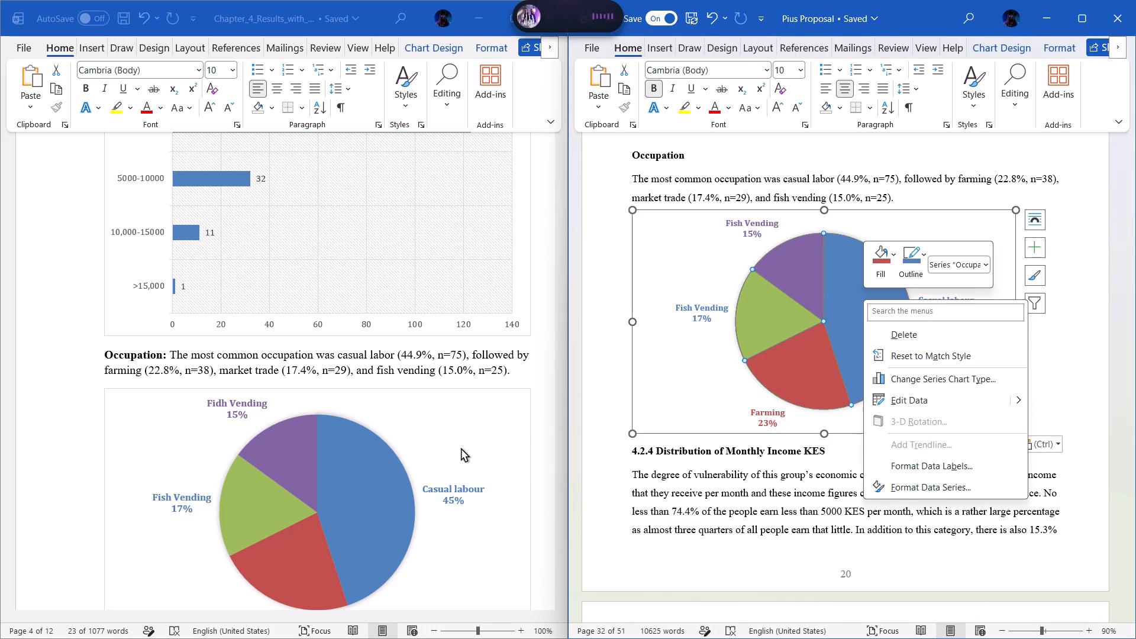
Open the data of the Occupation pie chart in the Chapter_4_Results_with_Charts document.
left_click(461, 448)
right_click(338, 479)
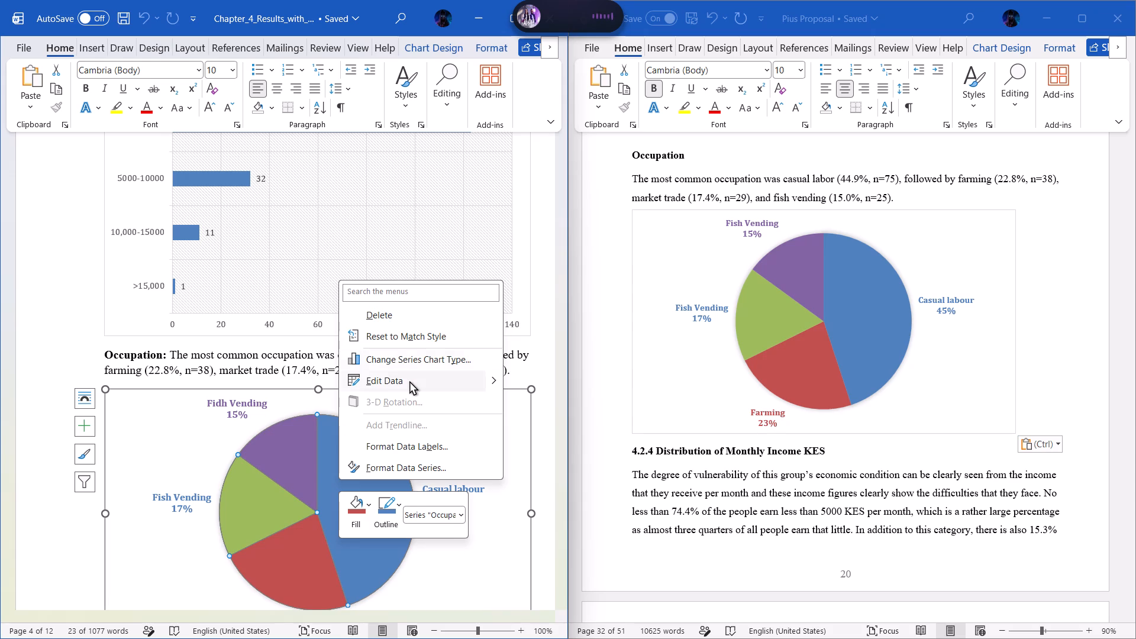
left_click(411, 382)
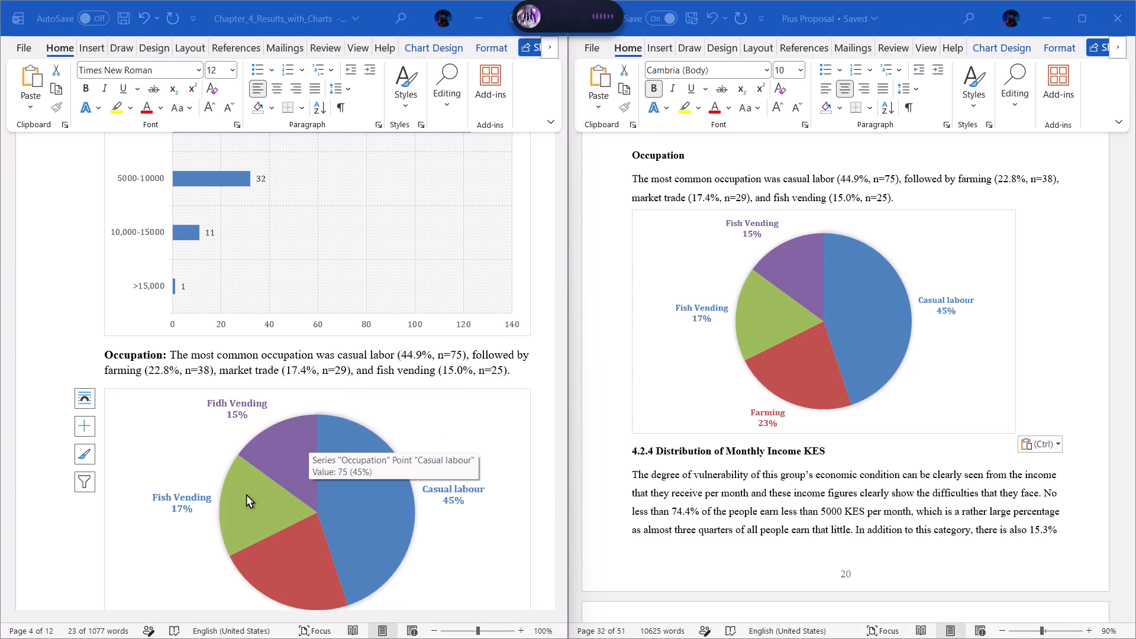
left_click(440, 406)
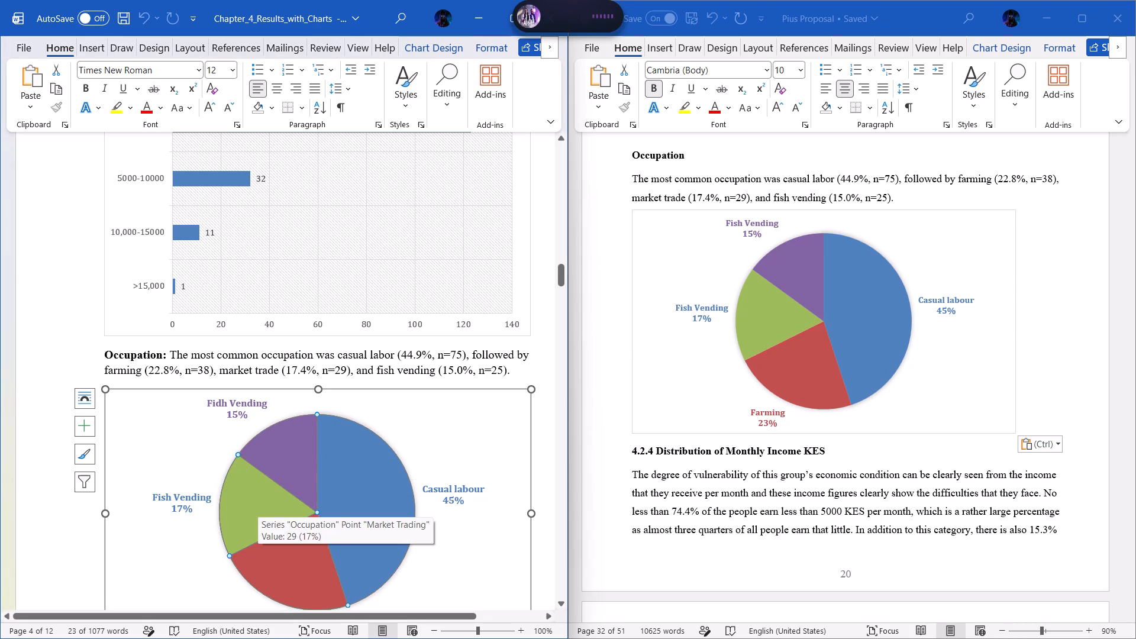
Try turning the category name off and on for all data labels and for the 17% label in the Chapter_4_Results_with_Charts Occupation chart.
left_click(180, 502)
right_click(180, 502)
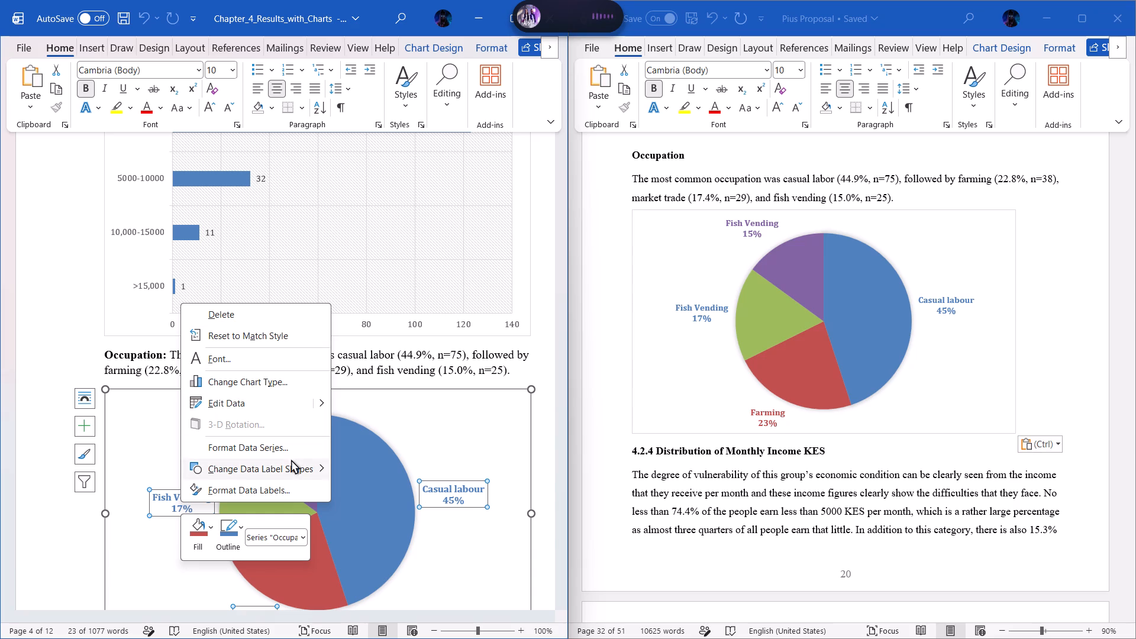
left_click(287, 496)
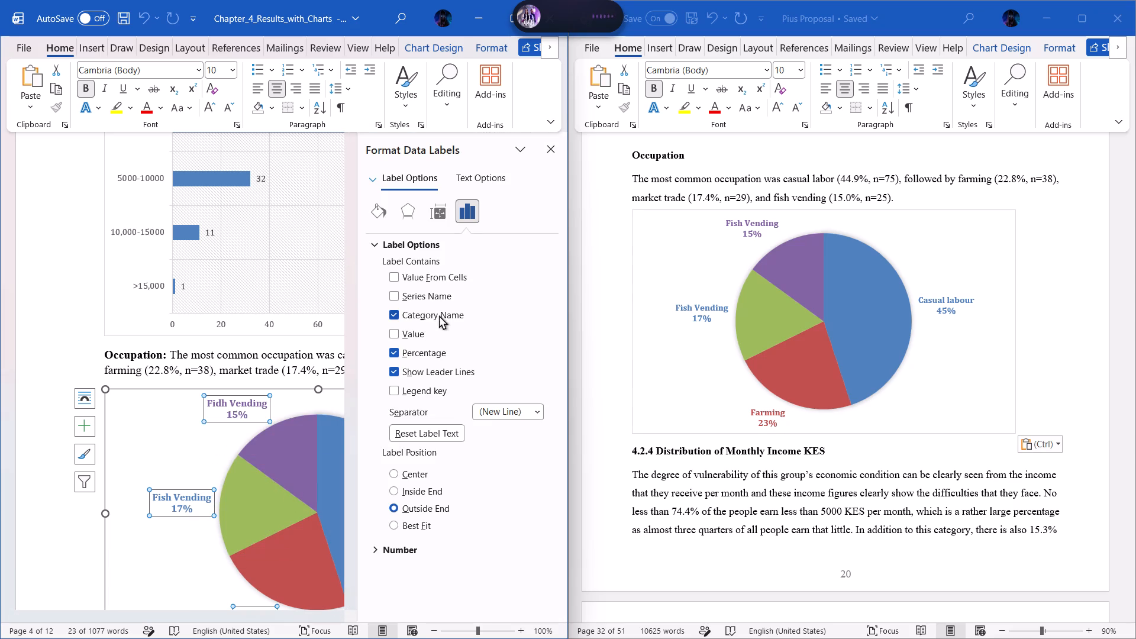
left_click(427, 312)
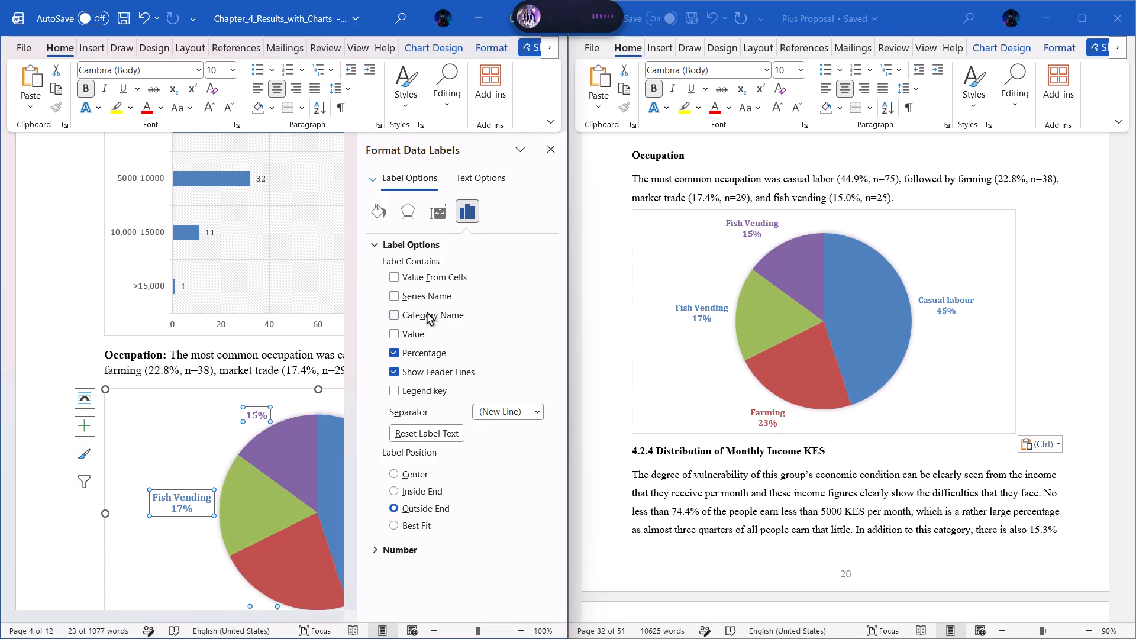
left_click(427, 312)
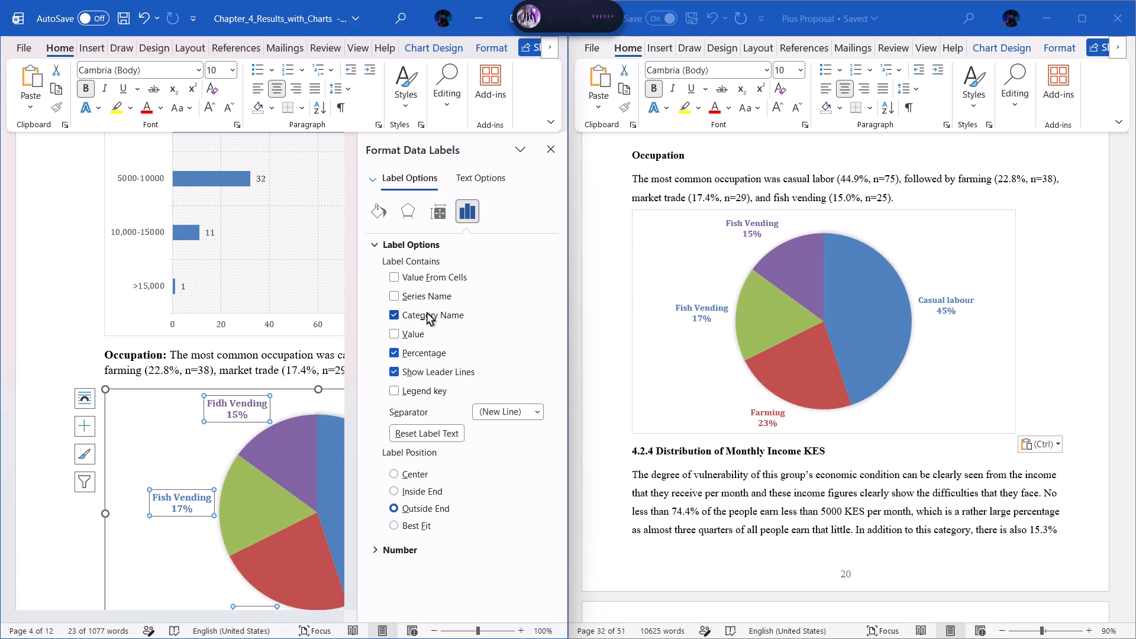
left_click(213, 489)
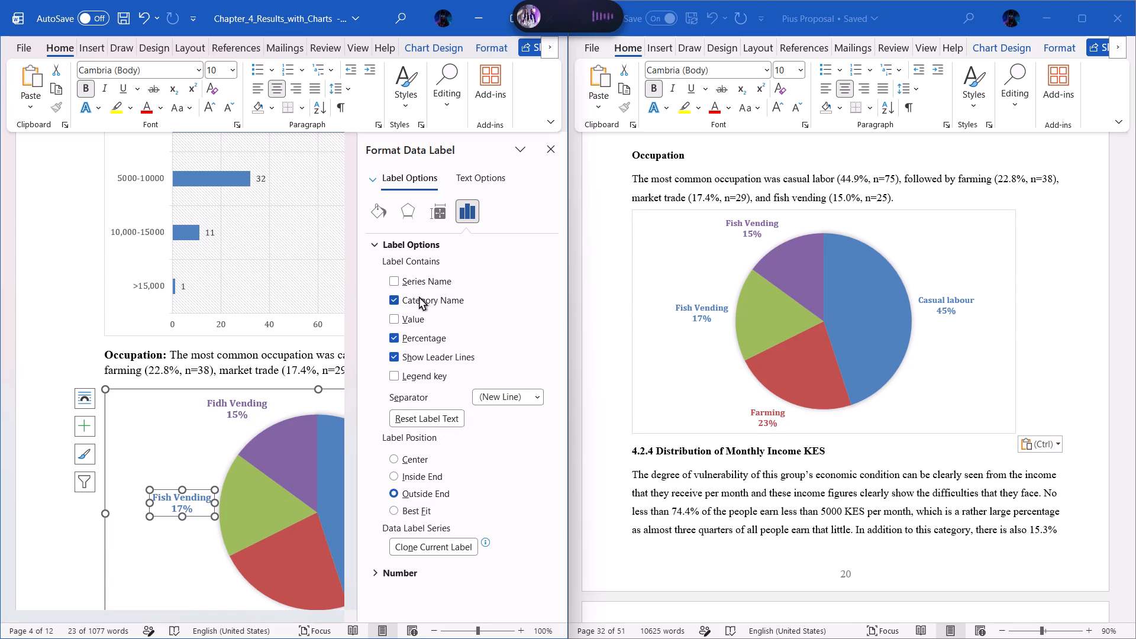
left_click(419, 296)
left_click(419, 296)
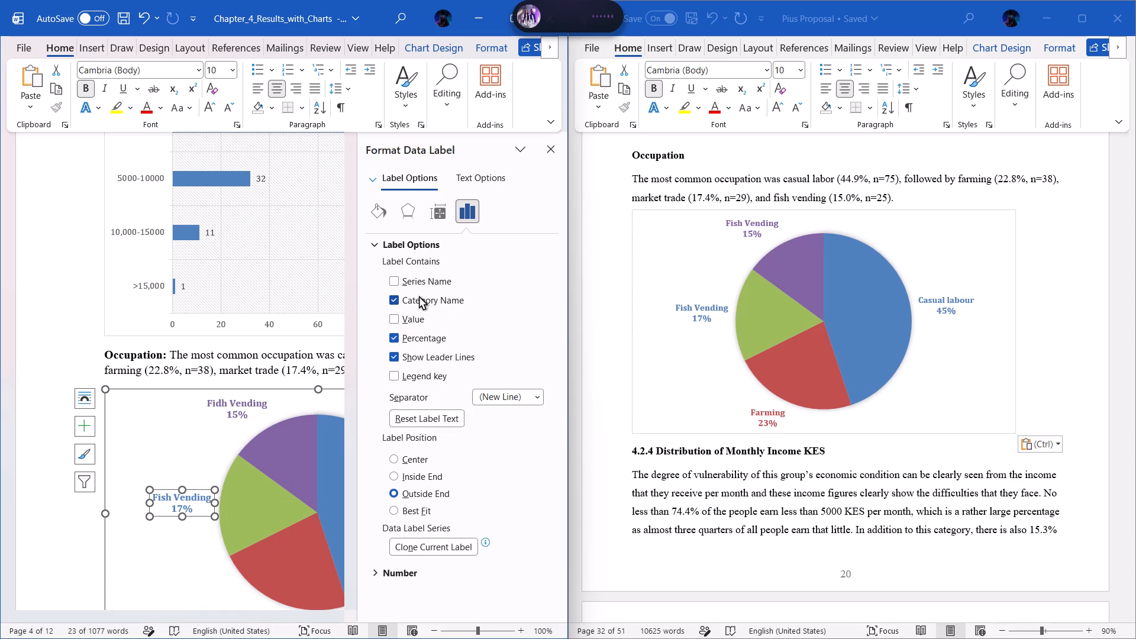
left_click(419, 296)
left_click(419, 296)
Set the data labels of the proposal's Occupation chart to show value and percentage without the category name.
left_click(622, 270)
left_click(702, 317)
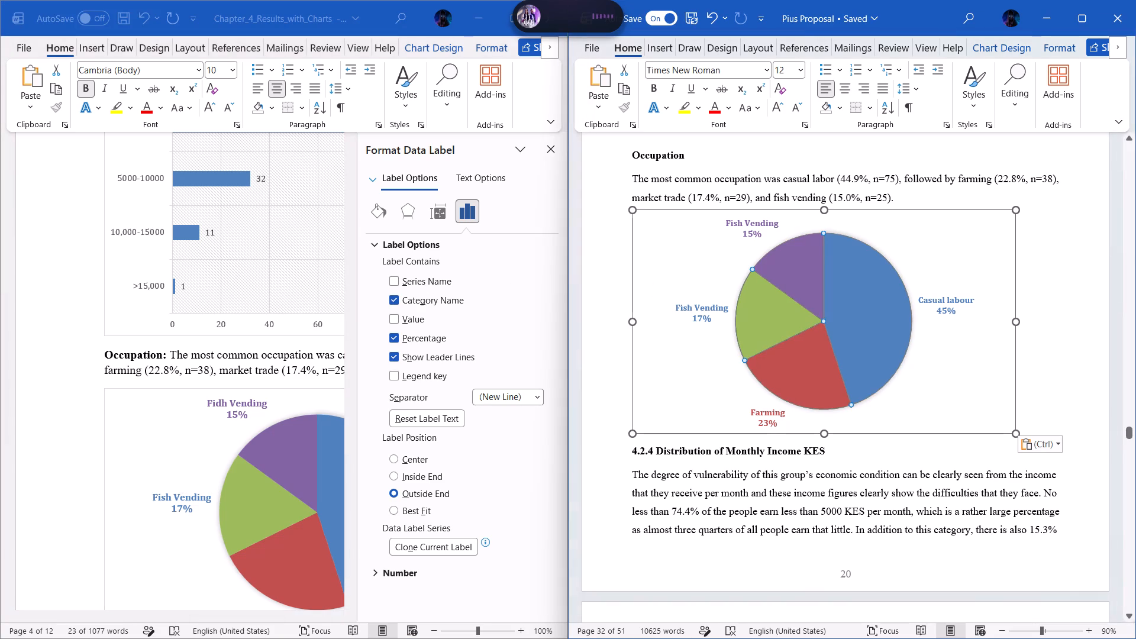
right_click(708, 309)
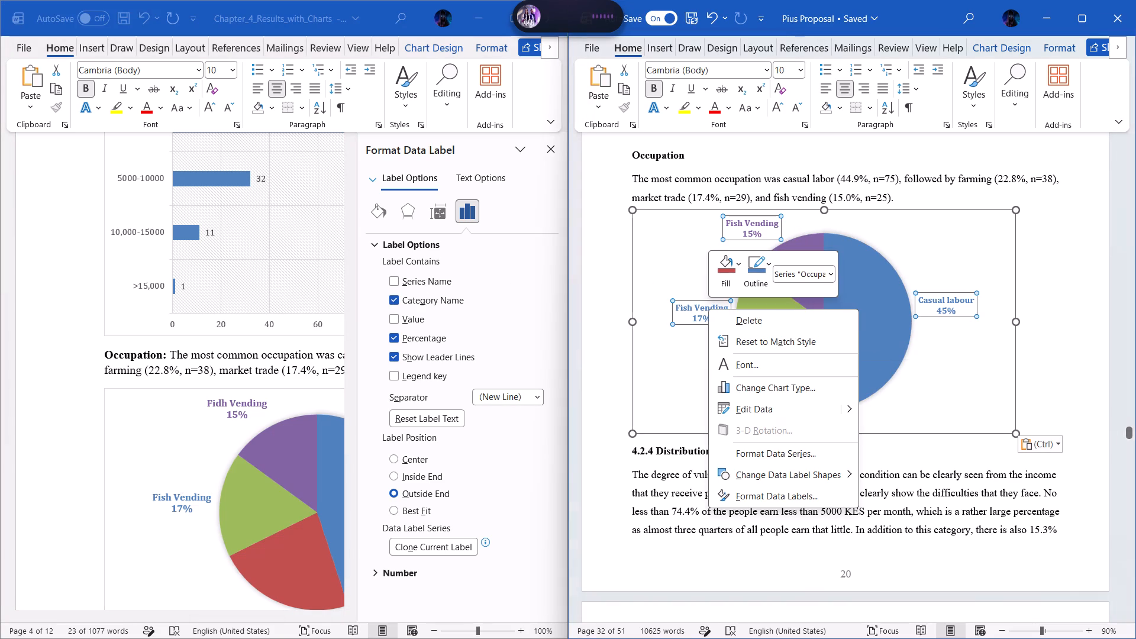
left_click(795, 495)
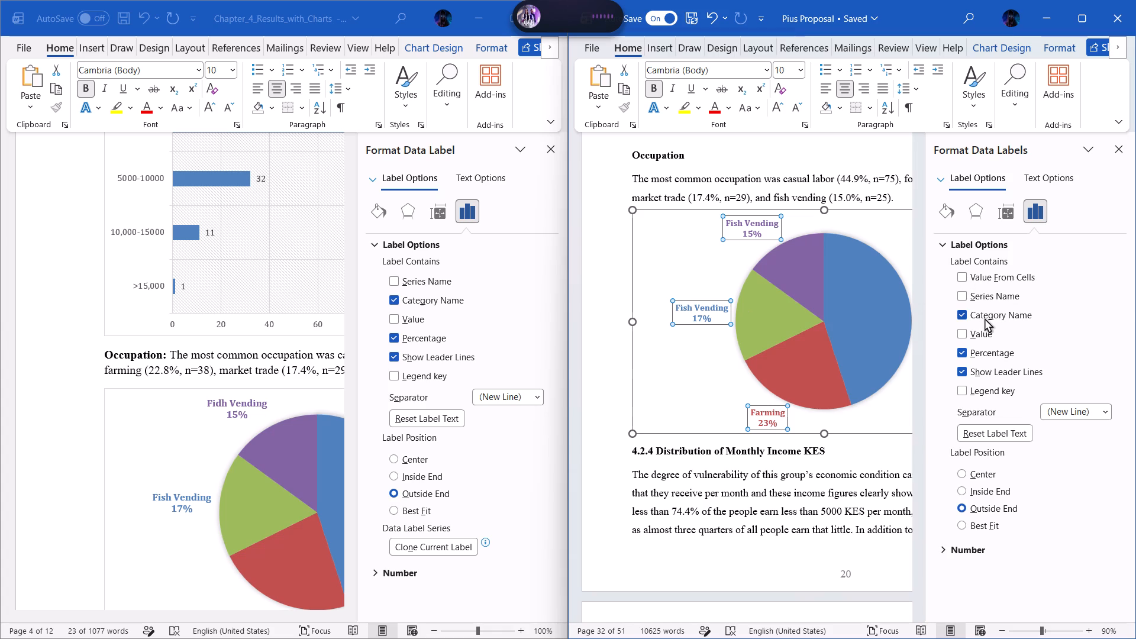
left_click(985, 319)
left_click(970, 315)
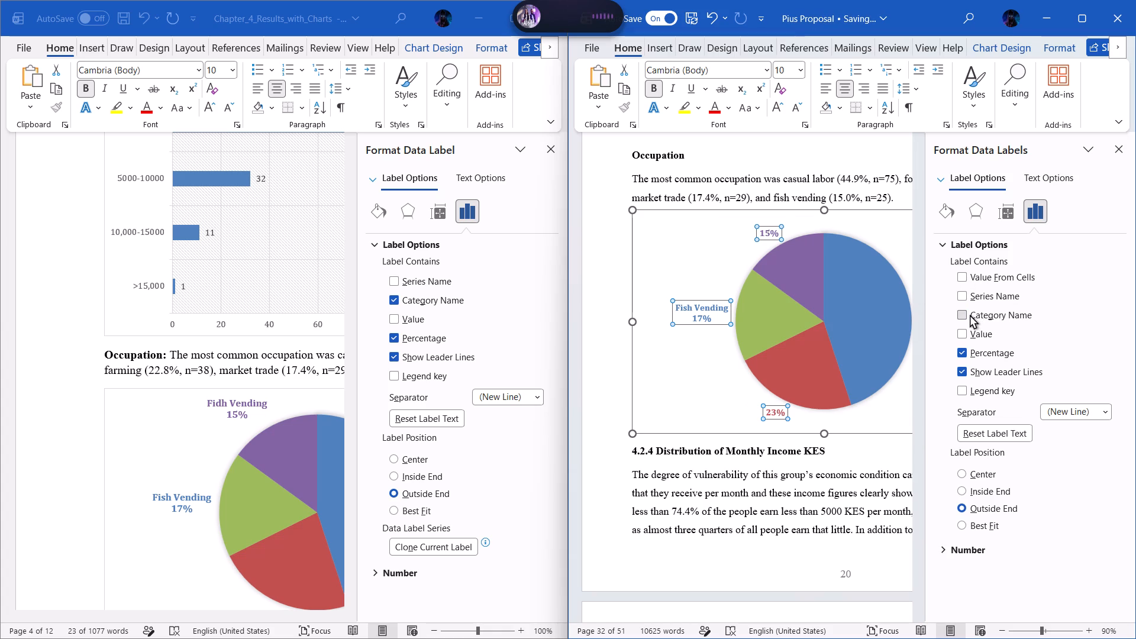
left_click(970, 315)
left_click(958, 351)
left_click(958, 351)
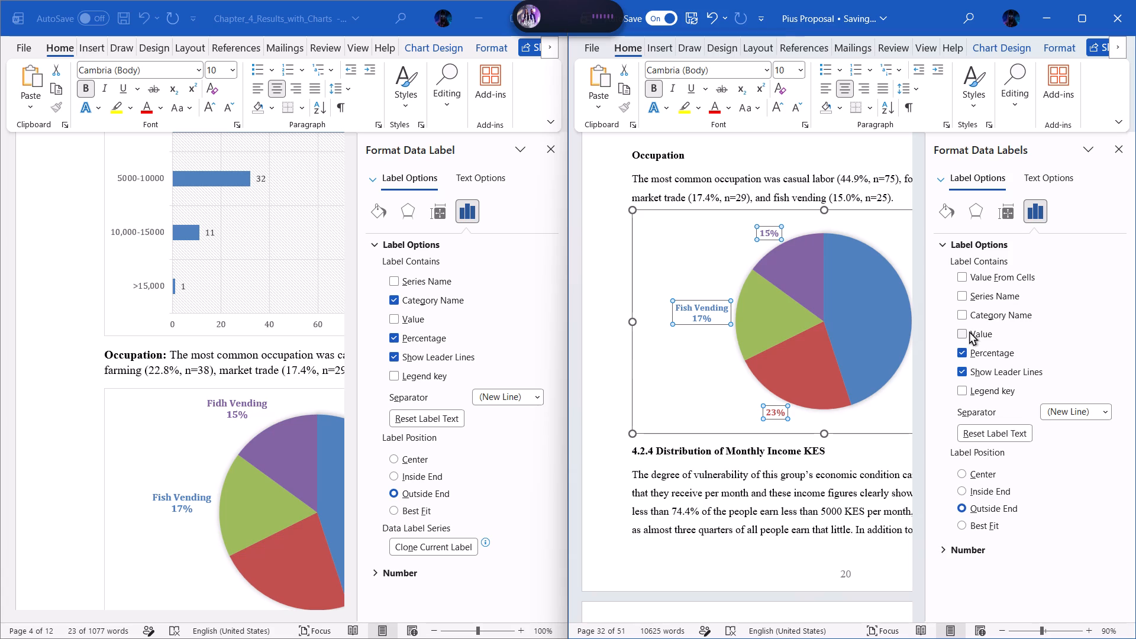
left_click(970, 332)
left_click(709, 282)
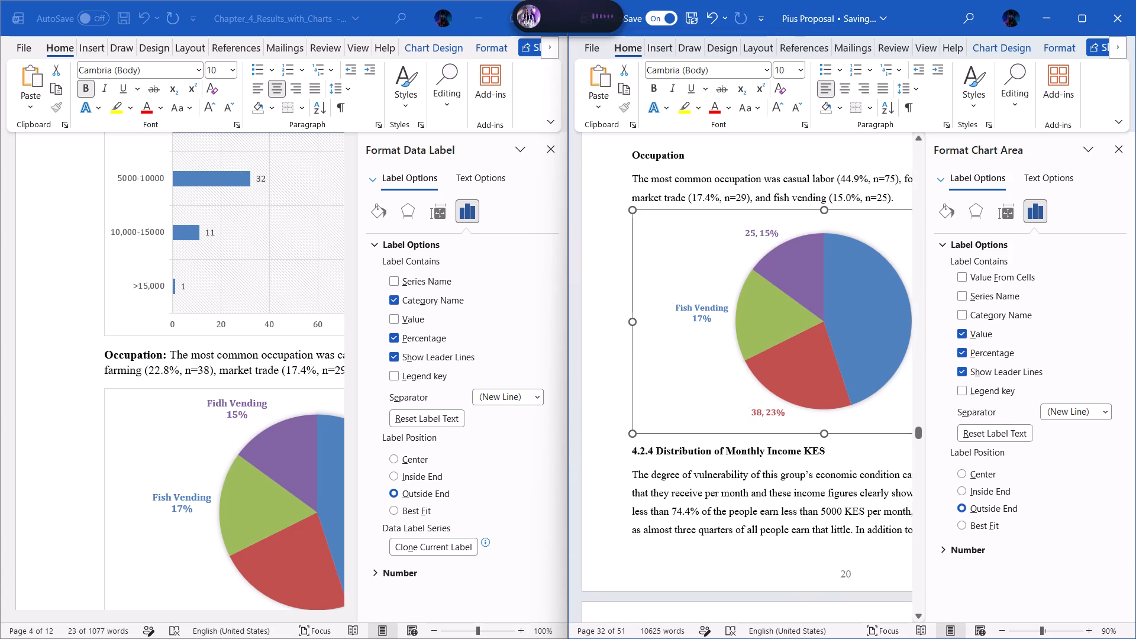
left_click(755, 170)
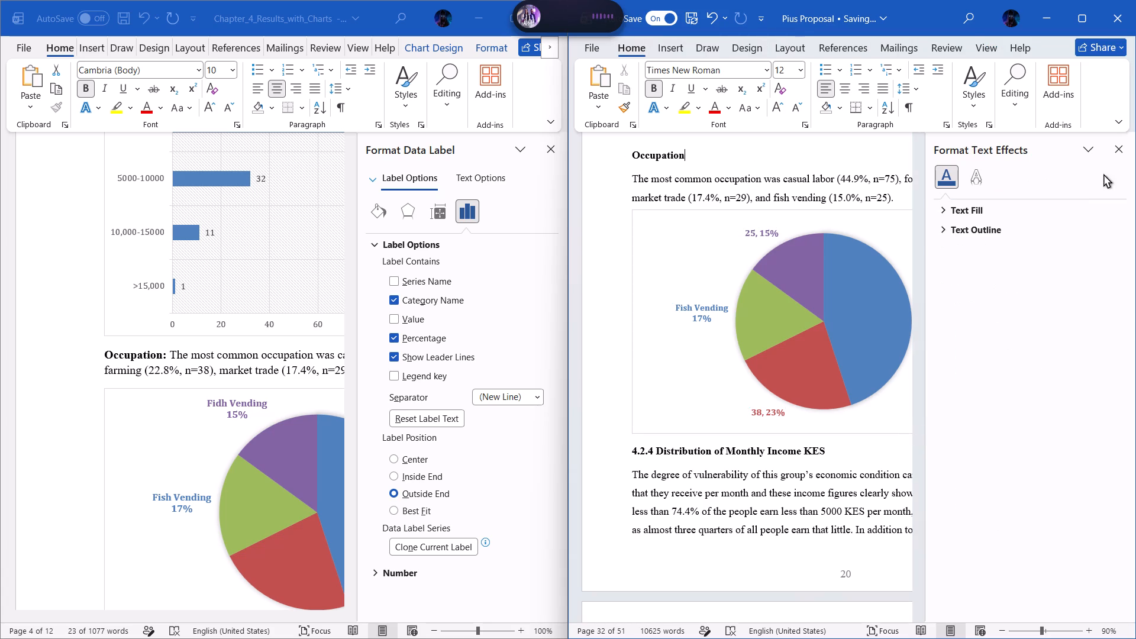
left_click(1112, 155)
Delete the Occupation pie chart and its empty frame from above heading 4.2.4 in the proposal.
right_click(871, 273)
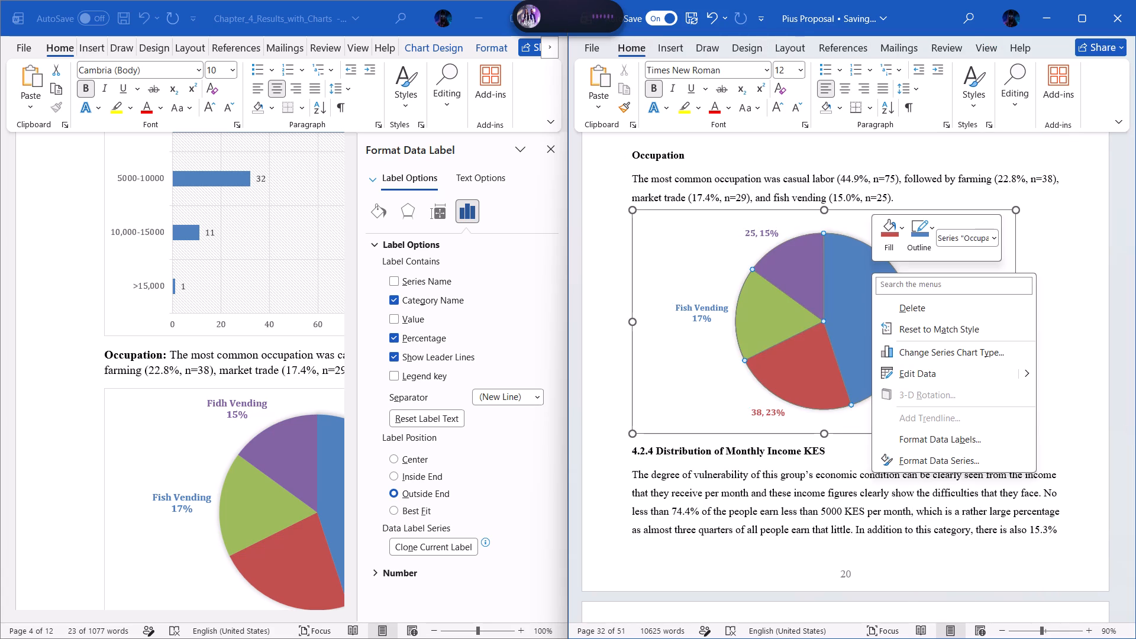
left_click(905, 308)
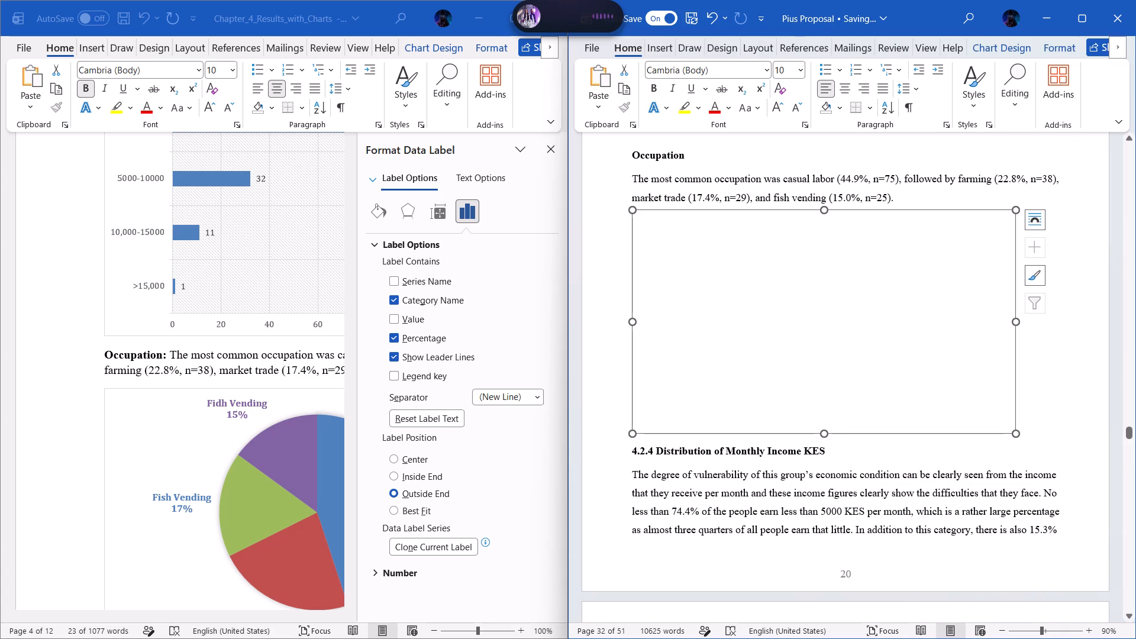
left_click(811, 253)
key("BackSpace")
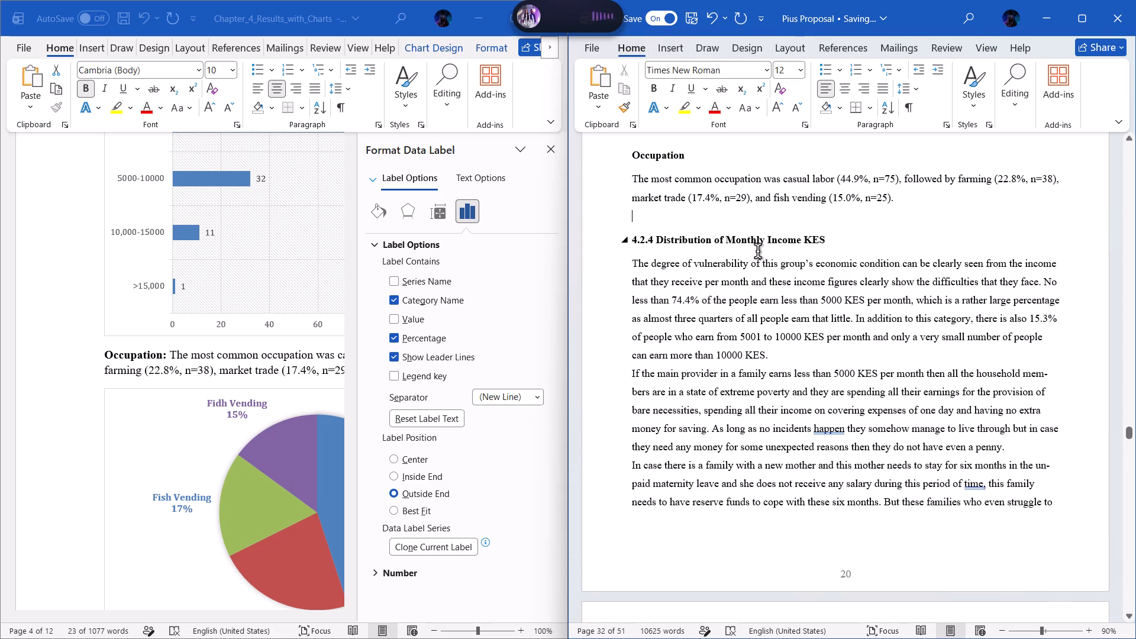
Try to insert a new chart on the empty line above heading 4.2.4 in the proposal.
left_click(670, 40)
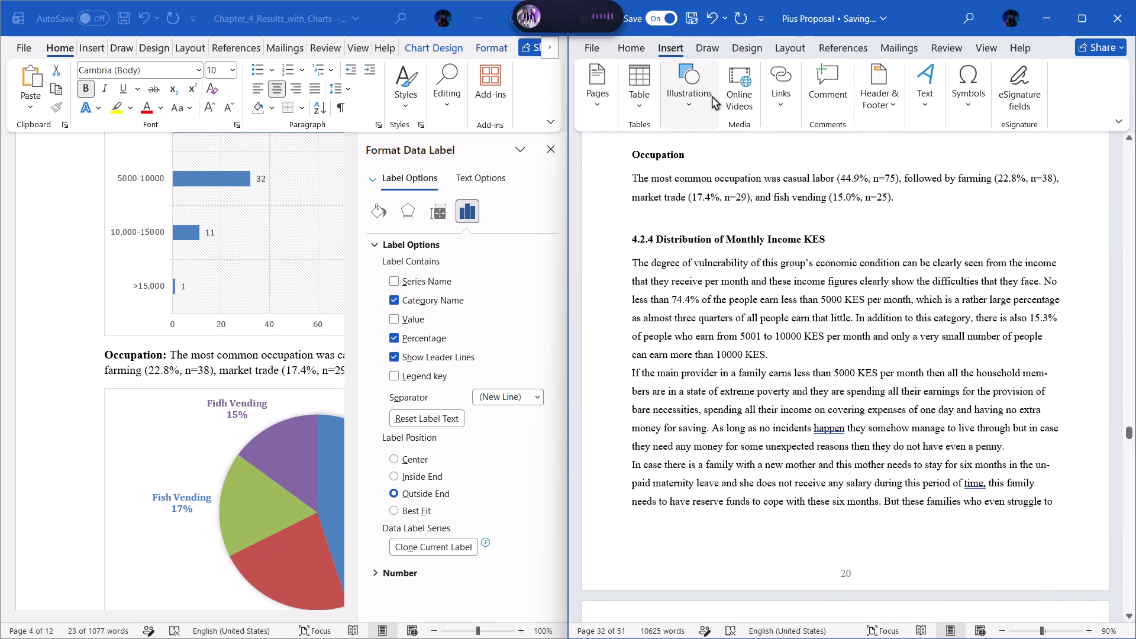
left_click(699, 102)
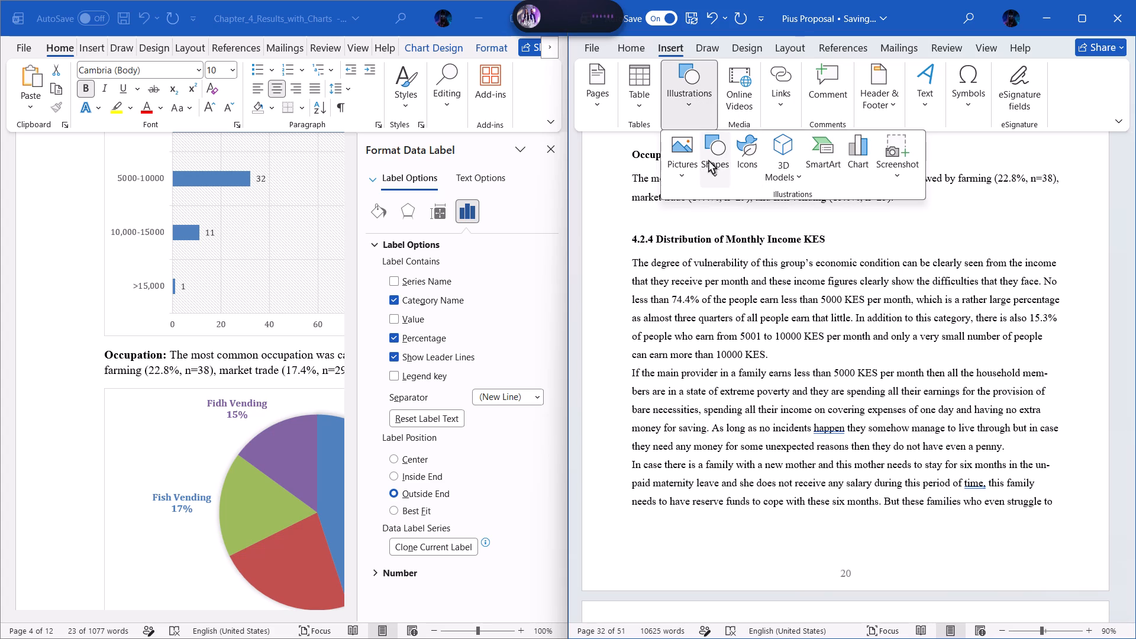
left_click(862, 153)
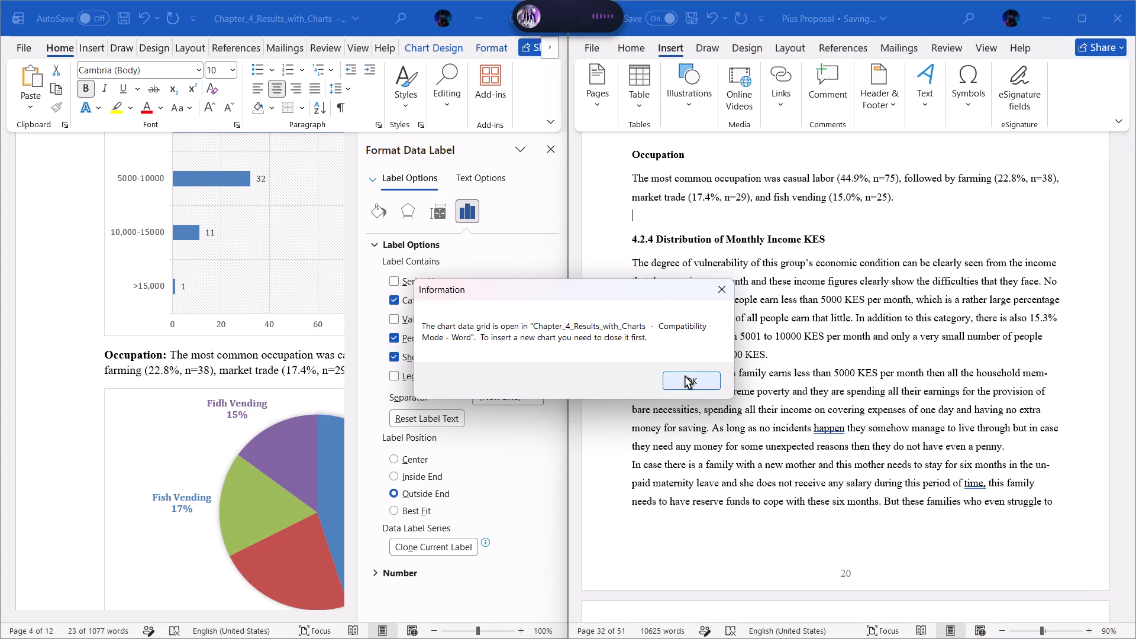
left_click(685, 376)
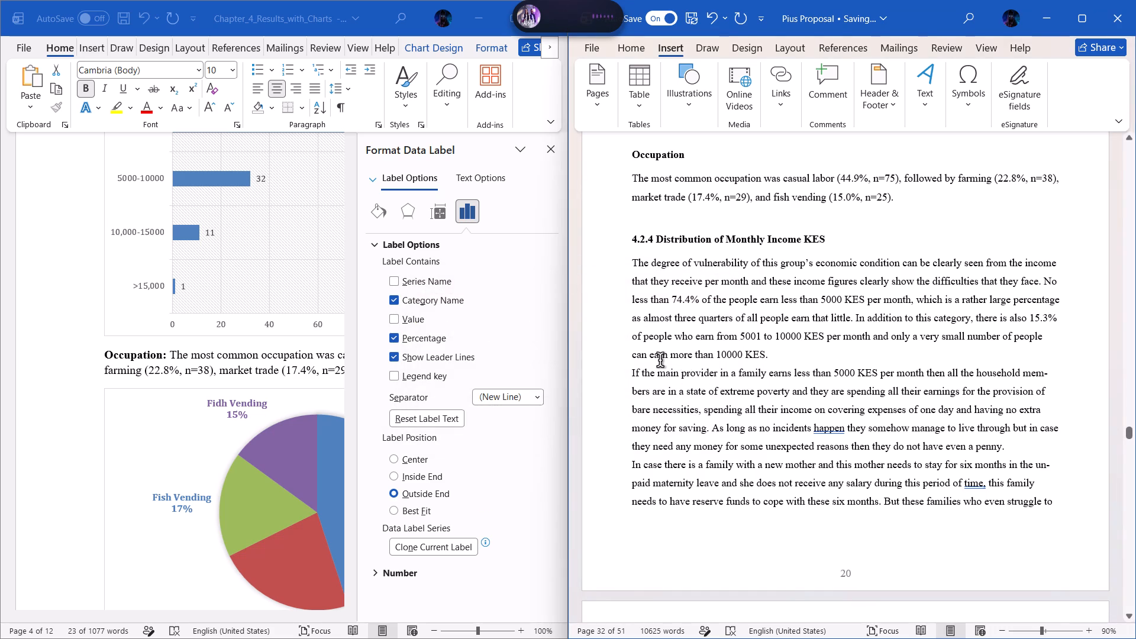
Close the data label formatting pane in the Chapter_4_Results_with_Charts document and deselect the Occupation chart.
left_click(547, 149)
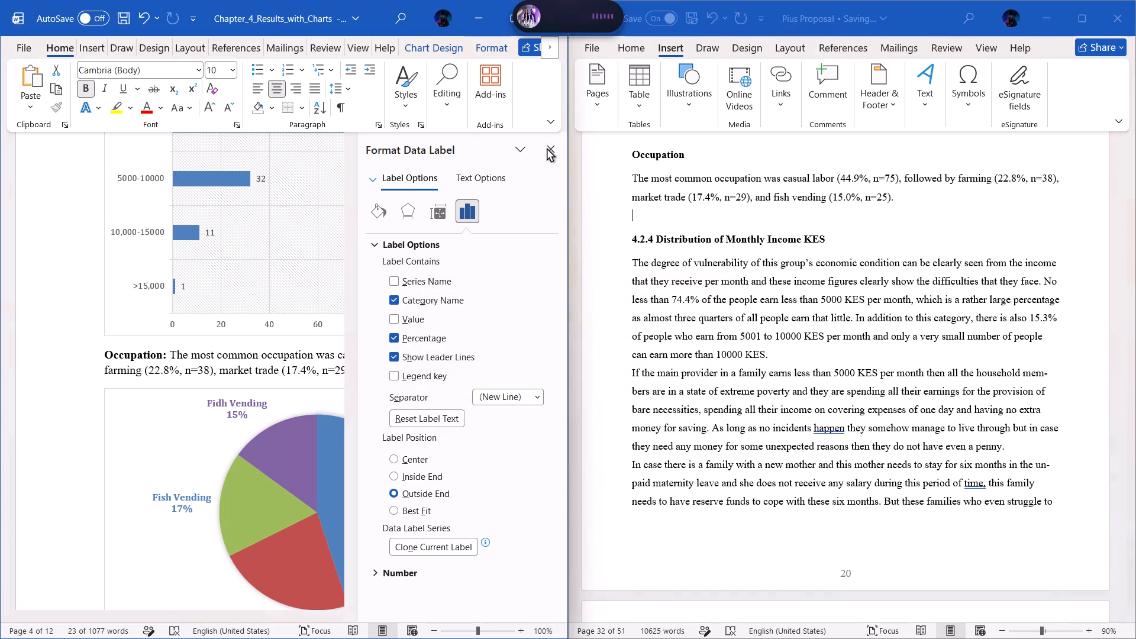
left_click(557, 150)
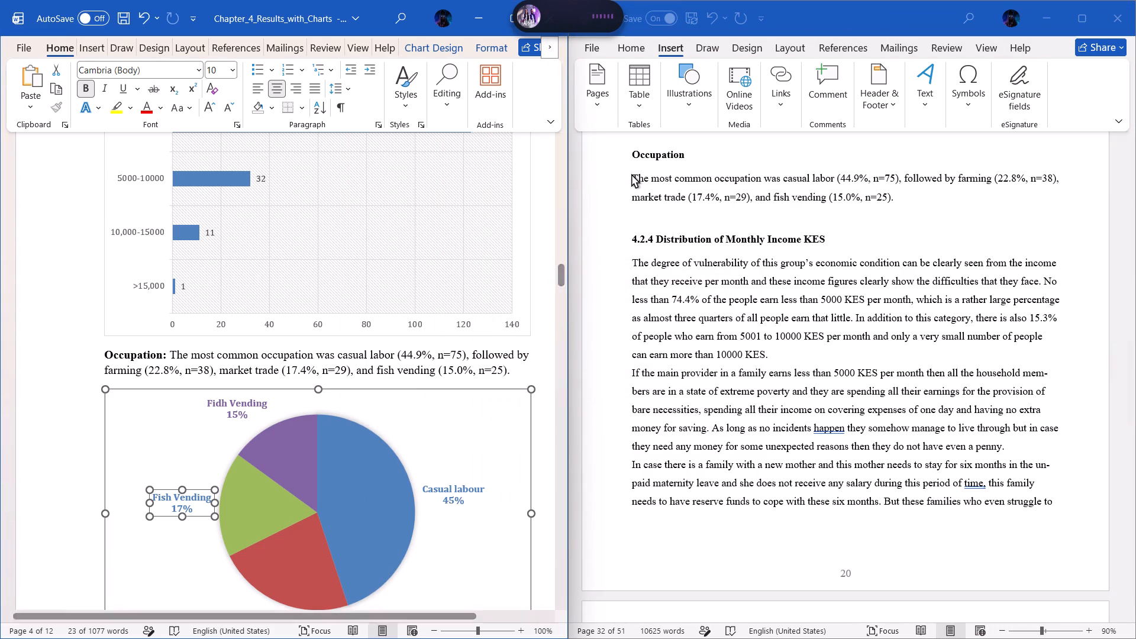
left_click(65, 262)
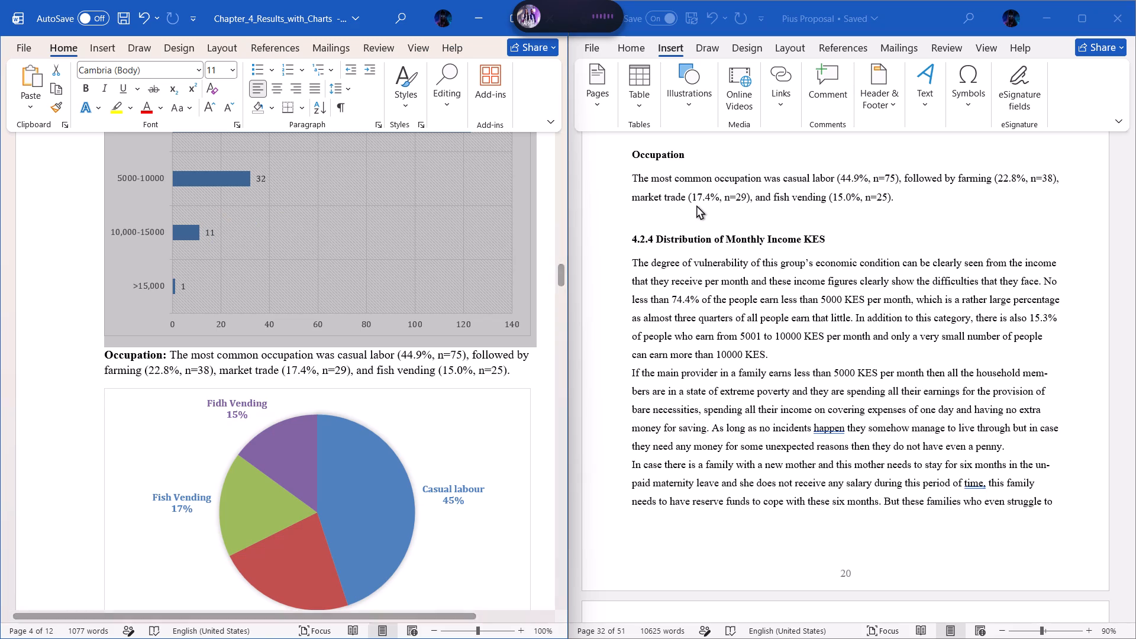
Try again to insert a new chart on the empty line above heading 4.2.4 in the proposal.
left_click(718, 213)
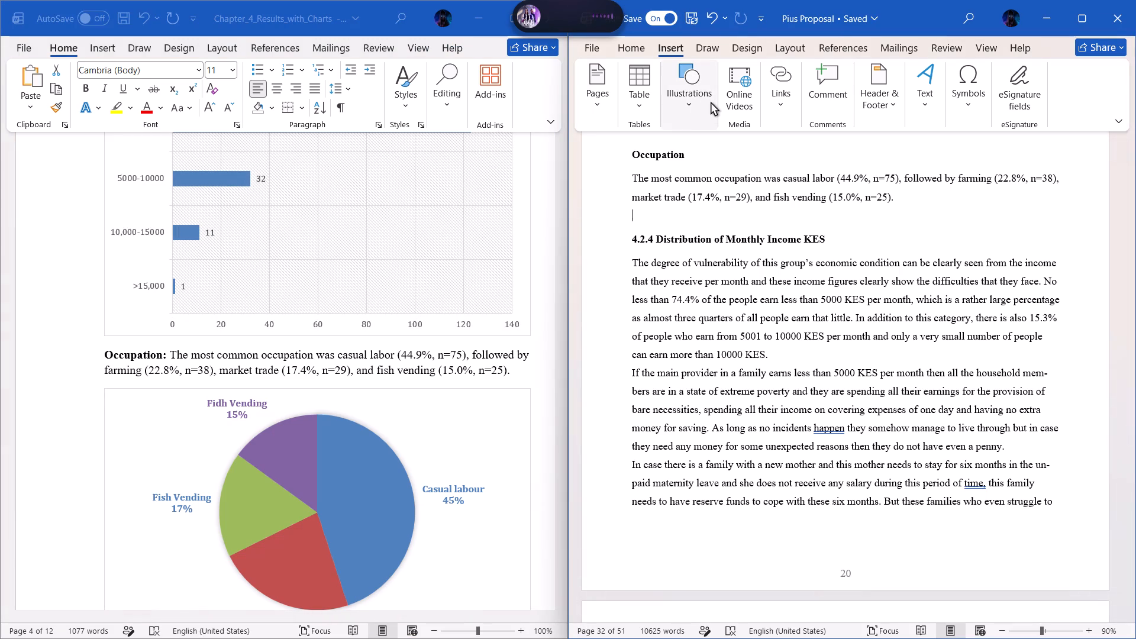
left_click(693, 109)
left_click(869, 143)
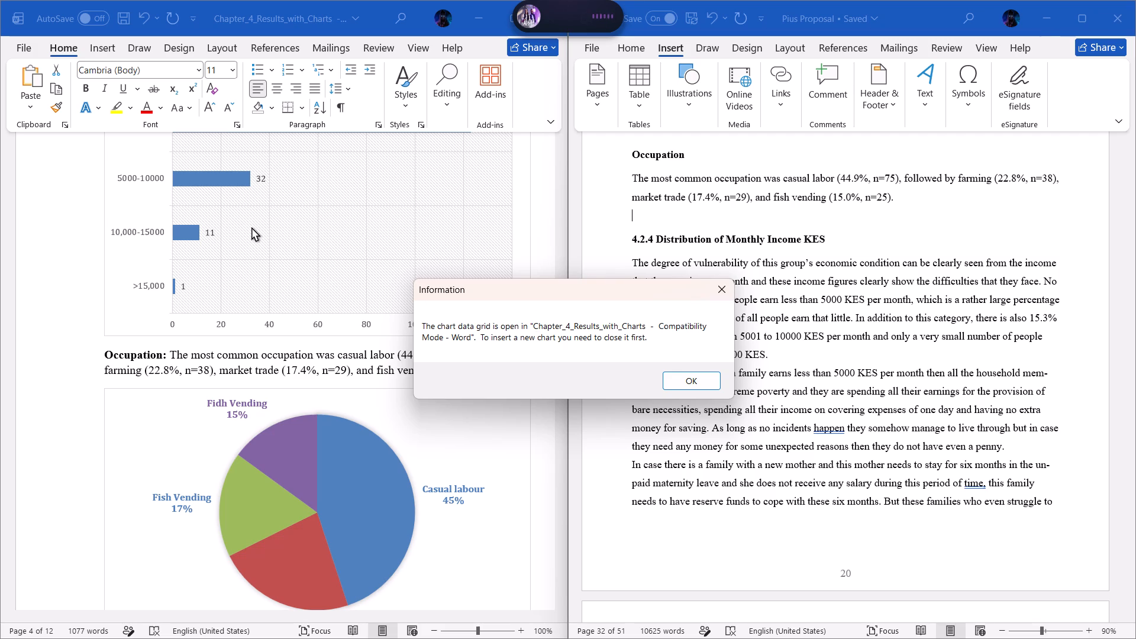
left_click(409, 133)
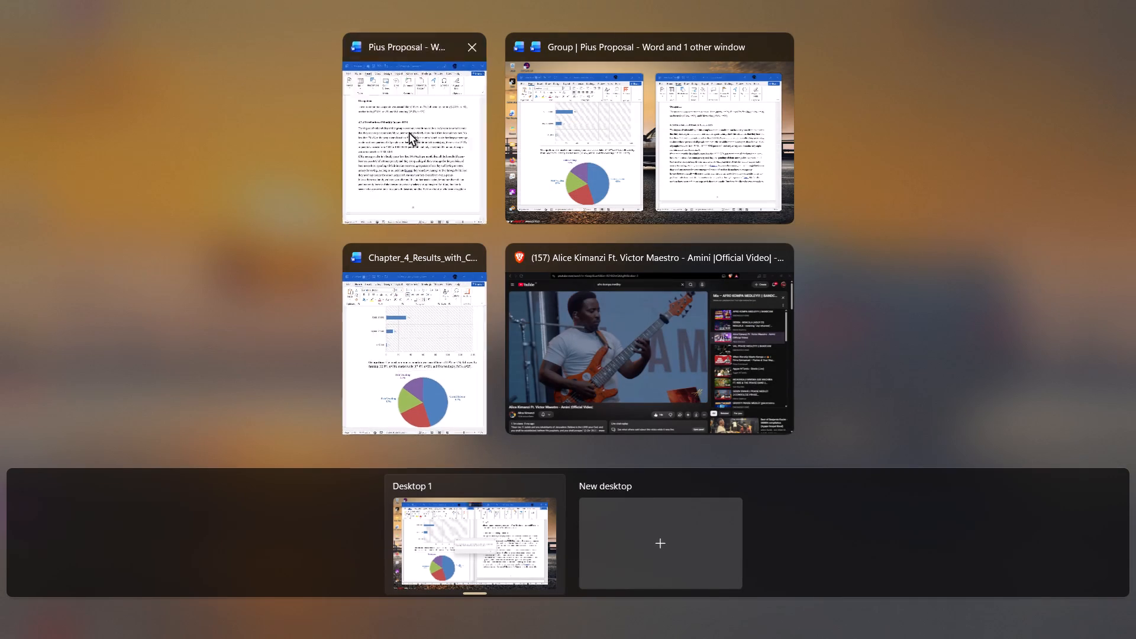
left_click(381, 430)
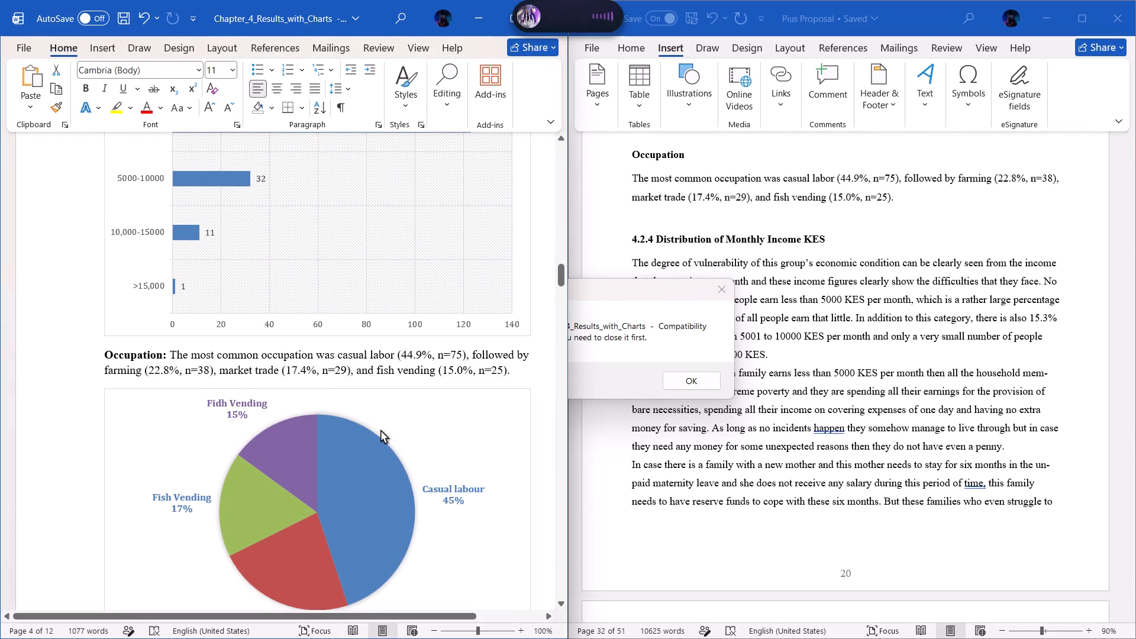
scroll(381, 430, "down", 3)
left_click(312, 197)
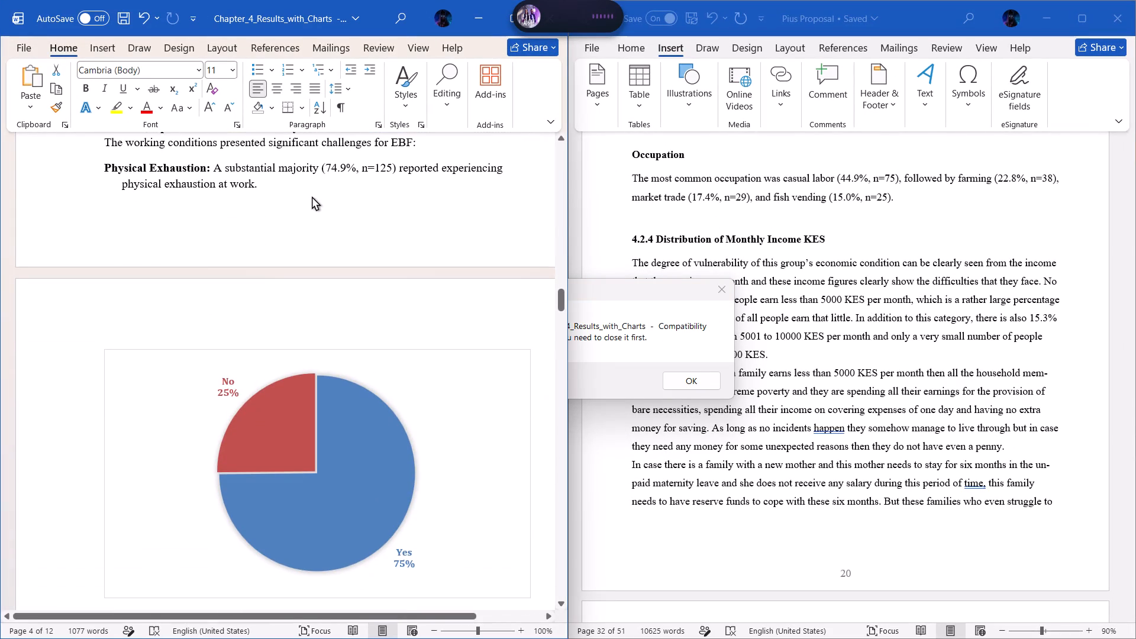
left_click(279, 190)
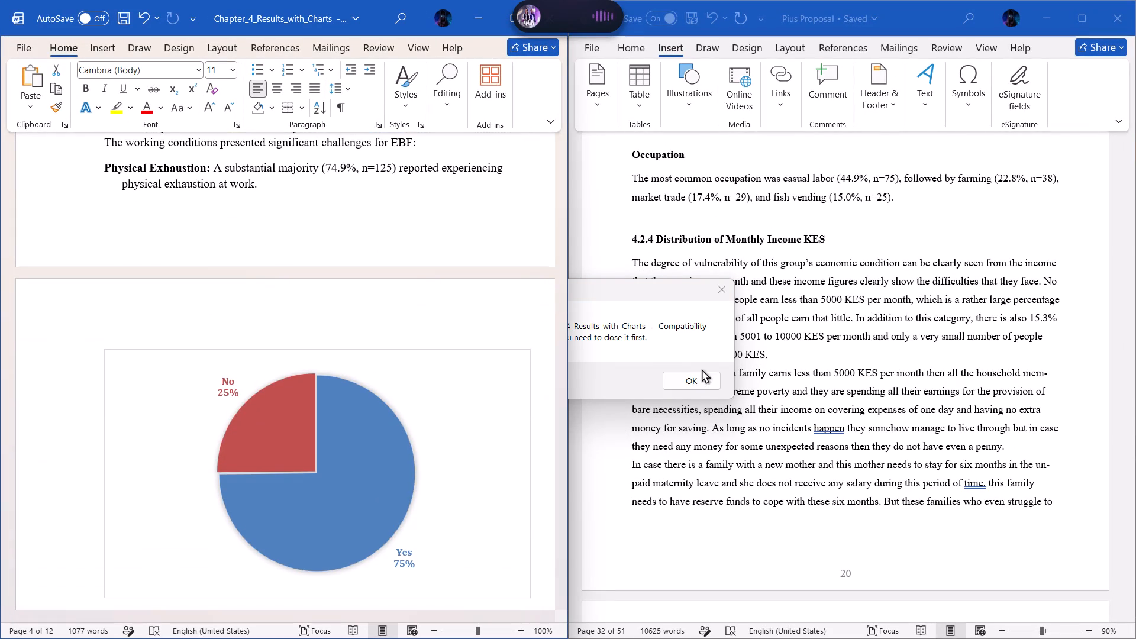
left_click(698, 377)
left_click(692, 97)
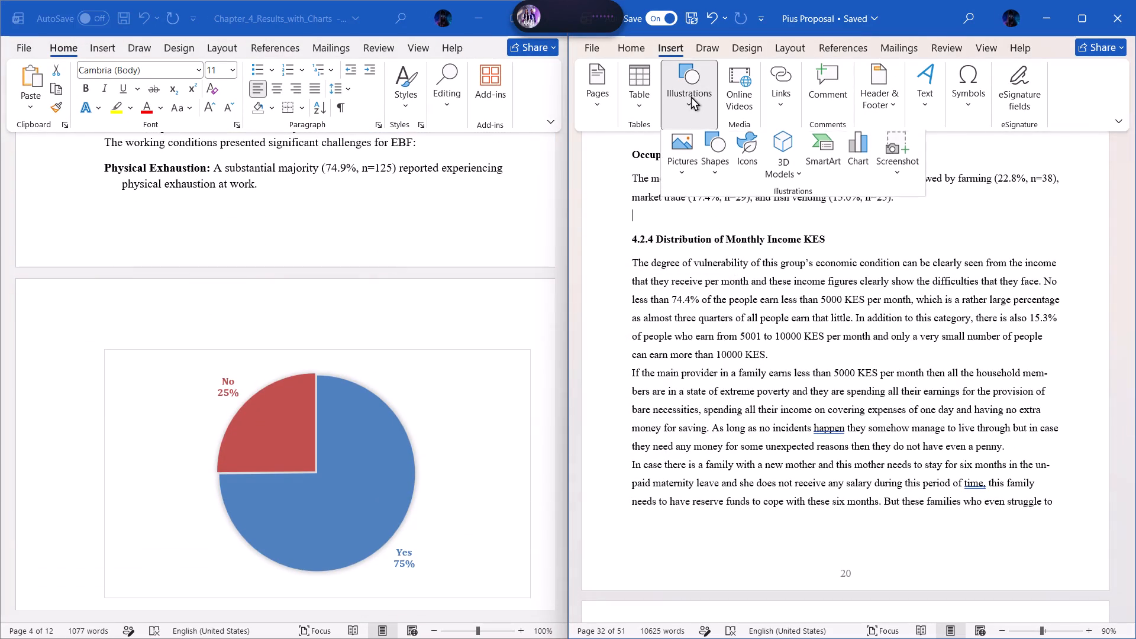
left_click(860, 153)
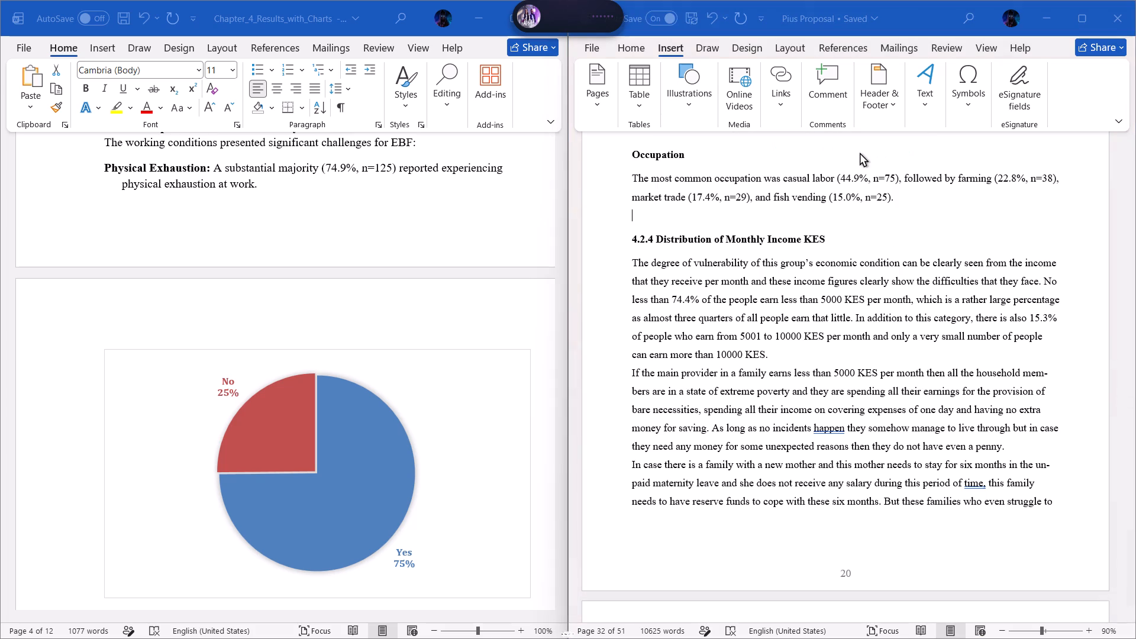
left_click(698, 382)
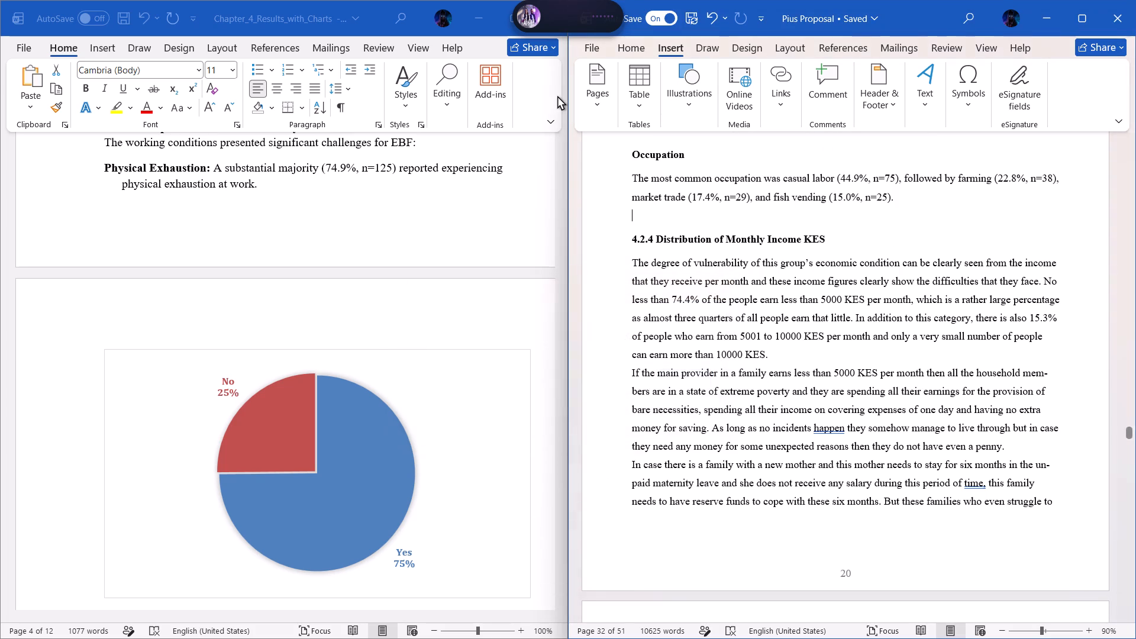
Close the Chapter_4_Results_with_Charts document without saving its changes.
left_click(540, 31)
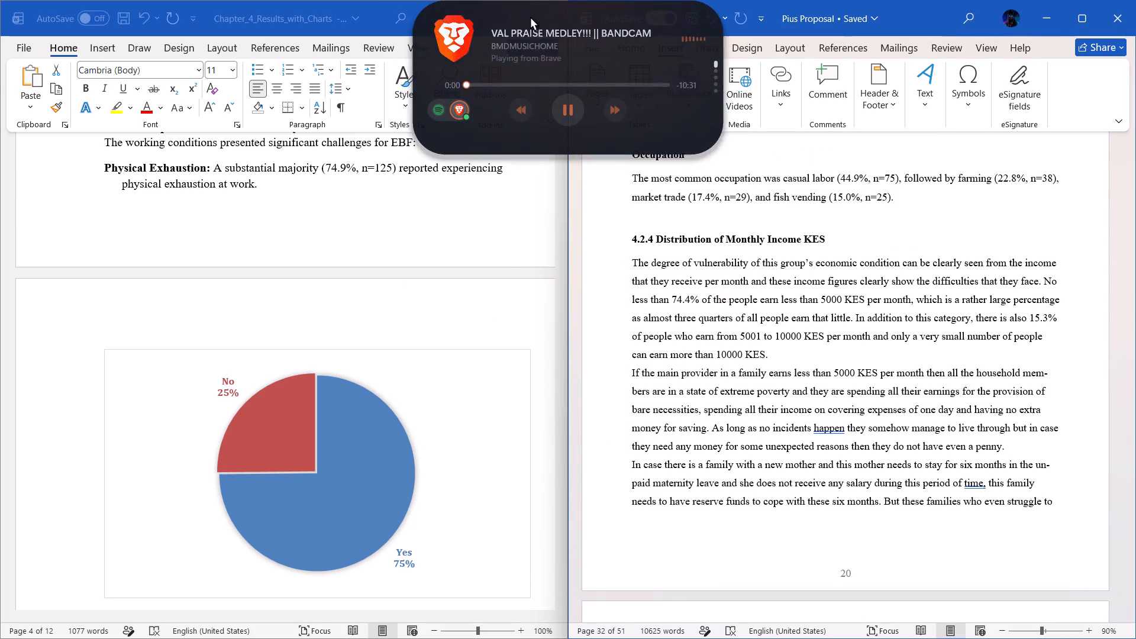
left_click(419, 18)
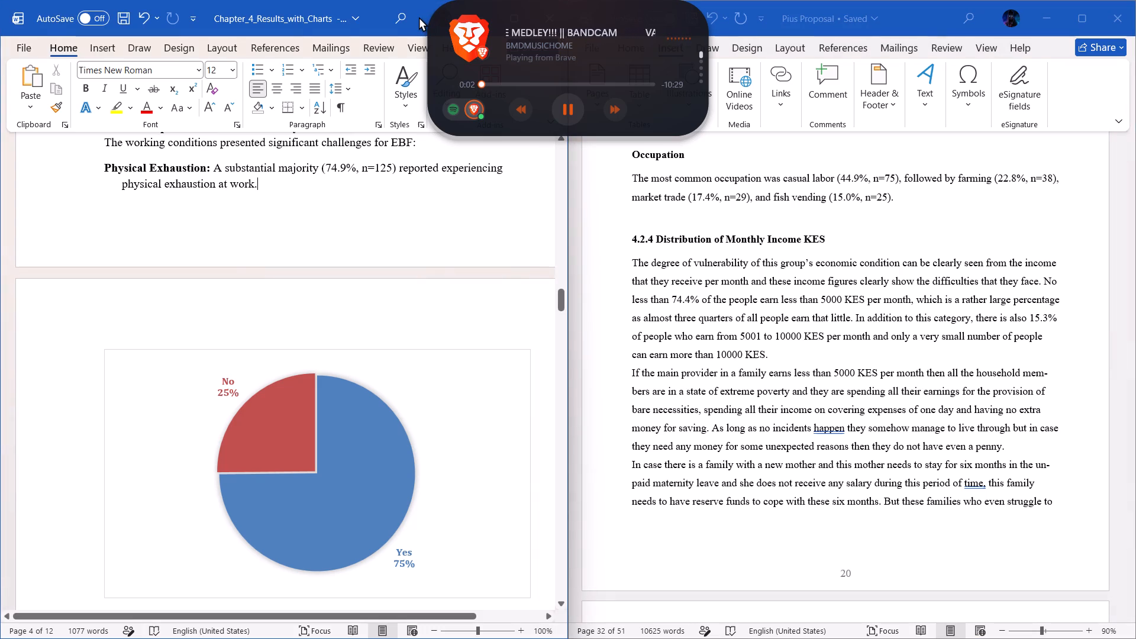
left_click(507, 250)
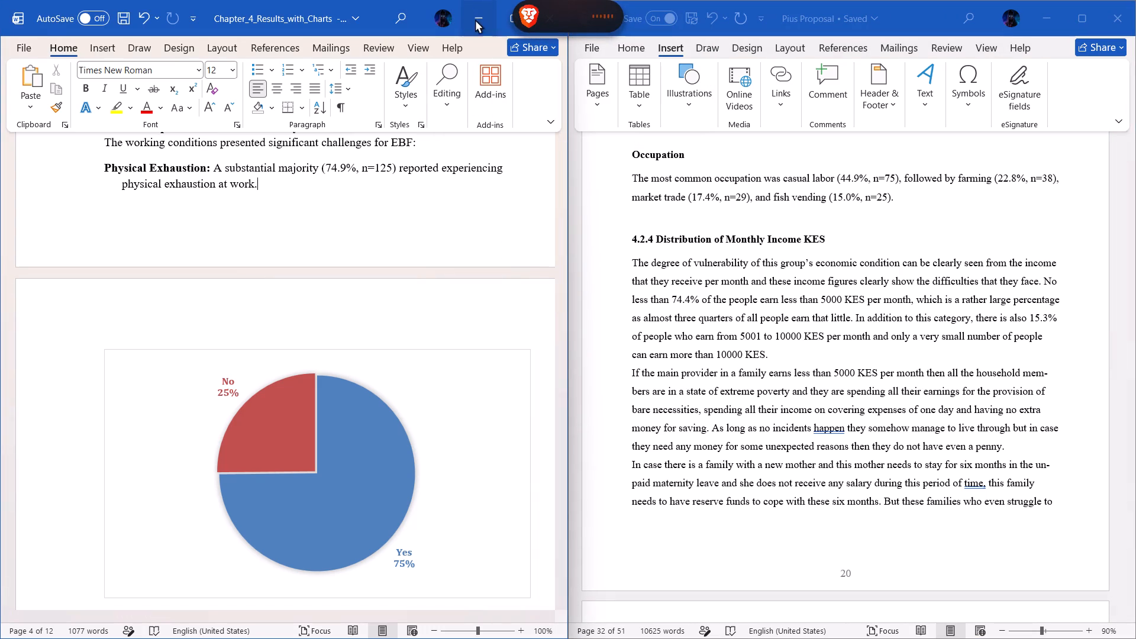
left_click(506, 32)
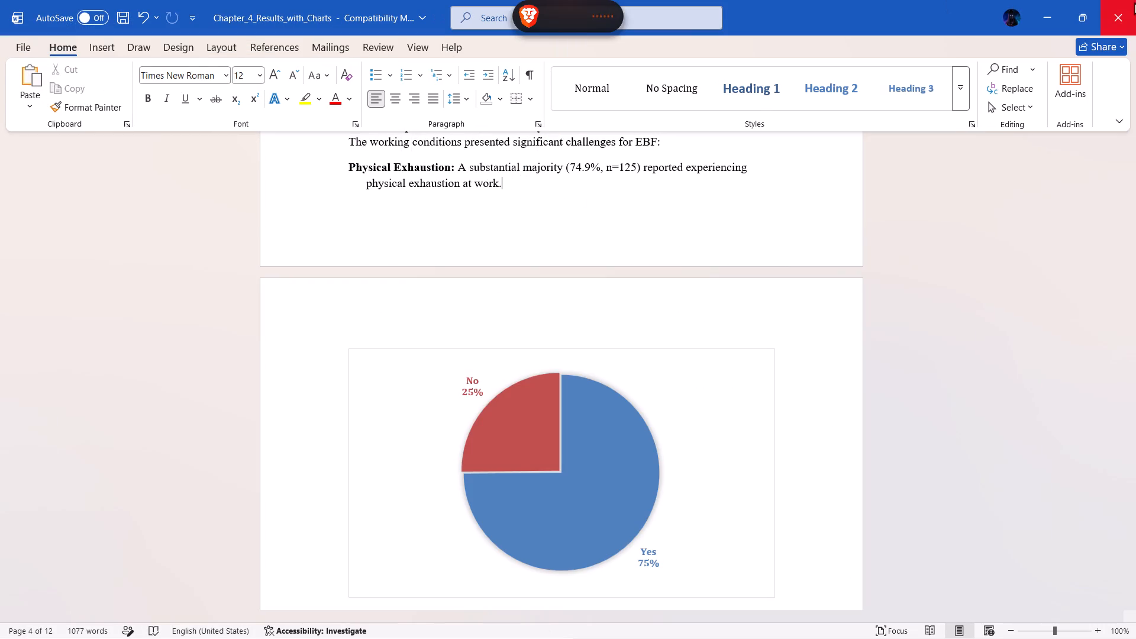
left_click(1135, 3)
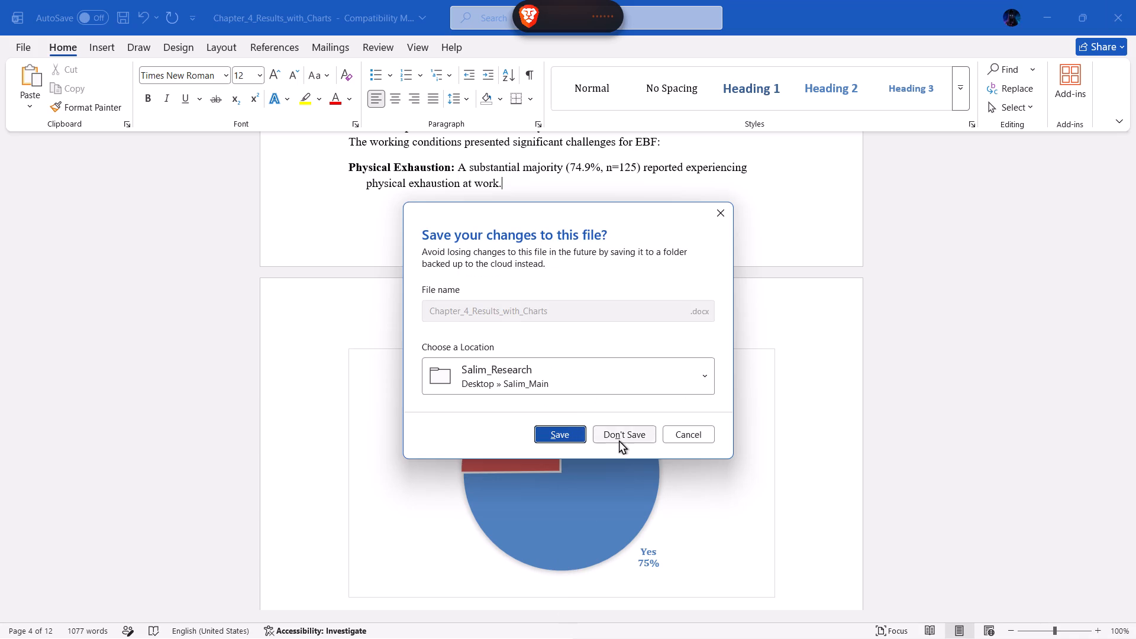
left_click(619, 441)
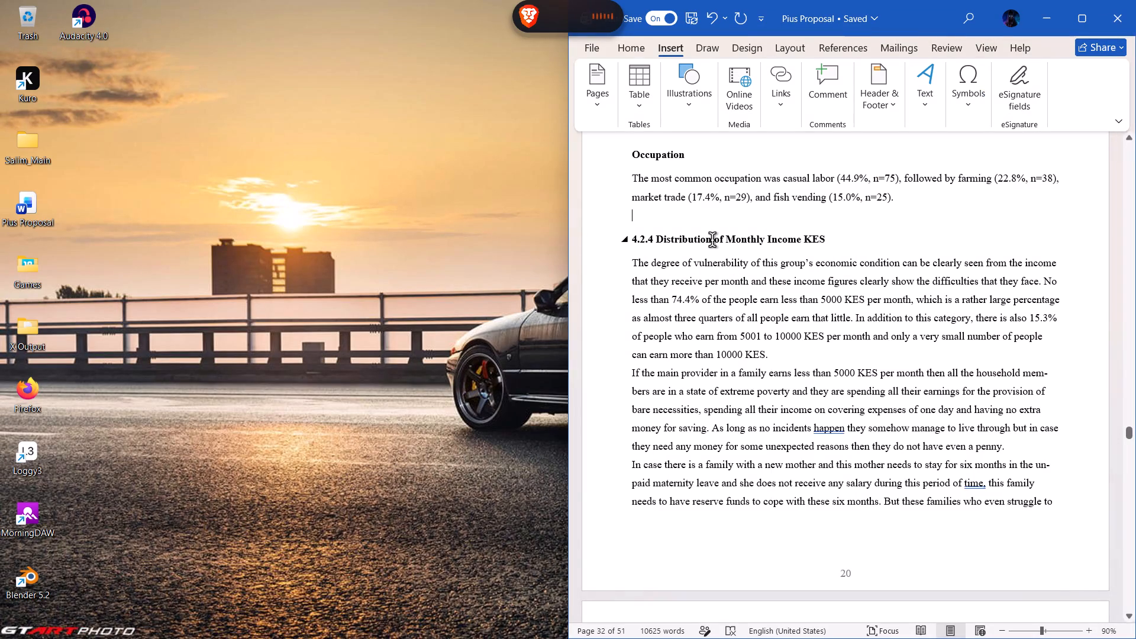
Insert a pie chart on the empty line between the Occupation paragraph and heading 4.2.4 in the proposal.
left_click(670, 46)
left_click(683, 104)
left_click(850, 152)
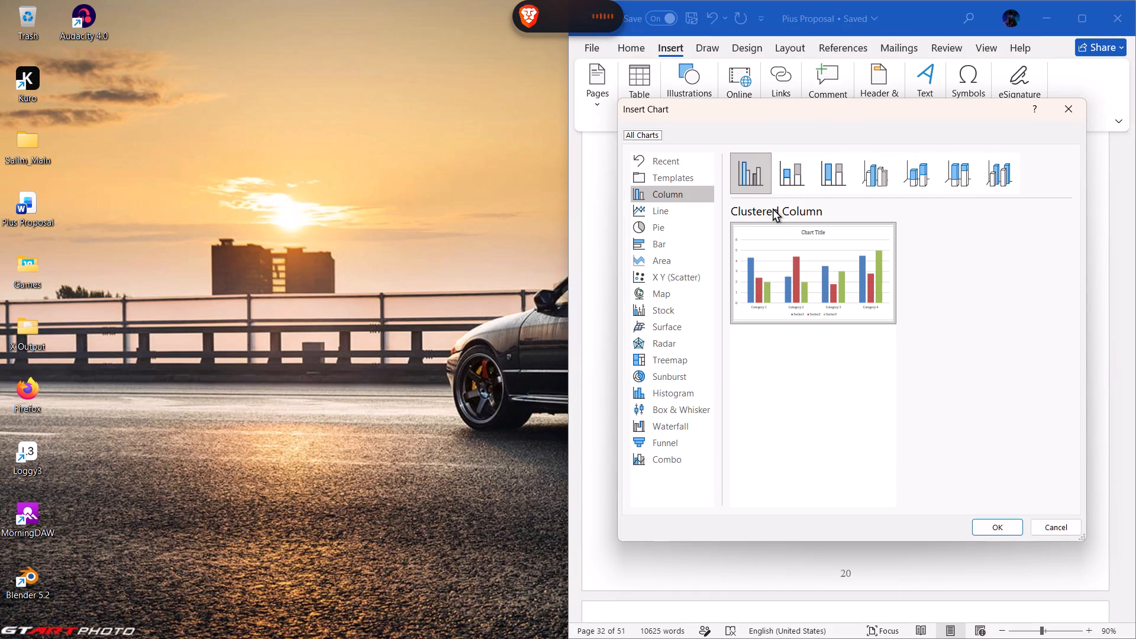
left_click(669, 157)
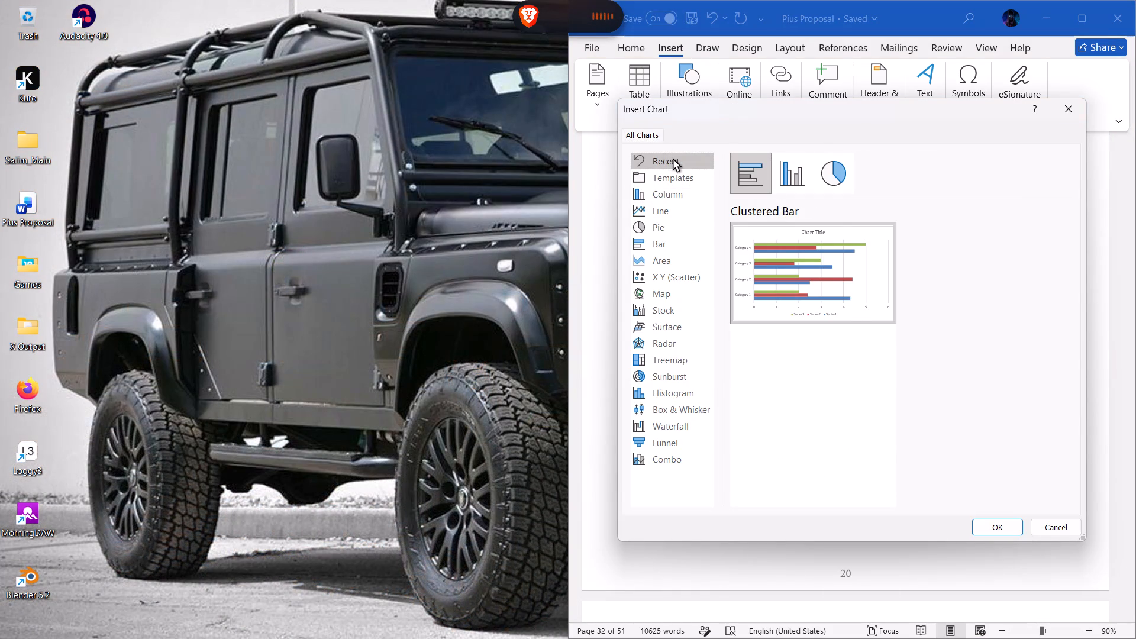
left_click(833, 179)
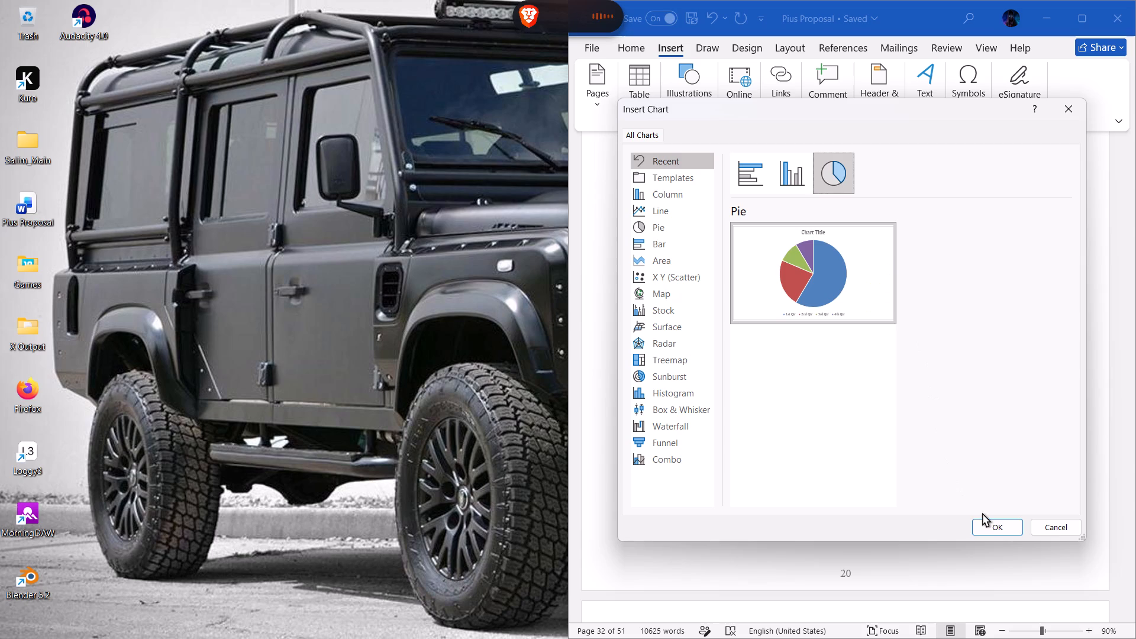
left_click(993, 532)
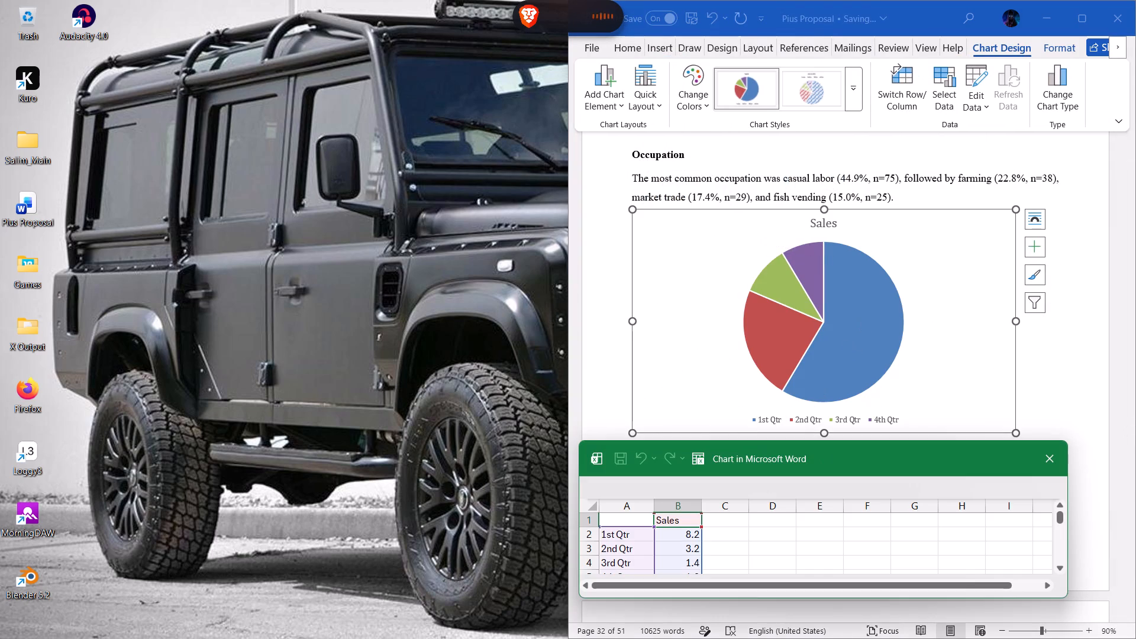
Replace the Sales series name in the new pie chart's data with Occupation.
left_click(672, 521)
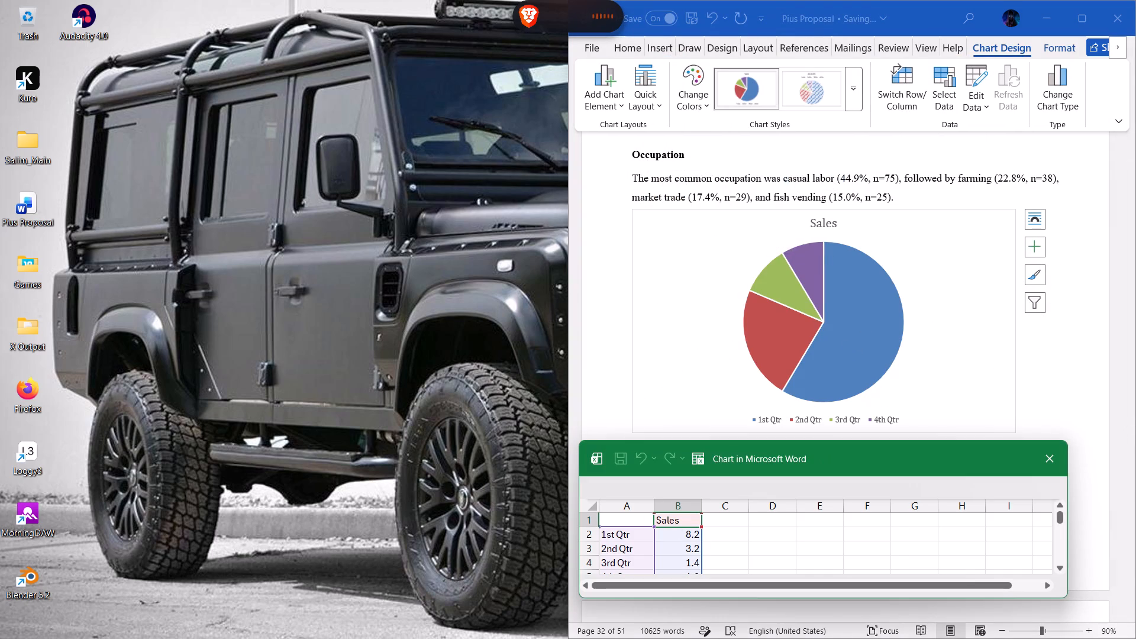
key("BackSpace")
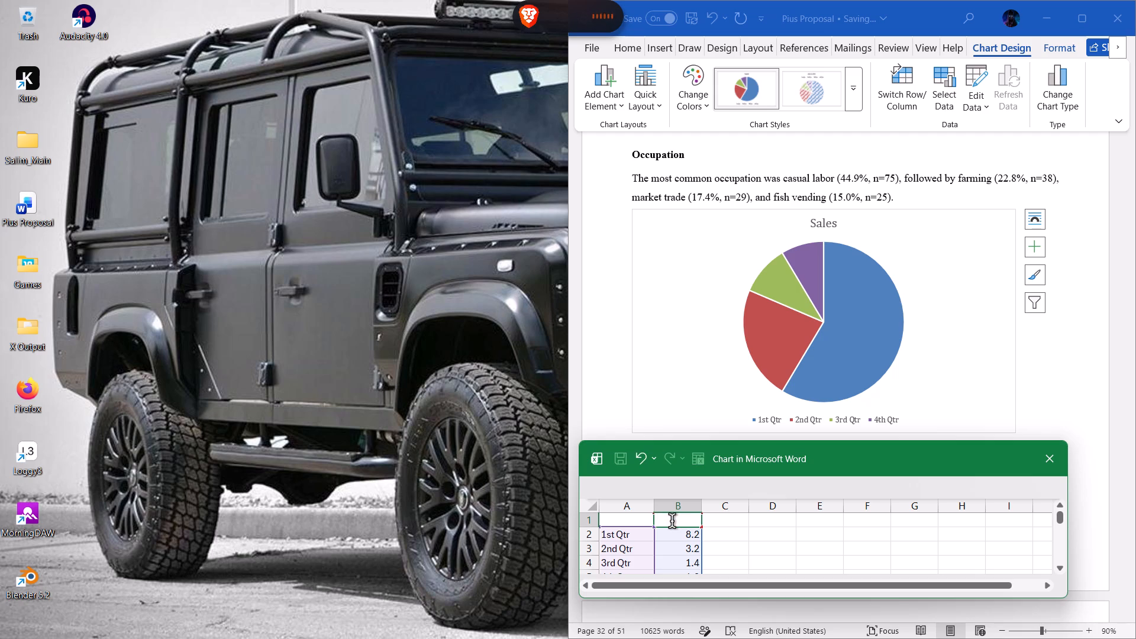
type("Occupatio")
key("n")
key("Return")
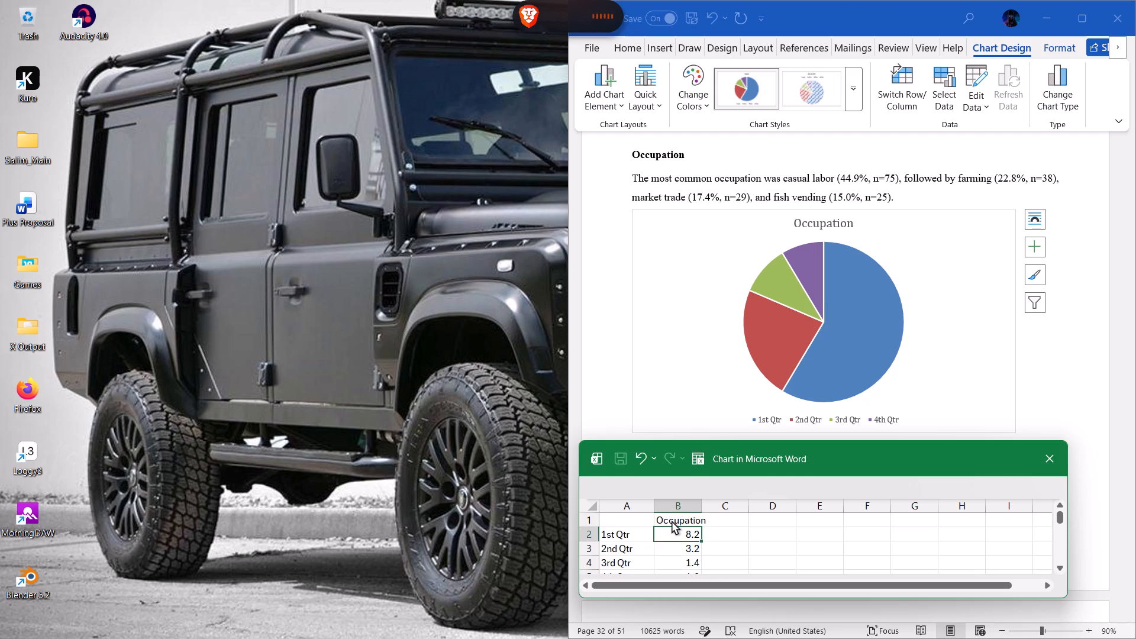
Replace the 1st Qtr row of the chart data with the category Casual Labor and the value 75.
key("BackSpace")
key("Left")
key("BackSpace")
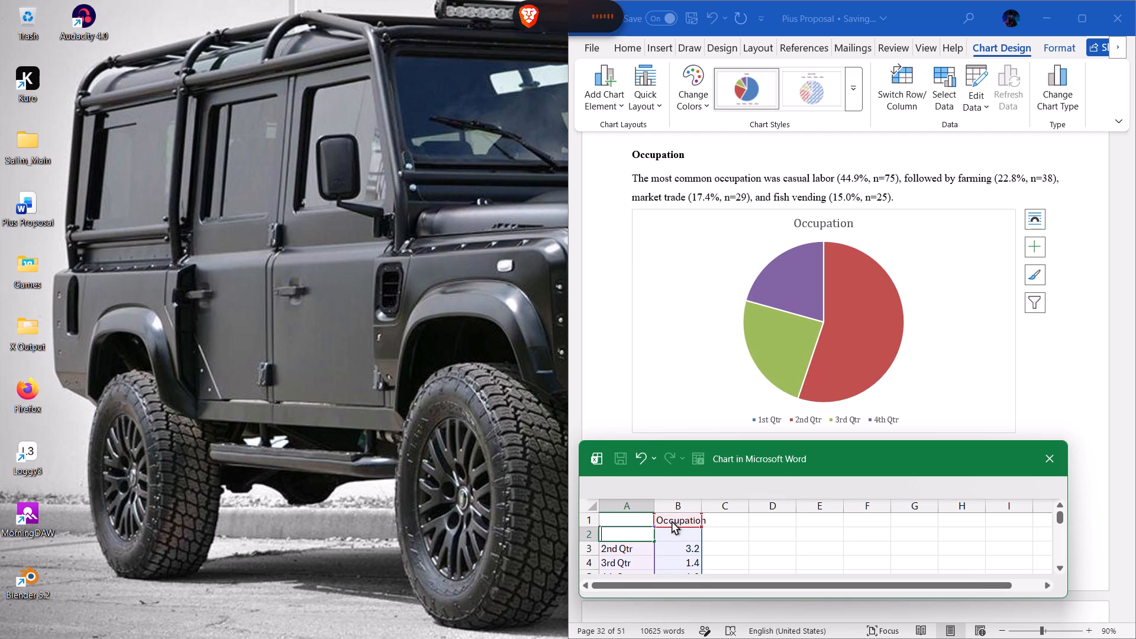
type("Cas")
type("ual Labo")
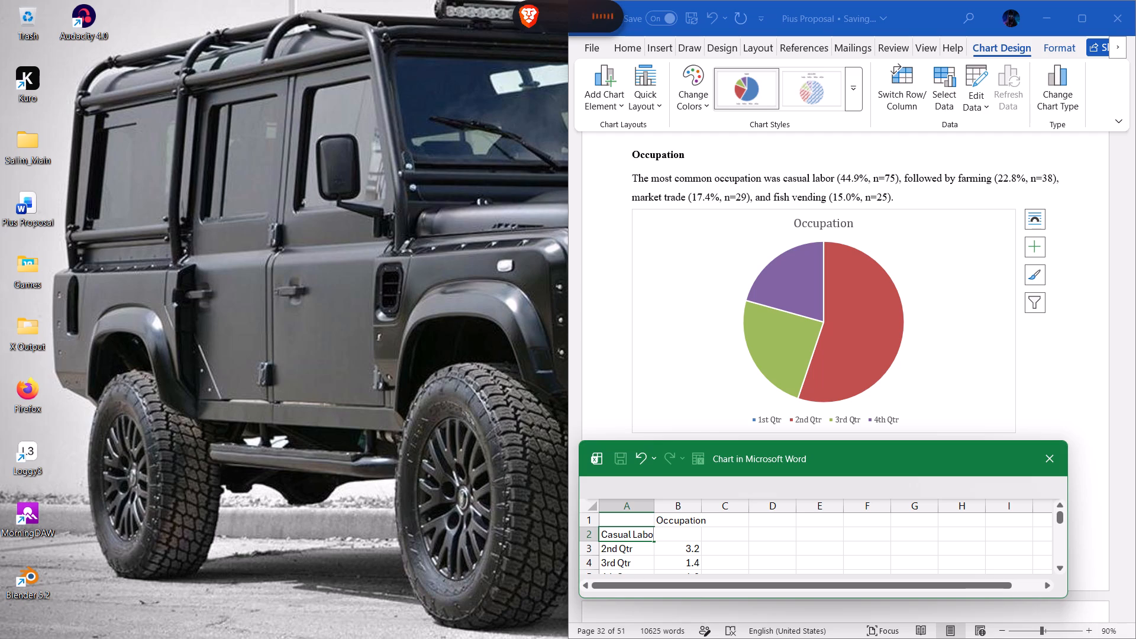
key("r")
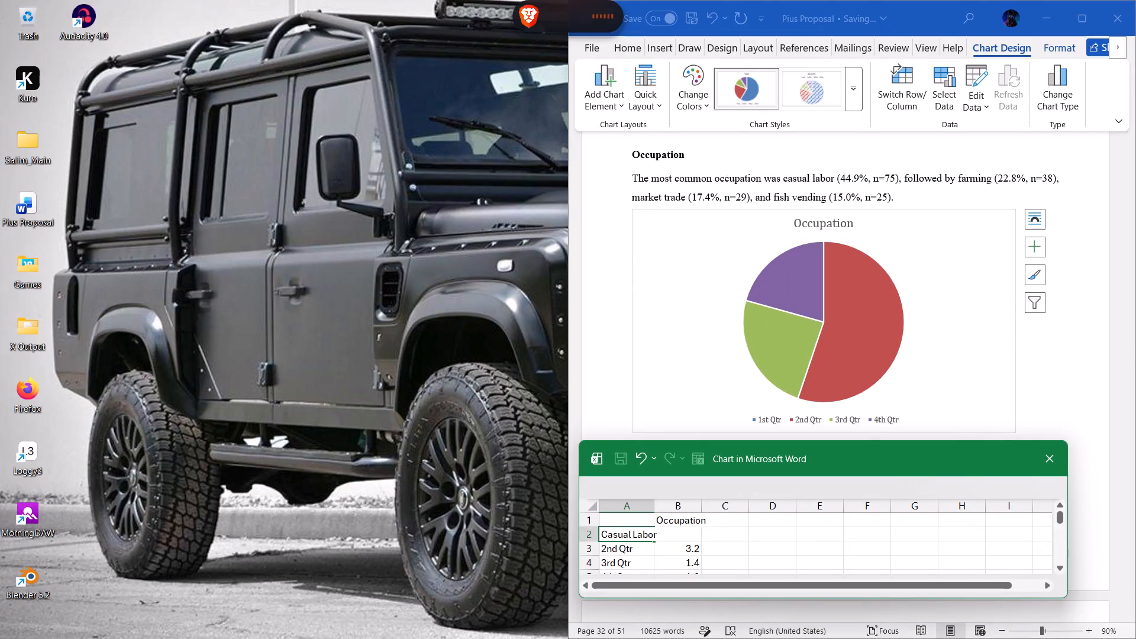
key("Down")
key("Up")
key("Right")
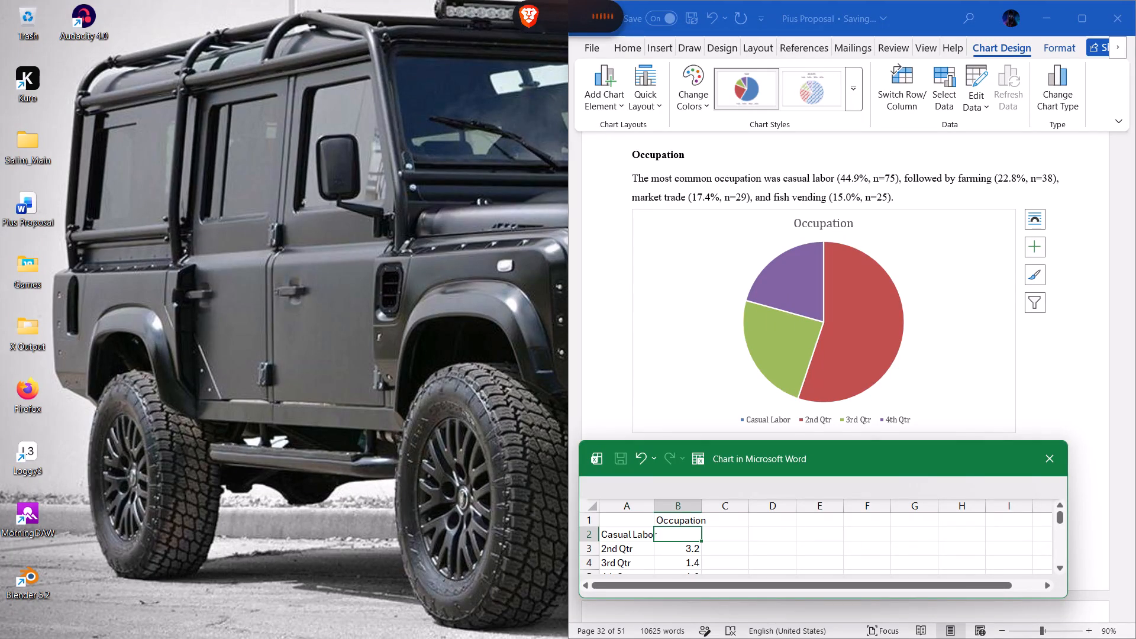
type("75")
key("Down")
Replace the 2nd Qtr row of the chart data with the category Farming and the value 38.
key("BackSpace")
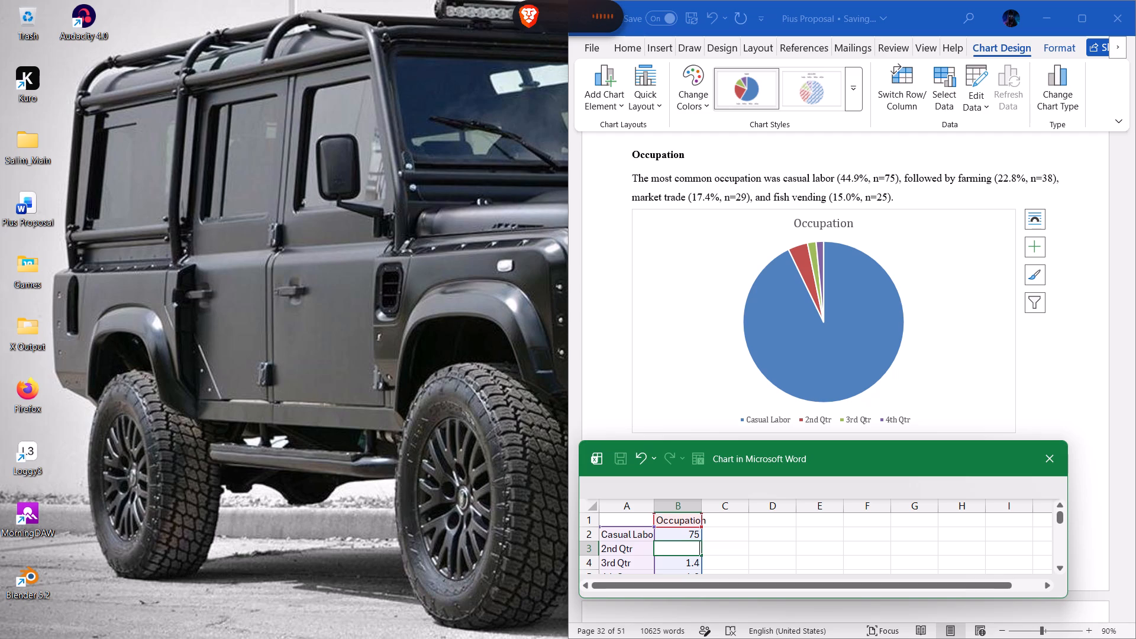
type("38")
key("Left")
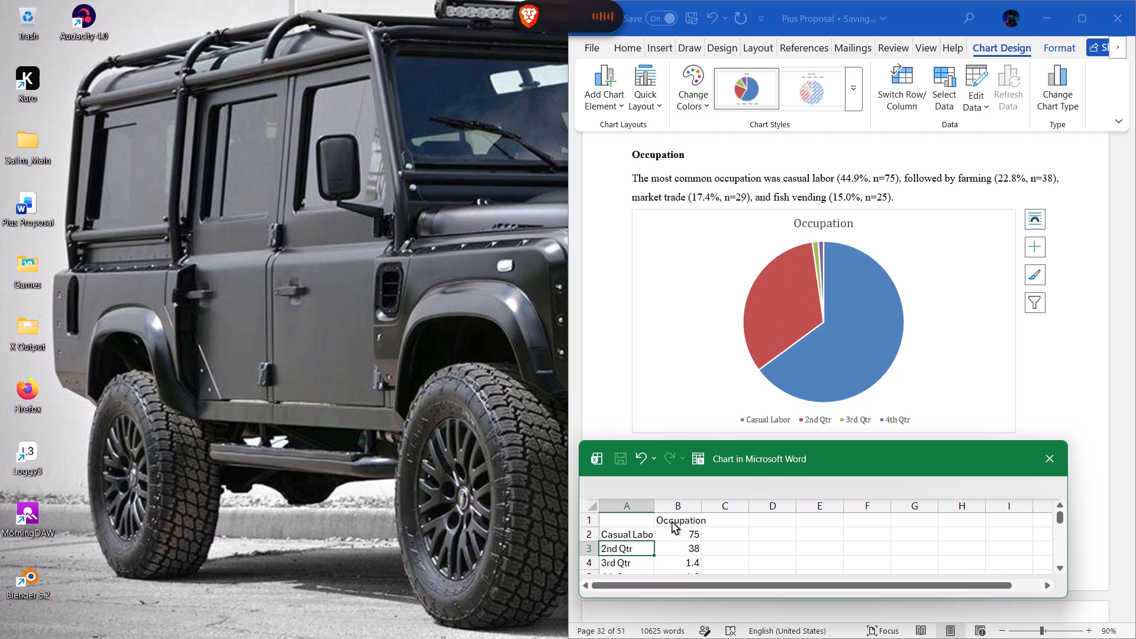
type("Farming")
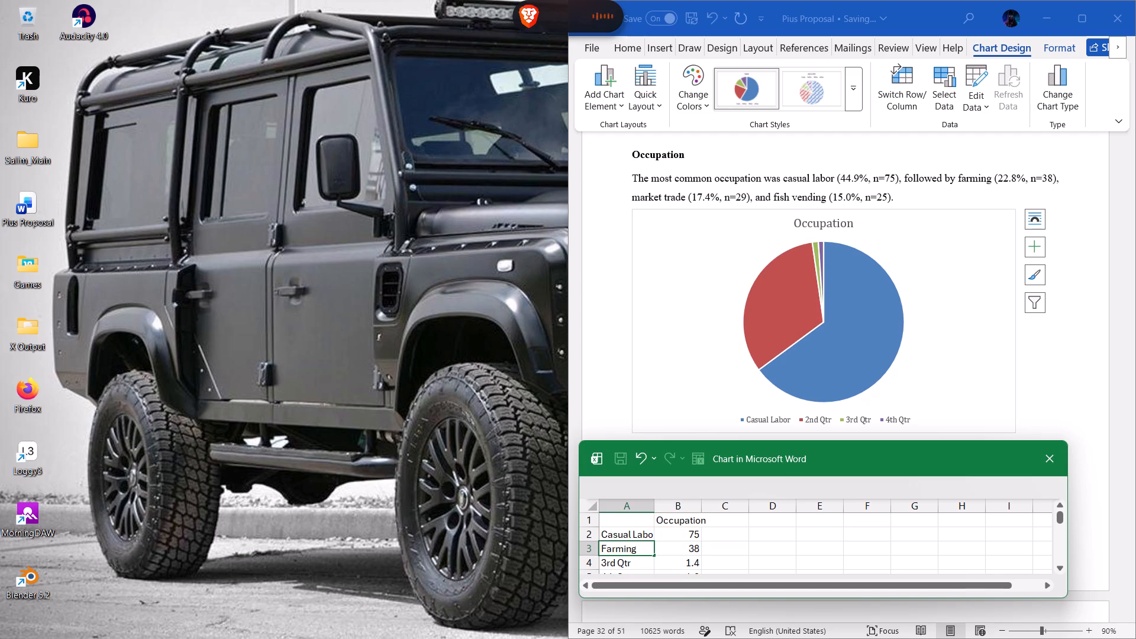
key("Down")
Replace the 3rd Qtr row of the chart data with the category Market Trade and the value 29.
key("BackSpace")
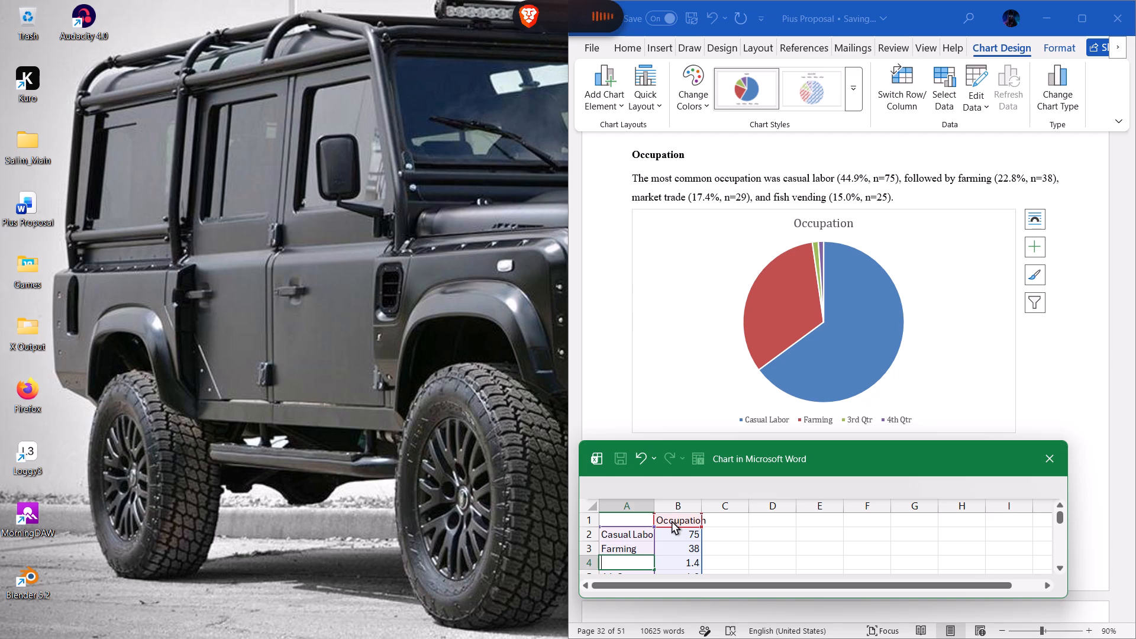
type("Market Tard")
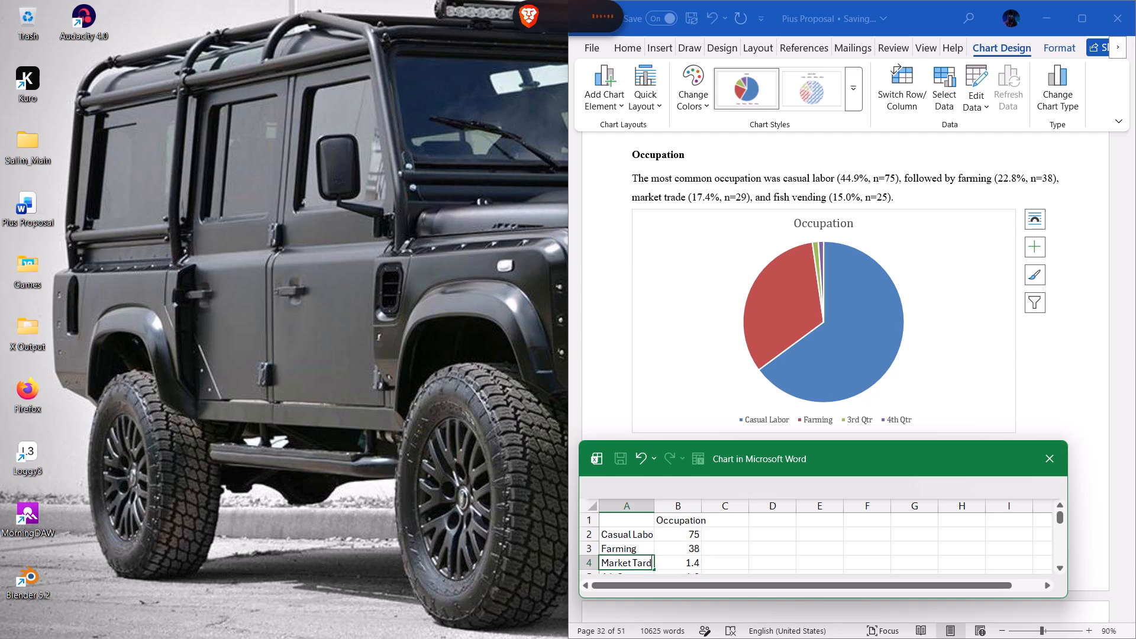
key("BackSpace")
key("BackSpace")
key("BackSpace")
type("rade")
key("Tab")
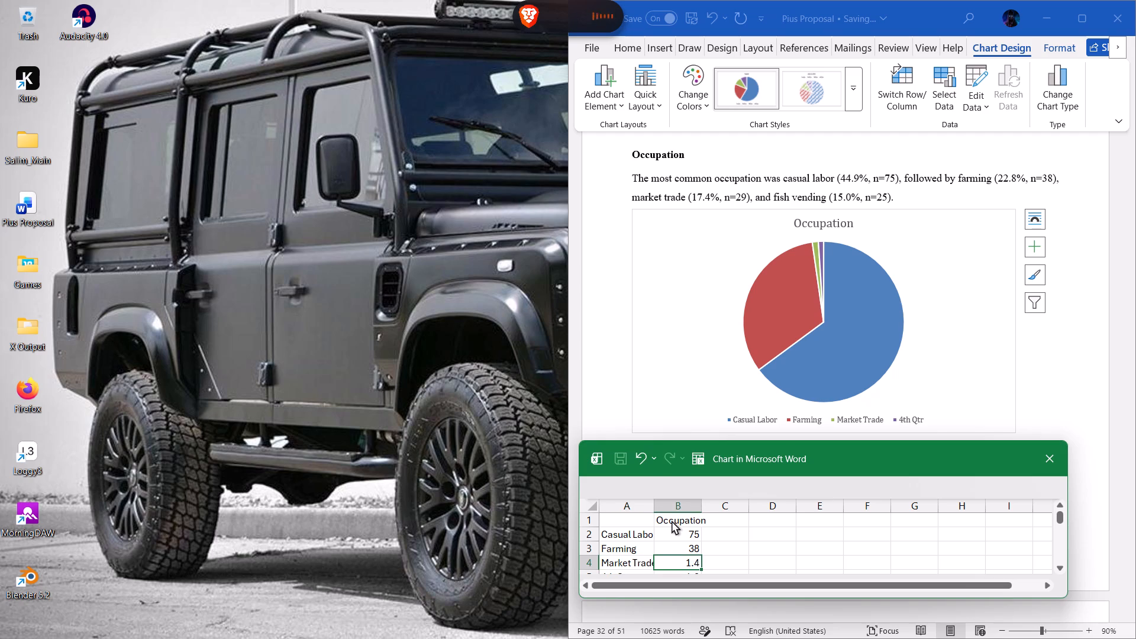
key("BackSpace")
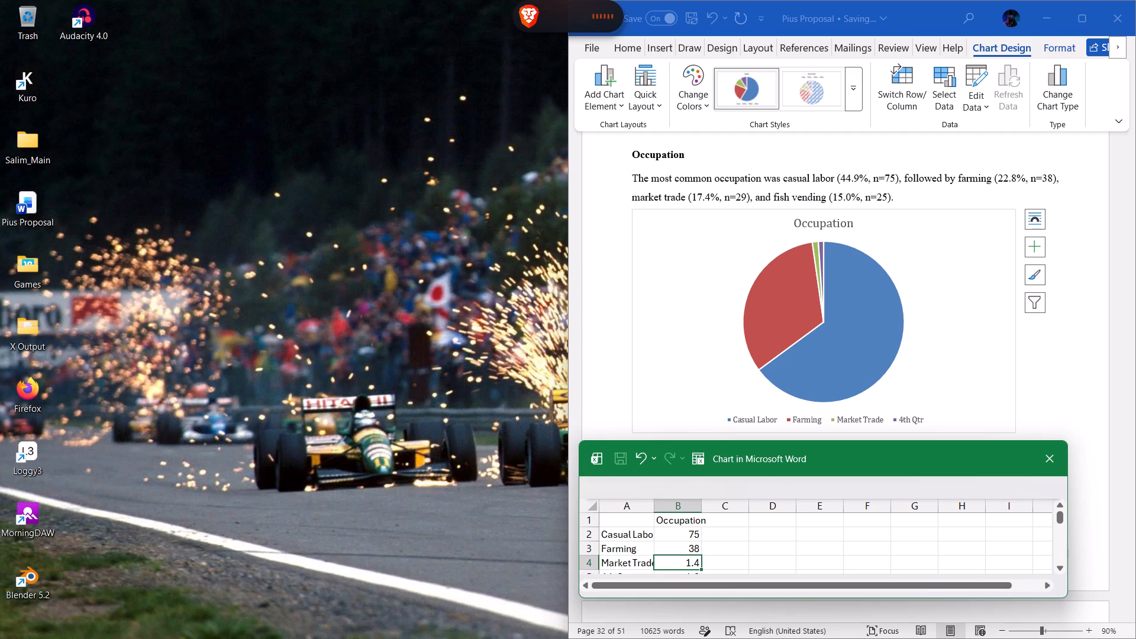
type("29")
key("Down")
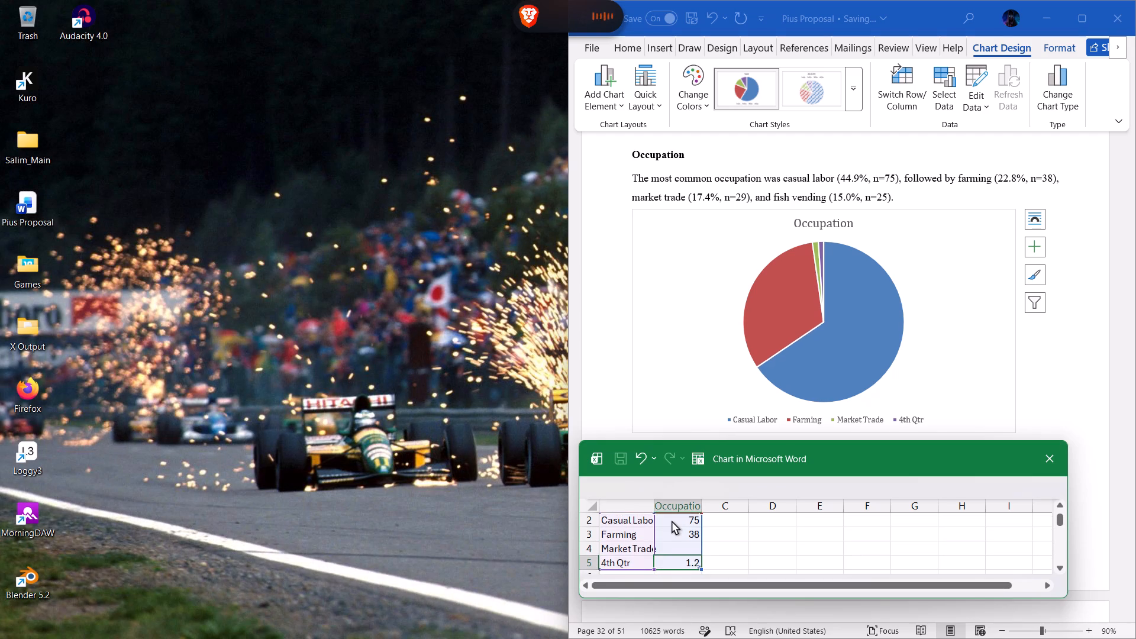
key("Up")
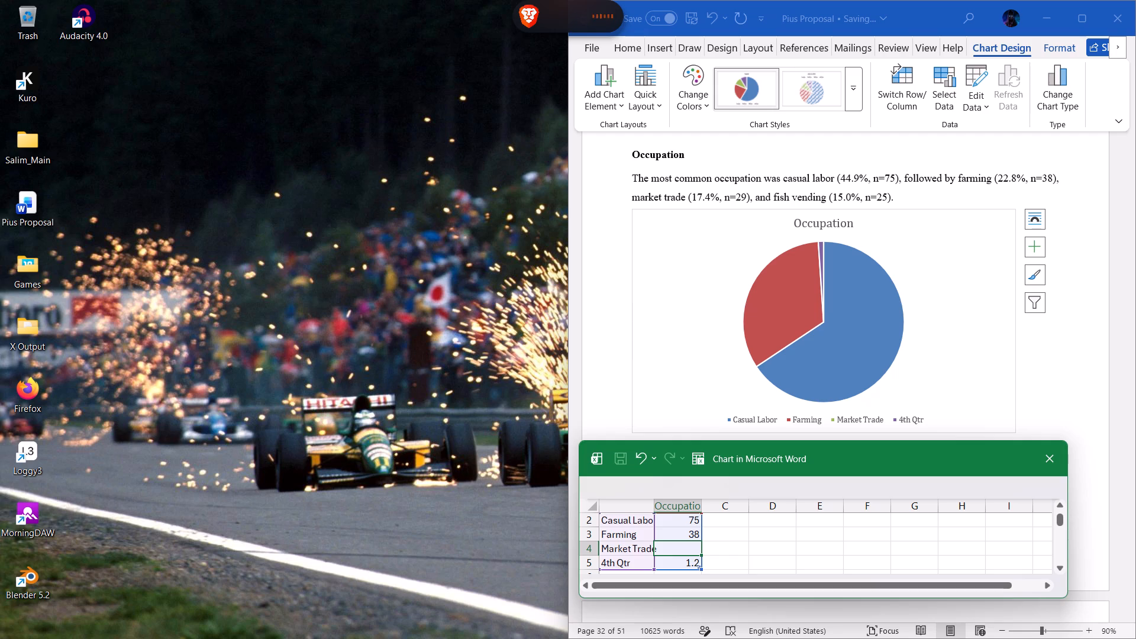
type("29")
key("Down")
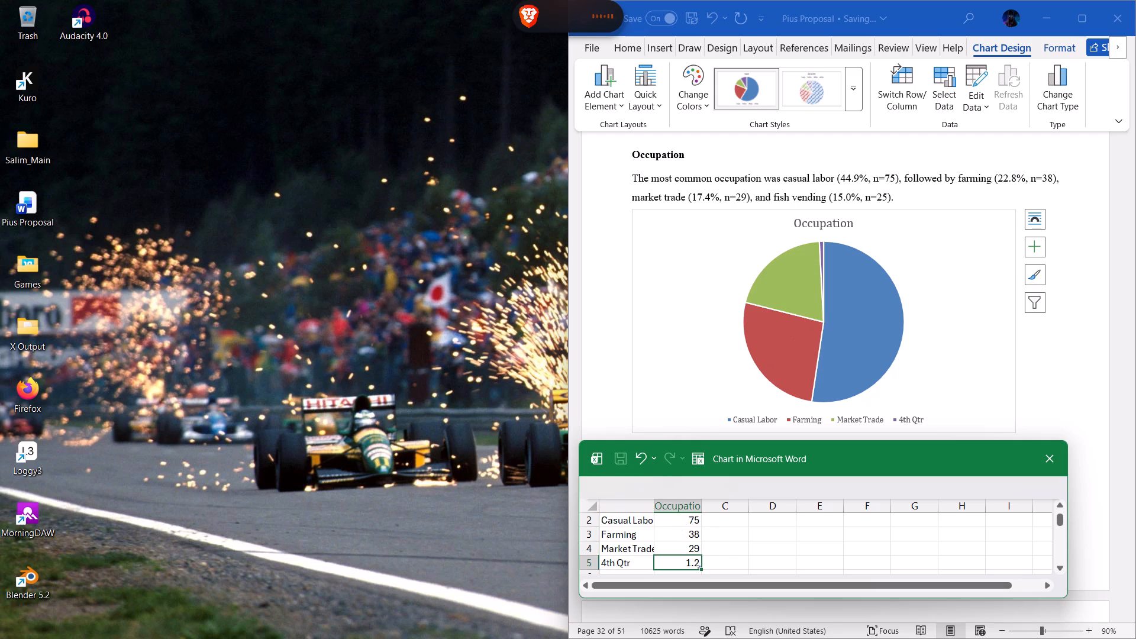
Replace the 4th Qtr row of the chart data with the category Fish Vending and the value 25.
key("BackSpace")
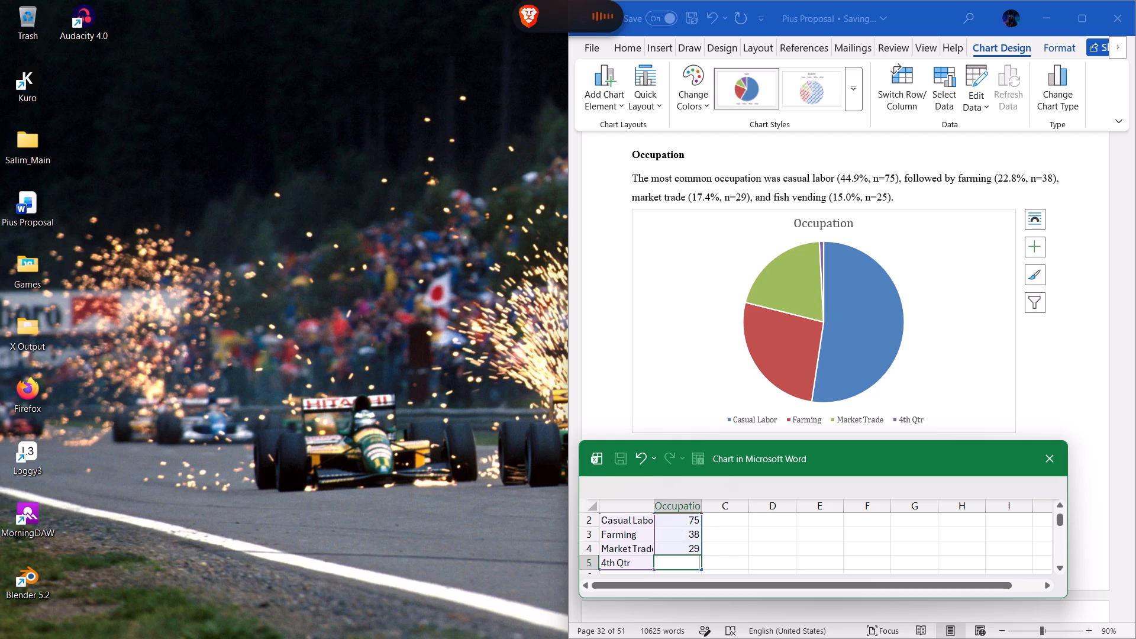
type("25")
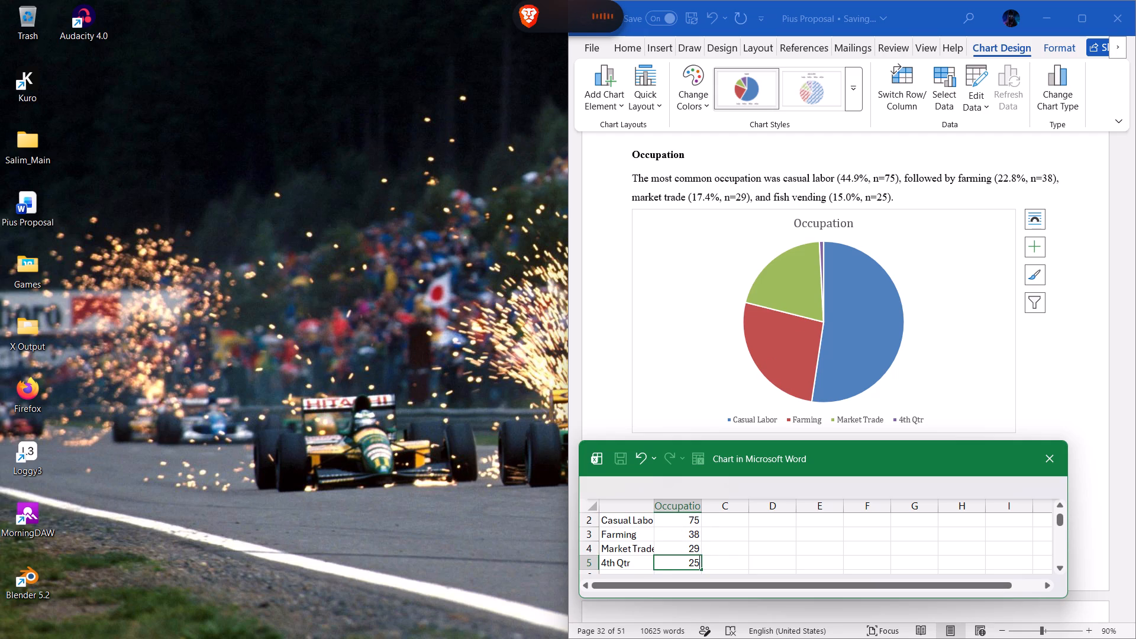
key("Left")
key("BackSpace")
type("Fish")
key("space")
type("Vending")
key("Right")
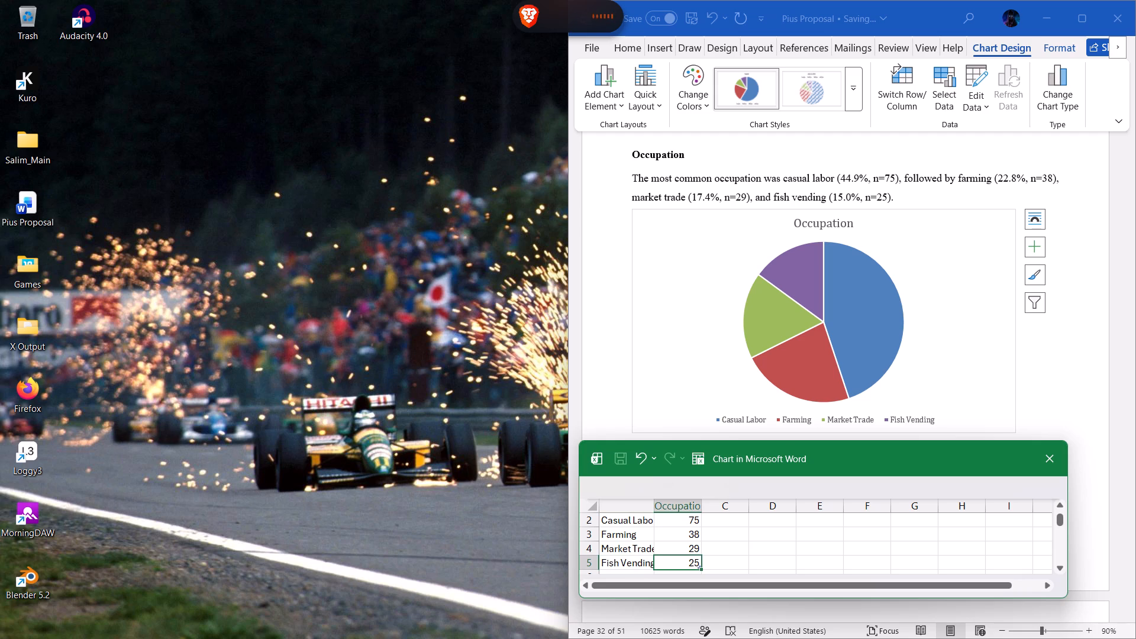
key("Down")
key("Left")
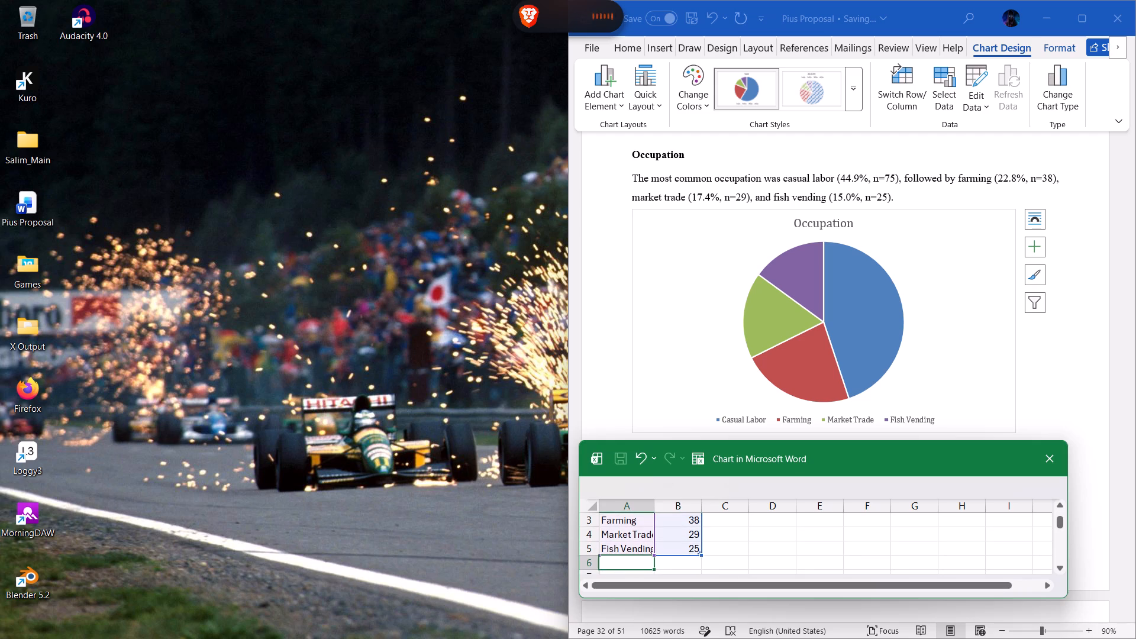
key("Up")
key("Down")
key("Up")
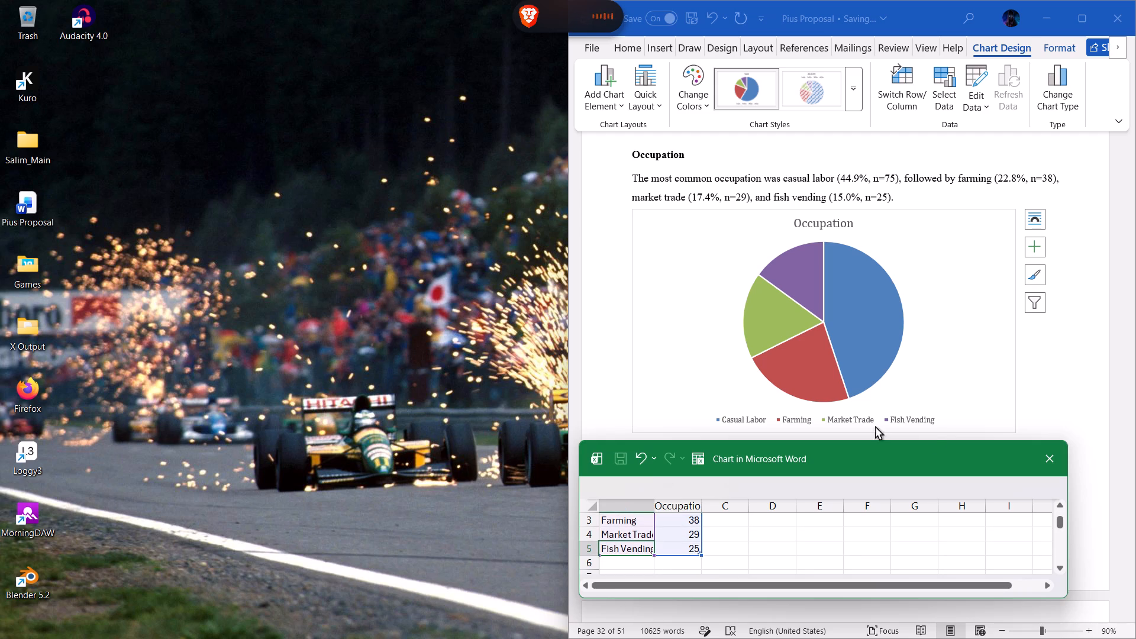
Remove the chart title and the legend from the Occupation pie chart.
left_click(1034, 252)
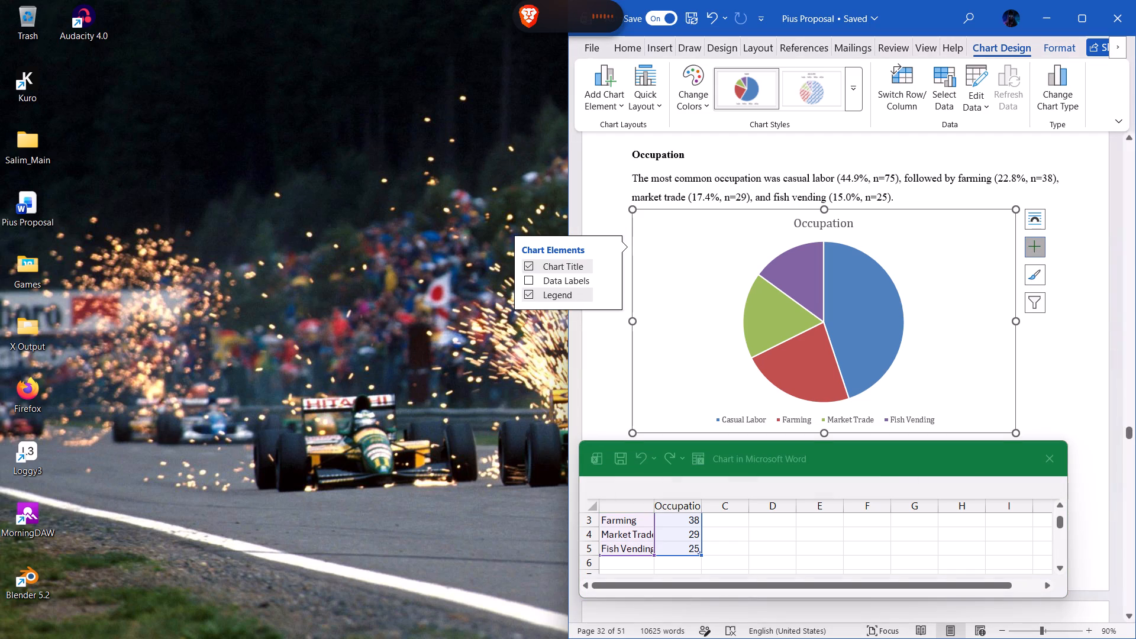
left_click(578, 267)
left_click(561, 296)
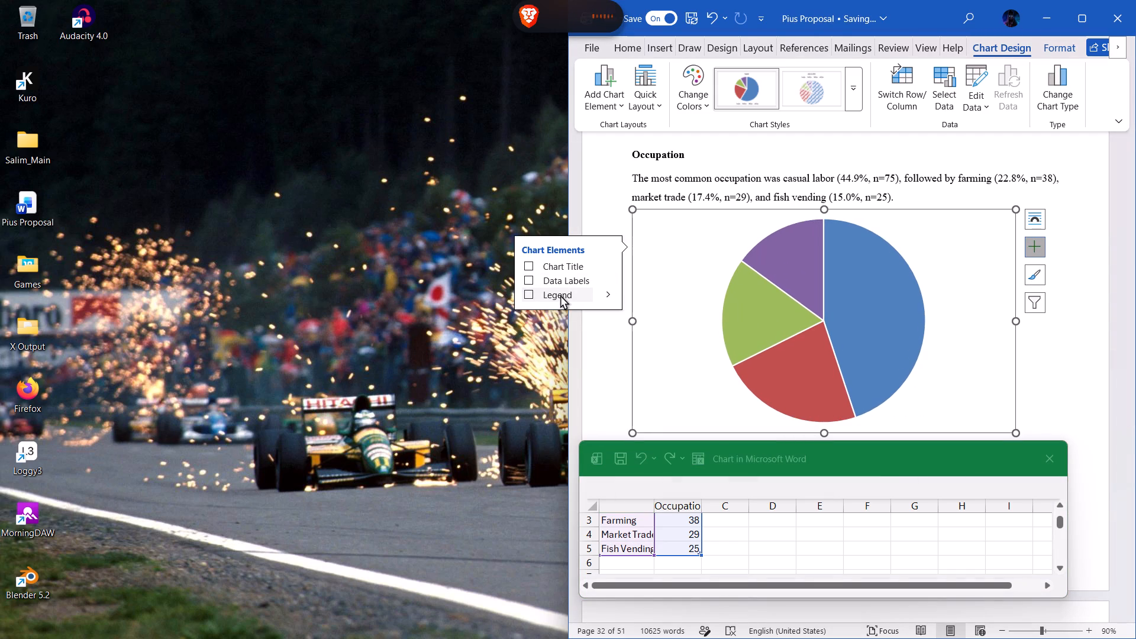
left_click(967, 282)
Close the Occupation pie chart's data sheet.
right_click(1006, 308)
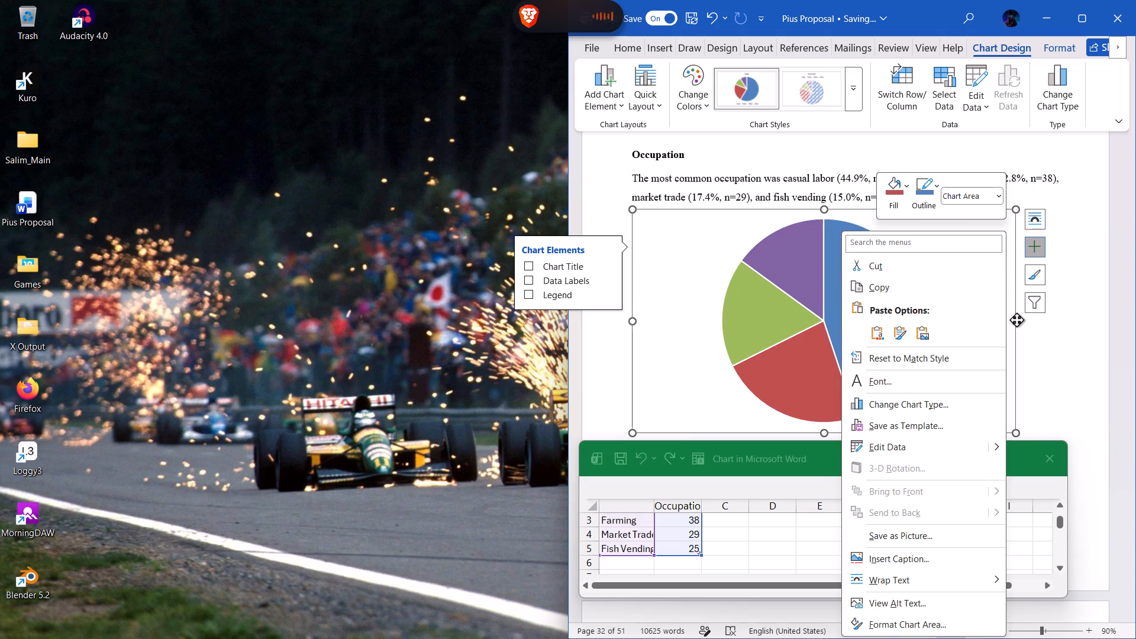
left_click(1016, 319)
right_click(1016, 319)
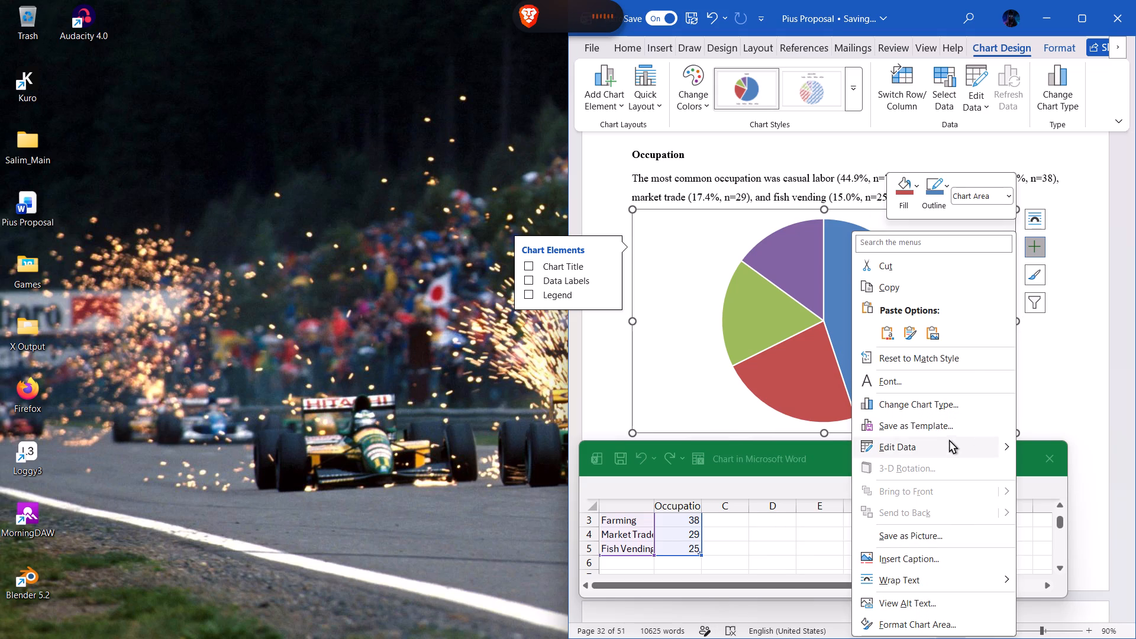
left_click_drag(1089, 377, 1045, 463)
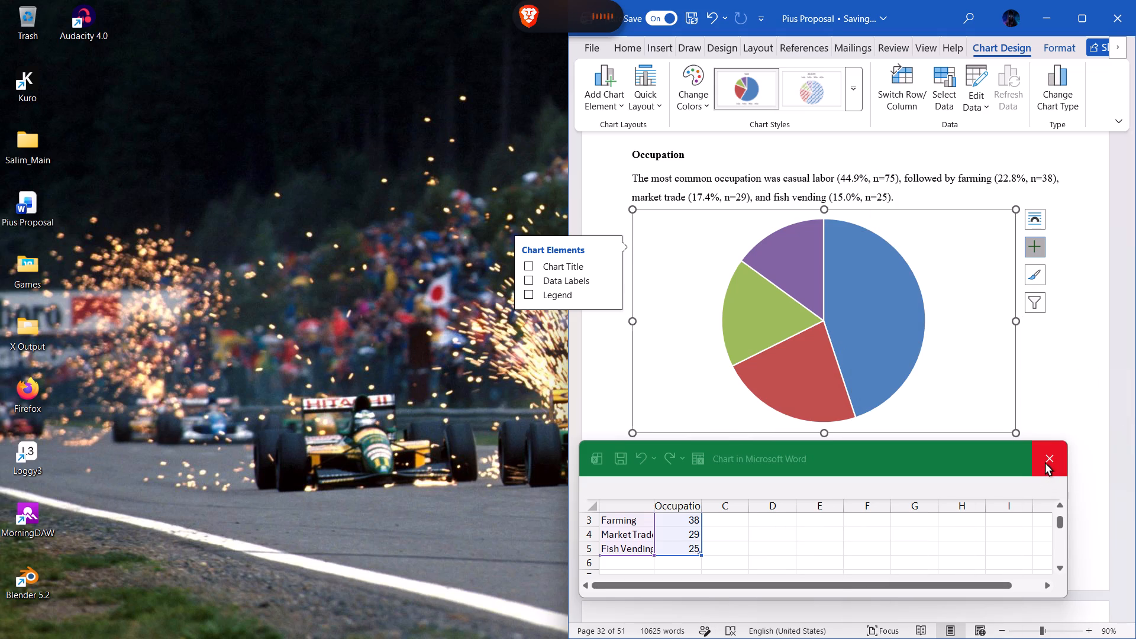
left_click(1045, 463)
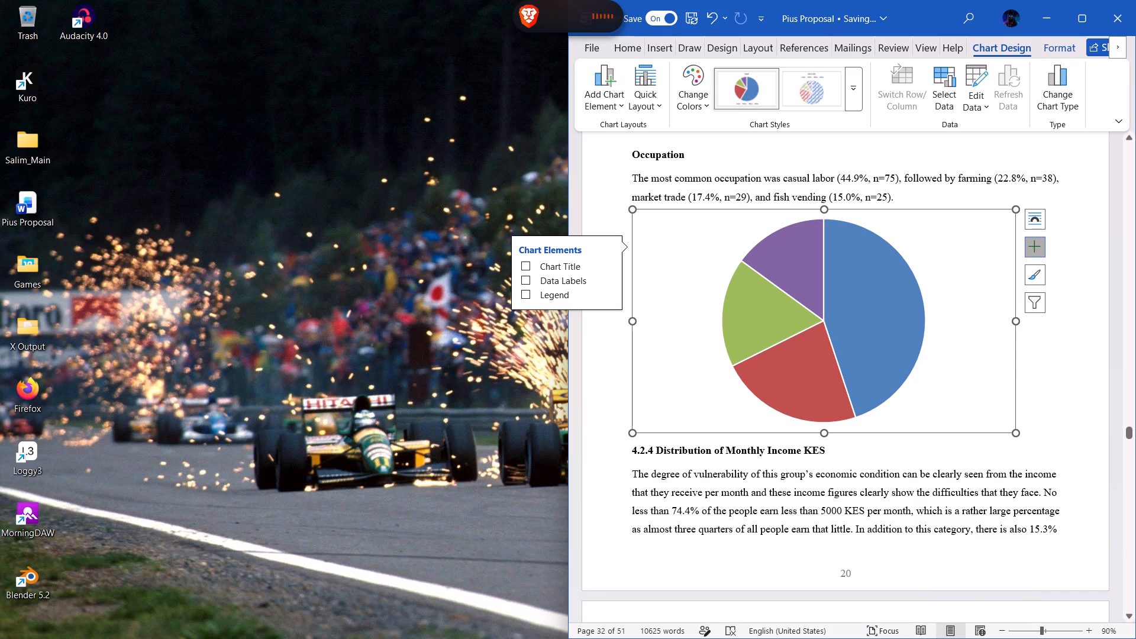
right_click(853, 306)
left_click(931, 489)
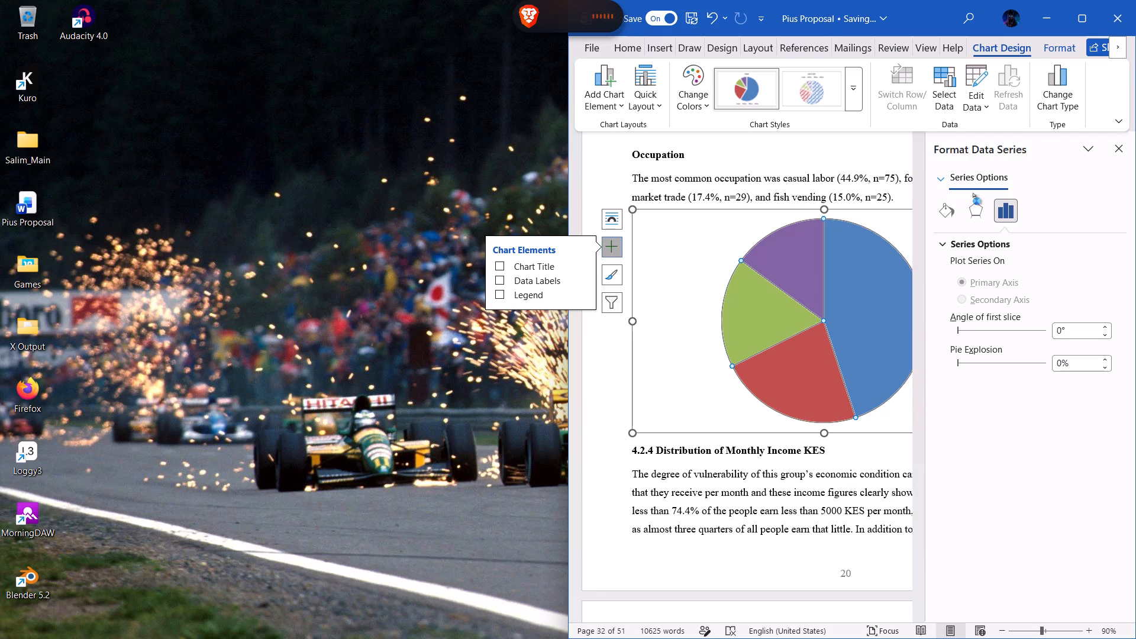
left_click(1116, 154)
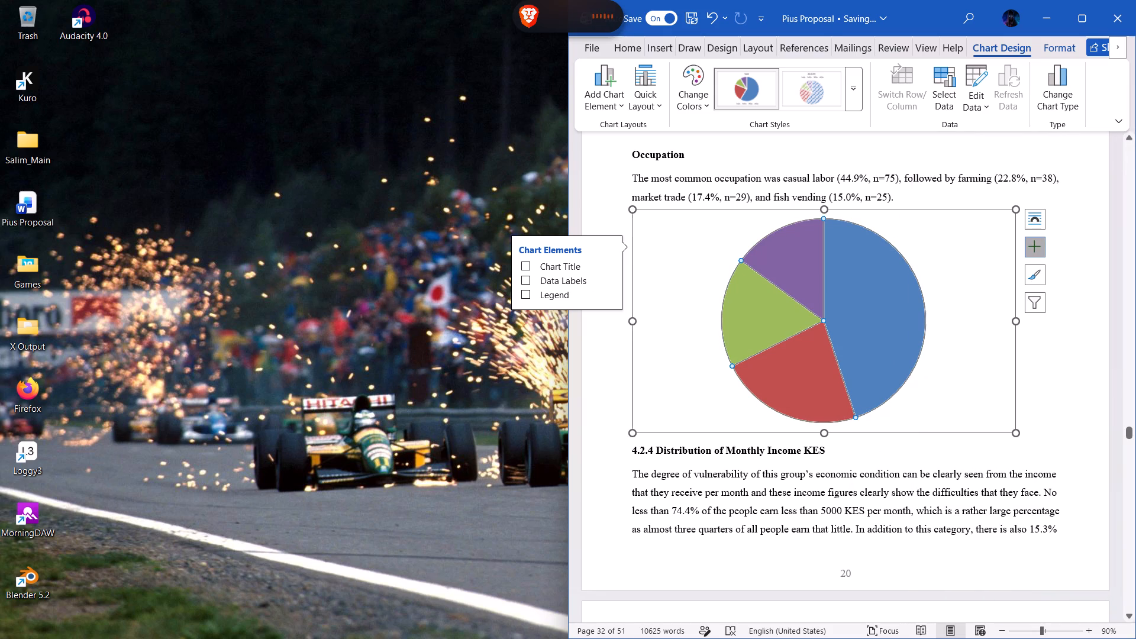
Add data labels to the Occupation pie chart in the Data Callout style.
left_click(575, 279)
left_click(605, 279)
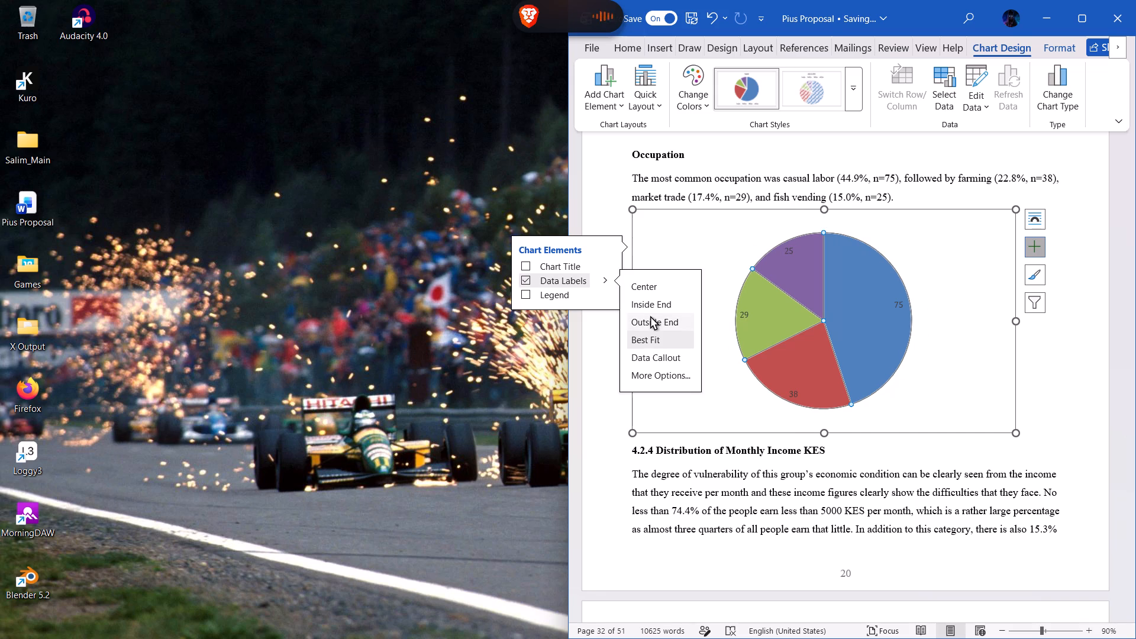
left_click(651, 316)
left_click(652, 301)
left_click(661, 355)
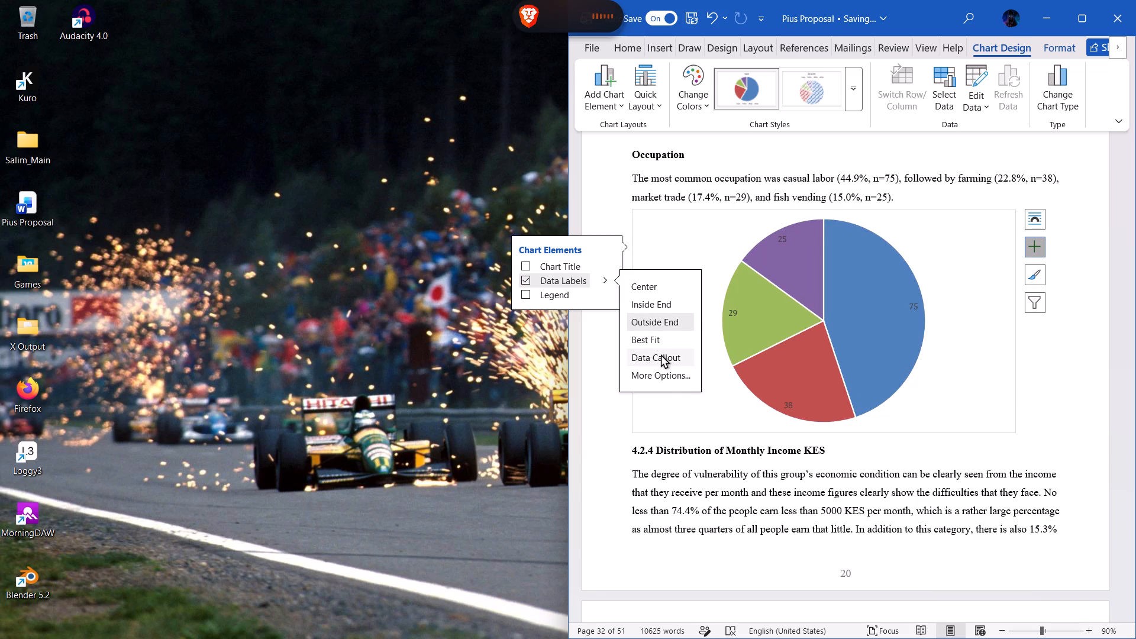
Format the Occupation data labels to contain only category name and percentage, without value or legend key, positioned at Outside End.
left_click(667, 376)
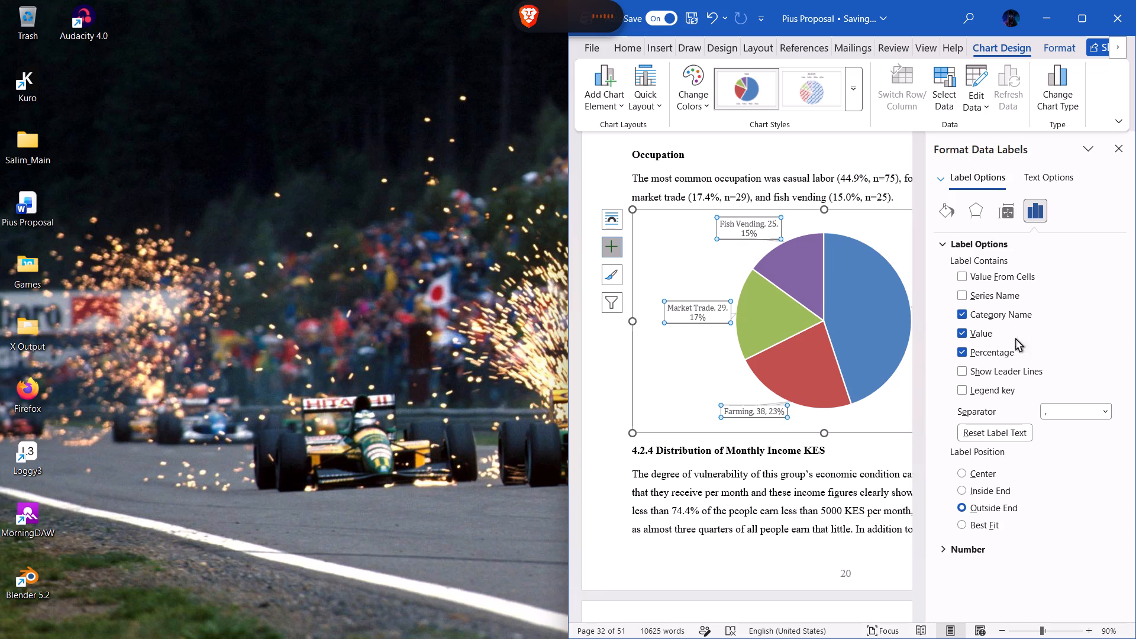
left_click(960, 332)
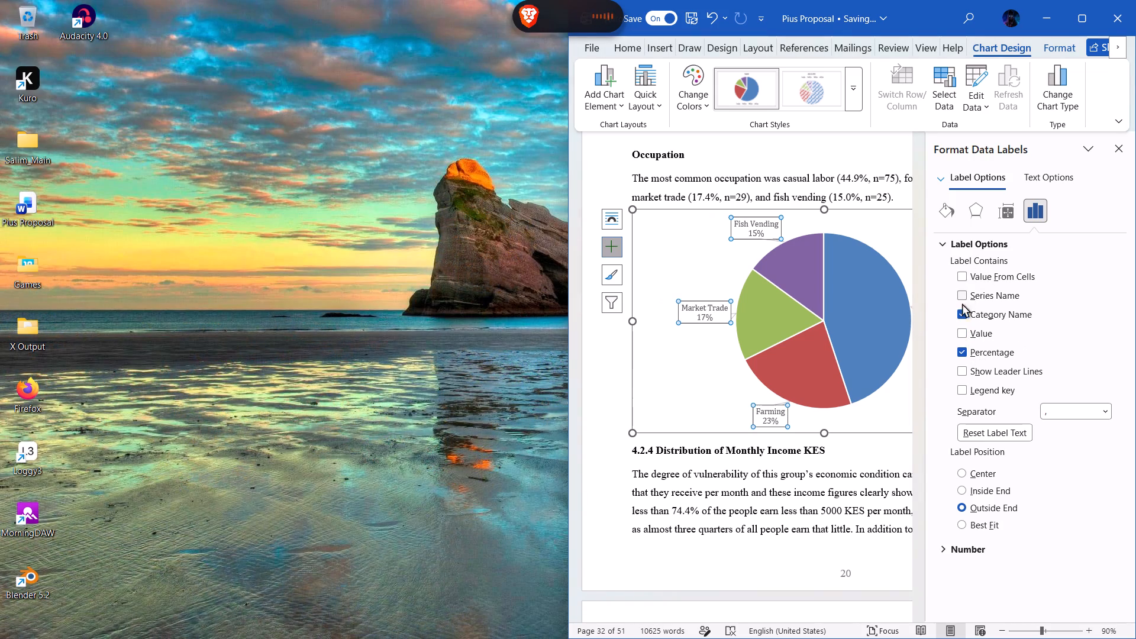
left_click(960, 390)
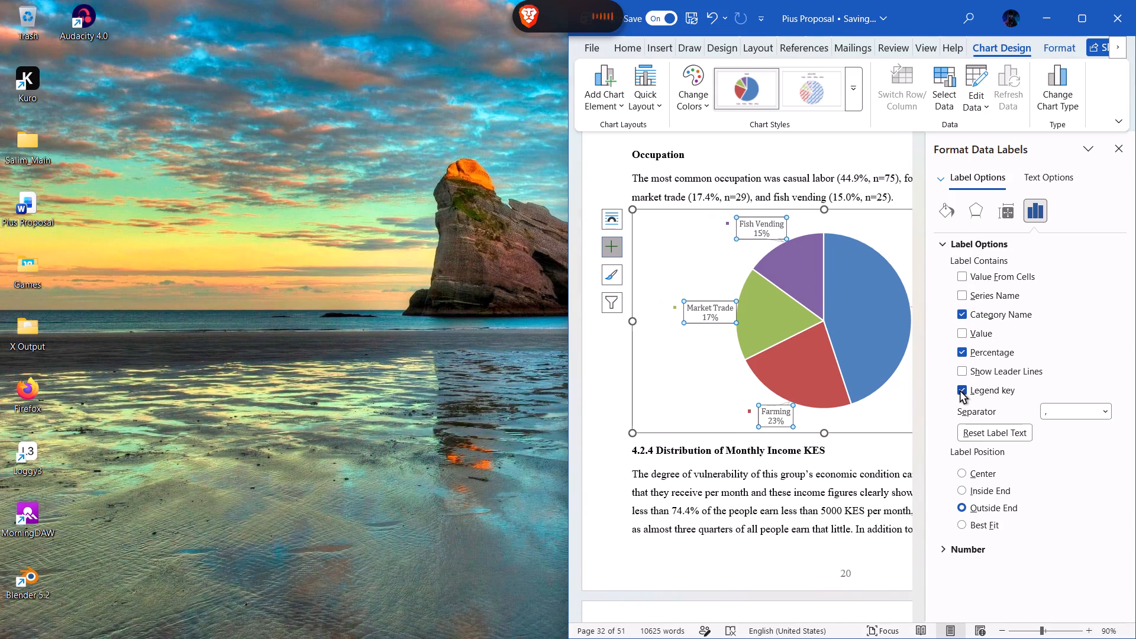
left_click(960, 390)
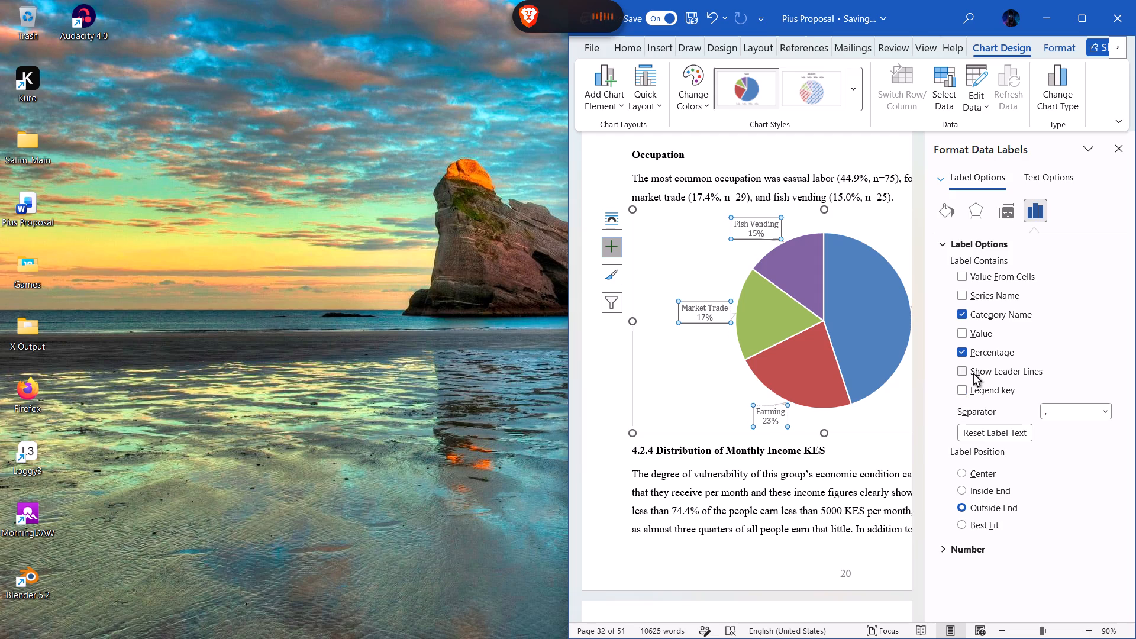
left_click(964, 490)
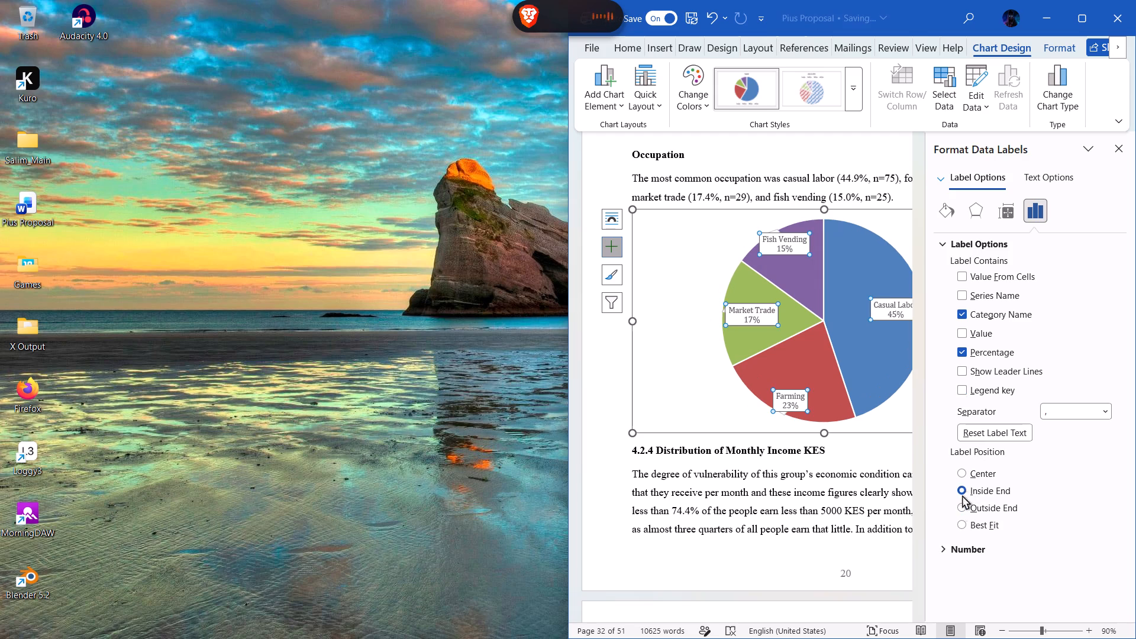
left_click(959, 508)
Examine the data label options used by the marital status pie chart.
scroll(848, 382, "up", 1)
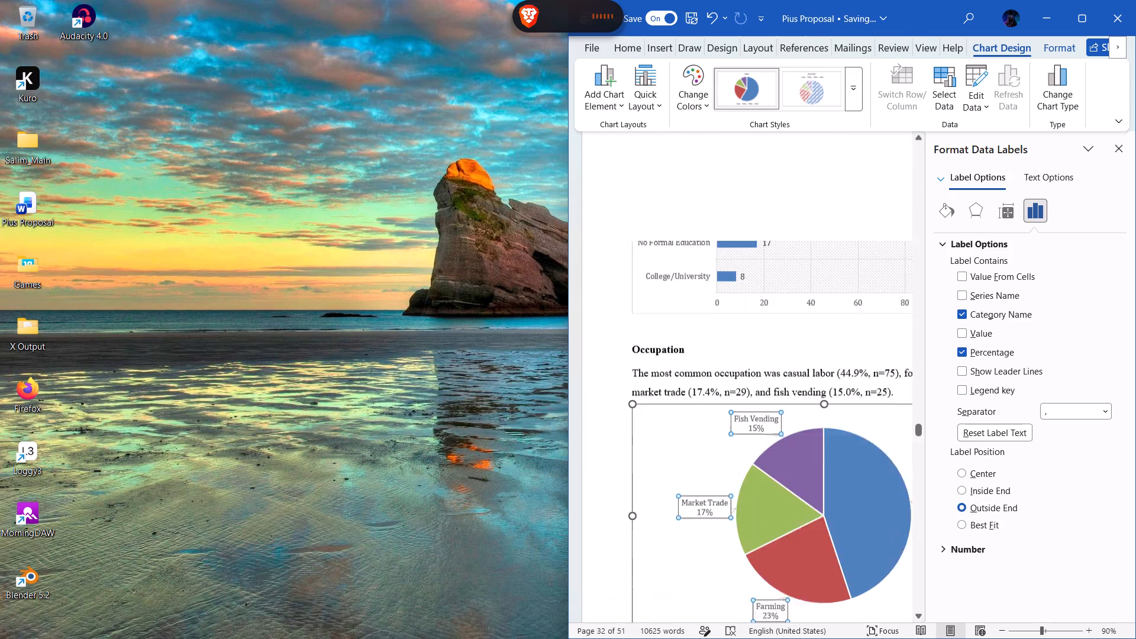
scroll(848, 382, "up", 6)
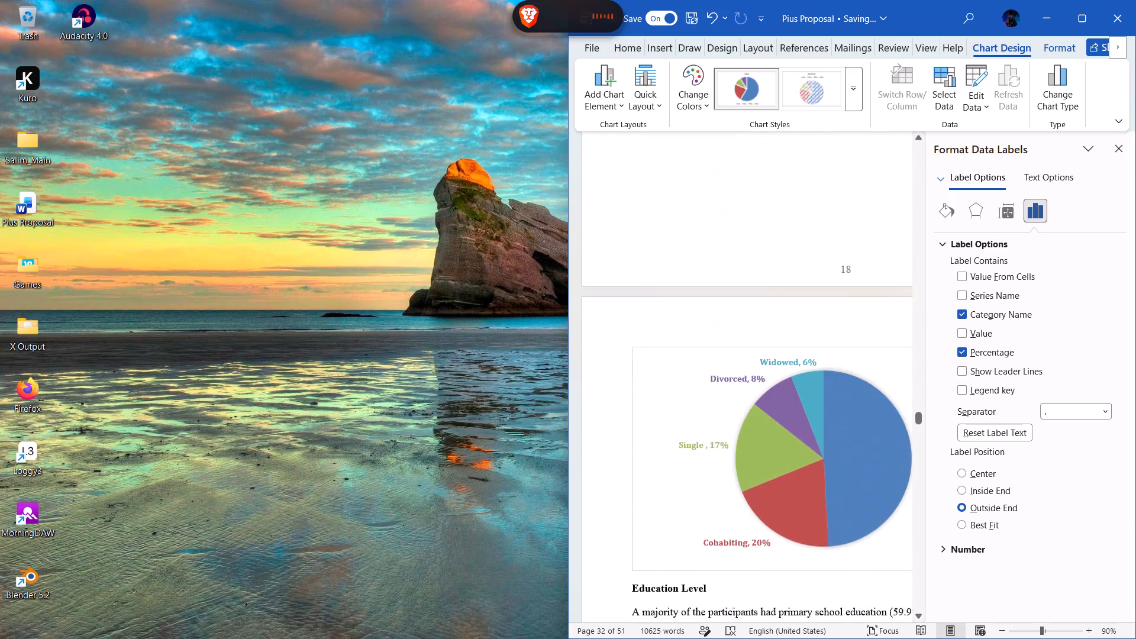
left_click(808, 401)
scroll(822, 424, "down", 1)
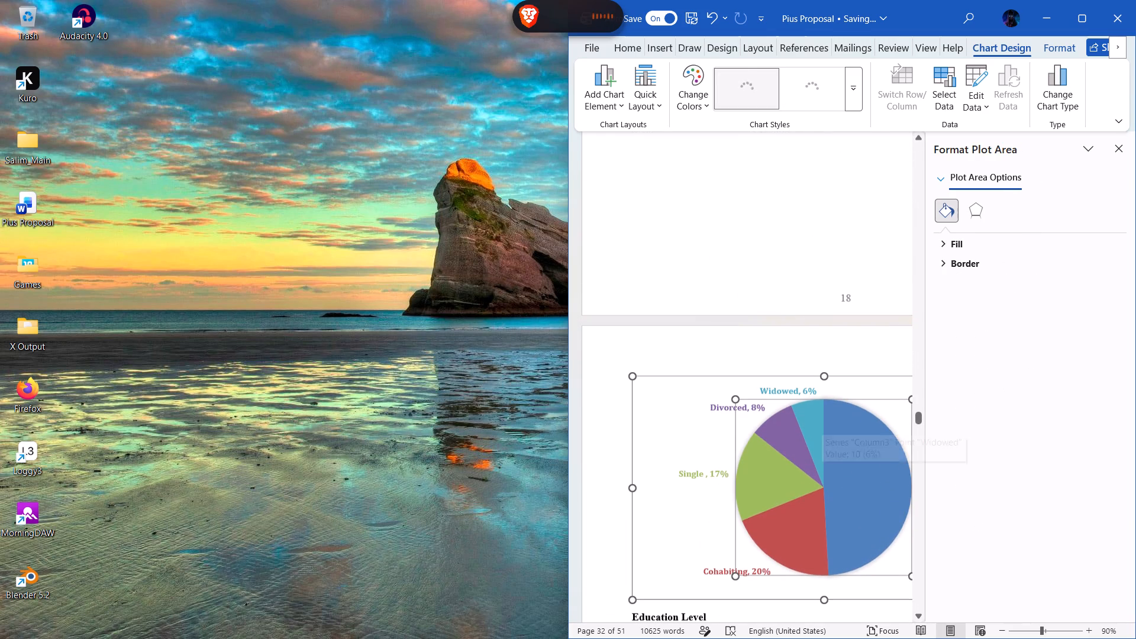
left_click(791, 386)
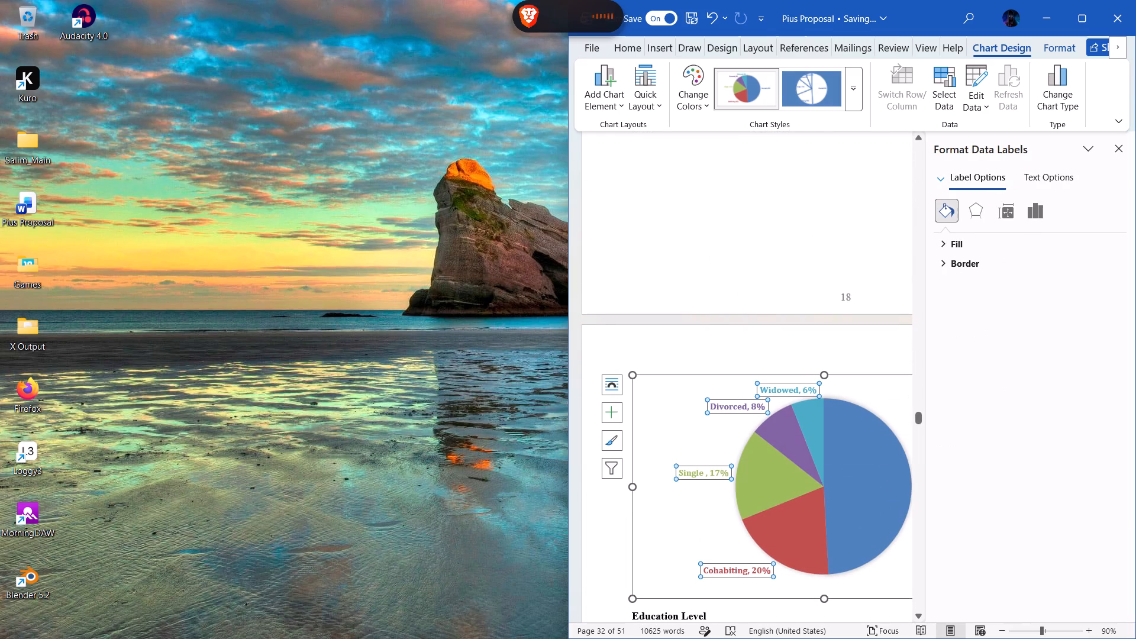
right_click(791, 386)
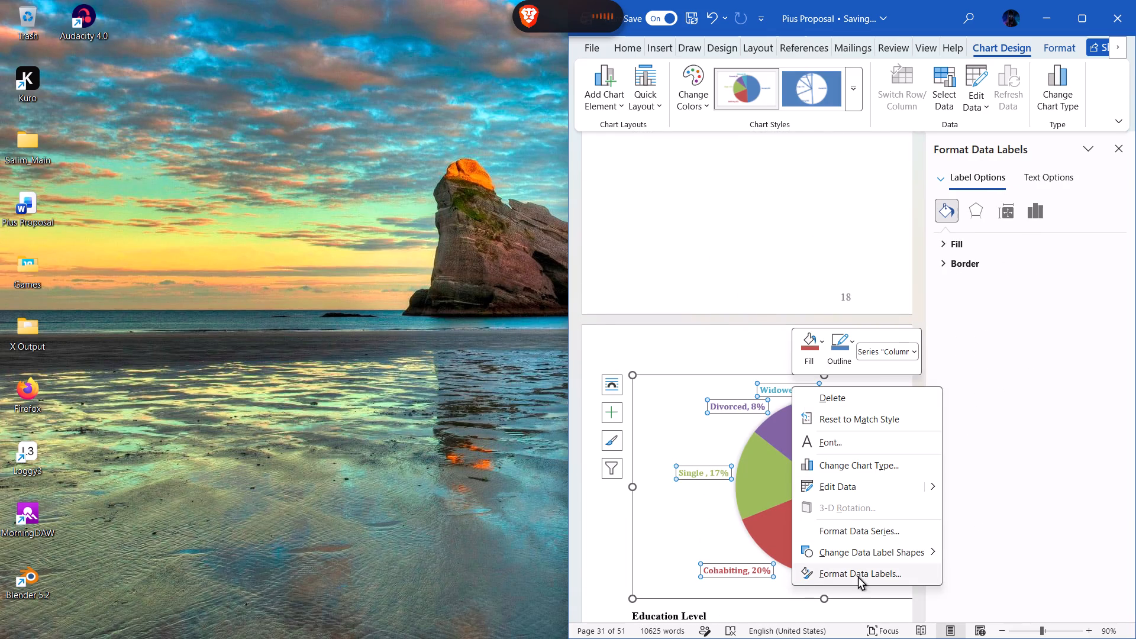
left_click(859, 576)
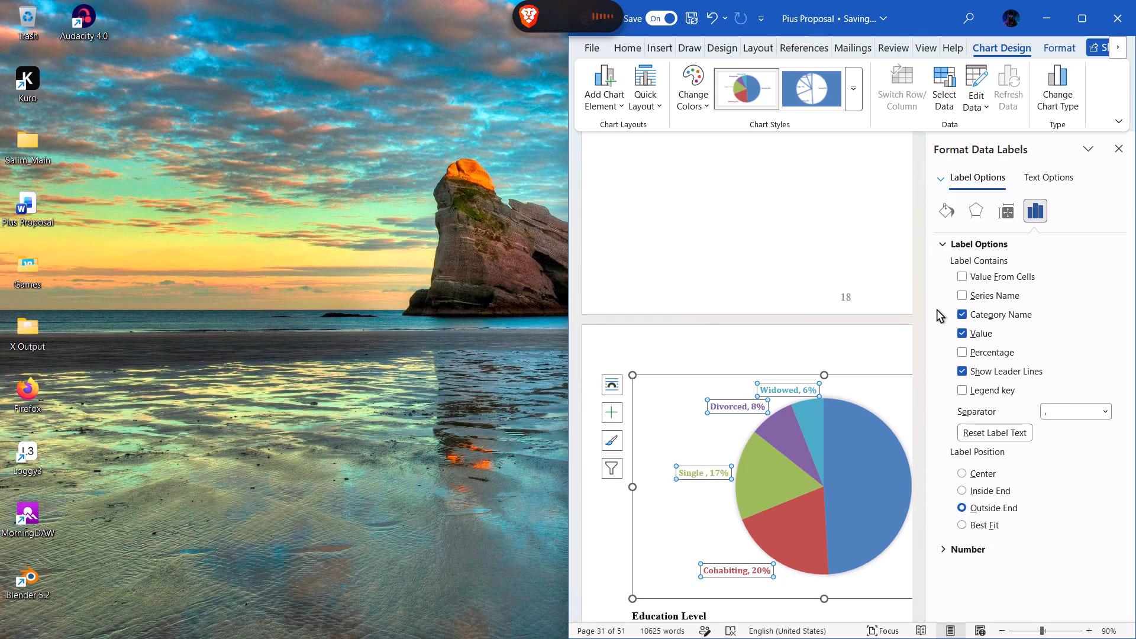
Toggle the Value option for the marital status chart's data labels, leaving it switched off.
left_click(964, 331)
left_click(964, 331)
scroll(876, 424, "down", 1)
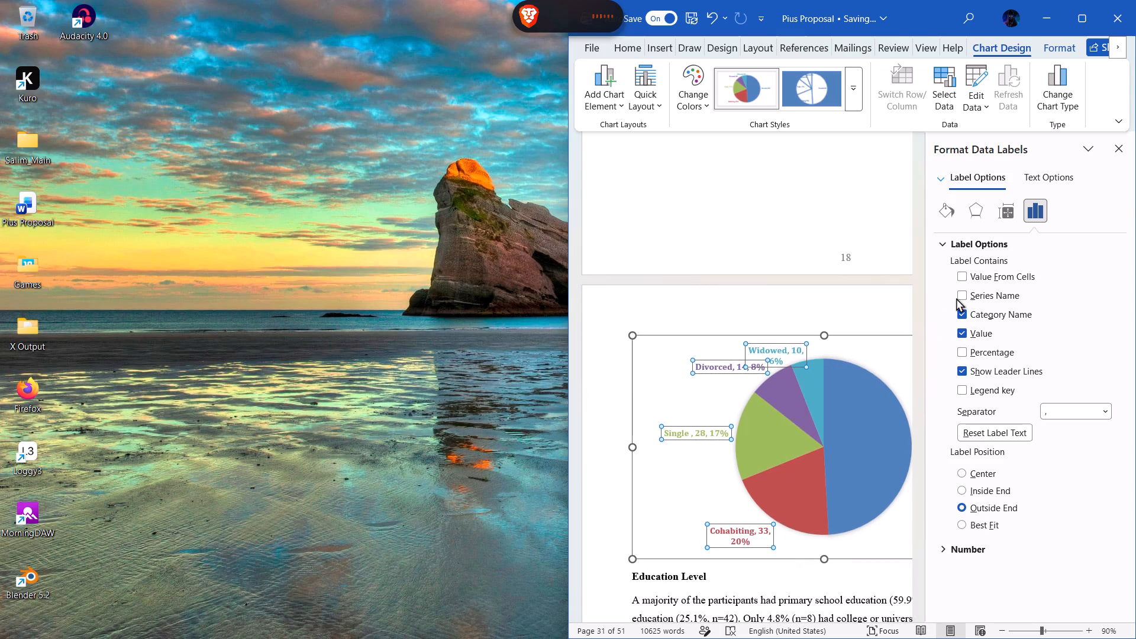
left_click(960, 331)
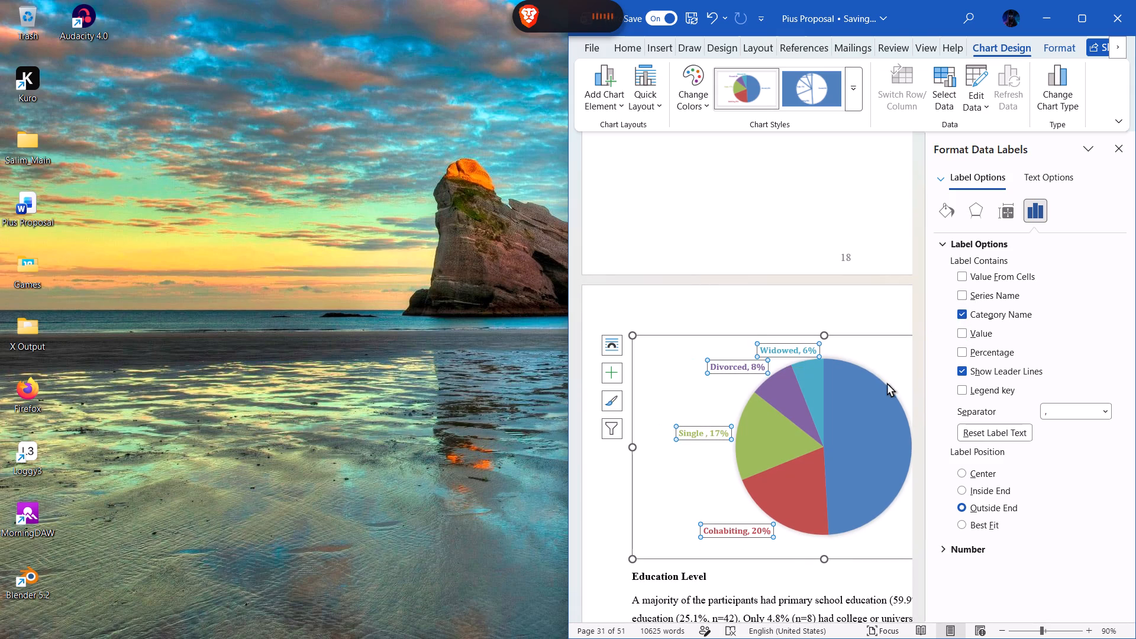
Reset the label text of all the Occupation pie chart's data labels.
scroll(875, 393, "down", 1)
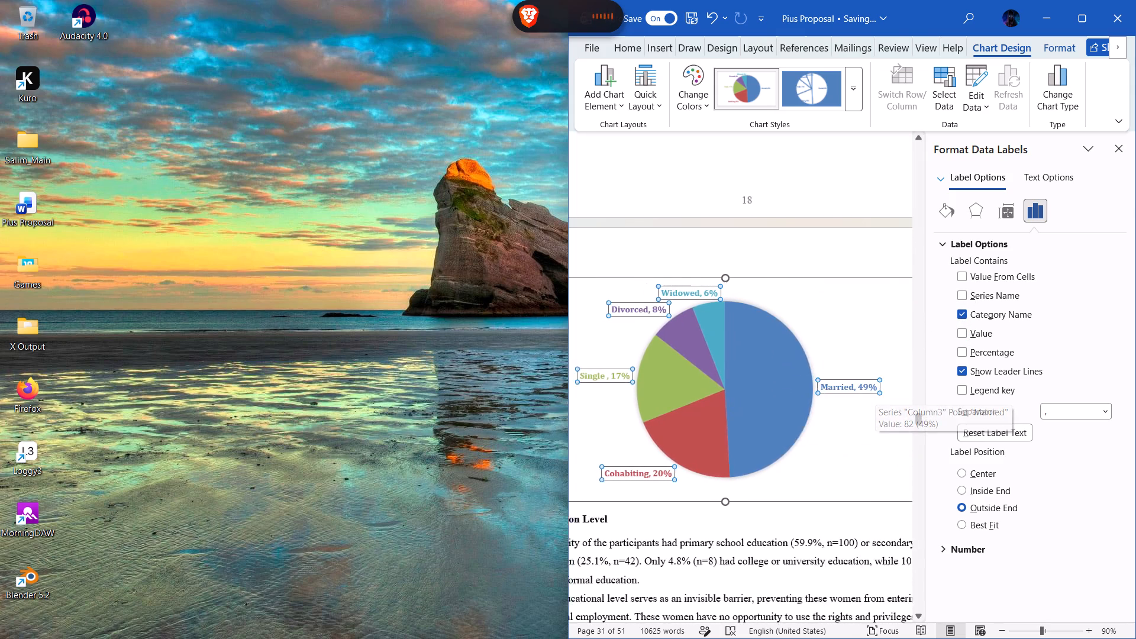
scroll(875, 393, "up", 1)
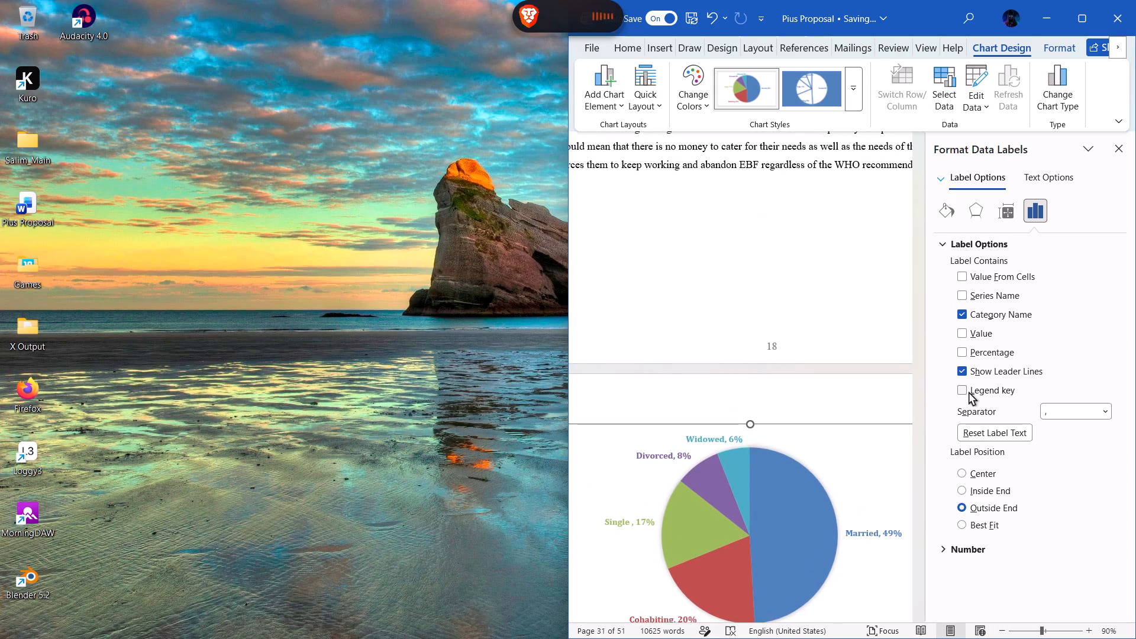
scroll(832, 398, "down", 3)
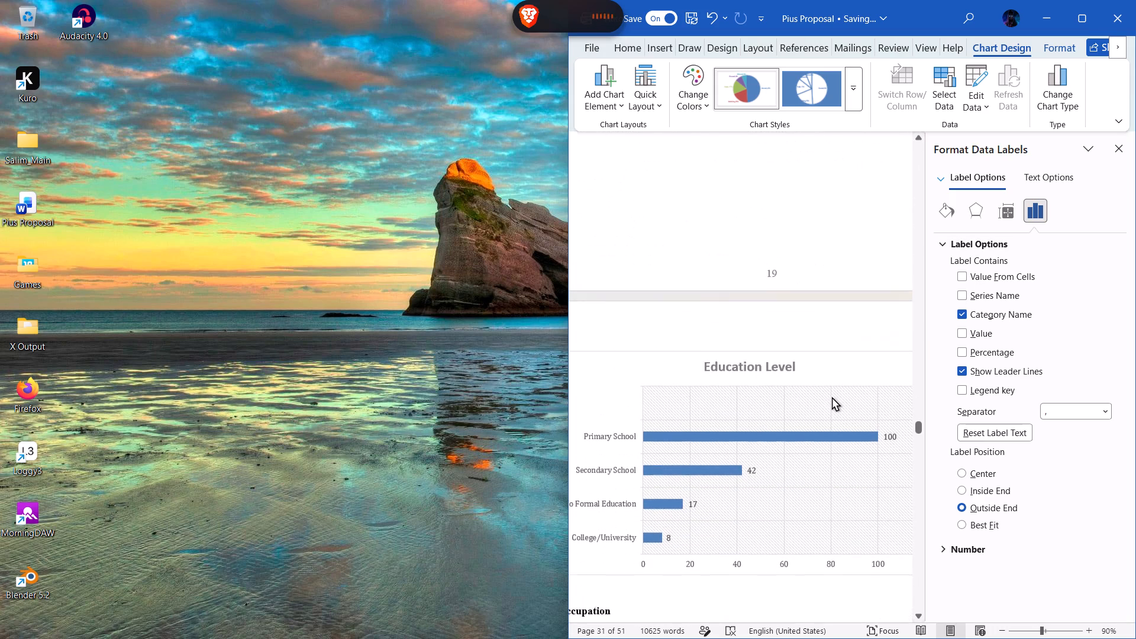
scroll(832, 398, "down", 3)
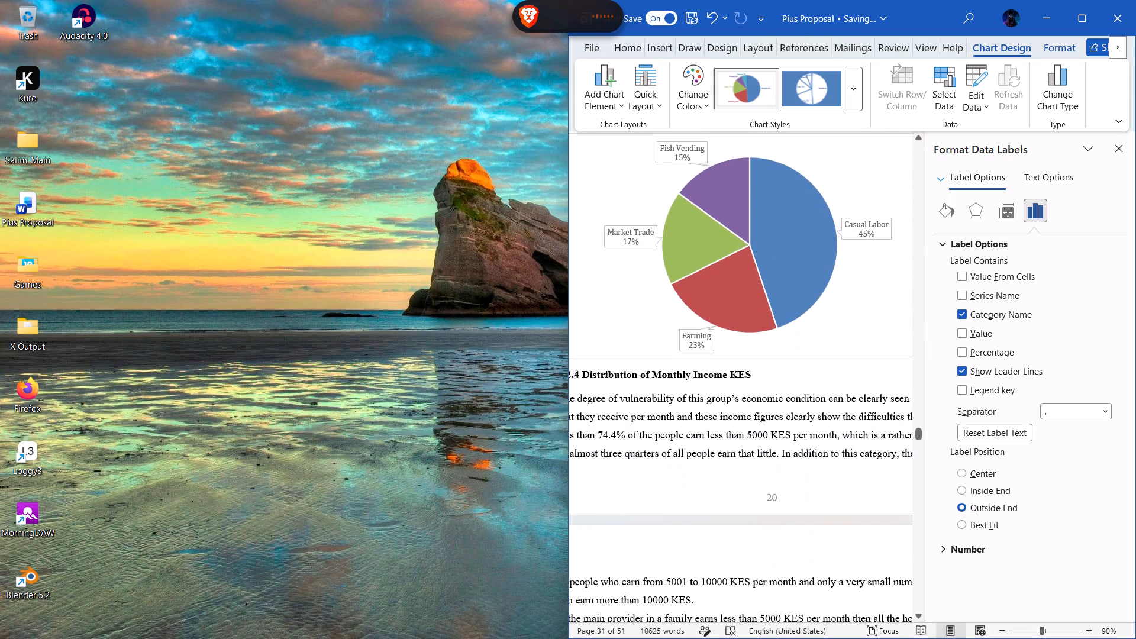
left_click(844, 254)
left_click(850, 237)
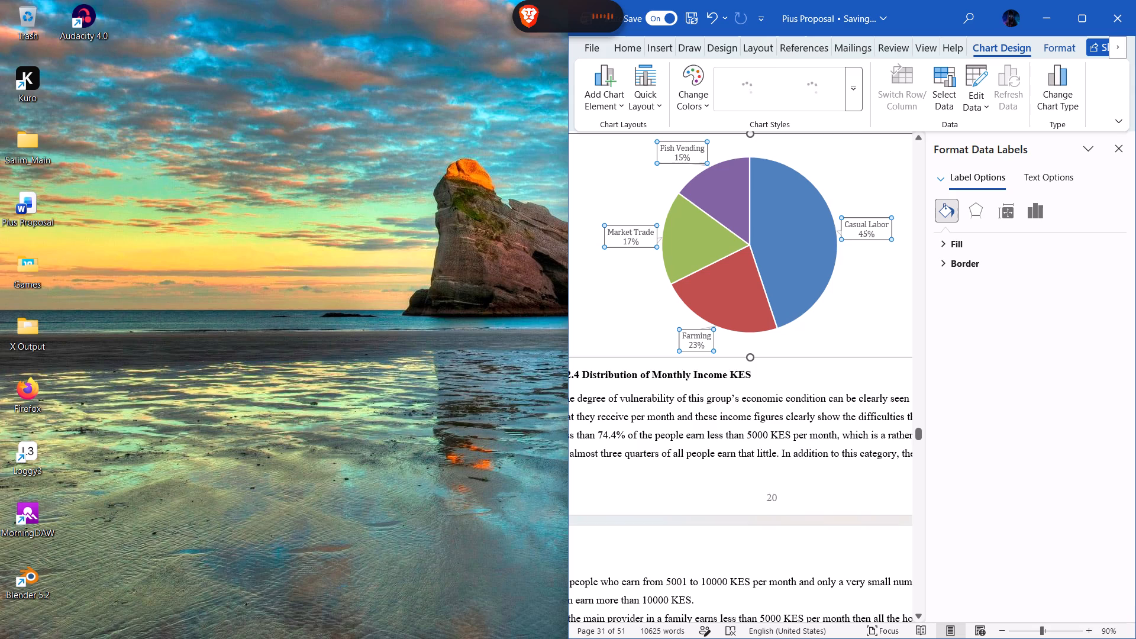
right_click(864, 234)
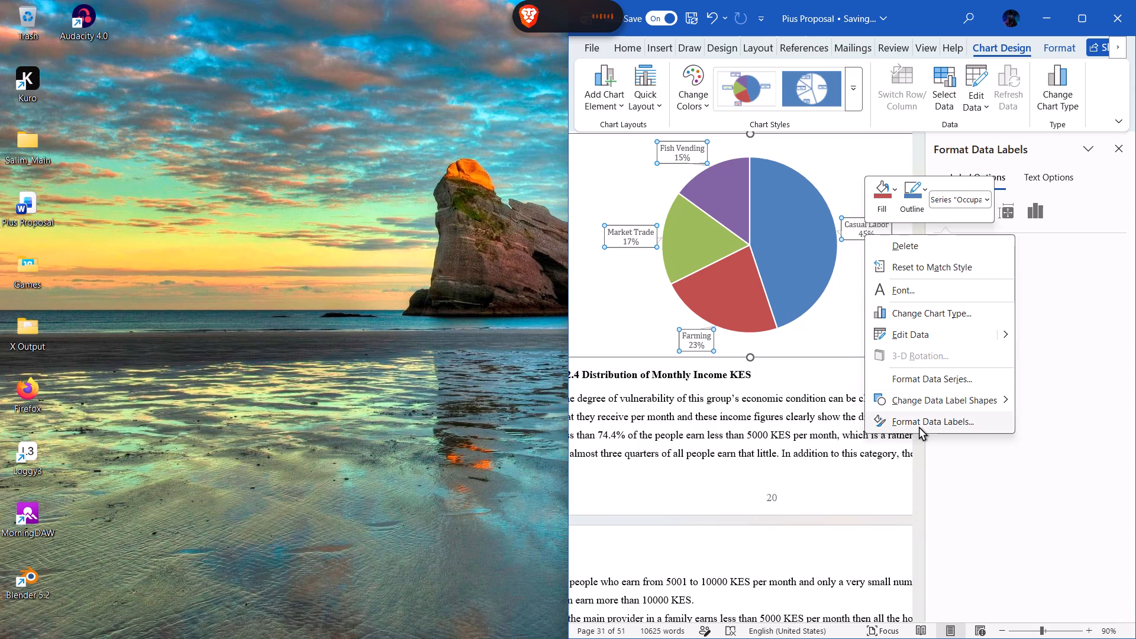
left_click(919, 427)
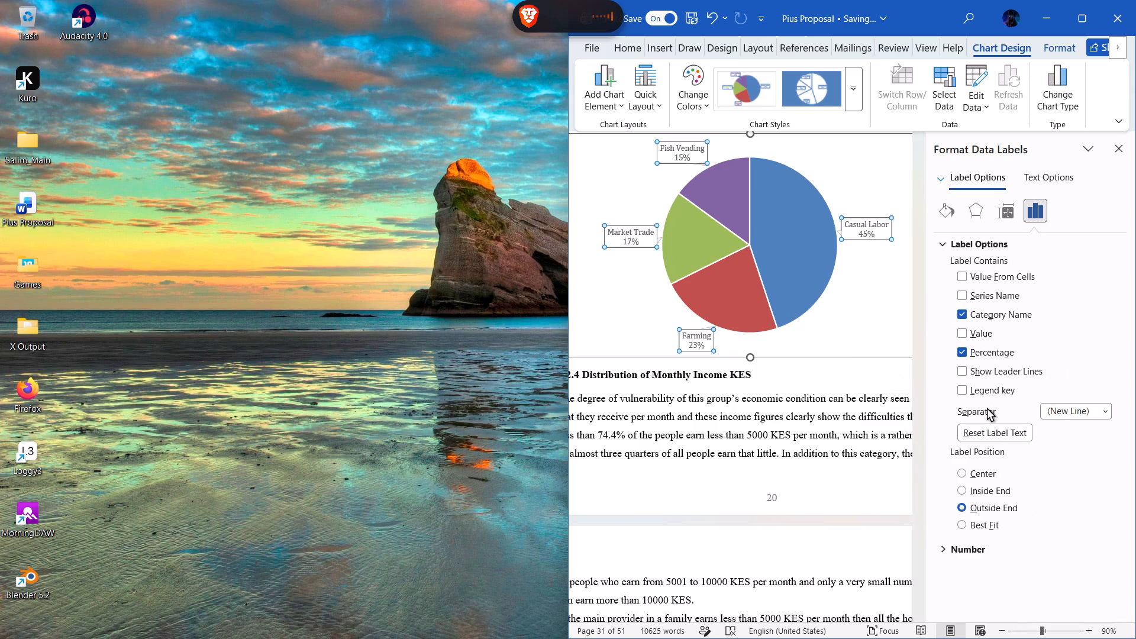
left_click(1014, 433)
Apply the chart style with bold, slice-coloured outside labels on a white background to the Occupation pie chart.
left_click(856, 85)
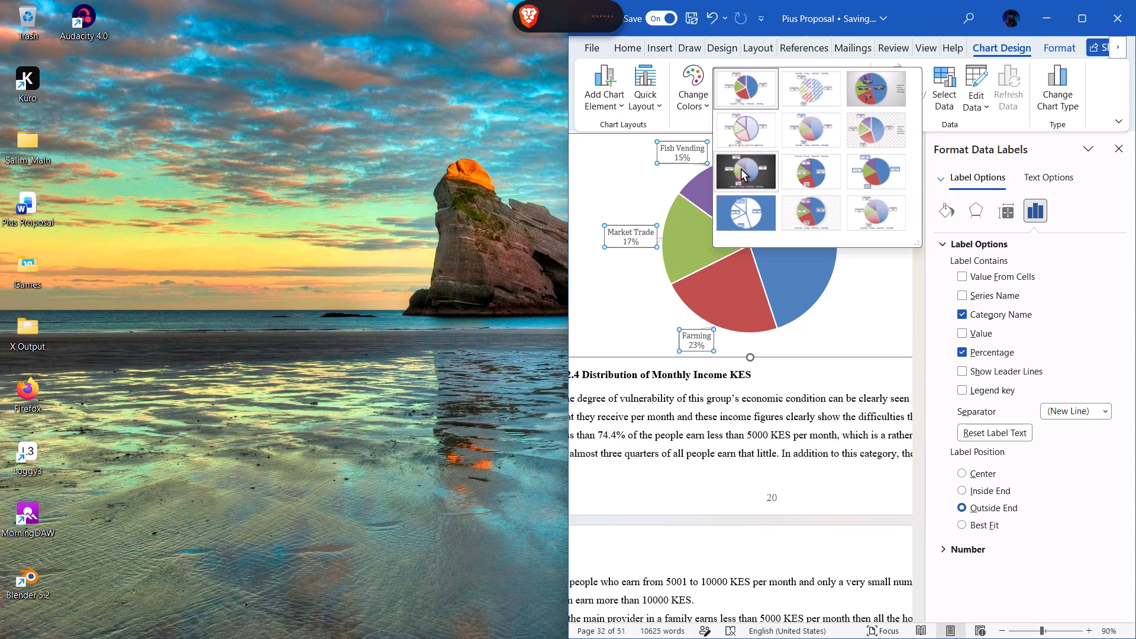
left_click(872, 179)
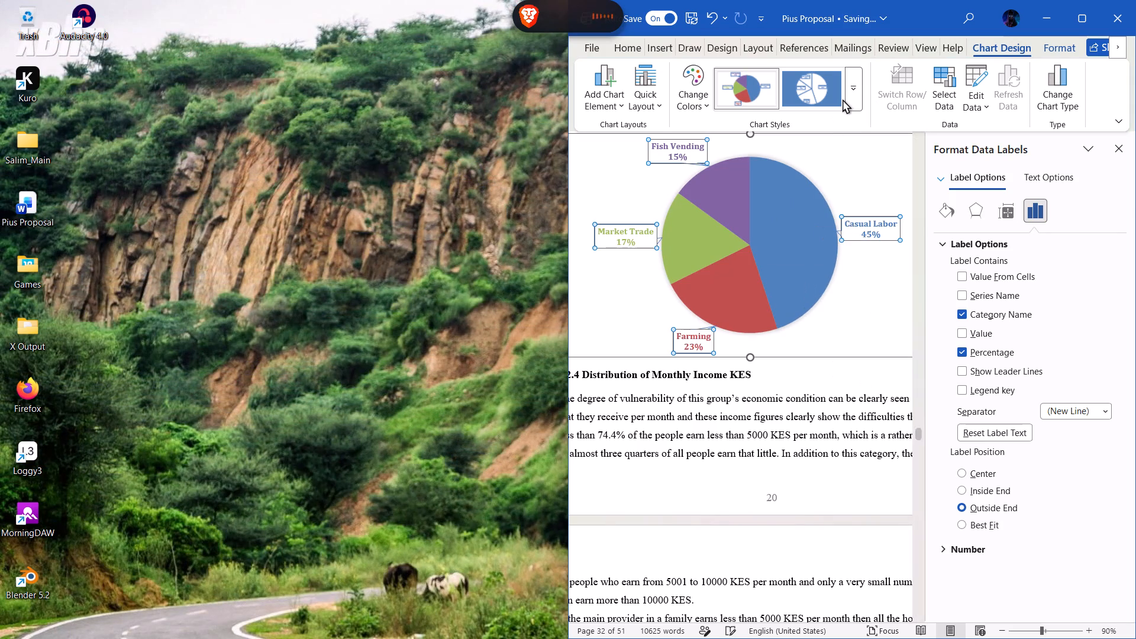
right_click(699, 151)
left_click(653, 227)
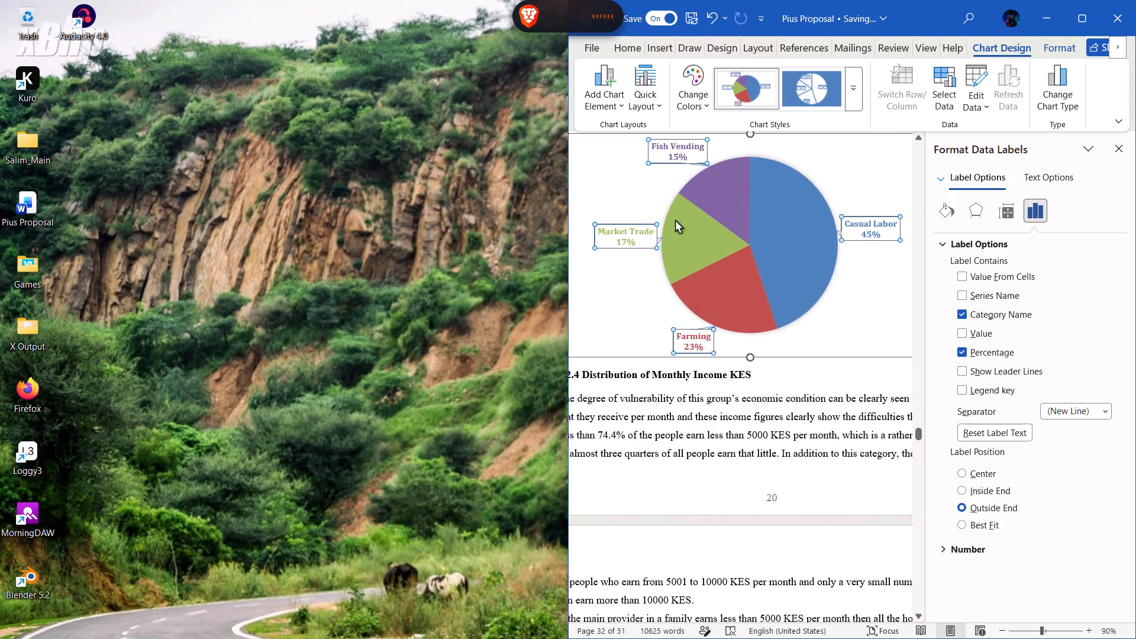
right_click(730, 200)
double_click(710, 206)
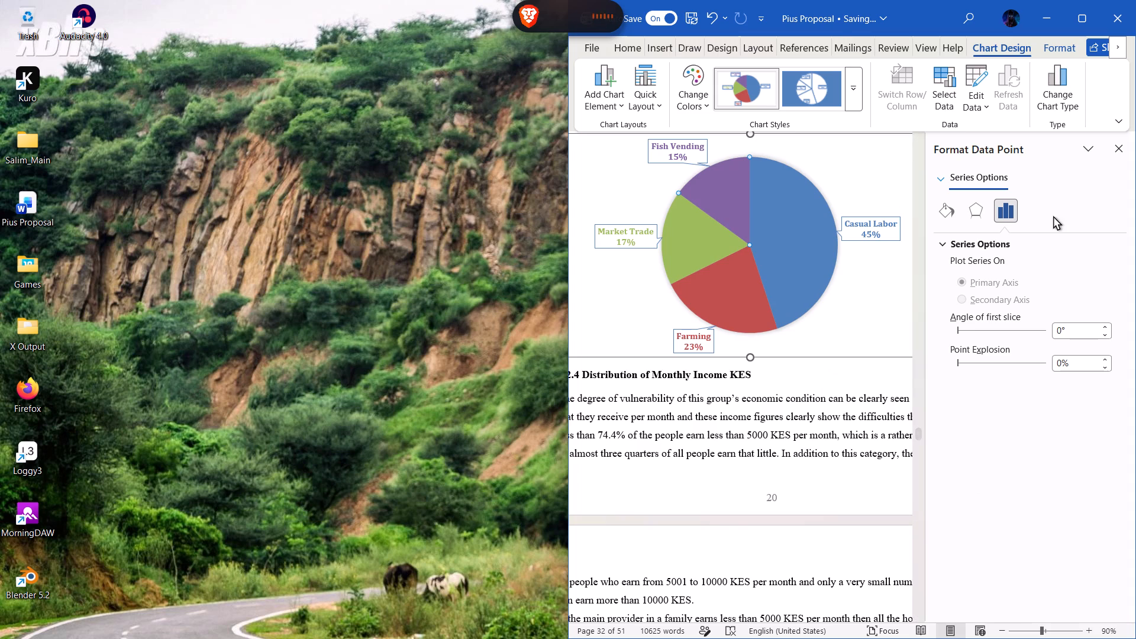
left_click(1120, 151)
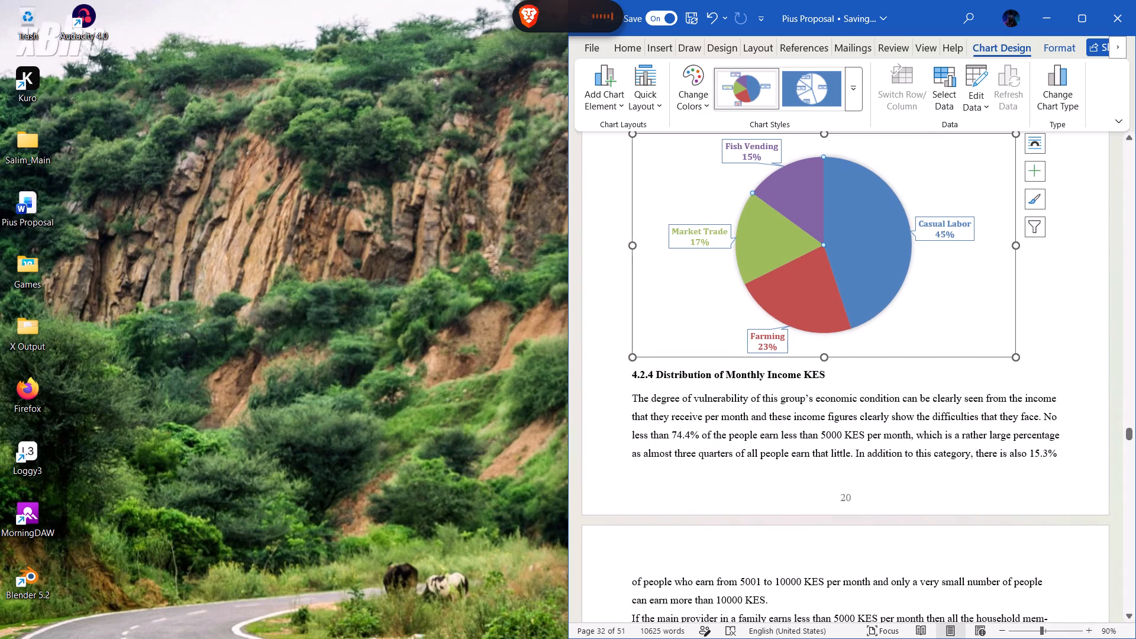
Open the full data label options for the Fish Vending slice of the Occupation pie chart.
left_click(1039, 178)
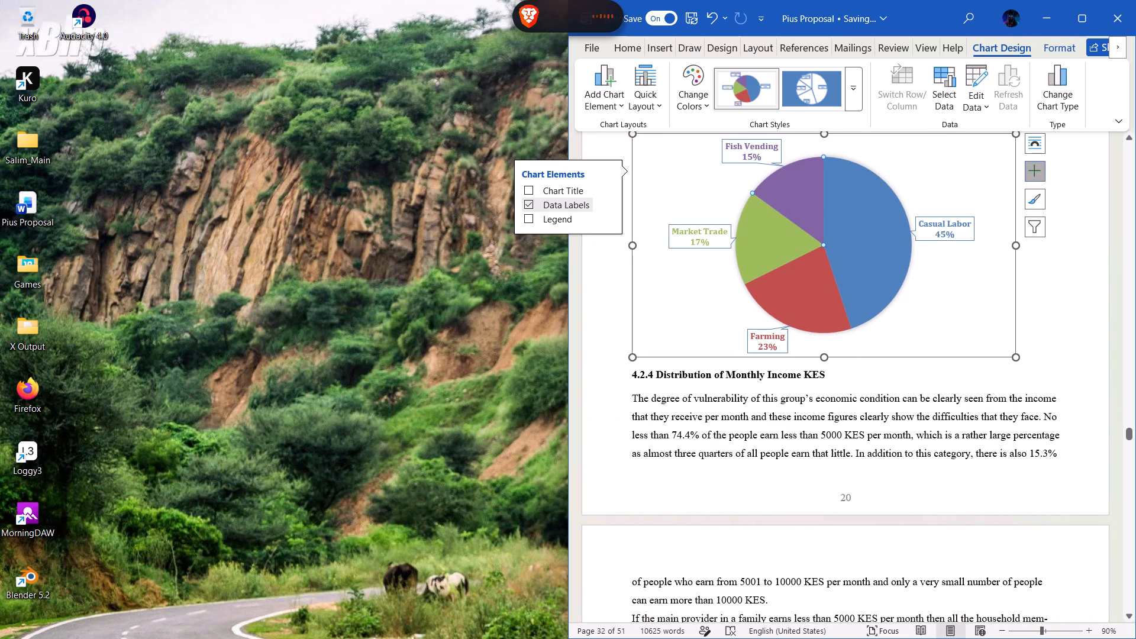
left_click(605, 203)
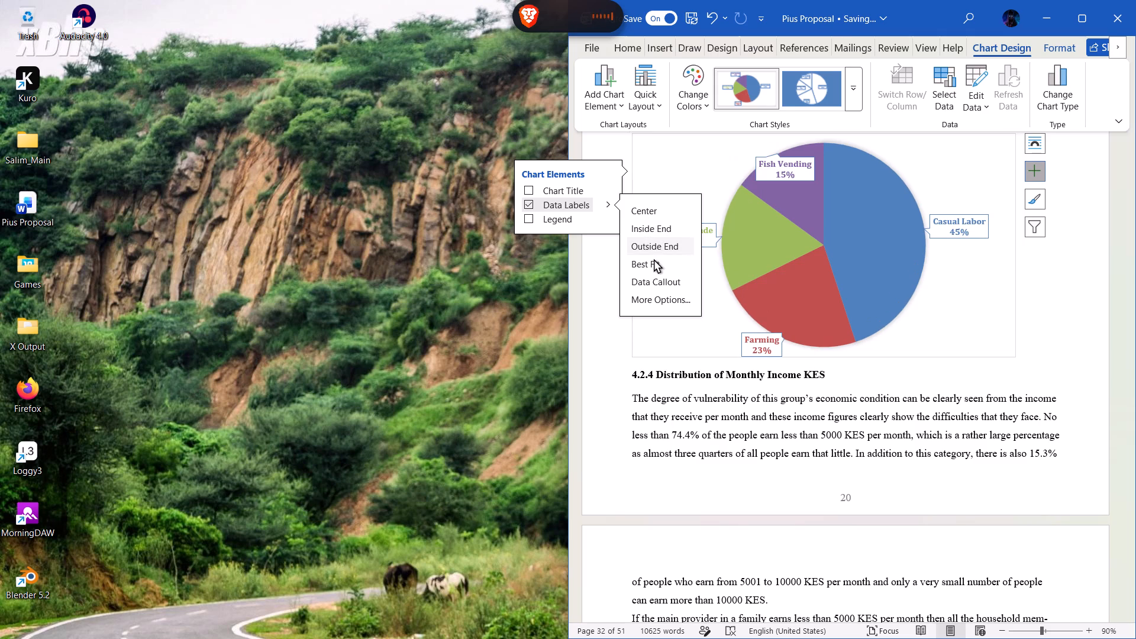
left_click(667, 298)
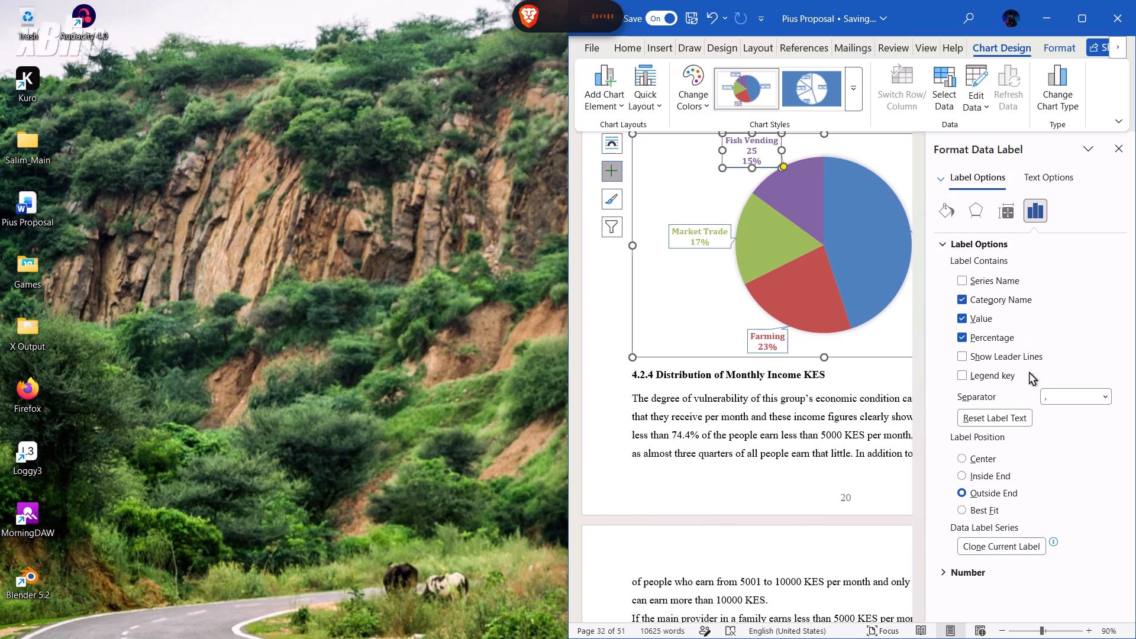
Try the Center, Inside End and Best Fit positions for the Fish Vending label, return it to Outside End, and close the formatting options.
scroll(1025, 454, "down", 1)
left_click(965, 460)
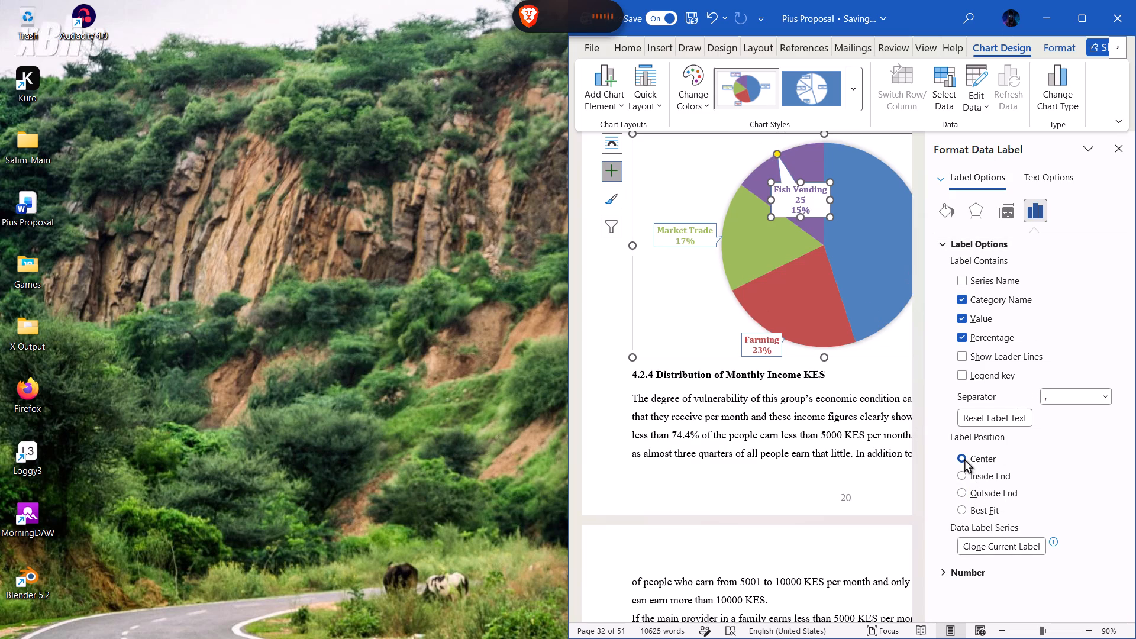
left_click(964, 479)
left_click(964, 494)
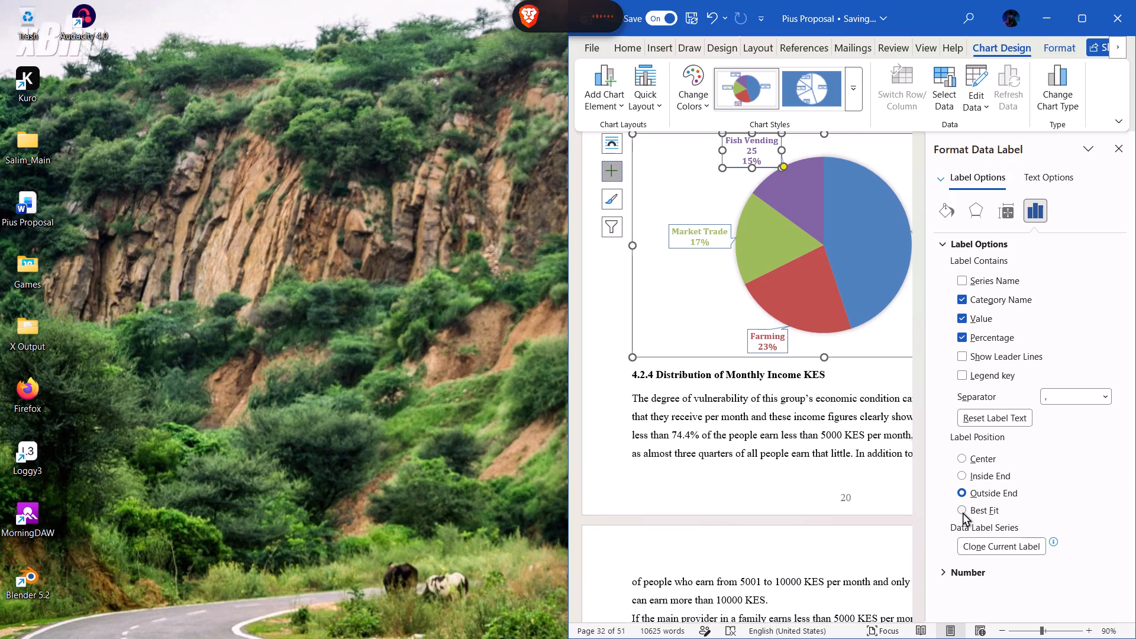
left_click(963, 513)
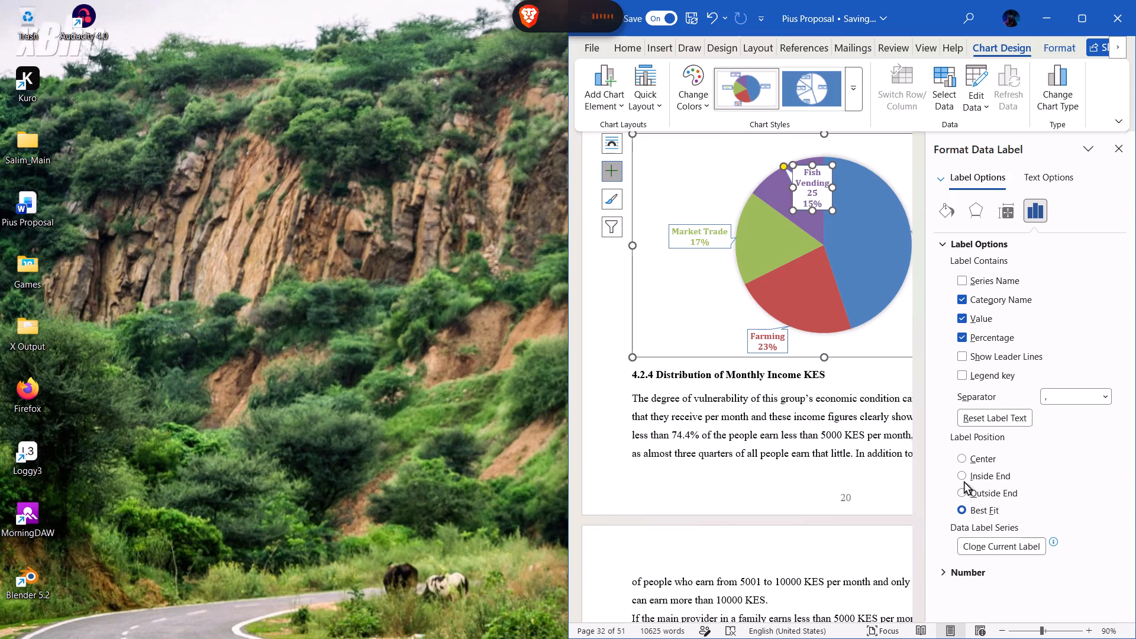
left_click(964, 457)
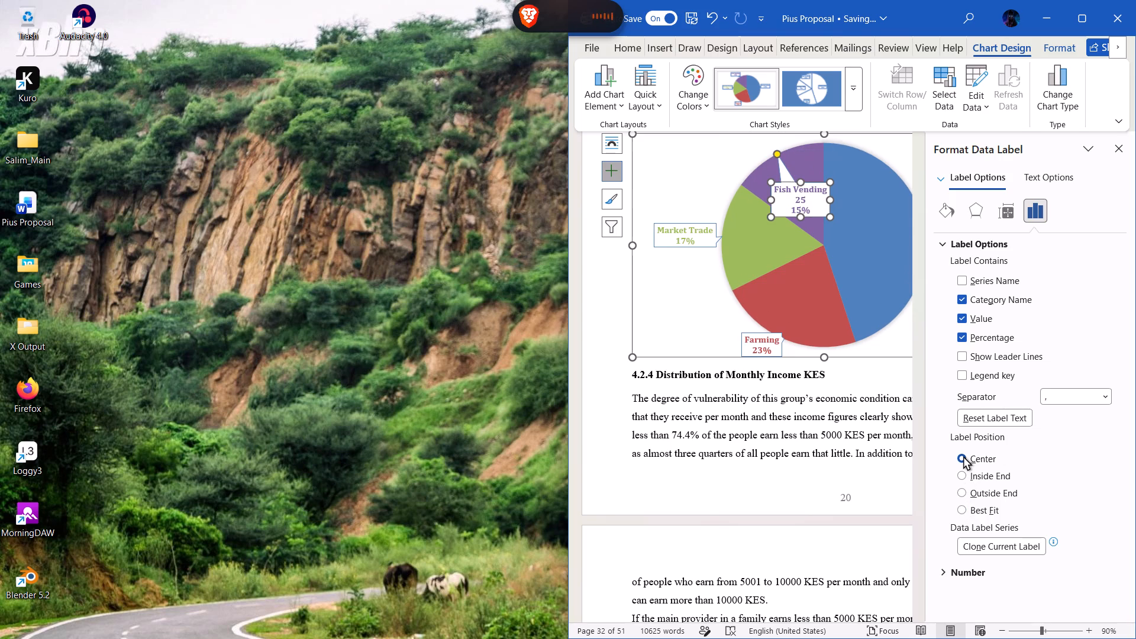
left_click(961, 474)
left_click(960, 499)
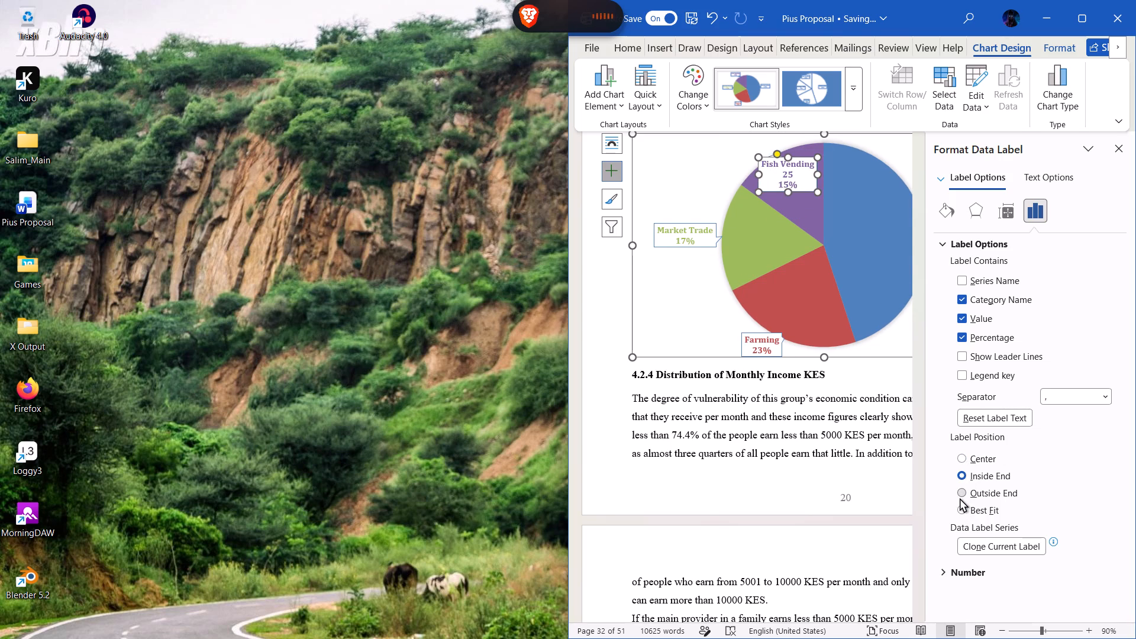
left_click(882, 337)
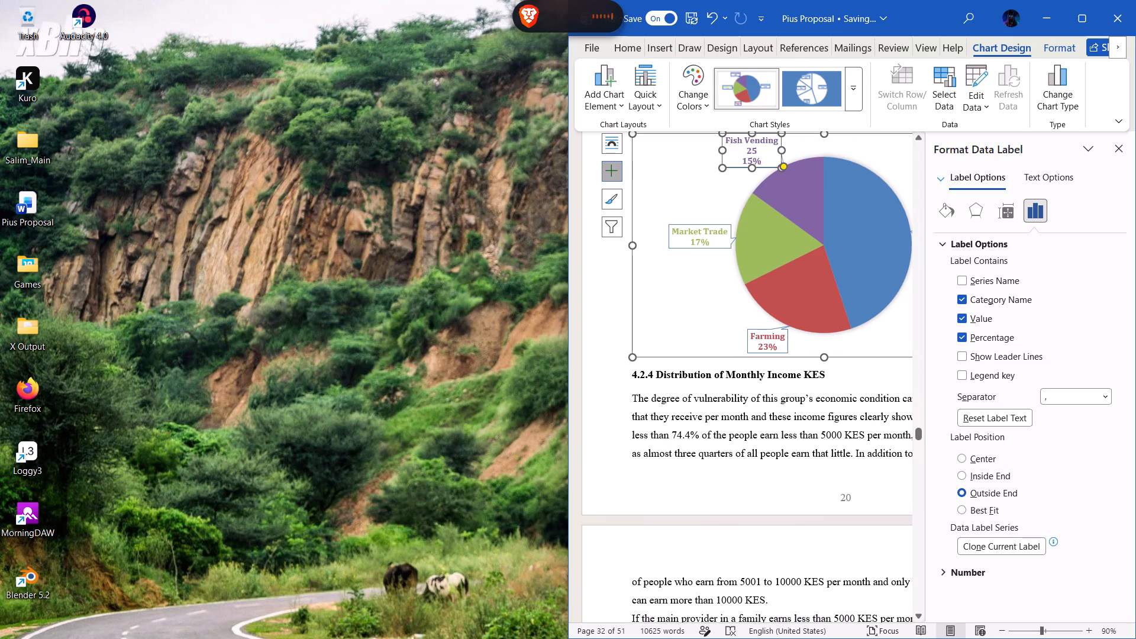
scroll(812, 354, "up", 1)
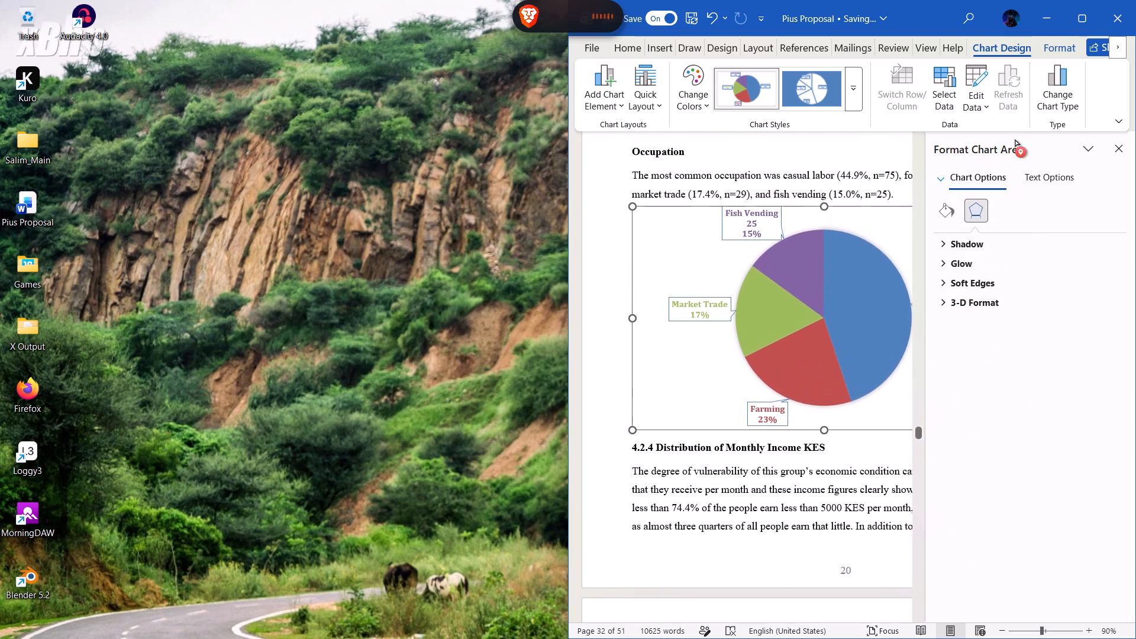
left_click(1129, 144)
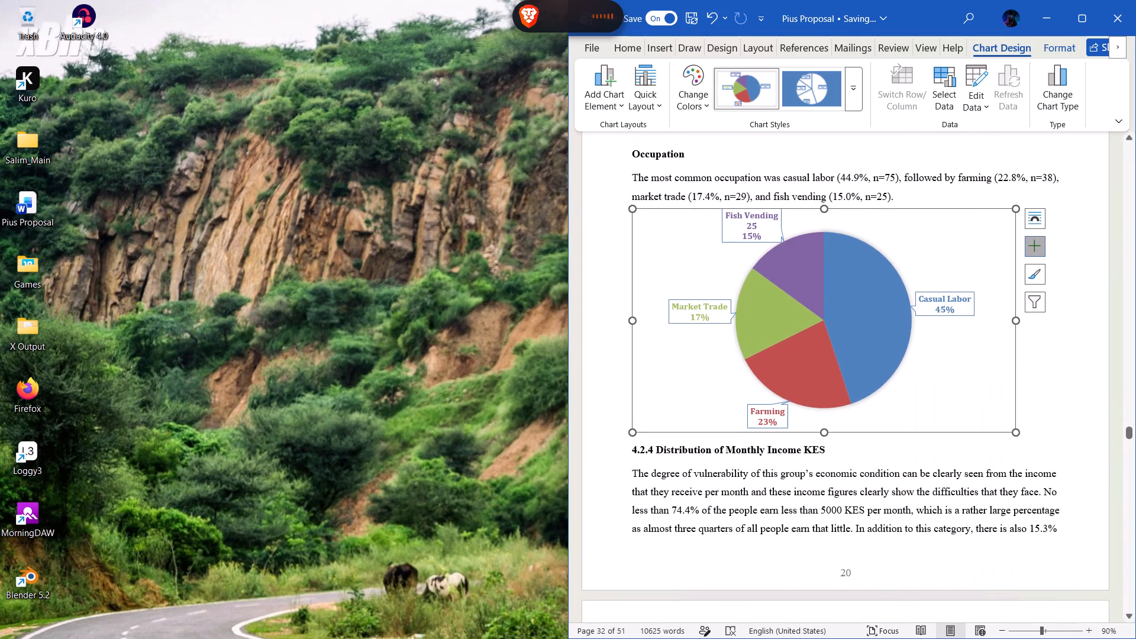
Check which data label position the marital status pie chart uses, leaving the chart's settings as they are.
left_click(1060, 382)
scroll(949, 294, "up", 4)
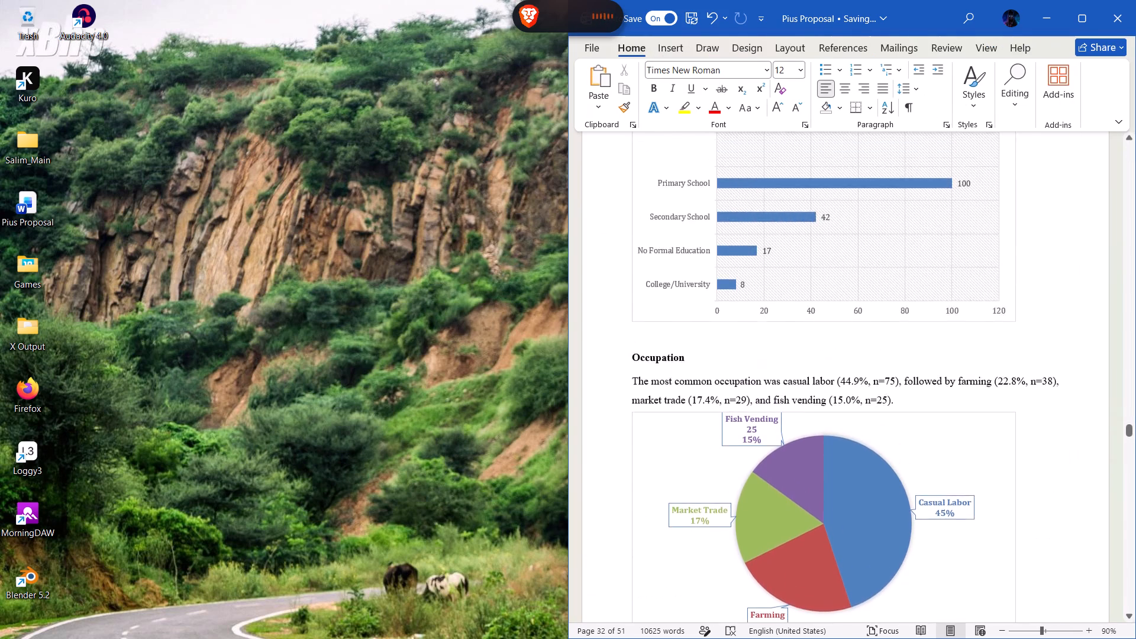
scroll(949, 294, "up", 5)
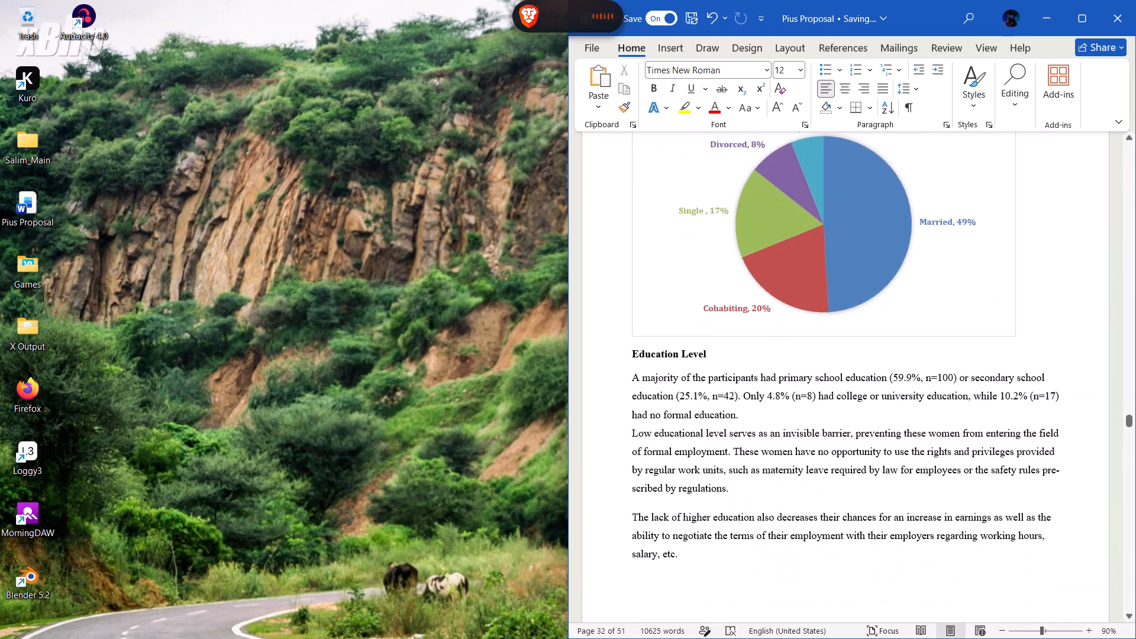
scroll(949, 294, "down", 1)
left_click(833, 235)
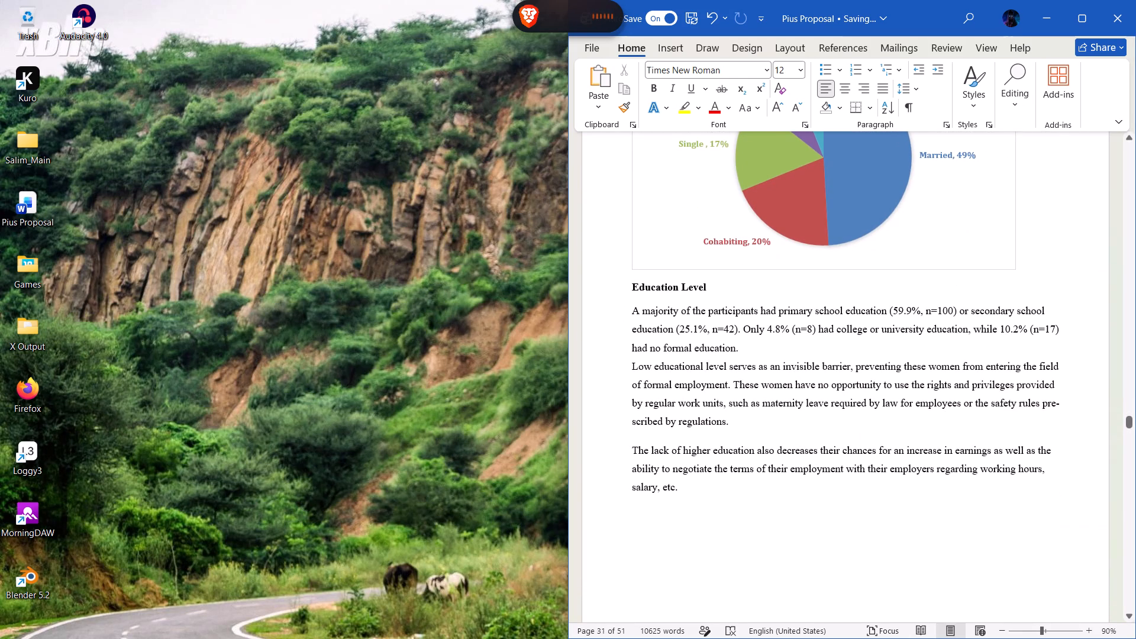
scroll(853, 202, "up", 1)
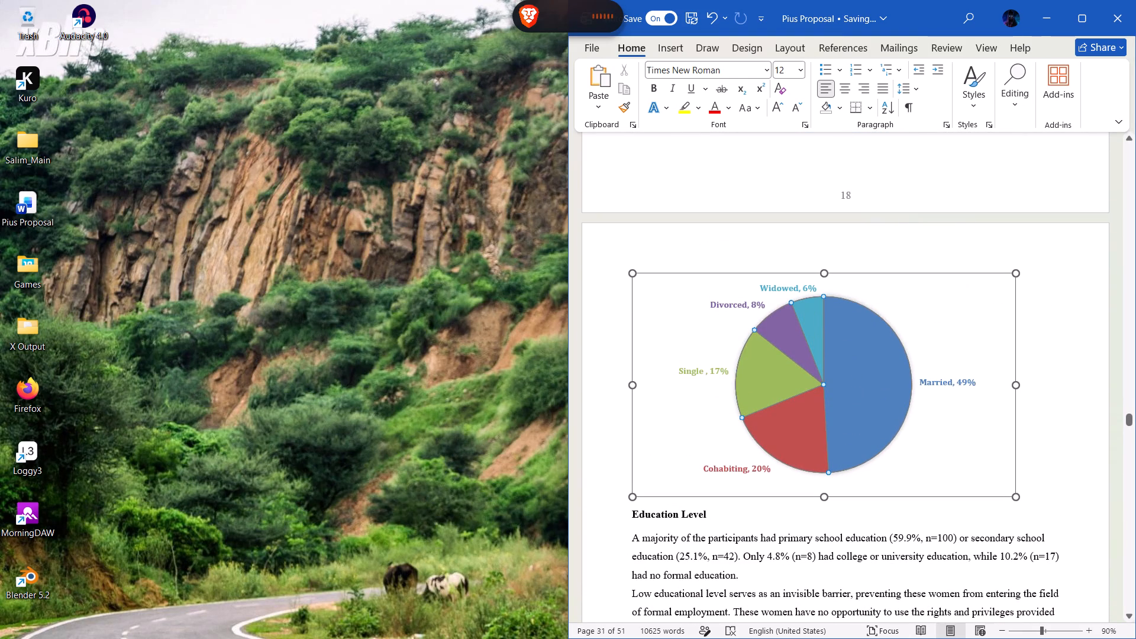
left_click(1037, 309)
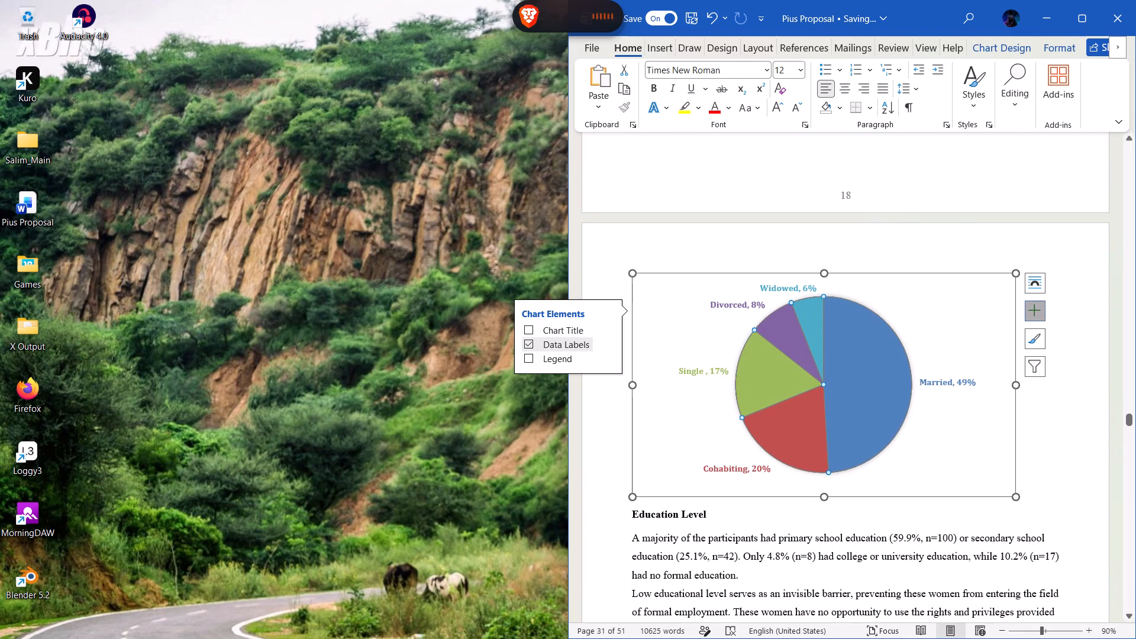
left_click(606, 342)
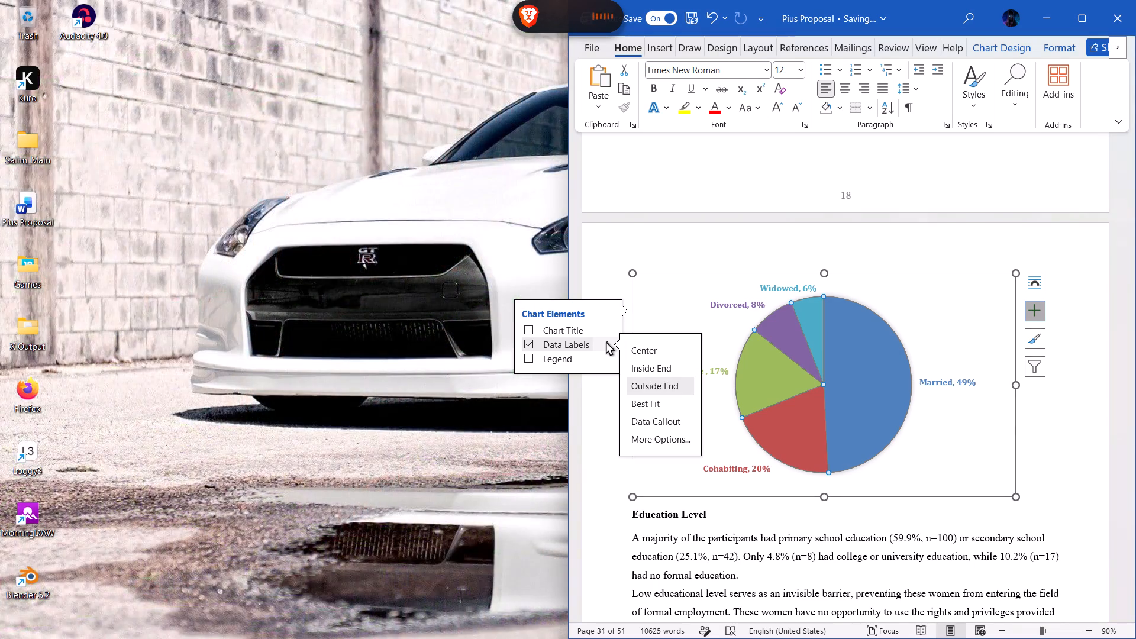
left_click(677, 222)
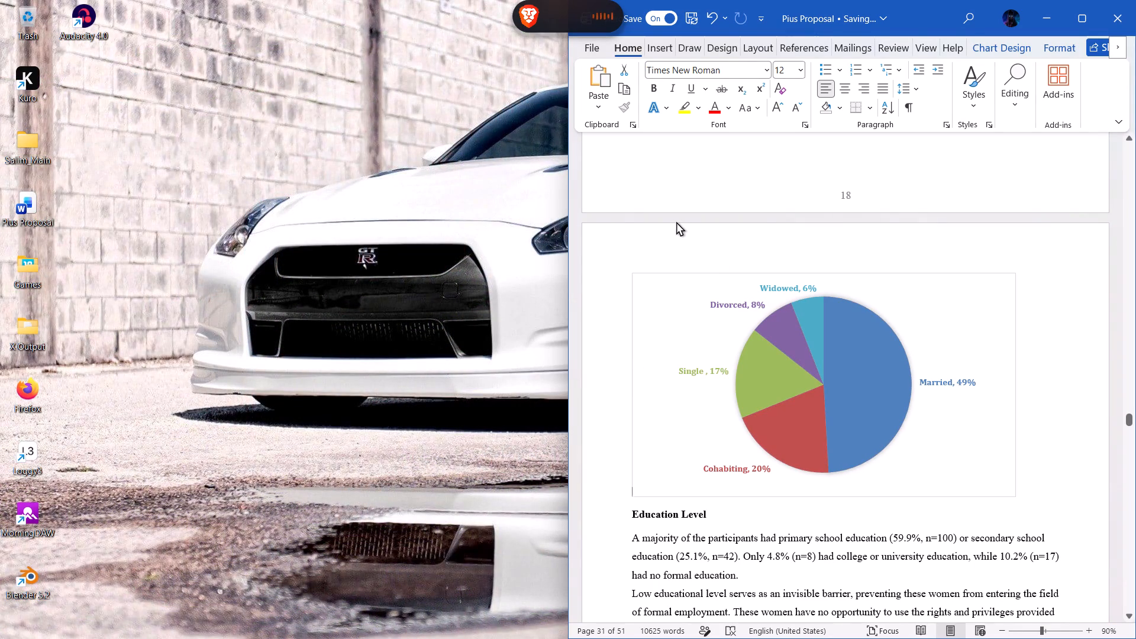
Apply Data Callout to all the Occupation pie chart's data labels, try the Best Fit position, and set them back to Outside End.
scroll(815, 474, "down", 5)
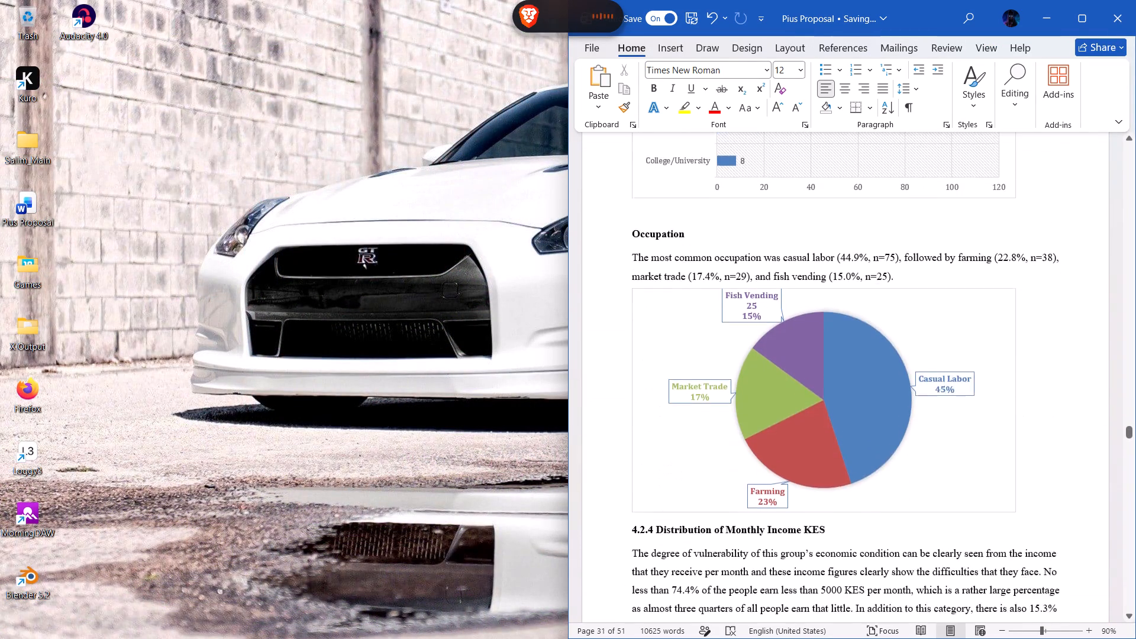
scroll(815, 474, "down", 1)
left_click(950, 322)
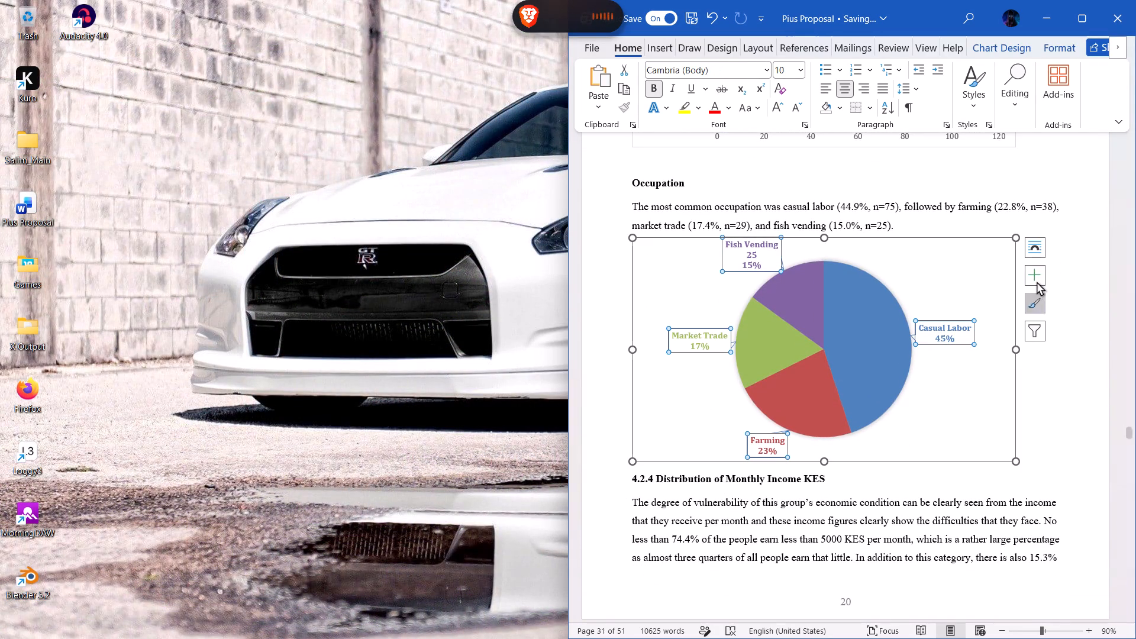
left_click(1038, 274)
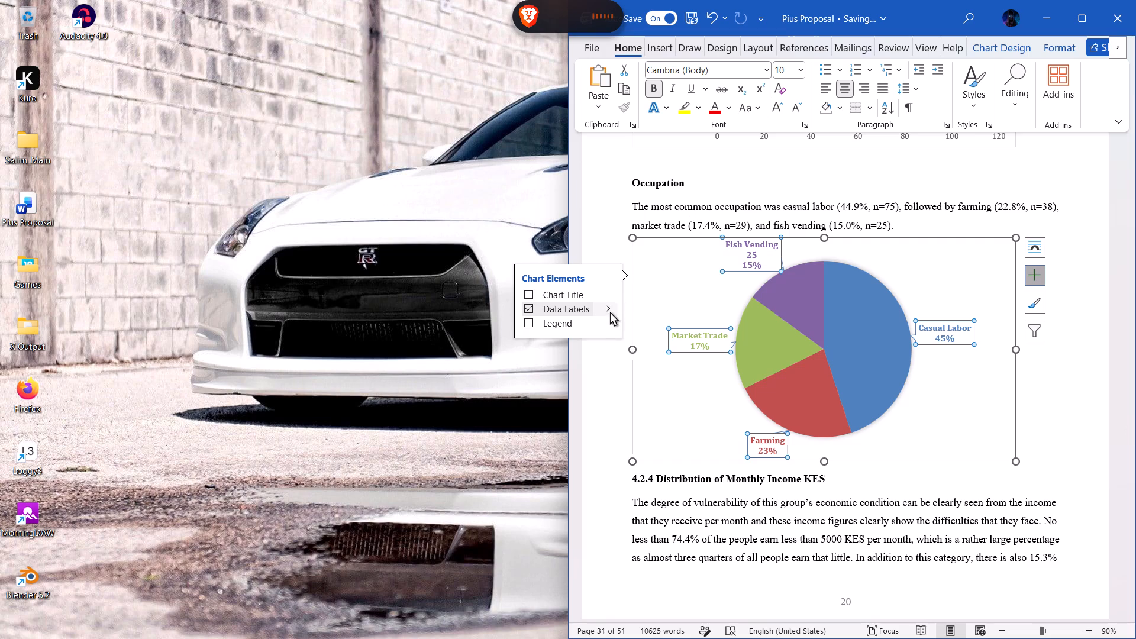
left_click(606, 308)
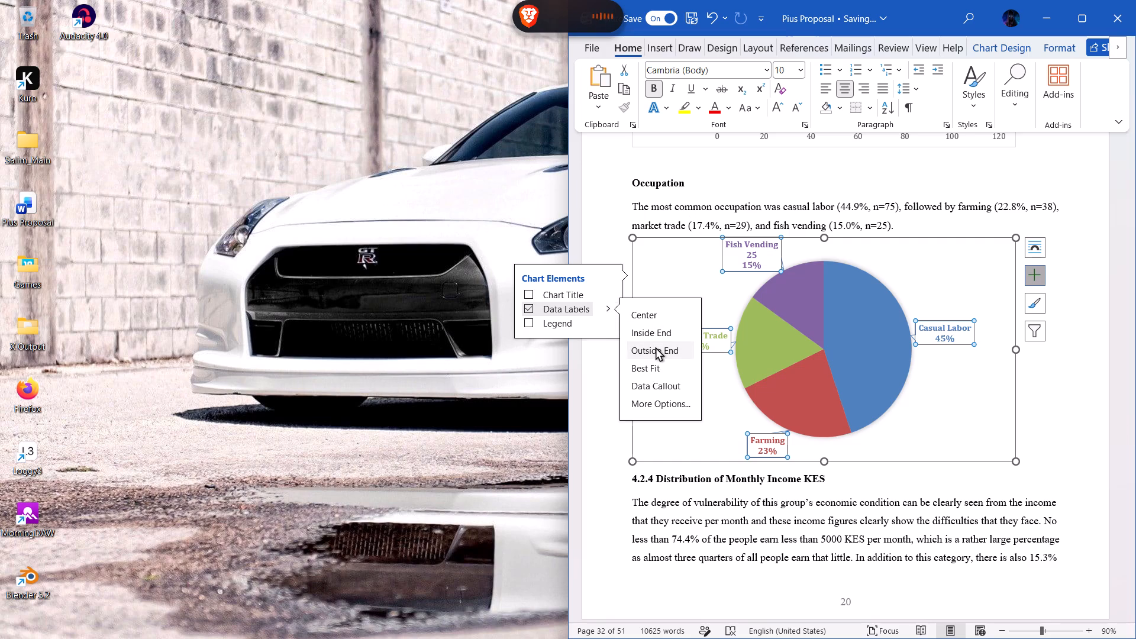
left_click(657, 348)
left_click(670, 389)
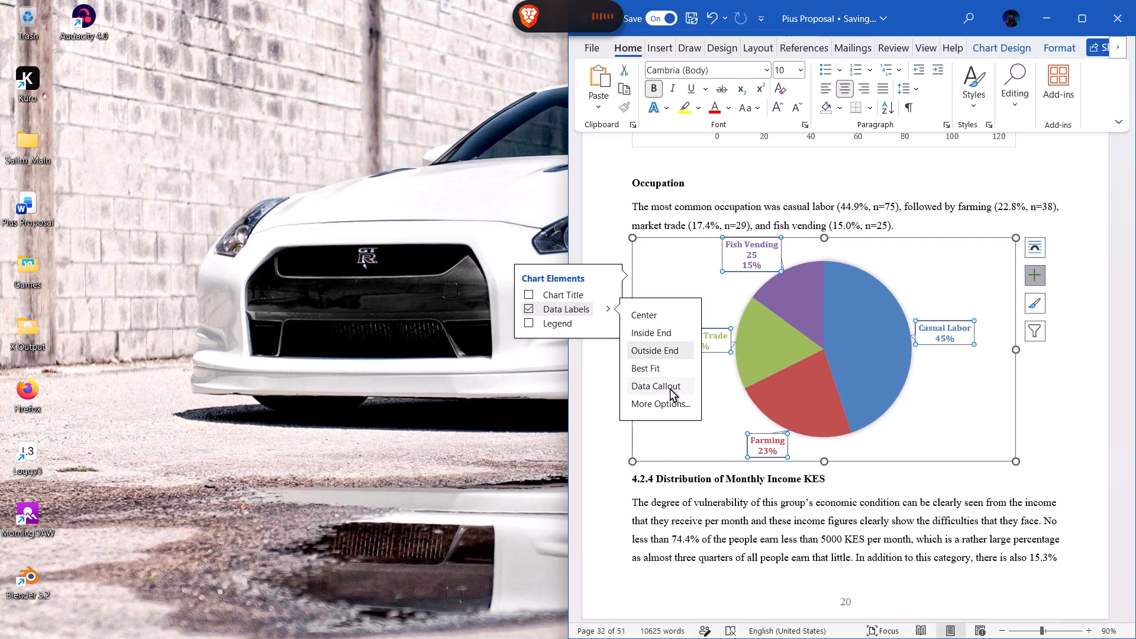
left_click(670, 389)
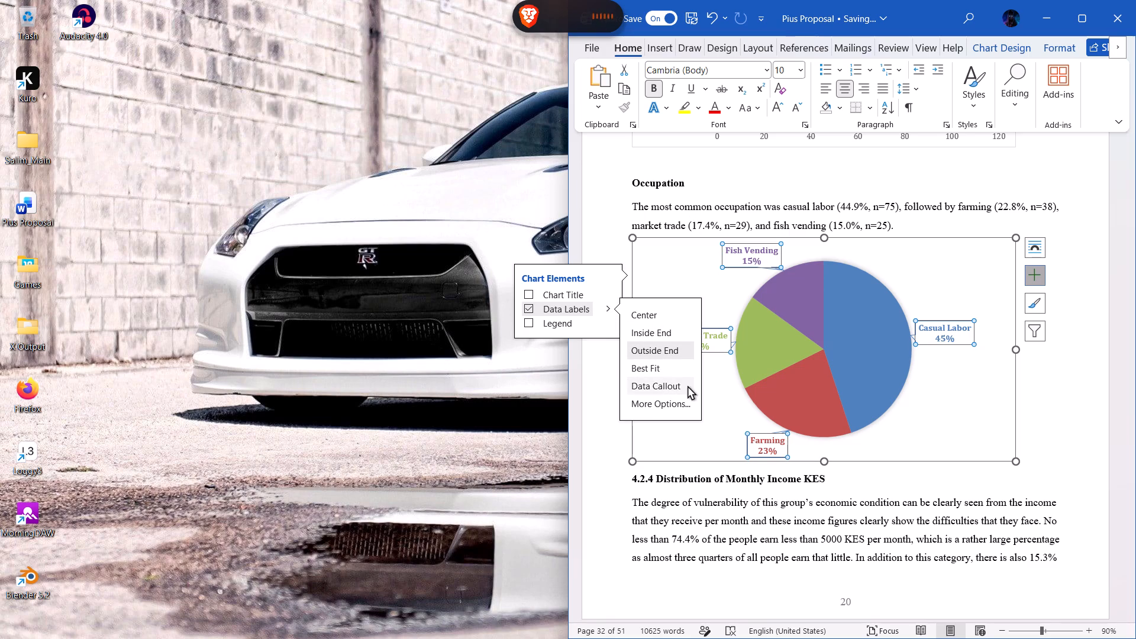
left_click(663, 386)
left_click(663, 386)
left_click_drag(663, 386, 653, 354)
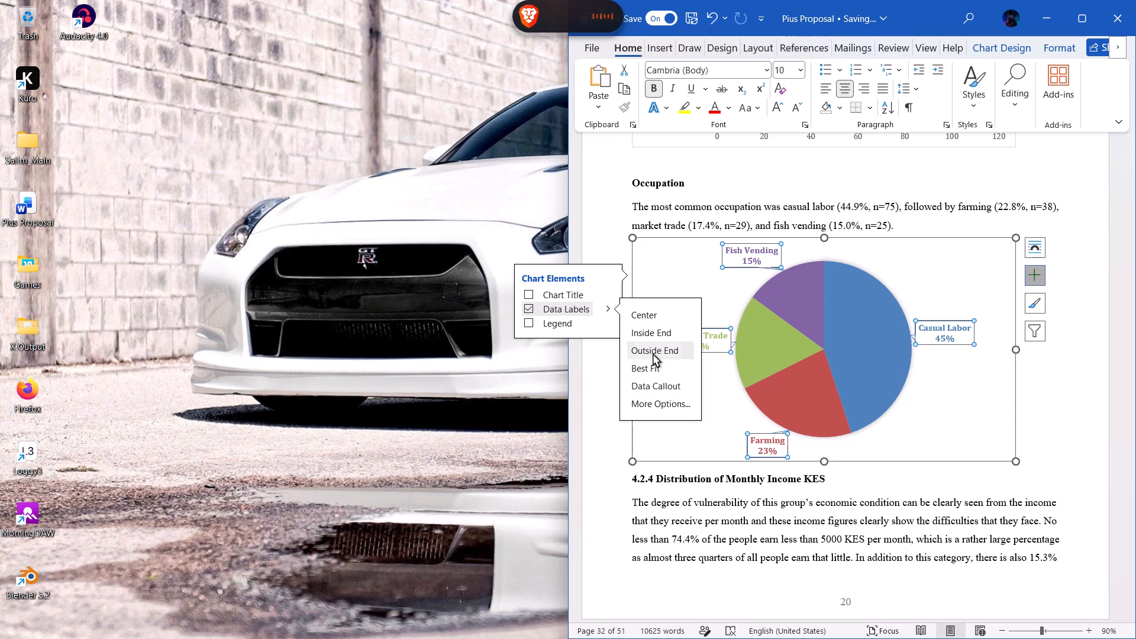
left_click(651, 367)
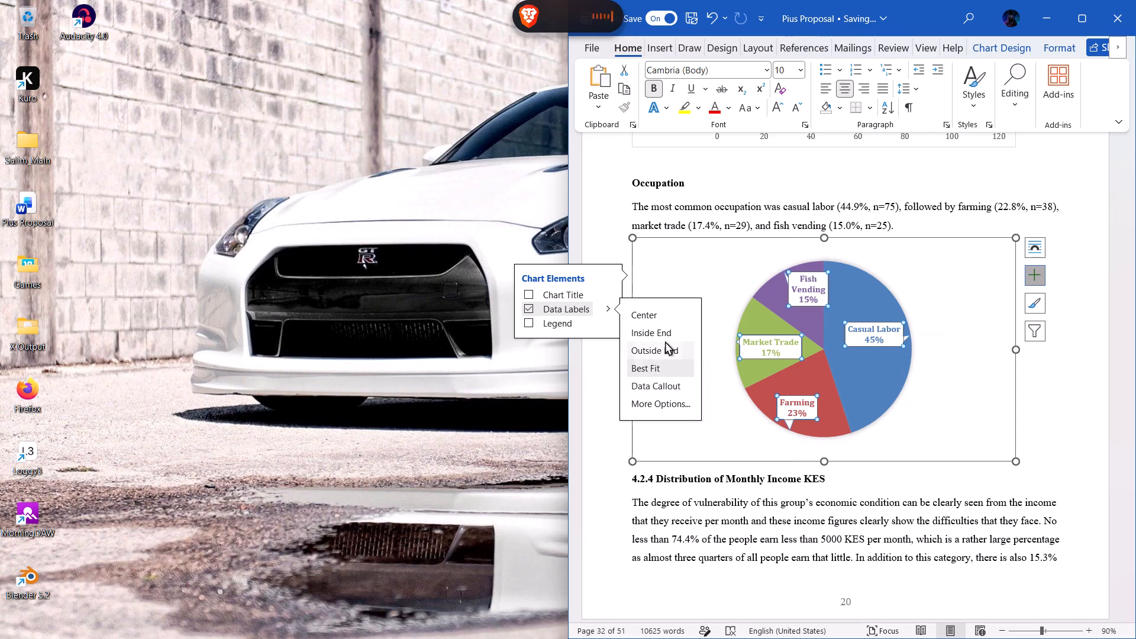
left_click(656, 346)
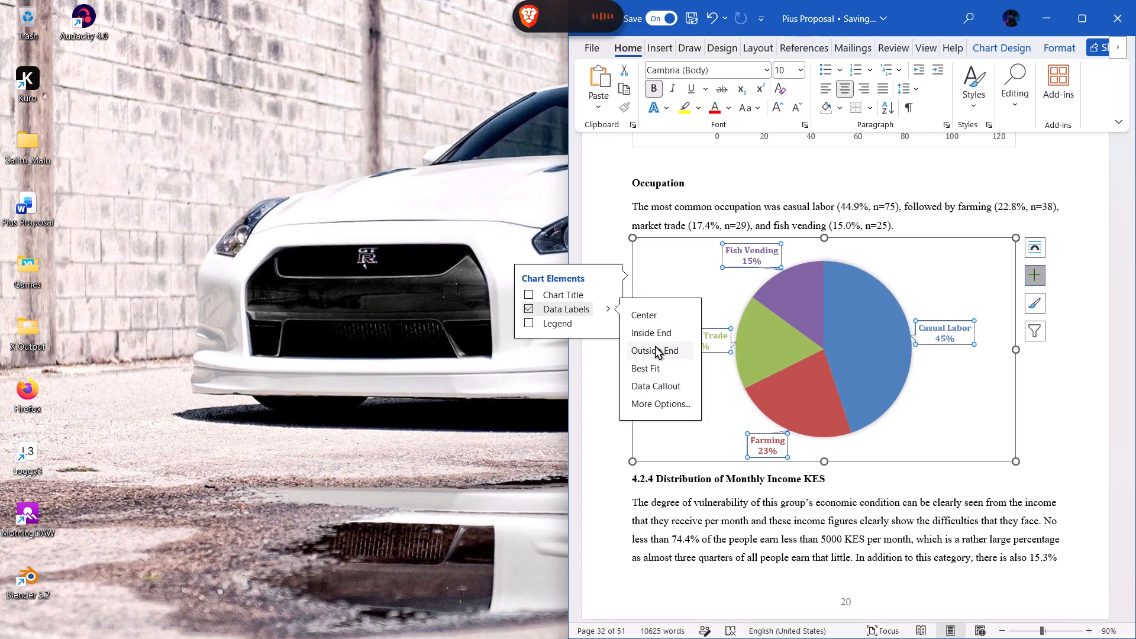
left_click(751, 167)
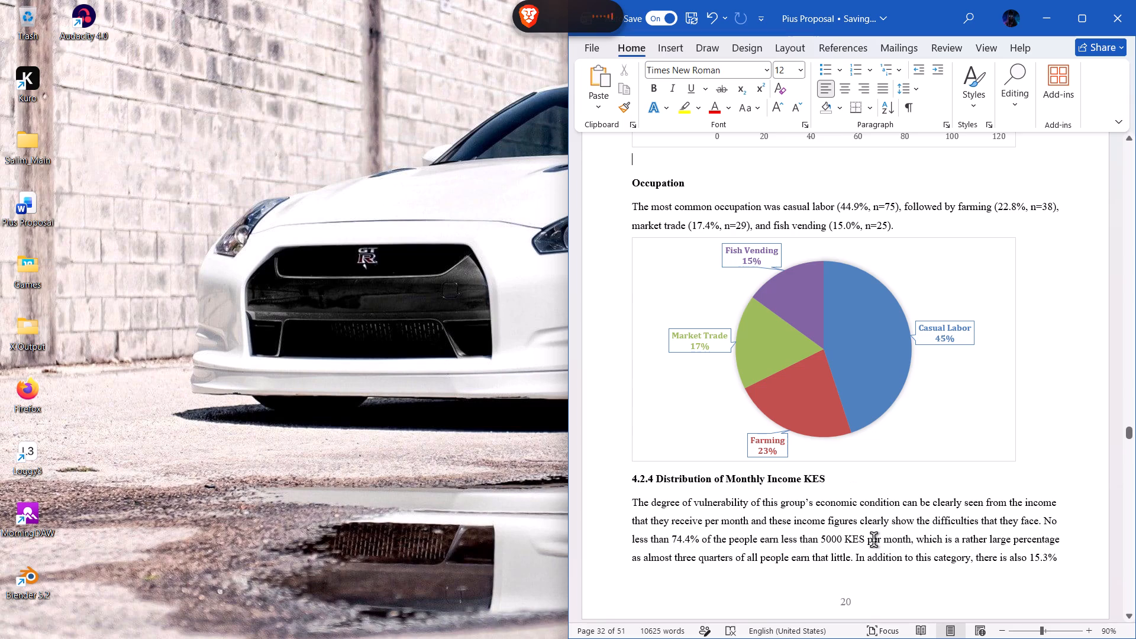
Start a new paragraph between the Occupation text and its pie chart with the words "The prev".
left_click(874, 540)
scroll(874, 540, "down", 2)
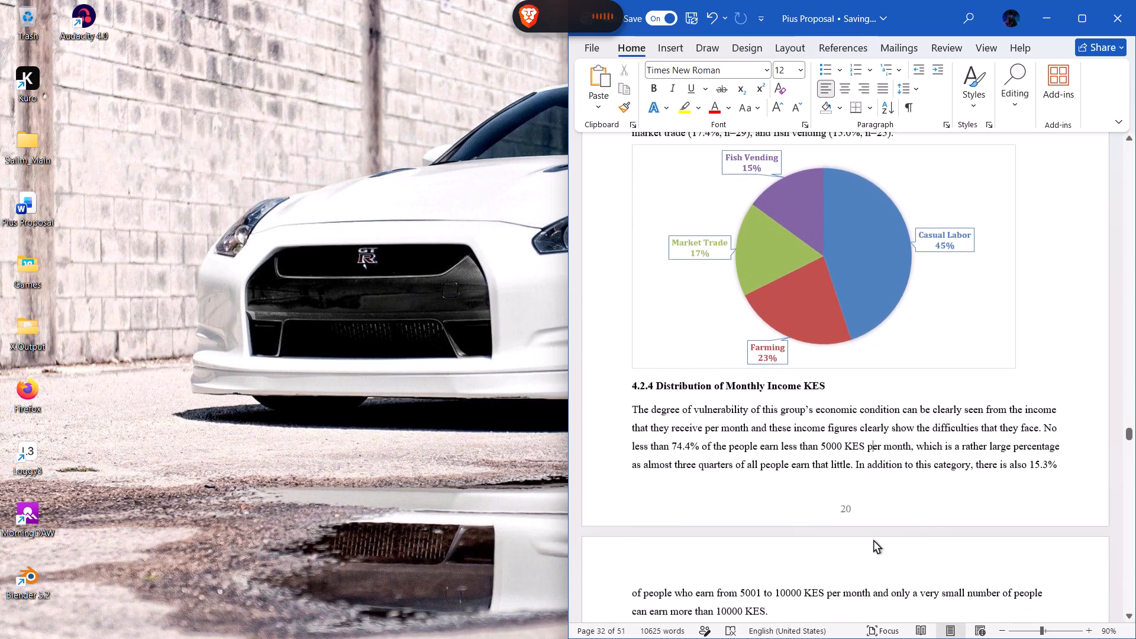
scroll(874, 540, "down", 1)
scroll(874, 540, "up", 2)
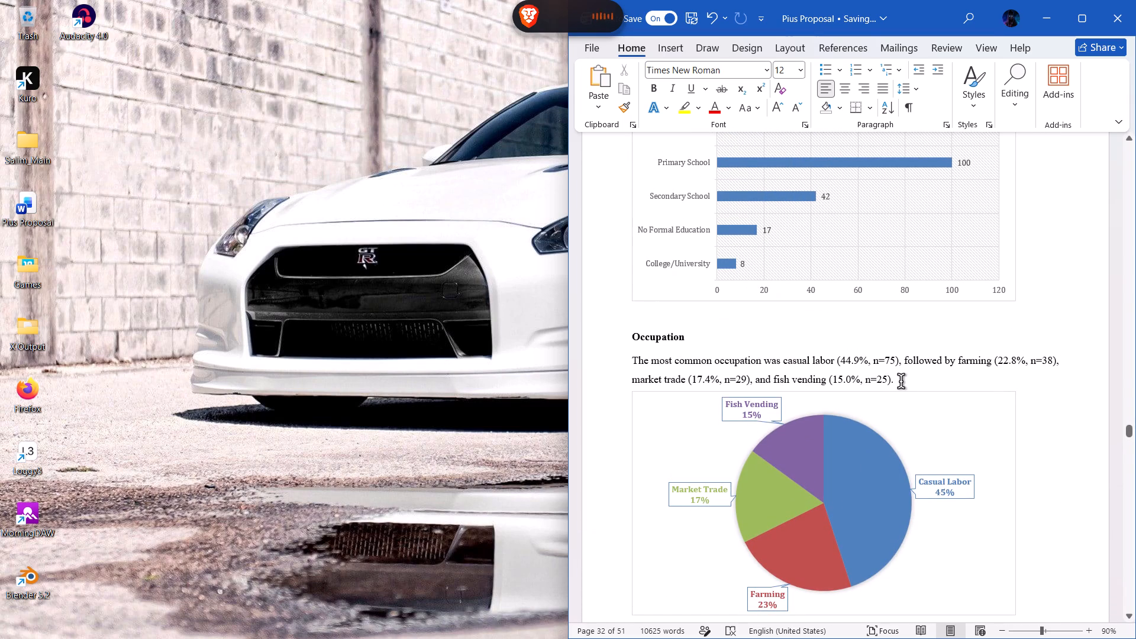
left_click(901, 382)
key("space")
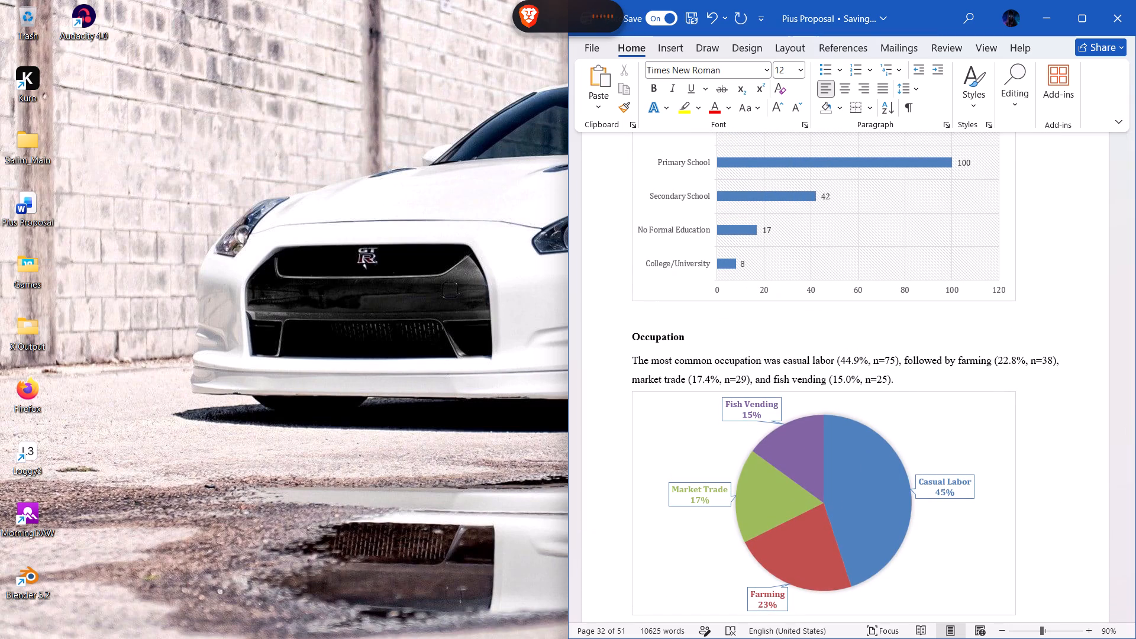
key("Return")
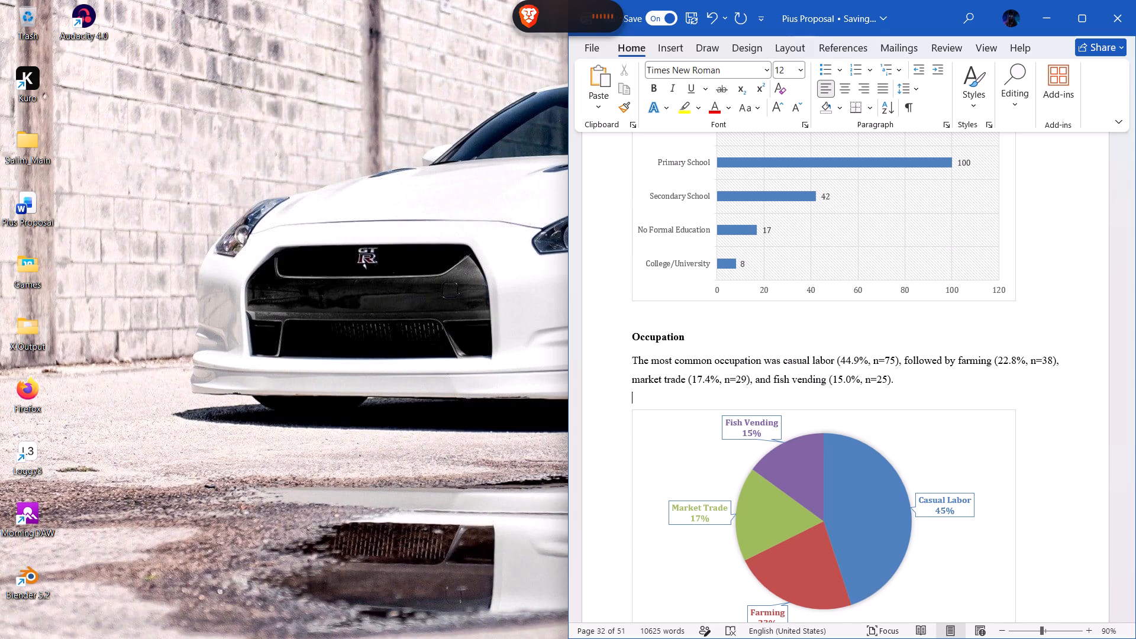
type("The")
key("space")
type("prev")
Look through the text and charts of the following Chapter 4 sections, from Distribution of Monthly Income to Assessment of Maternal Knowledge.
scroll(901, 382, "down", 3)
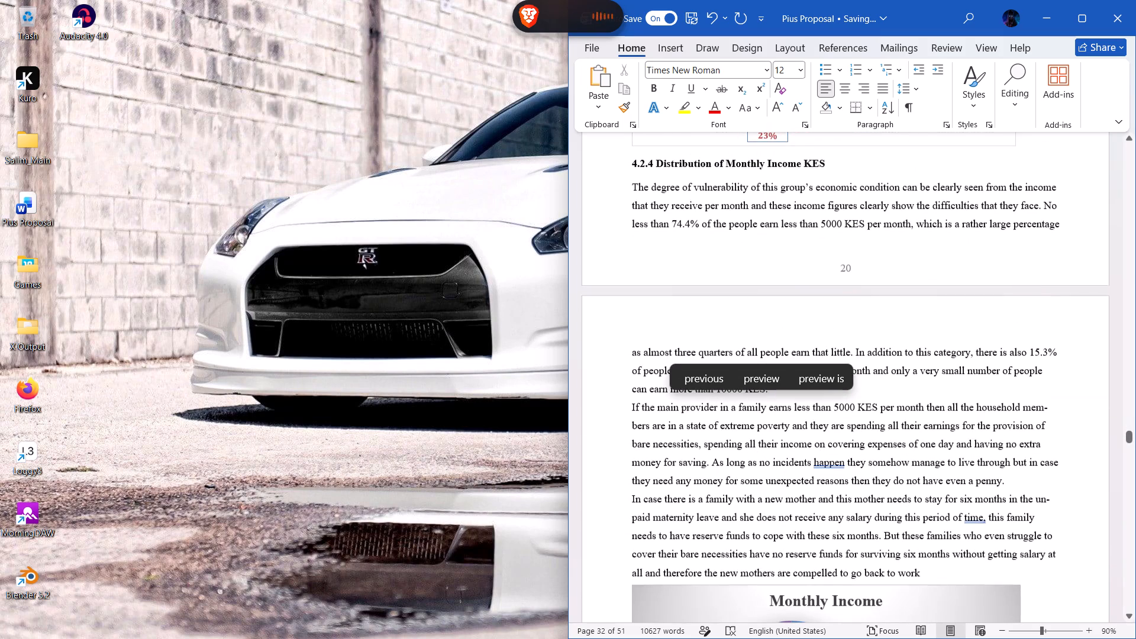
scroll(901, 382, "down", 2)
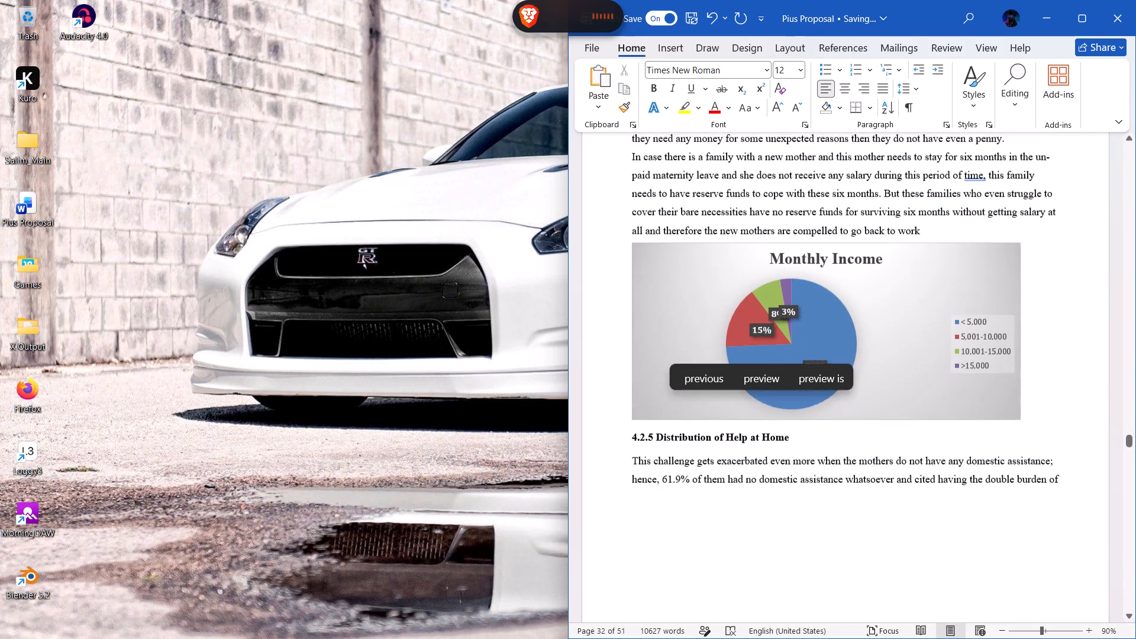
scroll(901, 382, "down", 3)
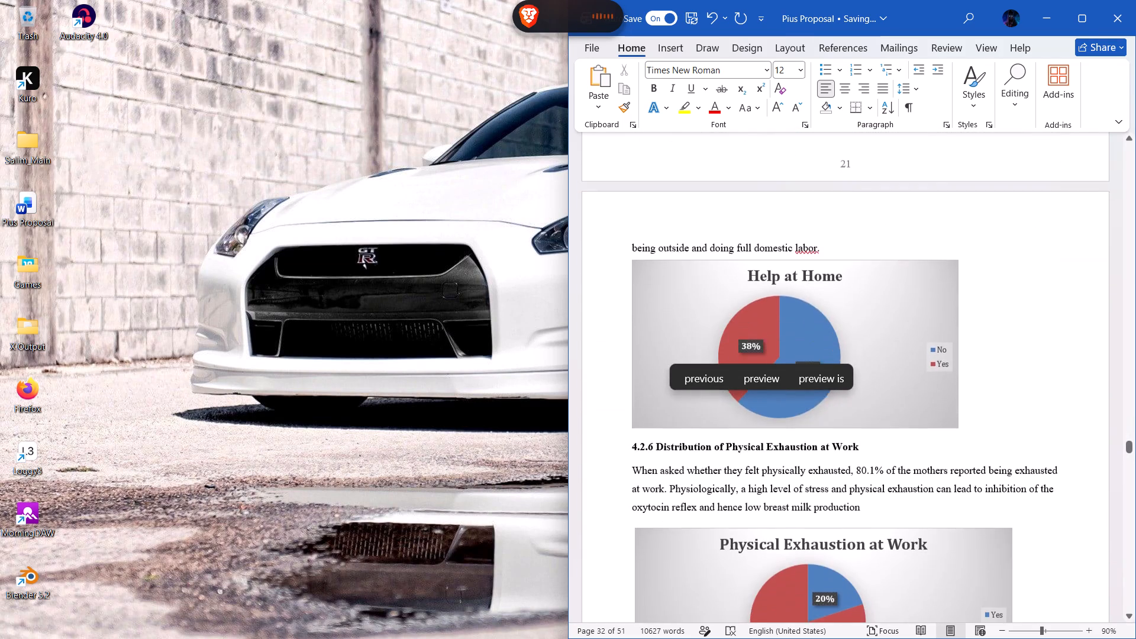
scroll(901, 382, "down", 3)
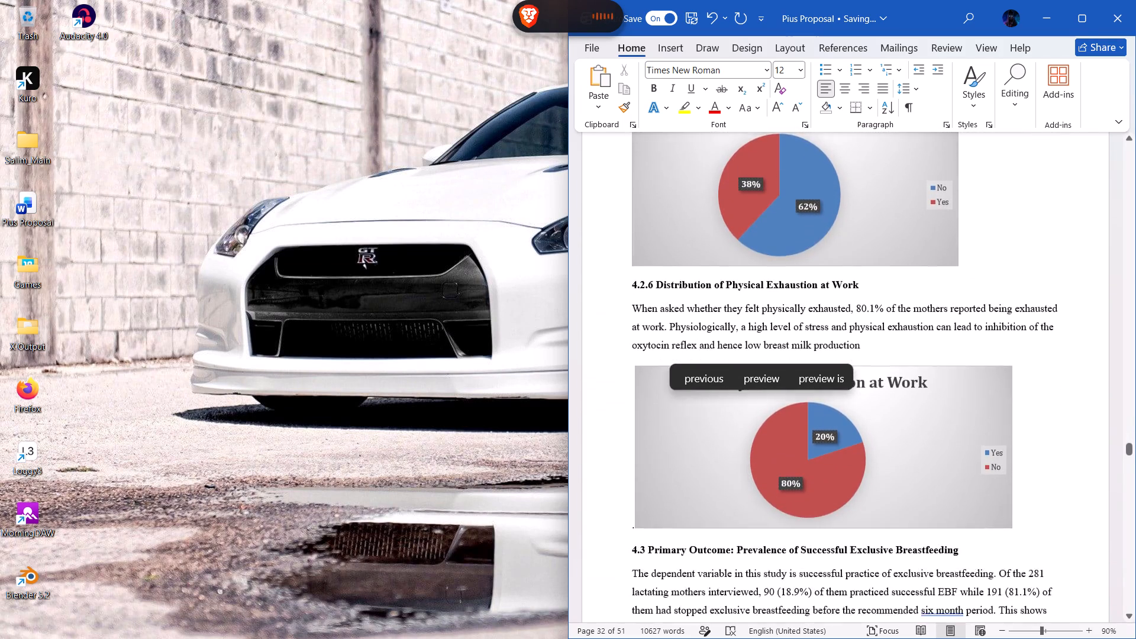
scroll(901, 382, "down", 2)
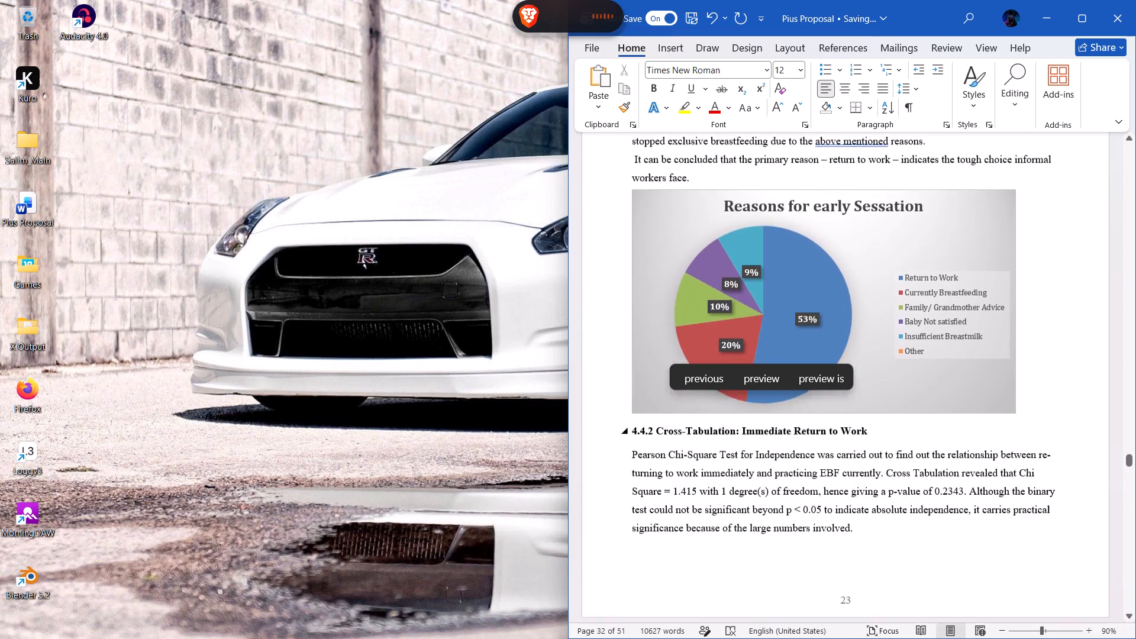
scroll(901, 382, "down", 2)
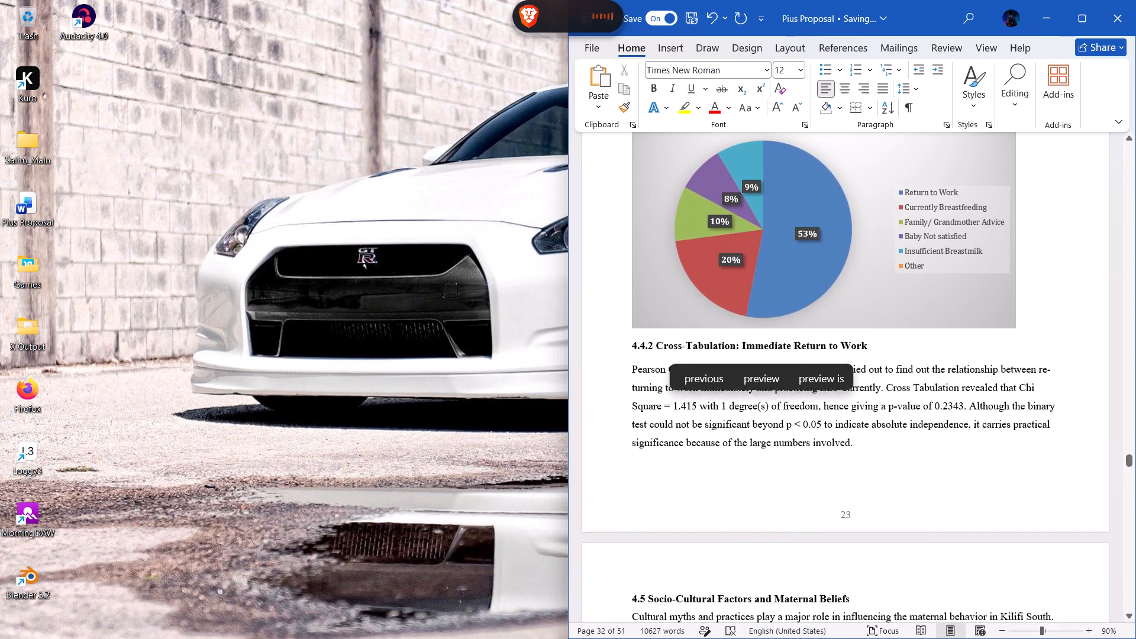
scroll(901, 382, "down", 2)
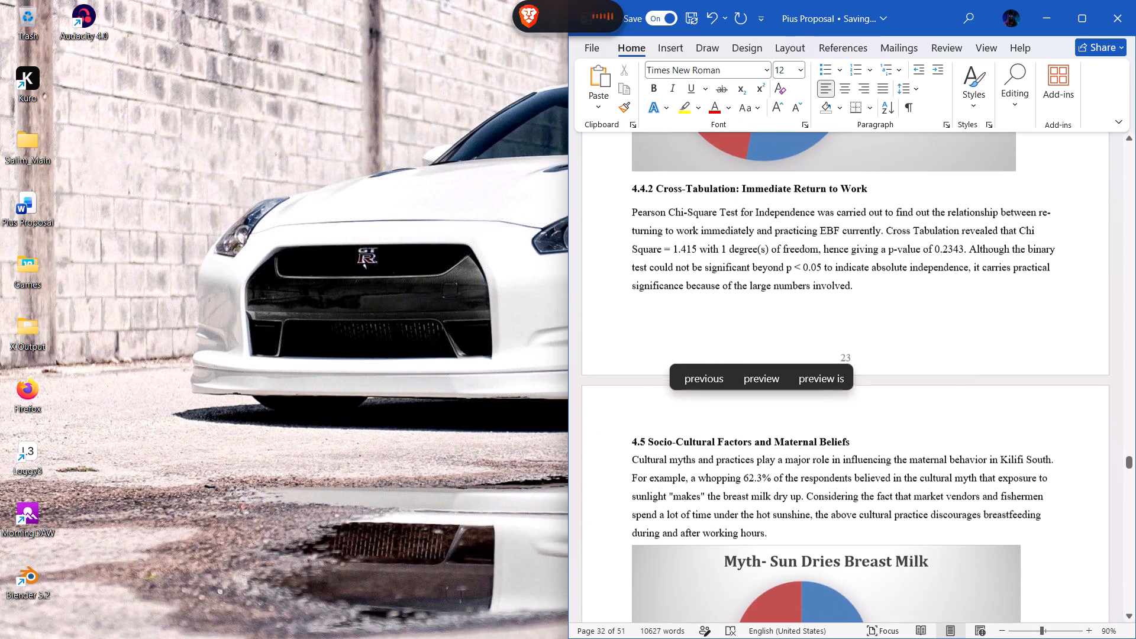
scroll(901, 382, "down", 2)
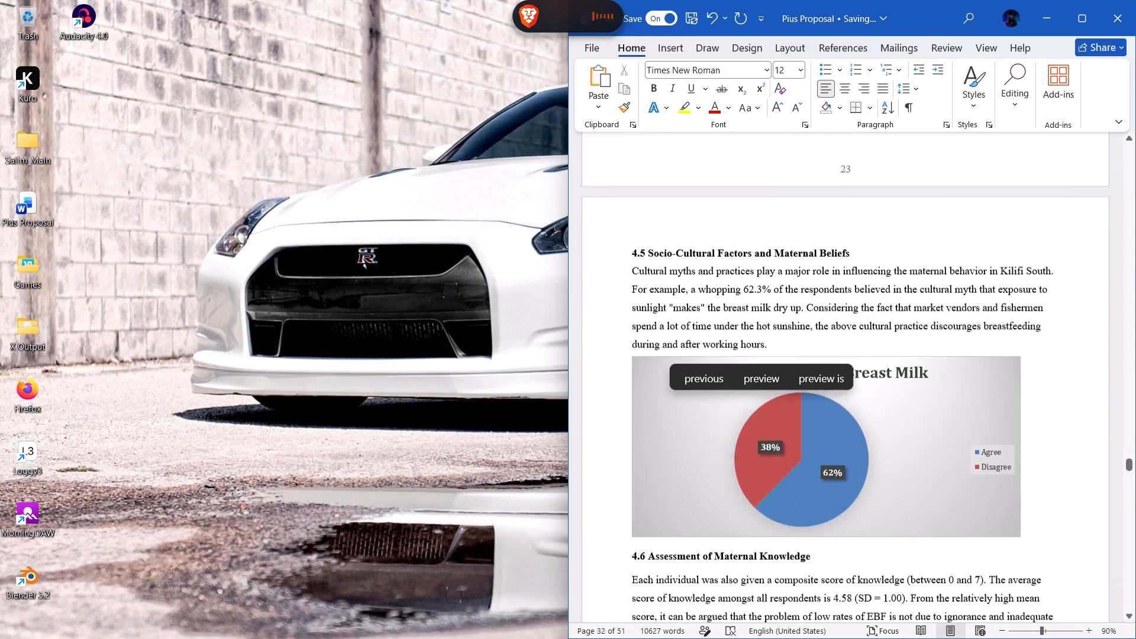
scroll(901, 382, "down", 1)
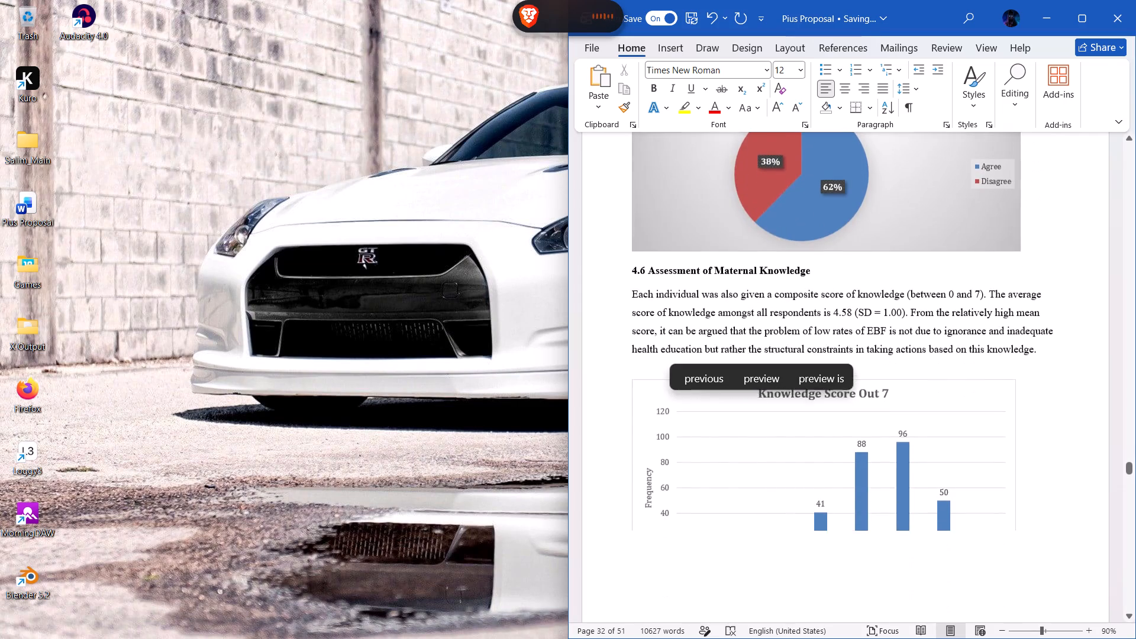
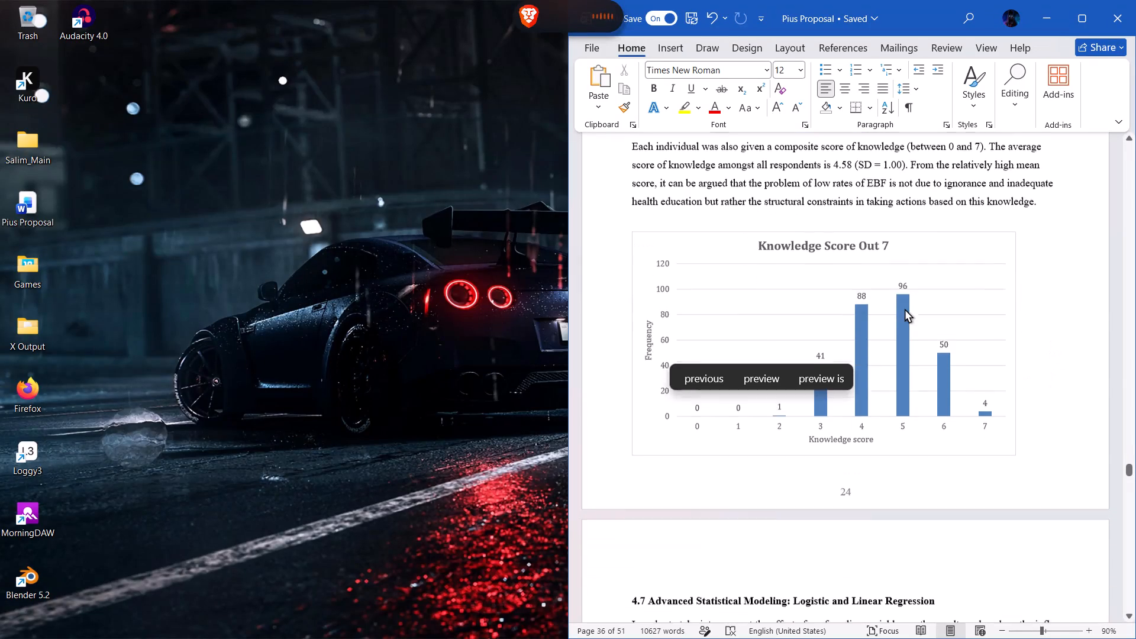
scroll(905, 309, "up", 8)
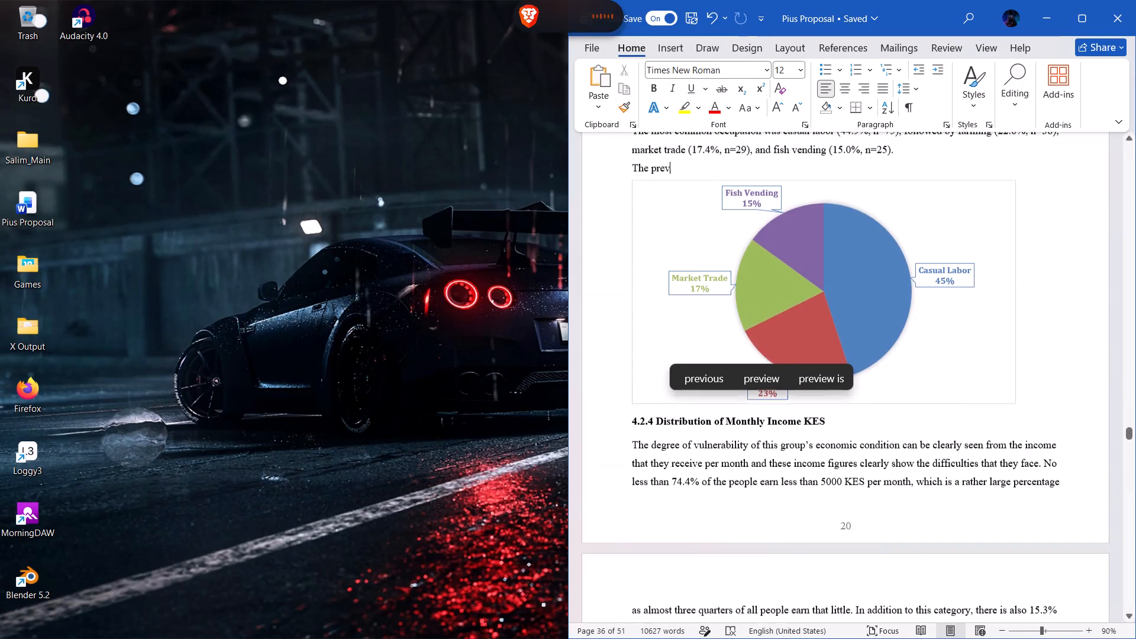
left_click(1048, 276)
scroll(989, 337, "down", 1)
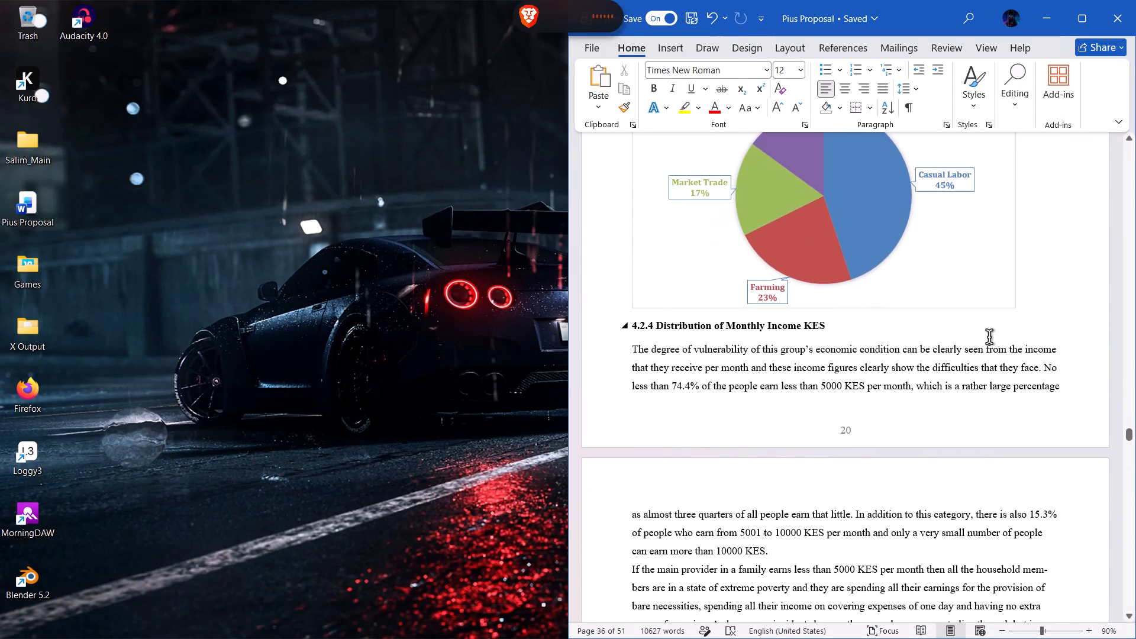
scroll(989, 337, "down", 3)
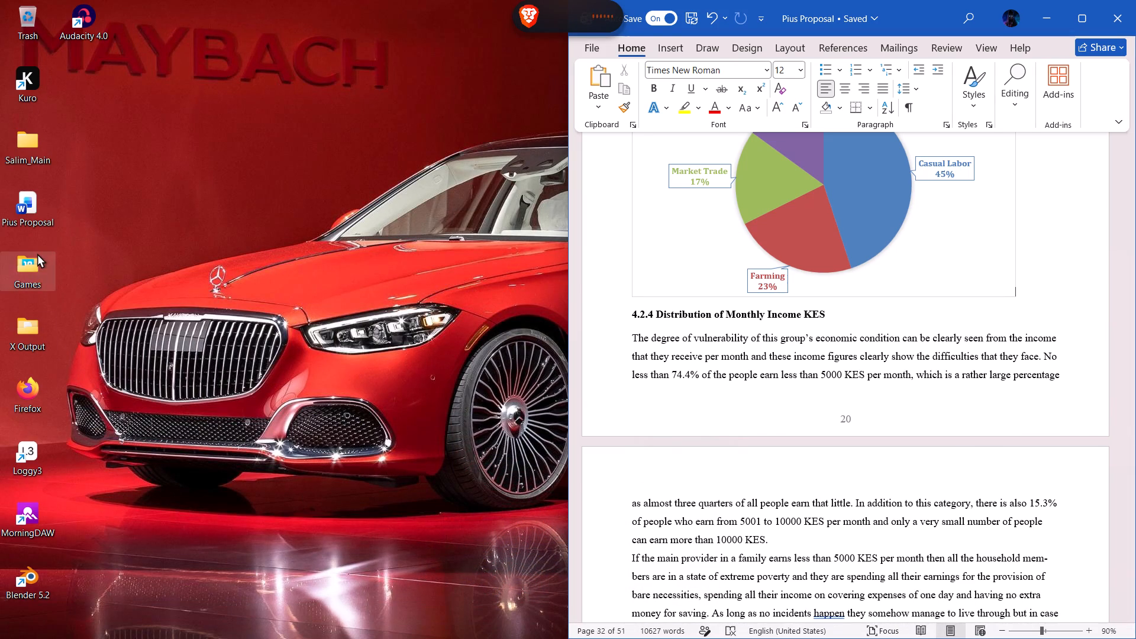
Open the Chapter_4_Results_with_Charts document from the Salim_Research folder and place it side by side with the proposal.
double_click(28, 142)
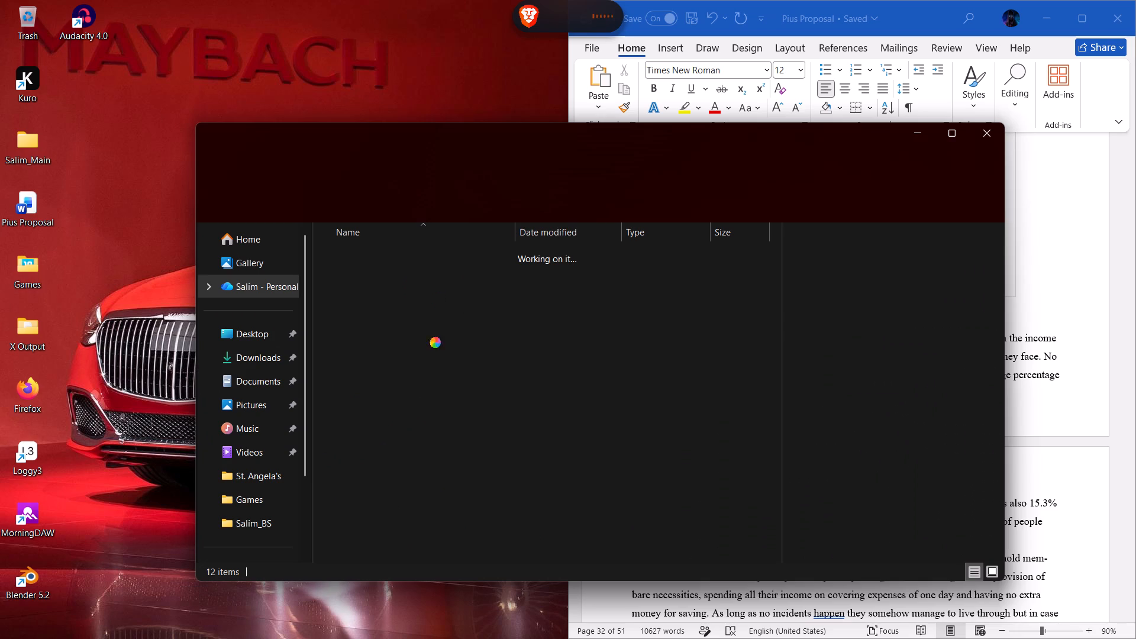
double_click(439, 451)
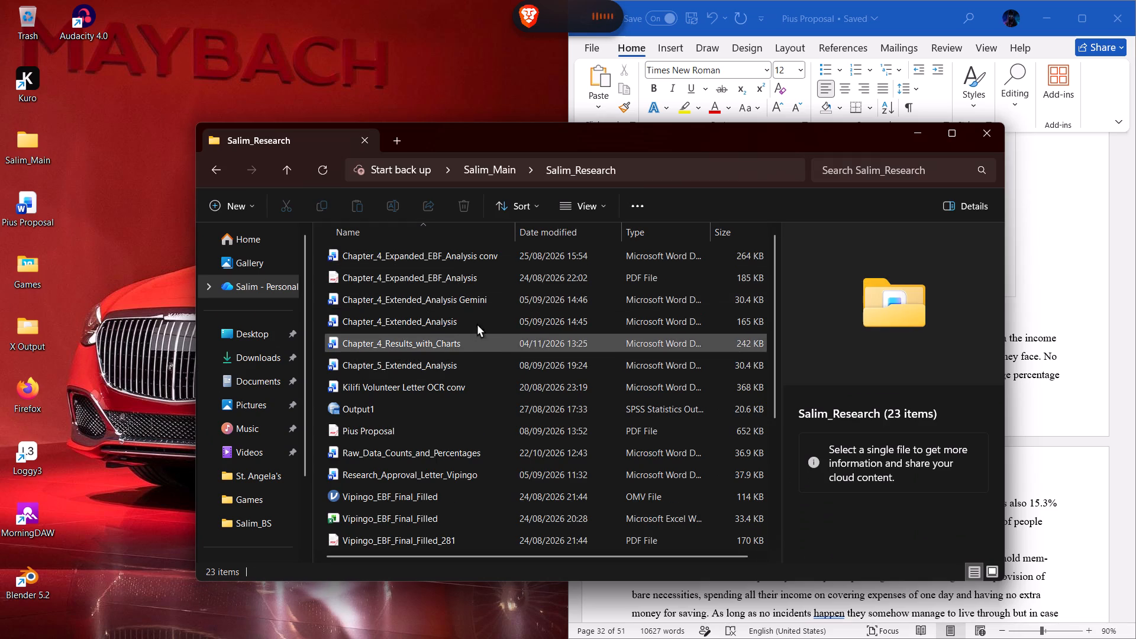
double_click(478, 349)
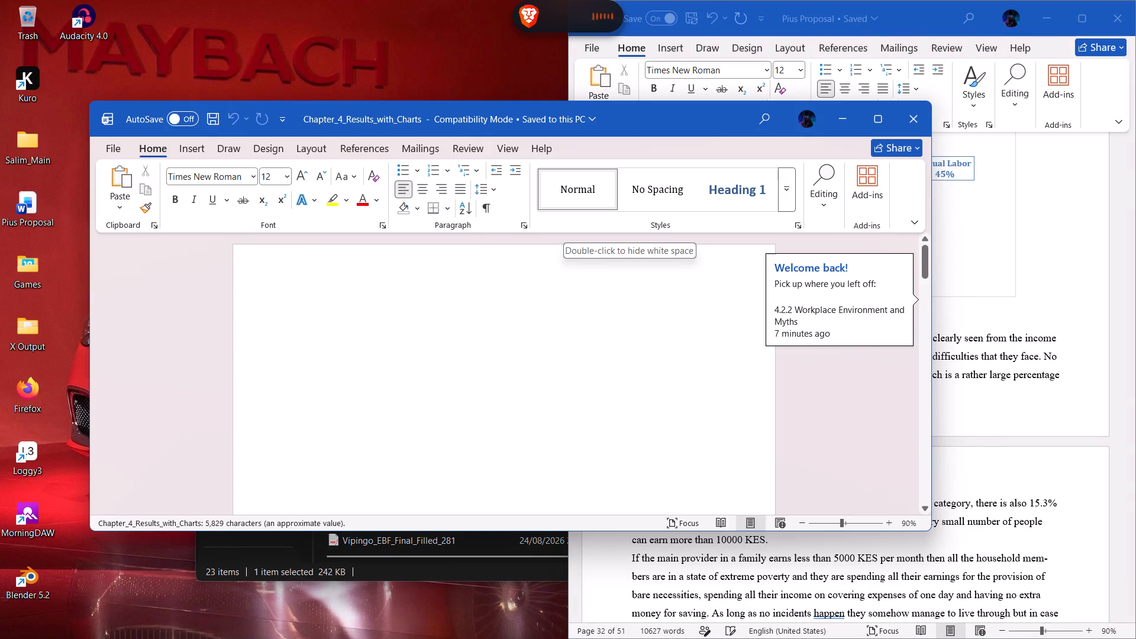
scroll(718, 285, "down", 1)
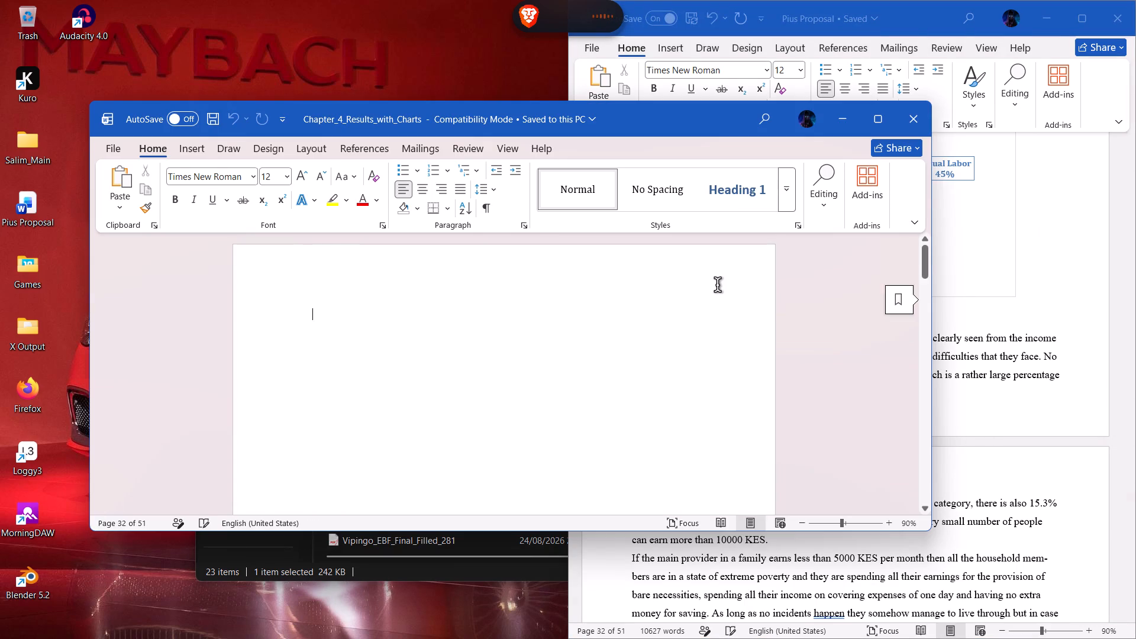
scroll(718, 285, "down", 3)
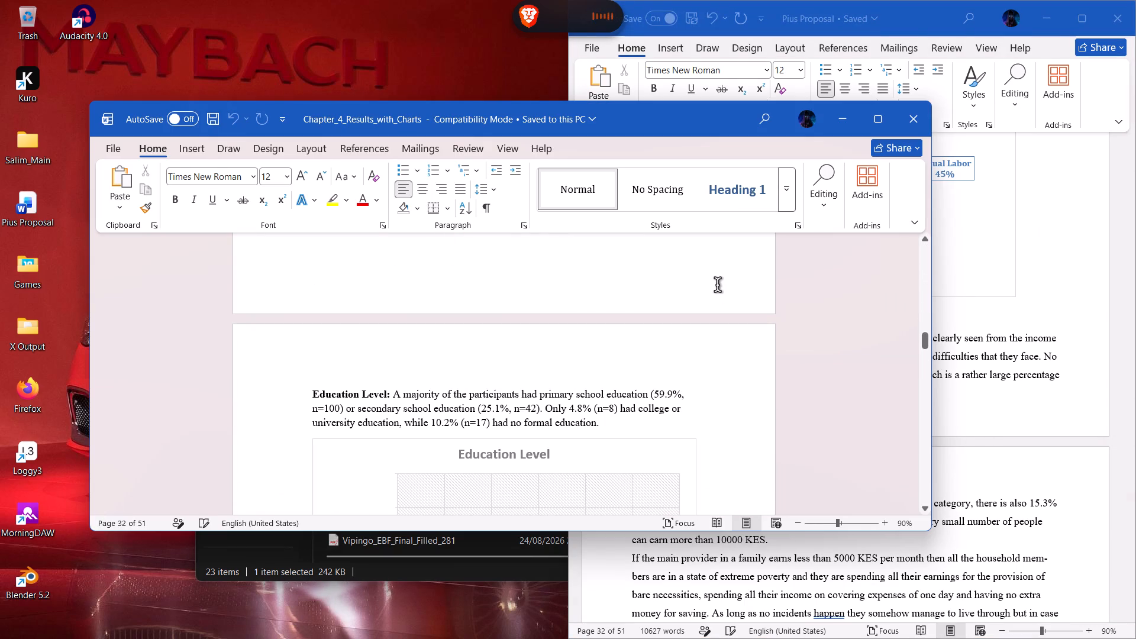
key("super+Left")
Examine the demographic profile charts in Chapter_4_Results_with_Charts and compare the Occupation pie chart's labels with the proposal's version.
scroll(357, 351, "up", 1)
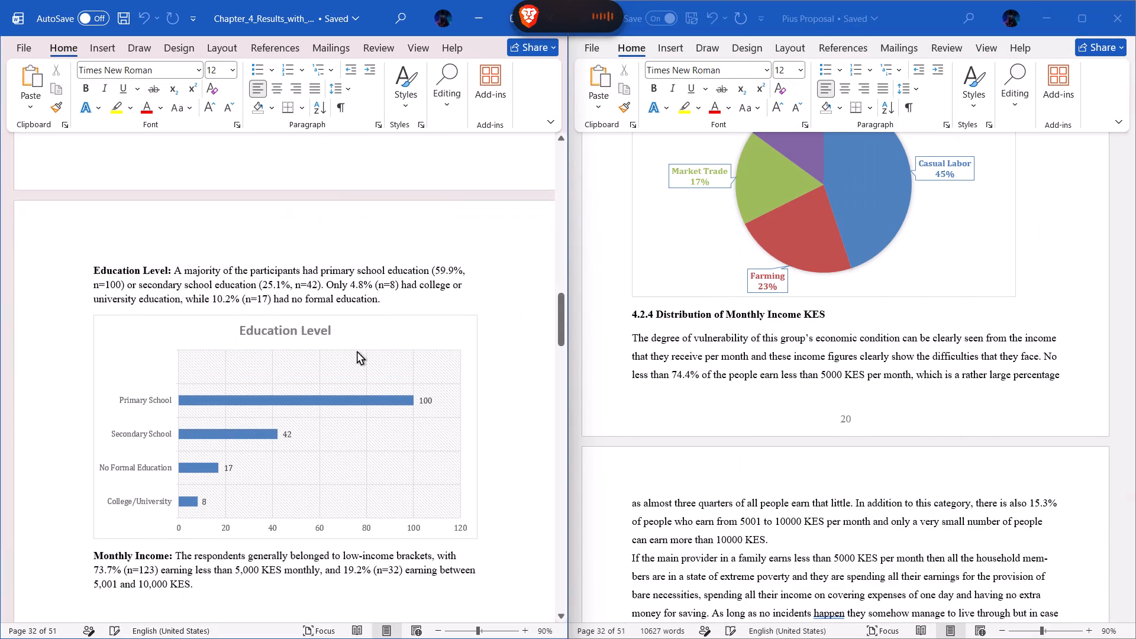
scroll(357, 351, "up", 3)
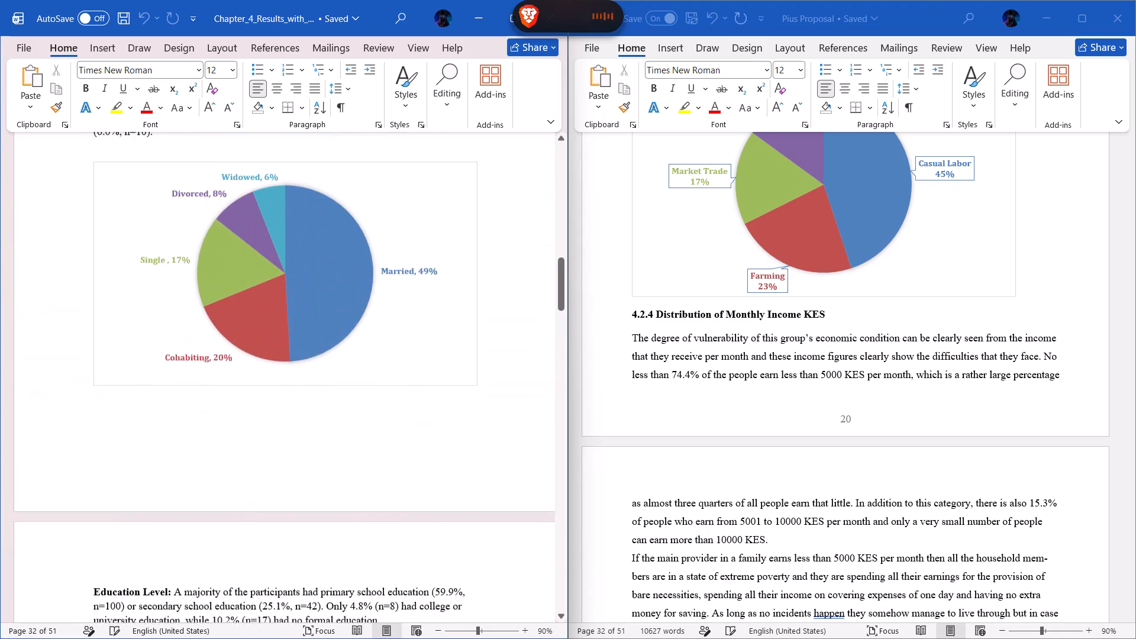
scroll(357, 351, "up", 2)
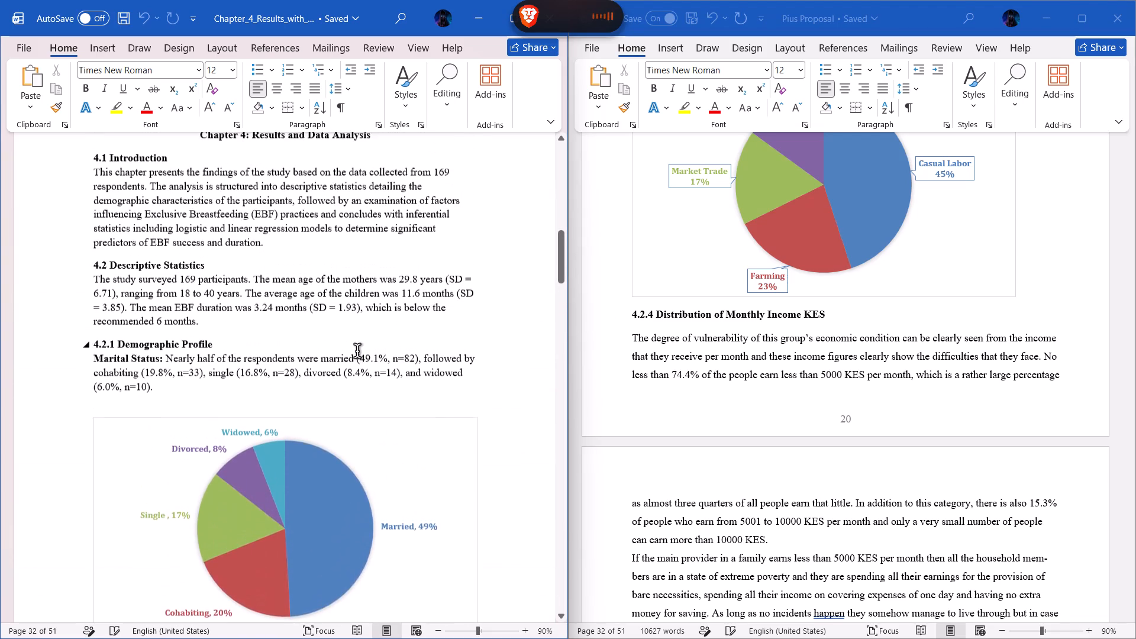
scroll(357, 351, "up", 2)
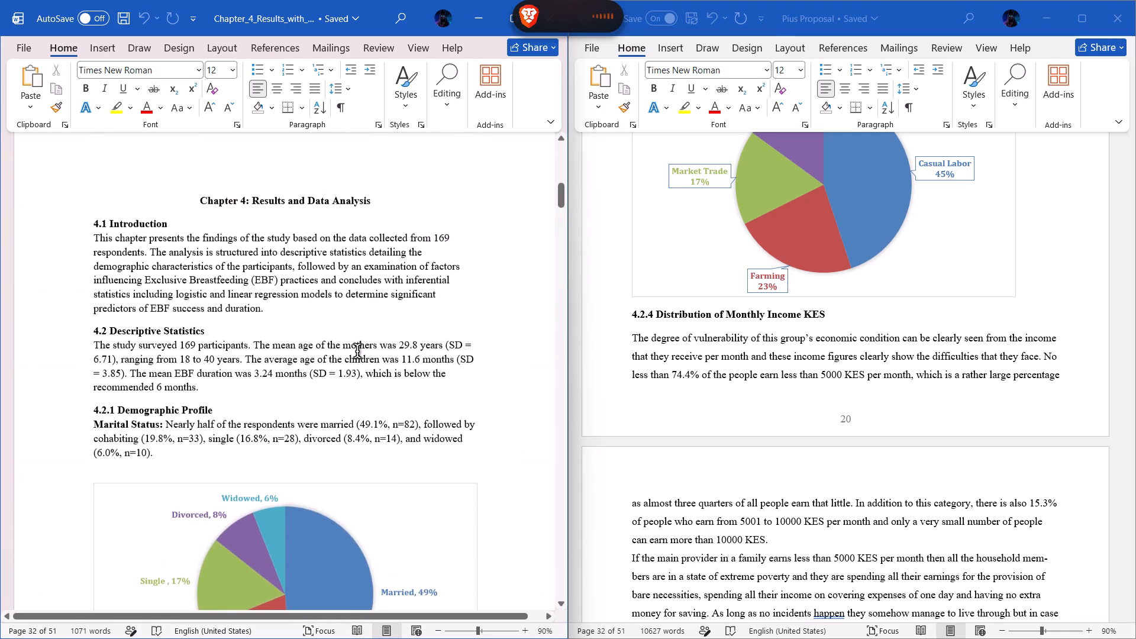
scroll(357, 351, "up", 1)
scroll(357, 351, "down", 1)
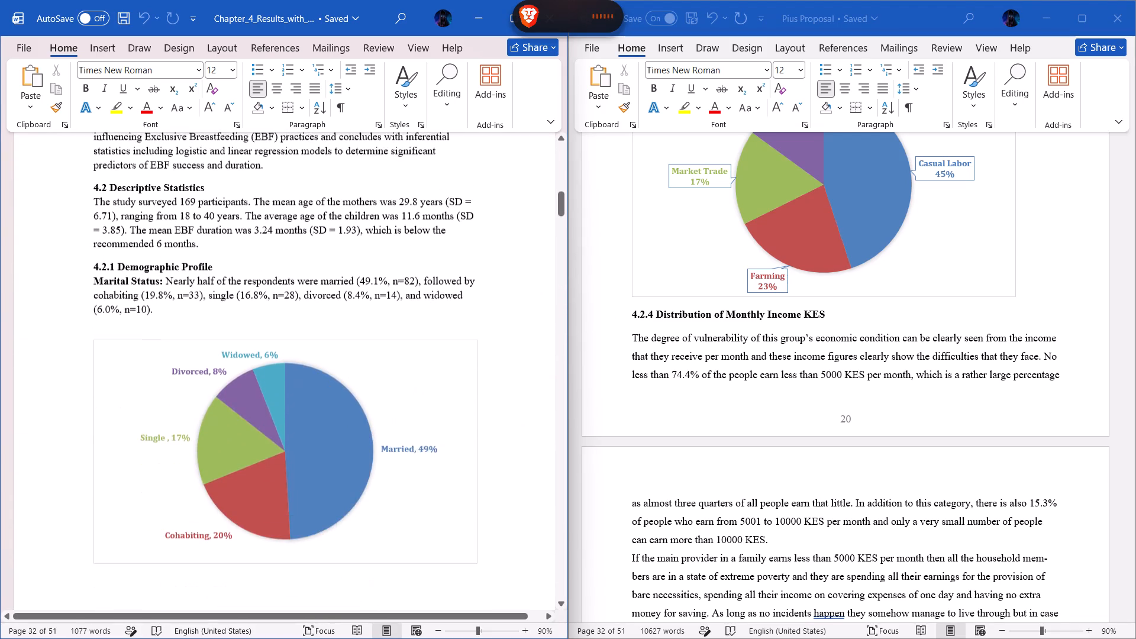
scroll(357, 351, "down", 2)
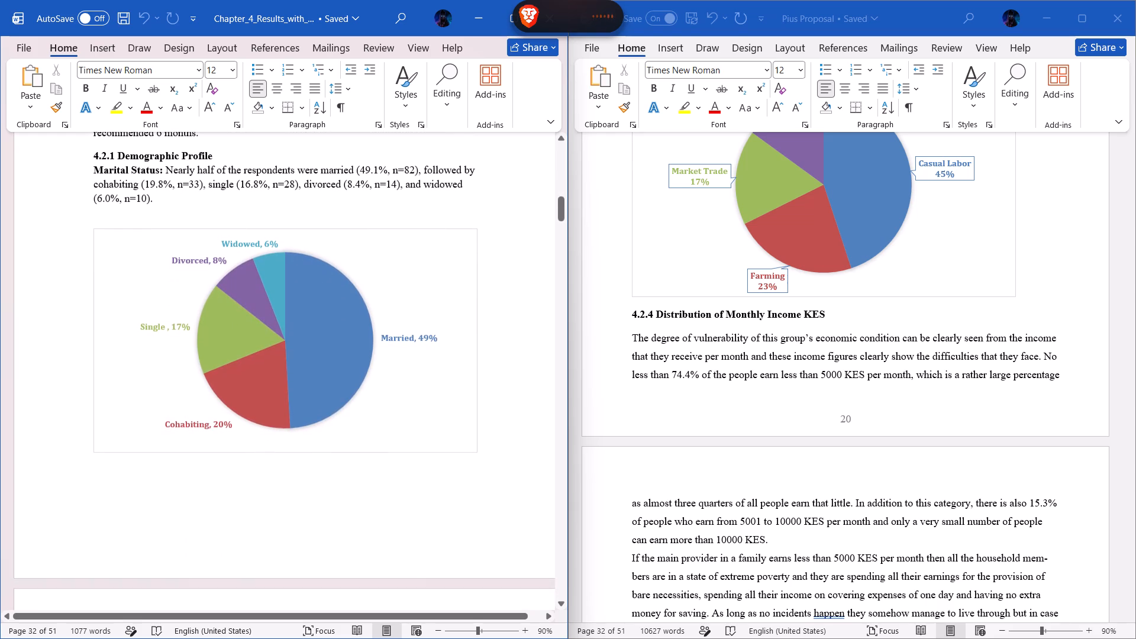
scroll(747, 323, "up", 2)
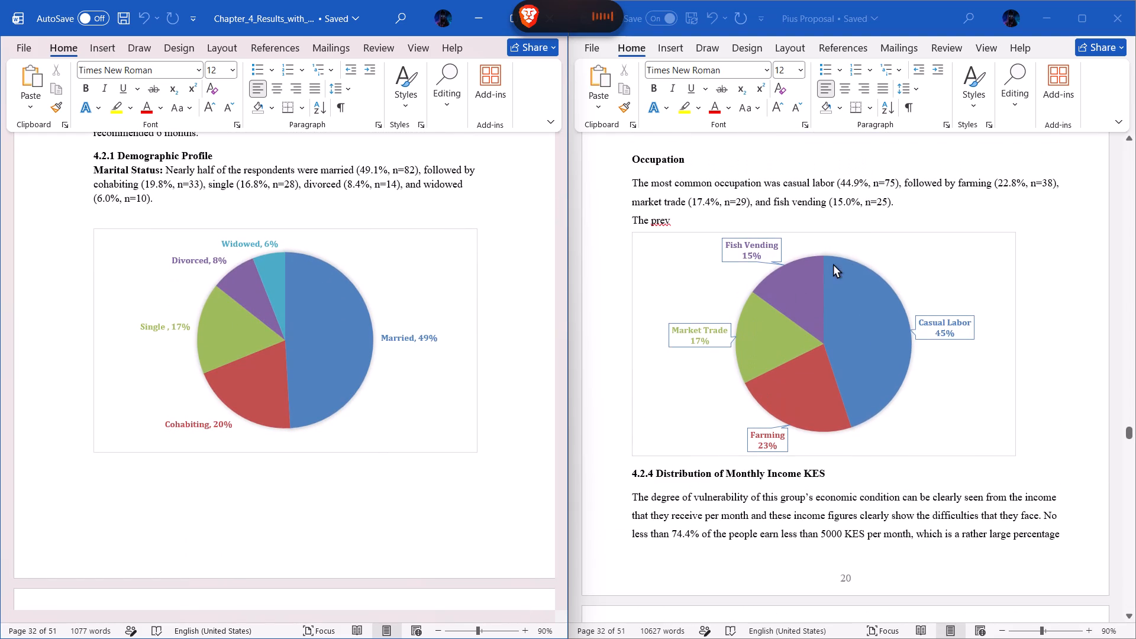
scroll(396, 411, "down", 4)
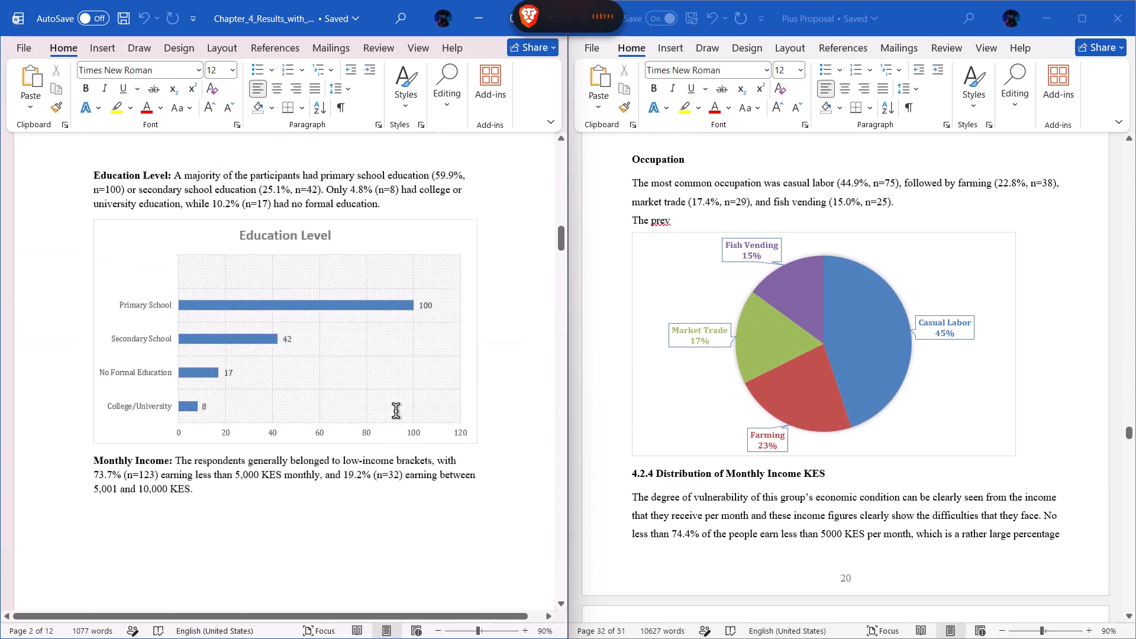
scroll(396, 411, "down", 5)
scroll(396, 411, "up", 1)
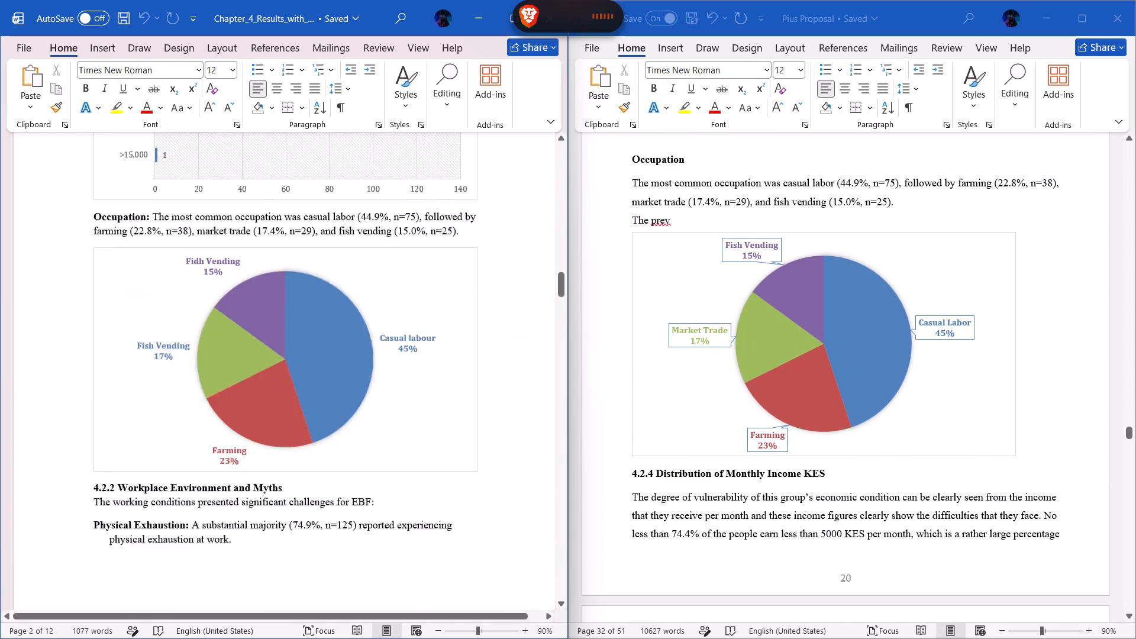
scroll(396, 411, "up", 5)
scroll(396, 411, "down", 1)
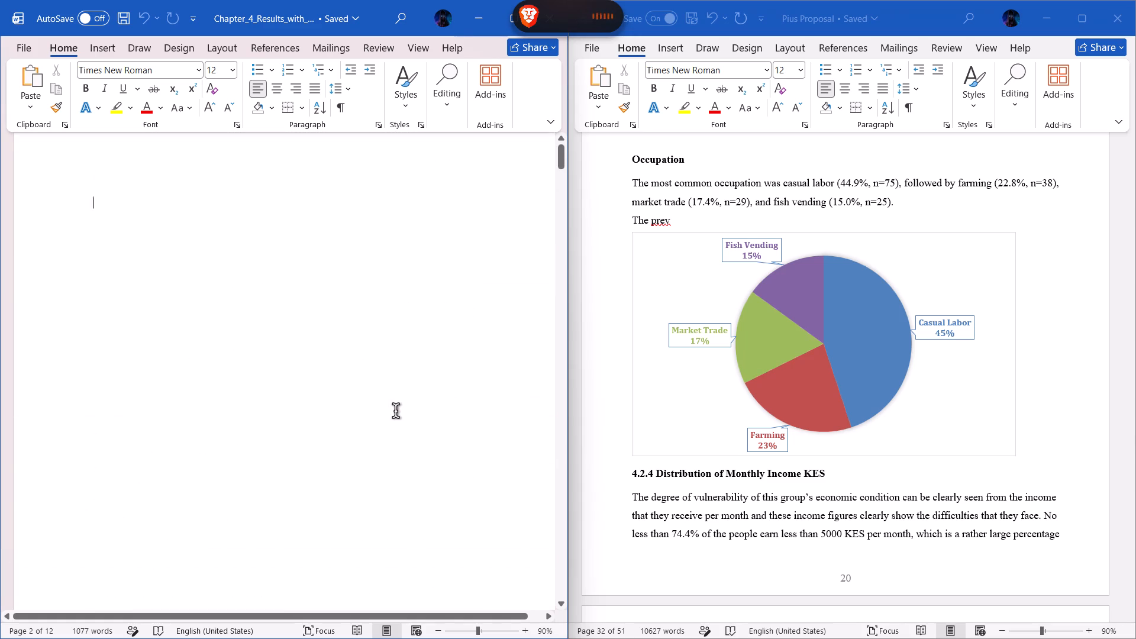
scroll(396, 411, "down", 3)
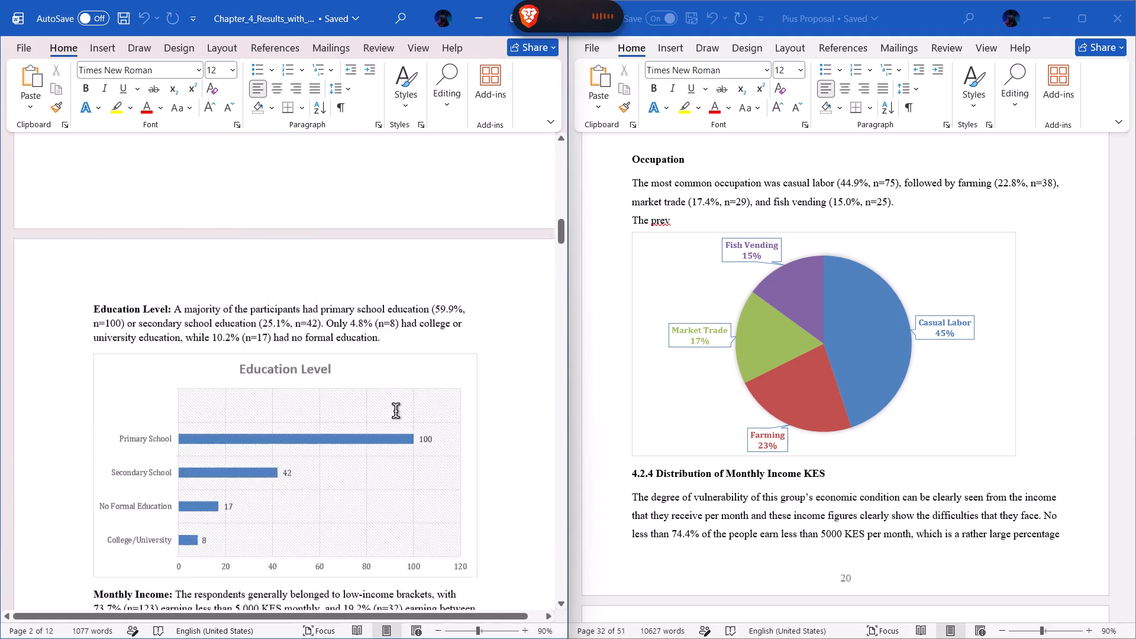
scroll(396, 411, "down", 1)
scroll(396, 411, "up", 1)
scroll(396, 411, "down", 1)
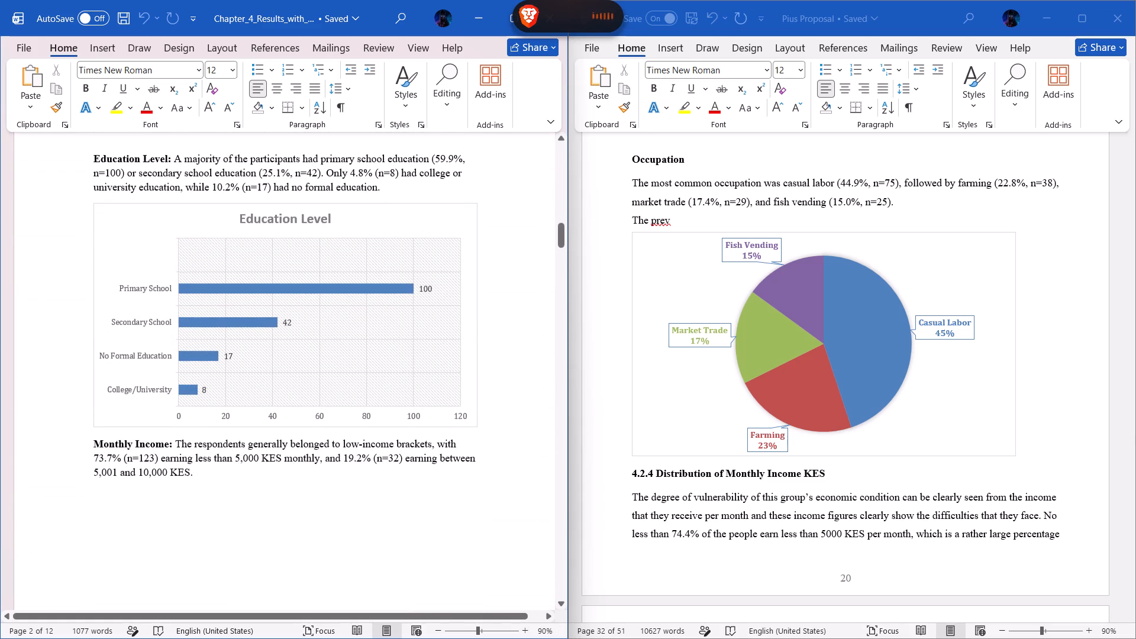
scroll(396, 411, "down", 1)
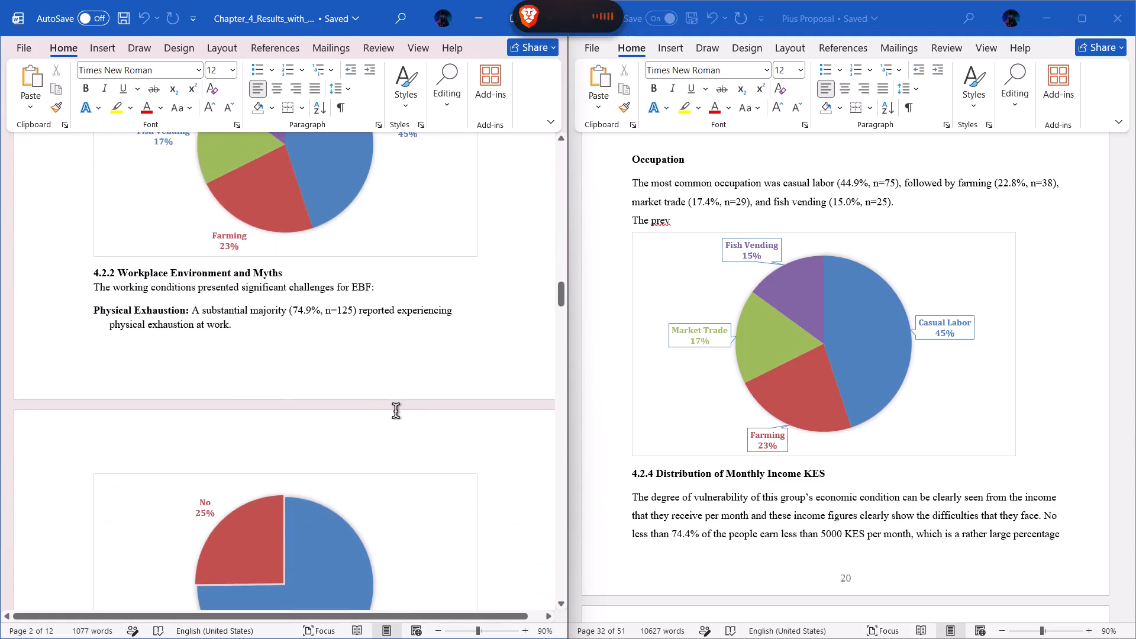
scroll(396, 411, "up", 2)
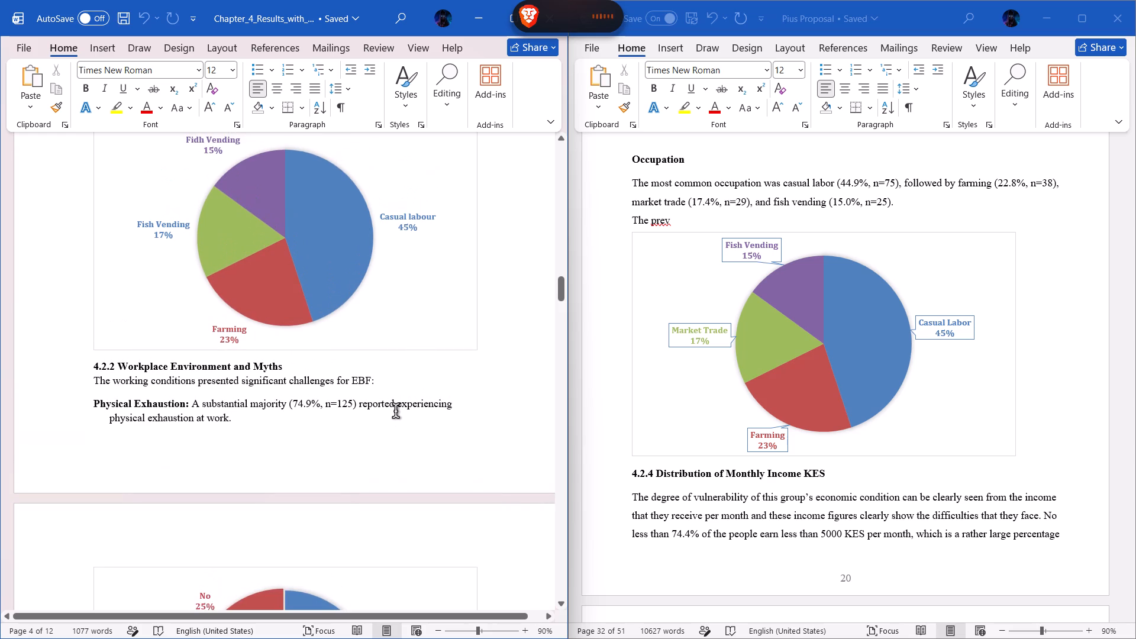
scroll(396, 411, "up", 1)
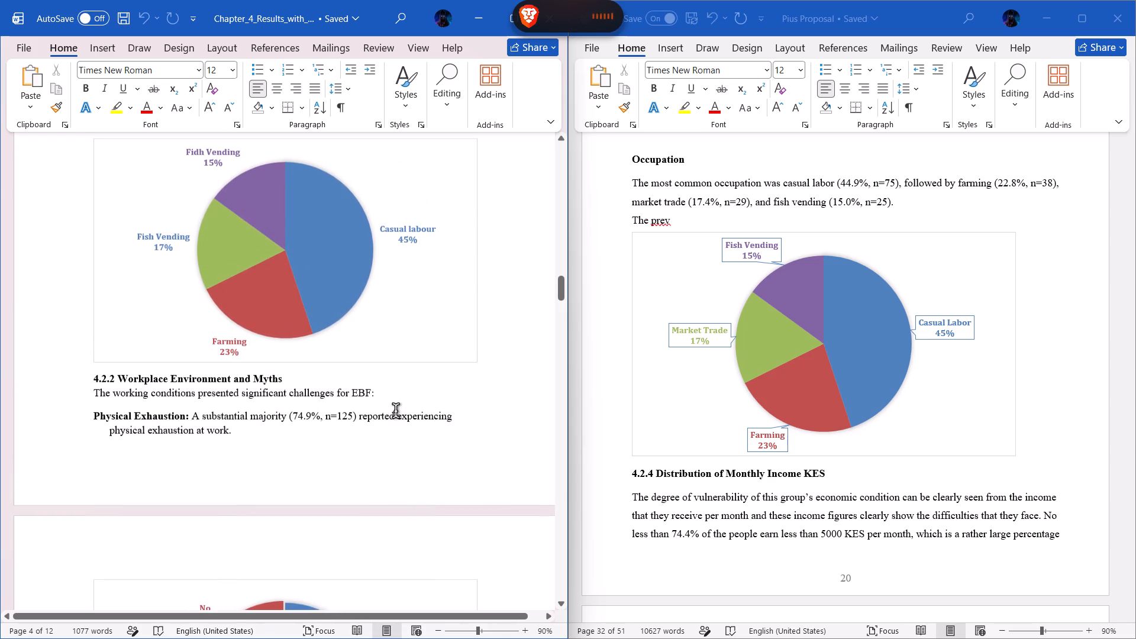
Delete all the callout data labels from the proposal's Occupation pie chart.
left_click(669, 322)
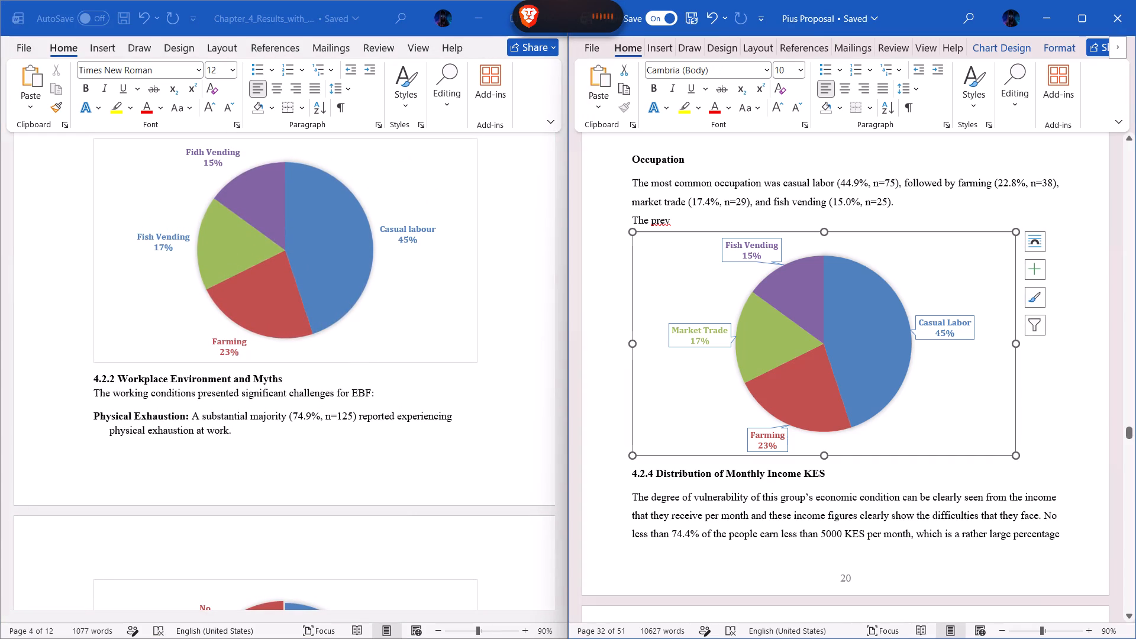
left_click(677, 323)
right_click(677, 323)
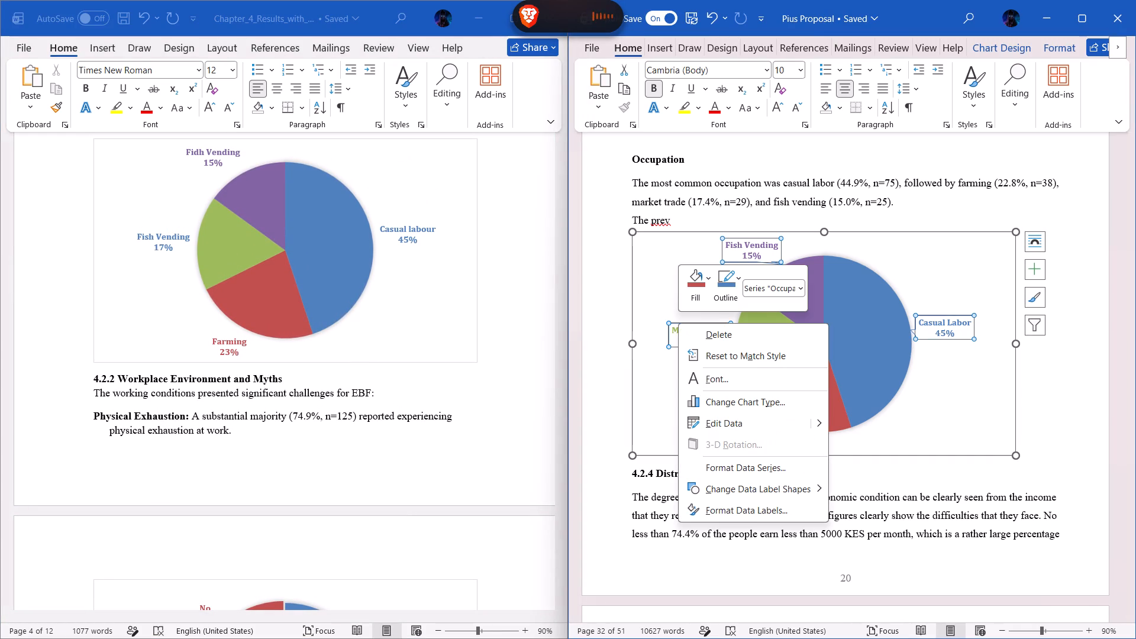
left_click(715, 339)
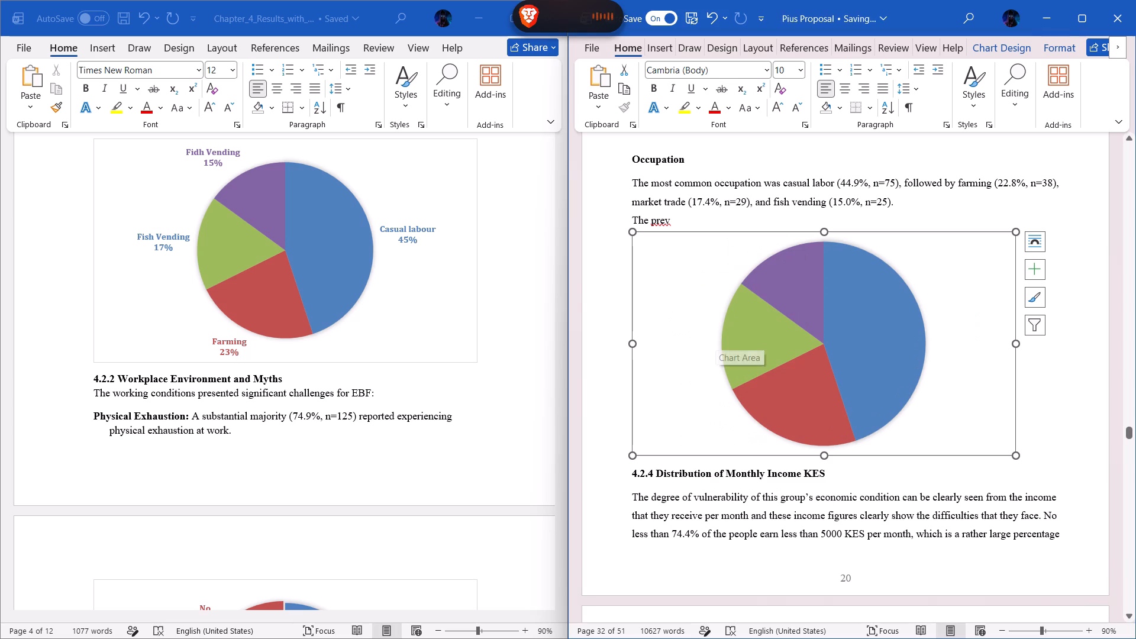
Add Outside End data labels to the proposal's Occupation pie chart and include the percentage in them.
left_click(1030, 273)
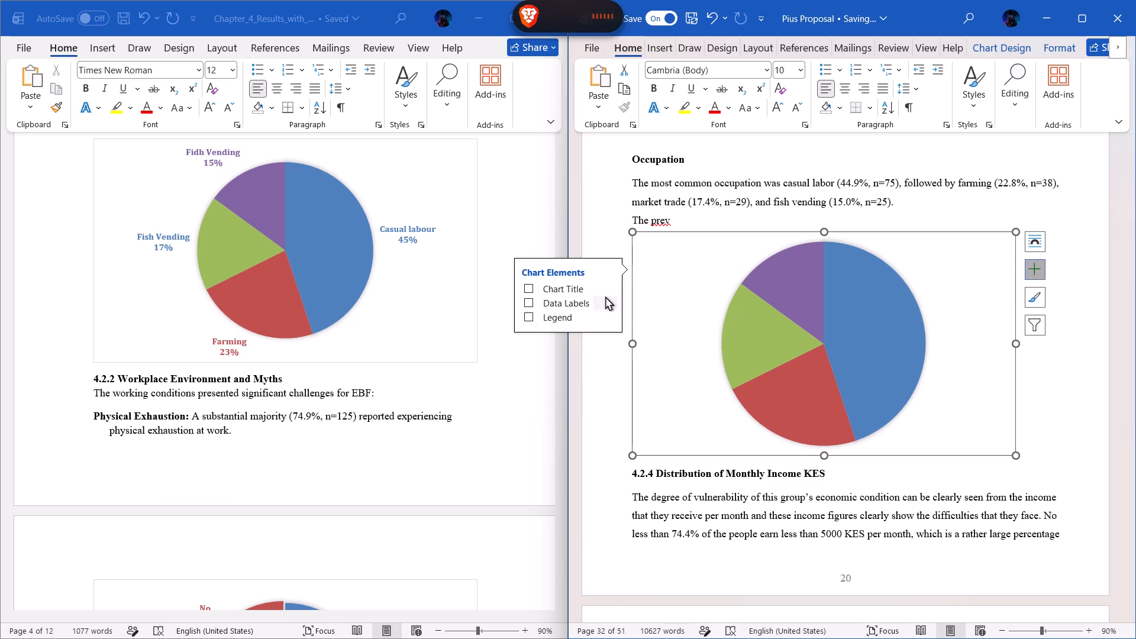
left_click(606, 297)
left_click(654, 339)
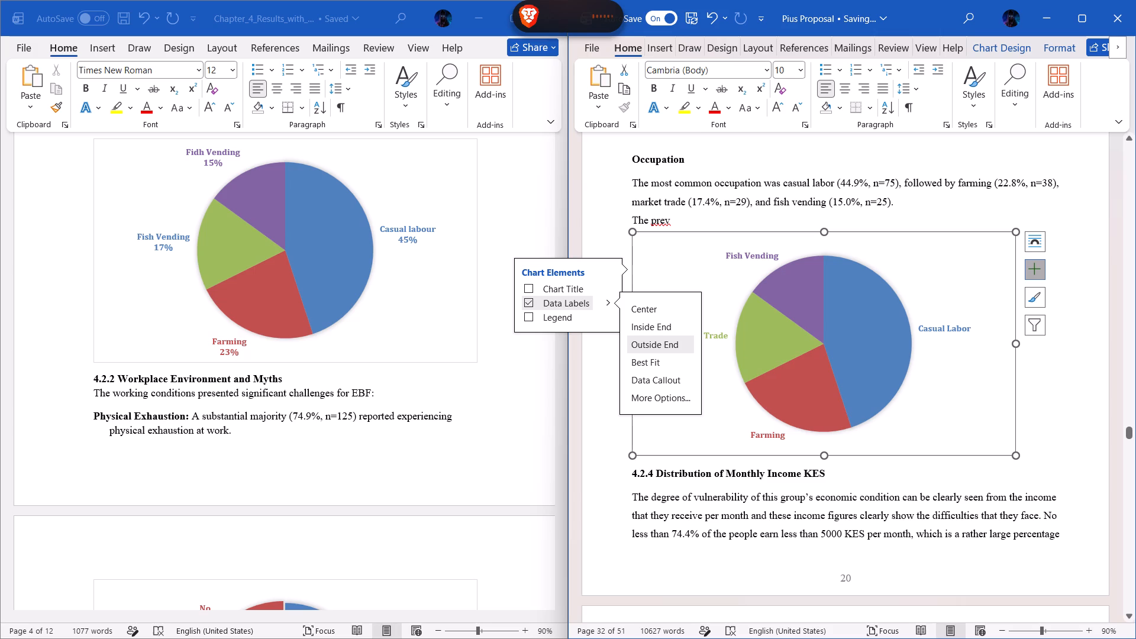
left_click(658, 405)
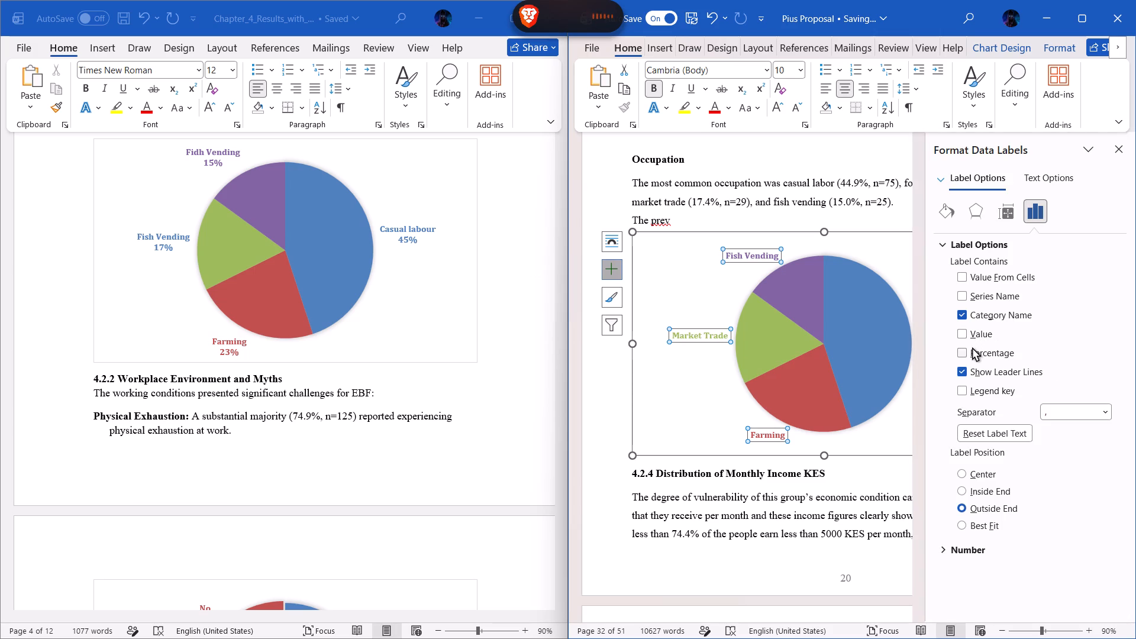
left_click(973, 348)
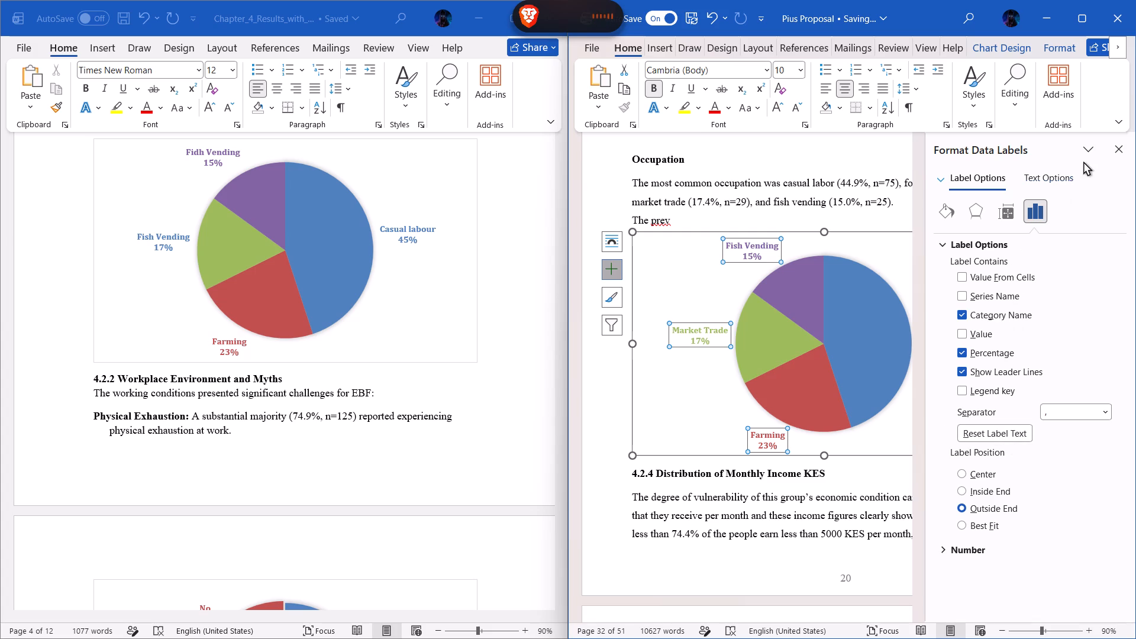
left_click(1113, 153)
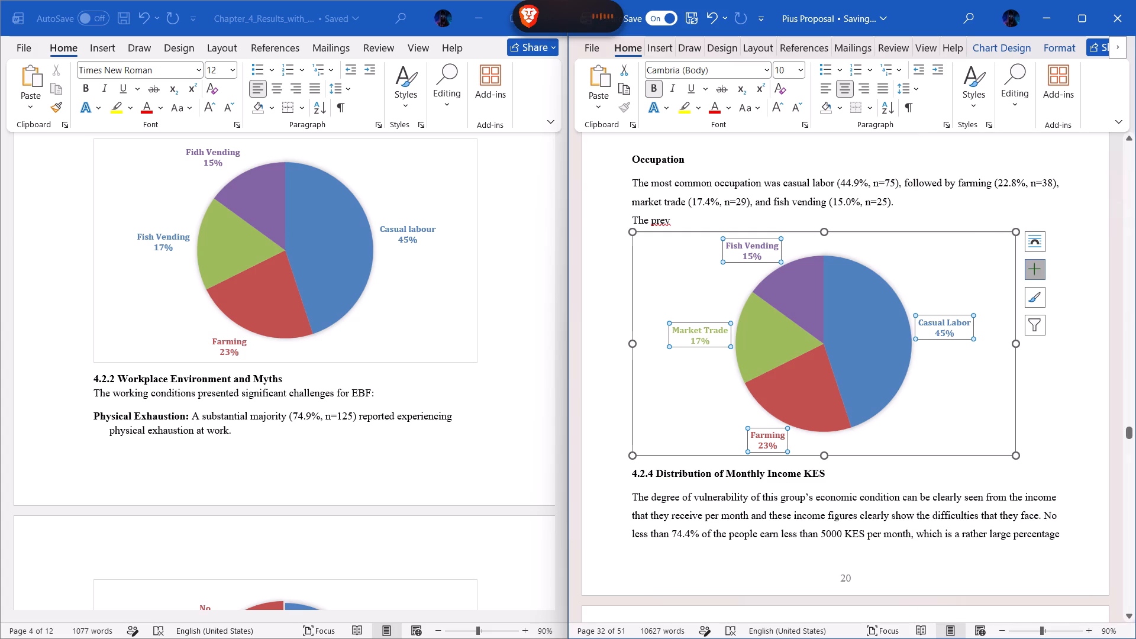
left_click(993, 201)
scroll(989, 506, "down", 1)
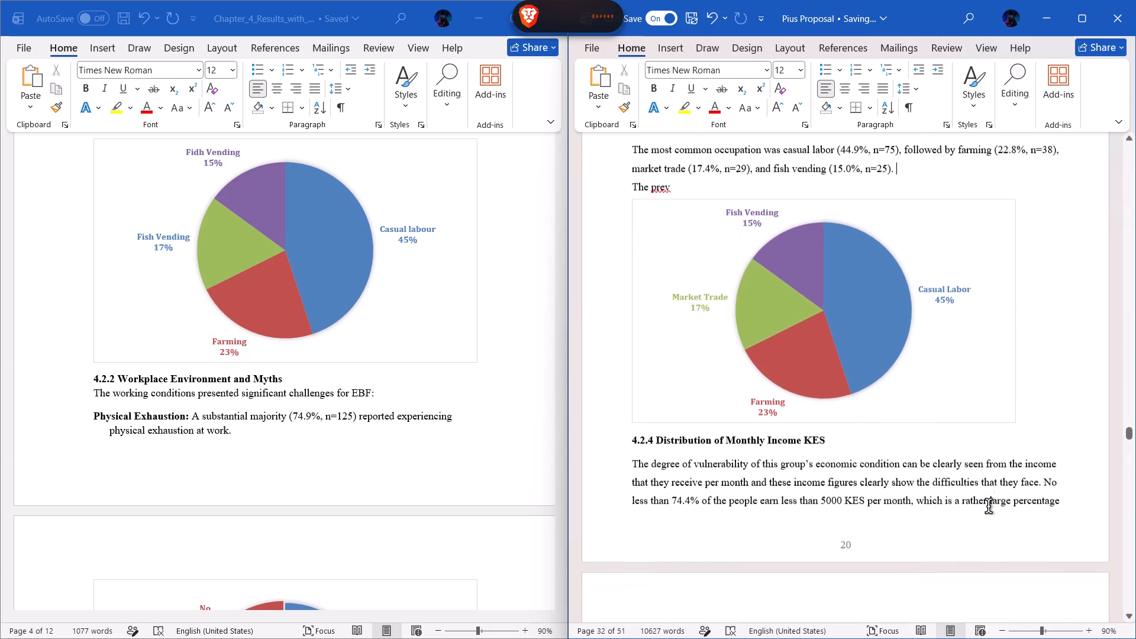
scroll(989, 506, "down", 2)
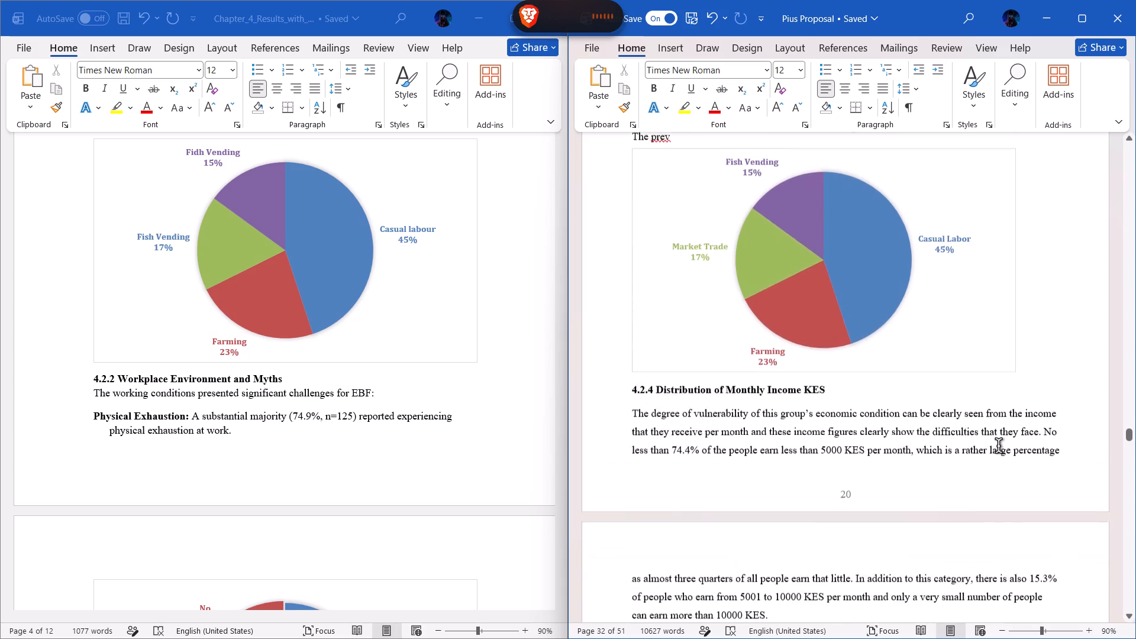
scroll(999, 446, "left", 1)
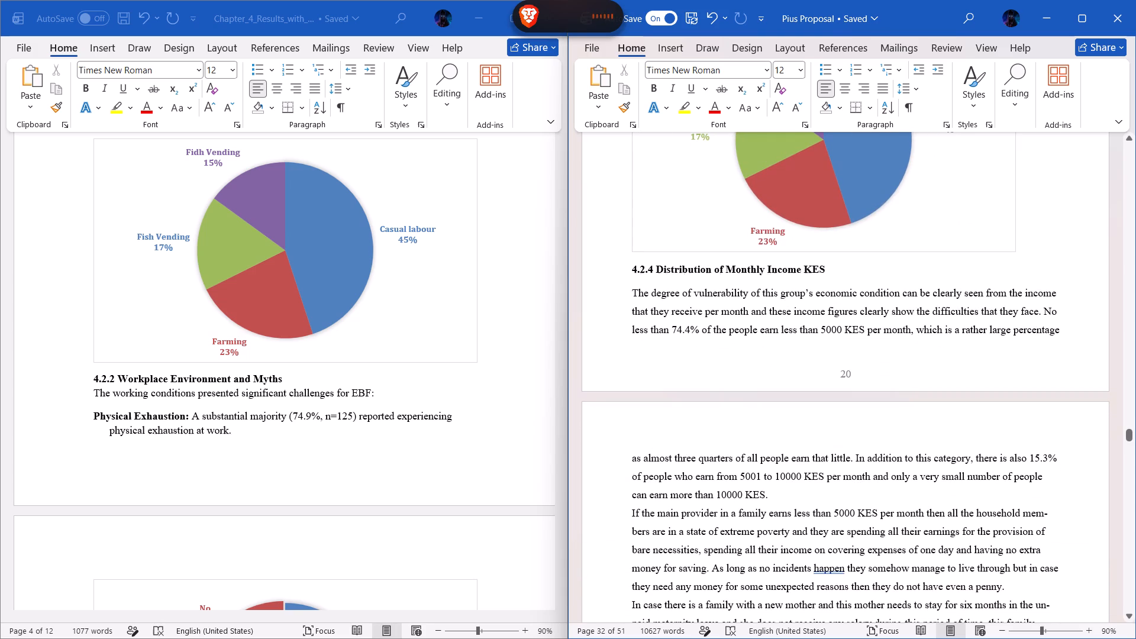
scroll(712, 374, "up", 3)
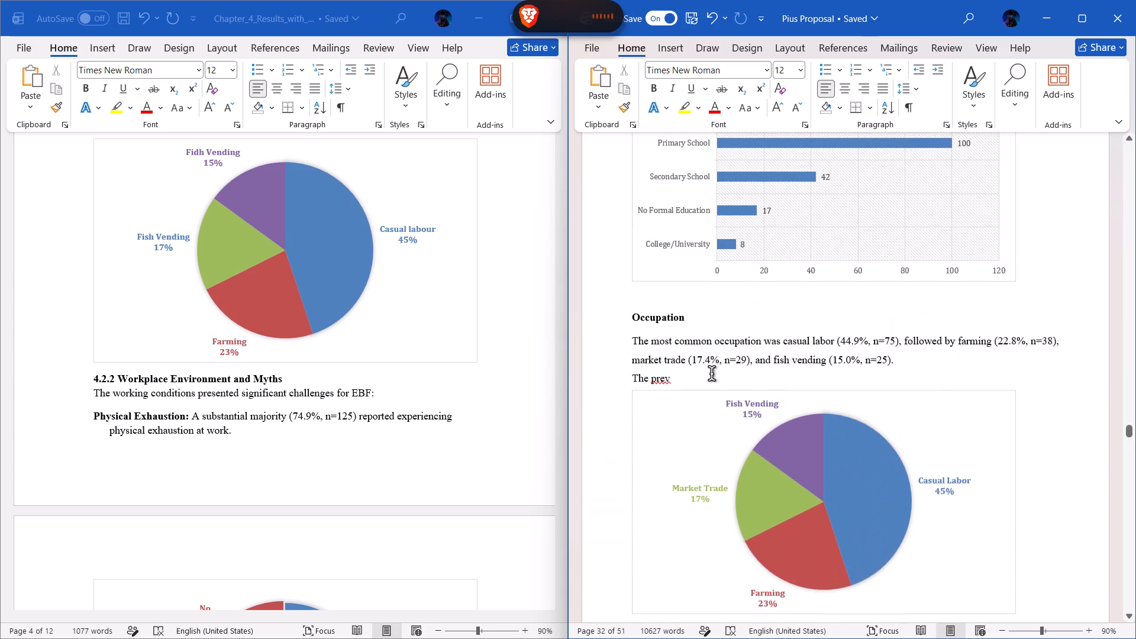
Continue the sentence under the Occupation paragraph so it reads "The prevalence of casual labour that mostly was stated as physically exhausting".
scroll(479, 346, "up", 2)
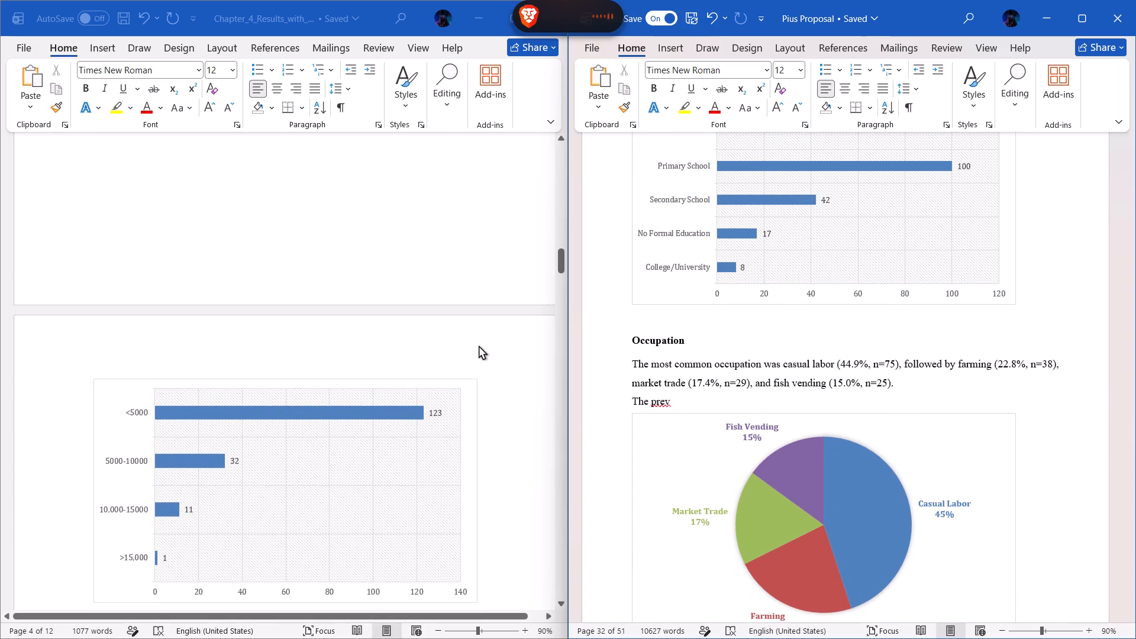
scroll(479, 346, "up", 1)
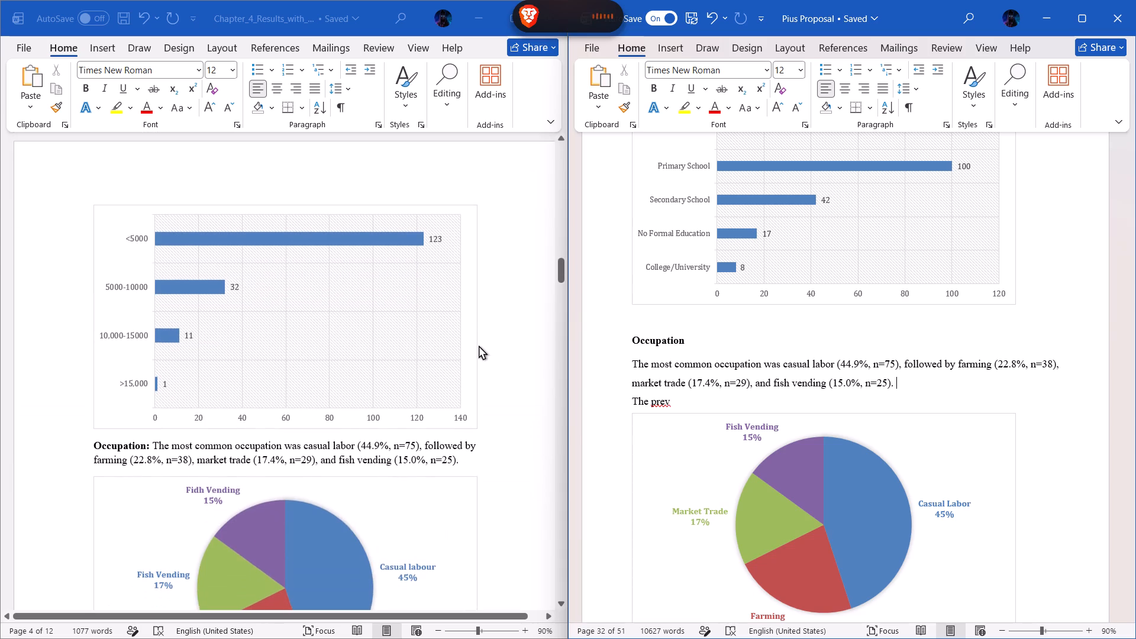
left_click(678, 402)
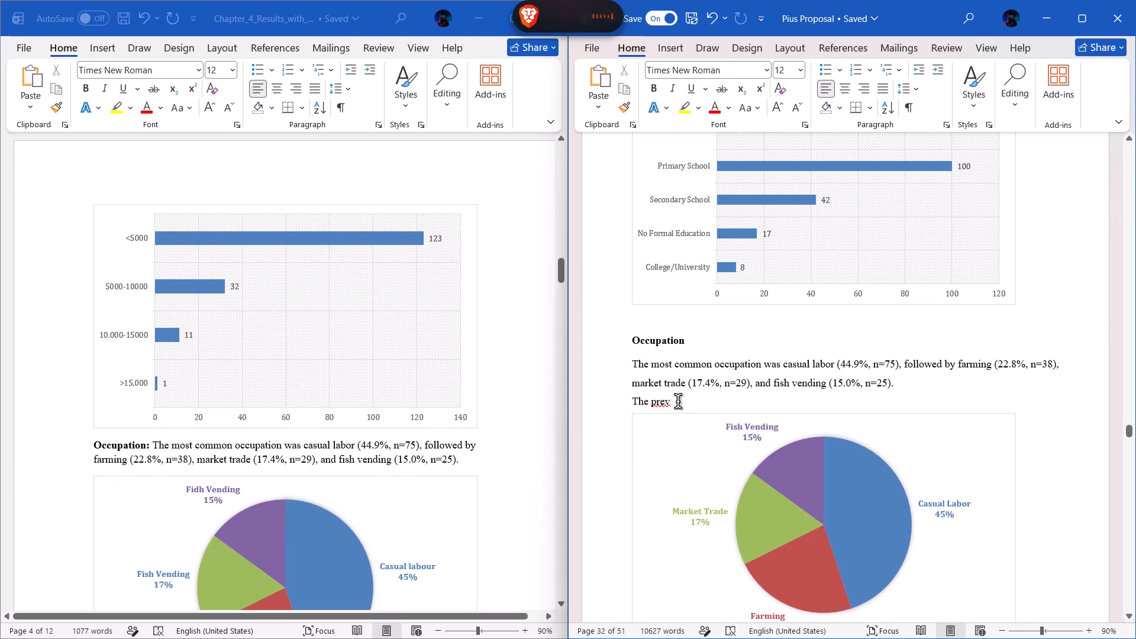
type("alence of casual labour")
key("space")
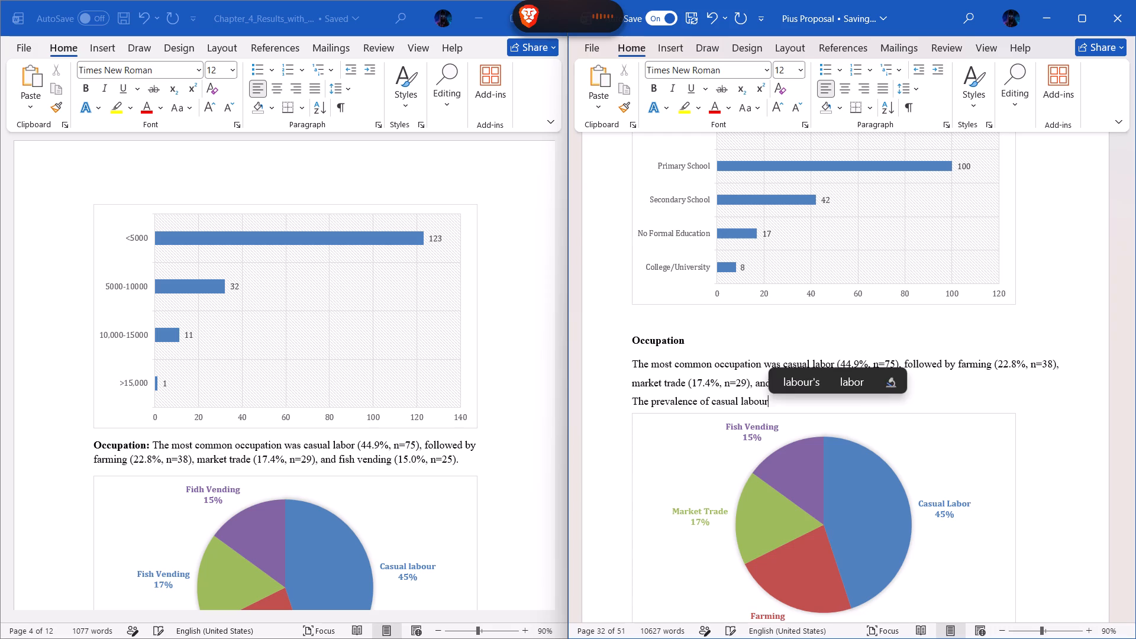
key("BackSpace")
key("BackSpace")
key("BackSpace")
key("BackSpace")
key("BackSpace")
key("BackSpace")
key("BackSpace")
key("BackSpace")
key("BackSpace")
key("BackSpace")
key("BackSpace")
key("BackSpace")
key("BackSpace")
key("BackSpace")
key("BackSpace")
key("BackSpace")
key("BackSpace")
key("BackSpace")
key("BackSpace")
key("BackSpace")
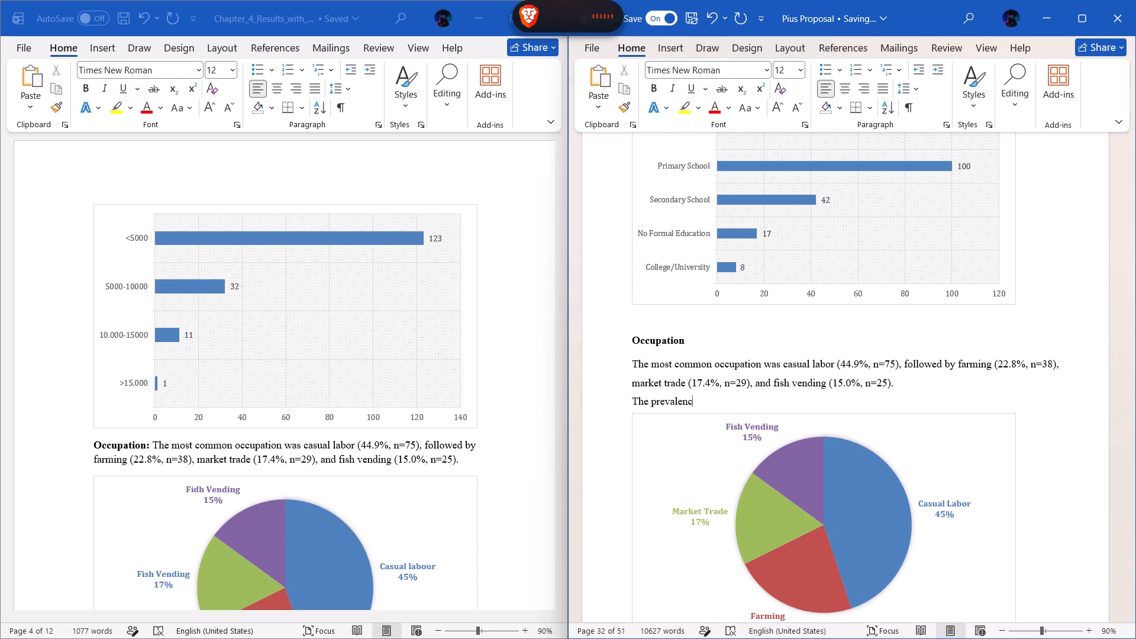
type("e of casual labour")
key("space")
type("that")
key("space")
type("mostly")
key("space")
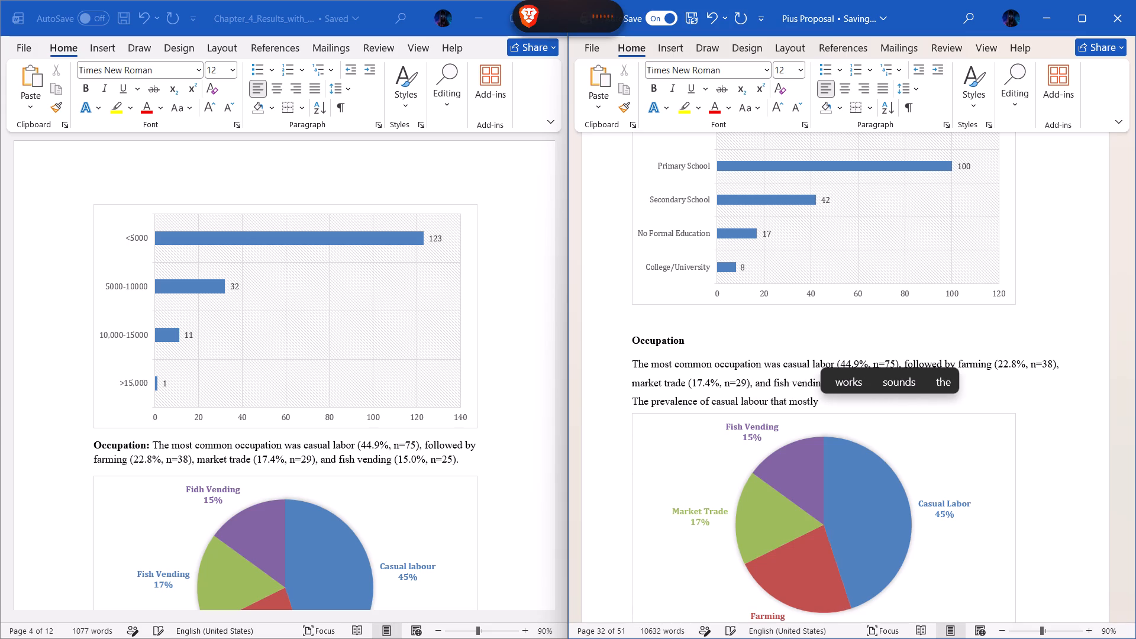
type("was stated as")
key("space")
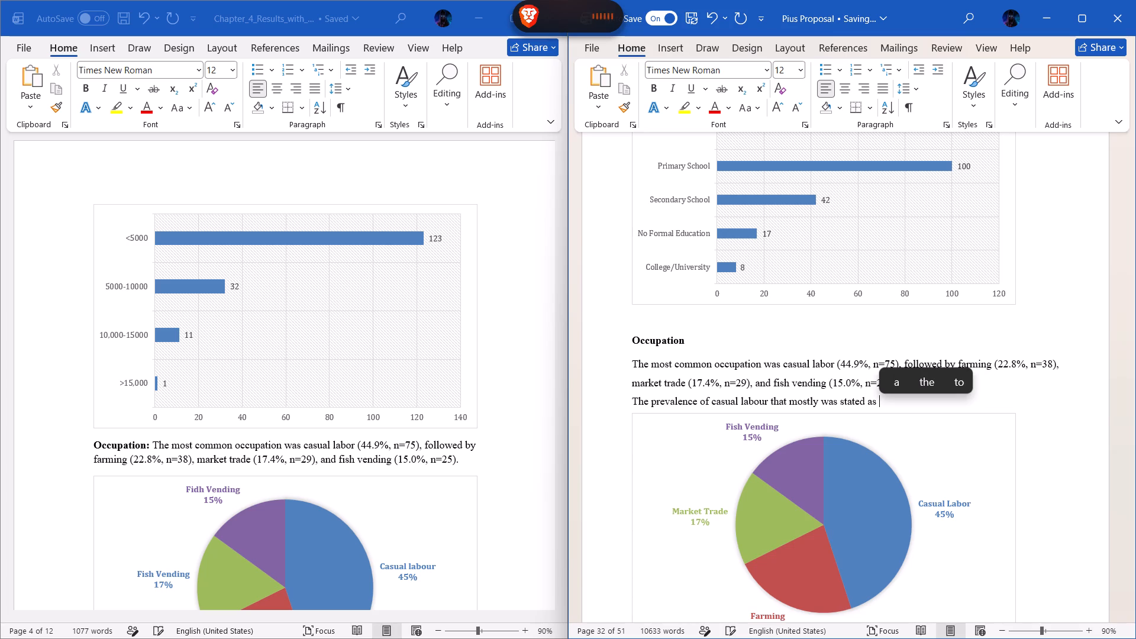
type("physiclly exhausting")
key("space")
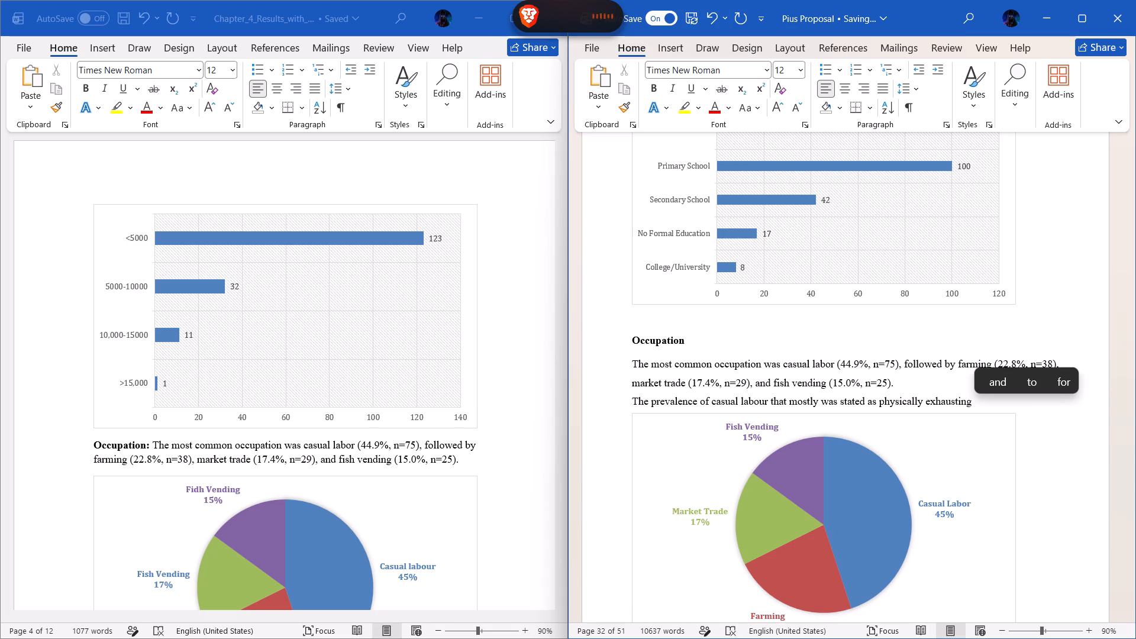
Continue the Occupation sentence with "directly affects how the practice of successful EBF was", correcting the misspelled "os" to "of".
type("directly affects how the")
key("space")
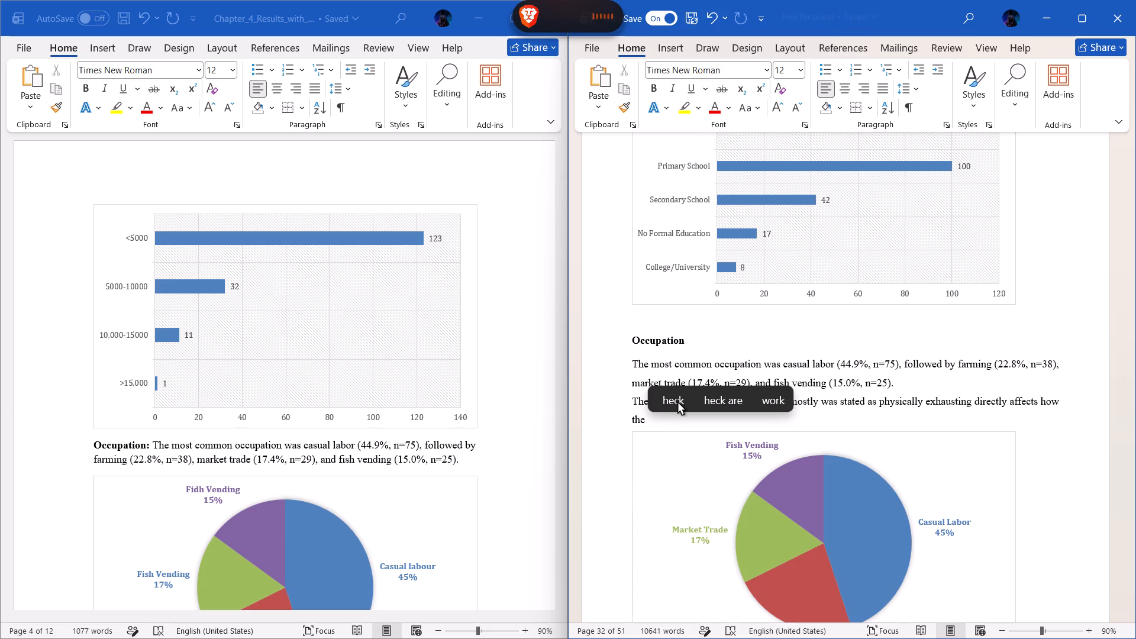
type("practic e")
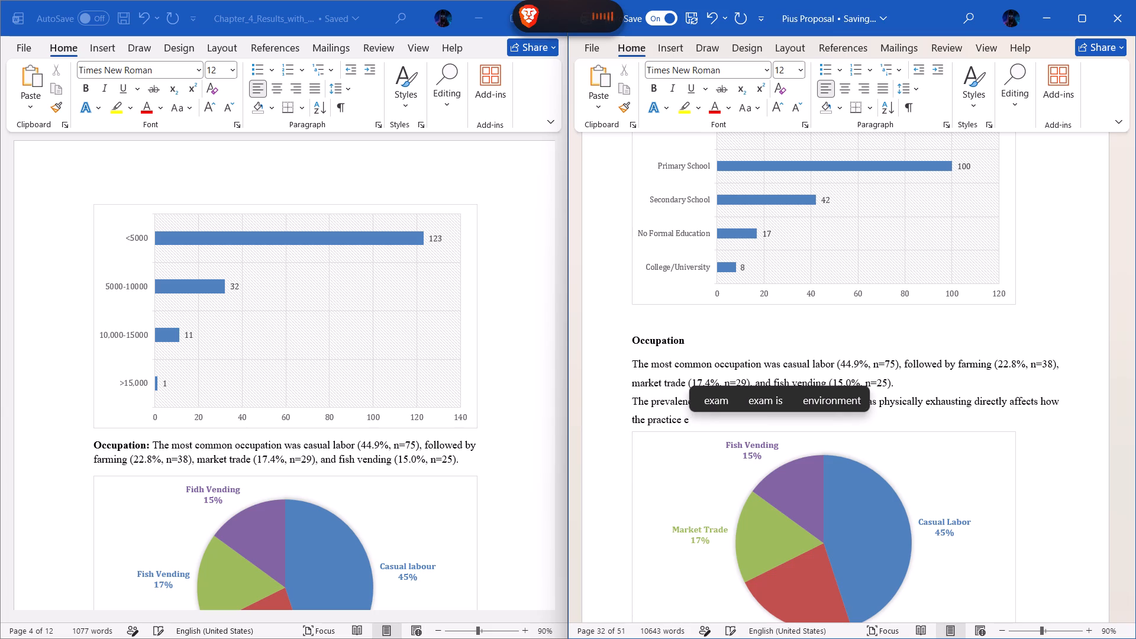
key("BackSpace")
type("os successful EBF")
key("space")
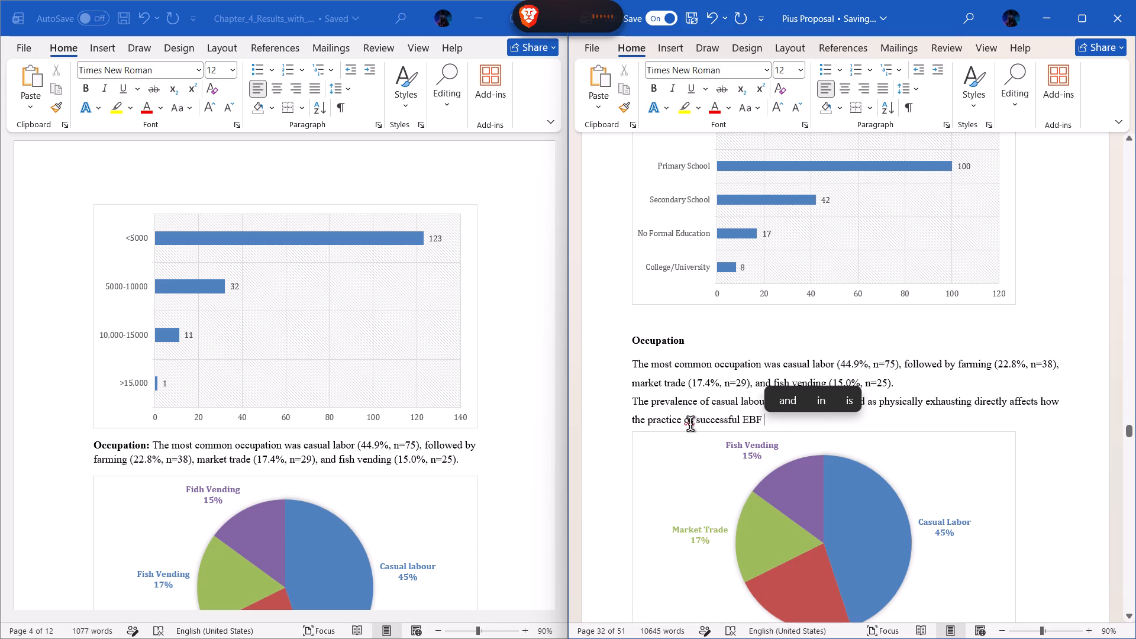
right_click(690, 424)
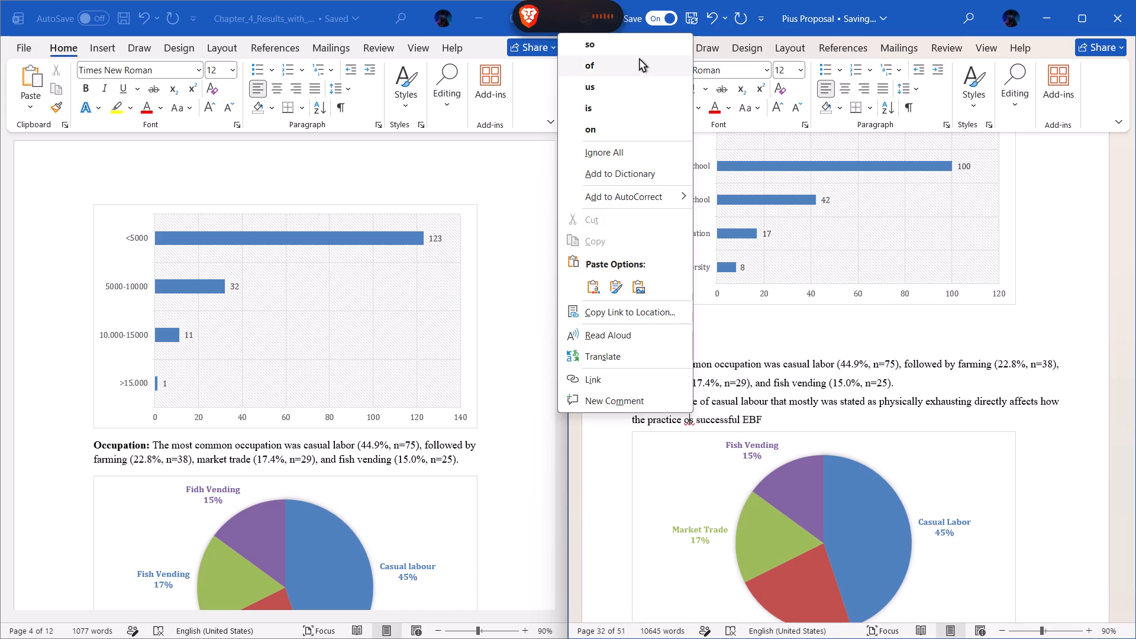
left_click(640, 59)
left_click(793, 417)
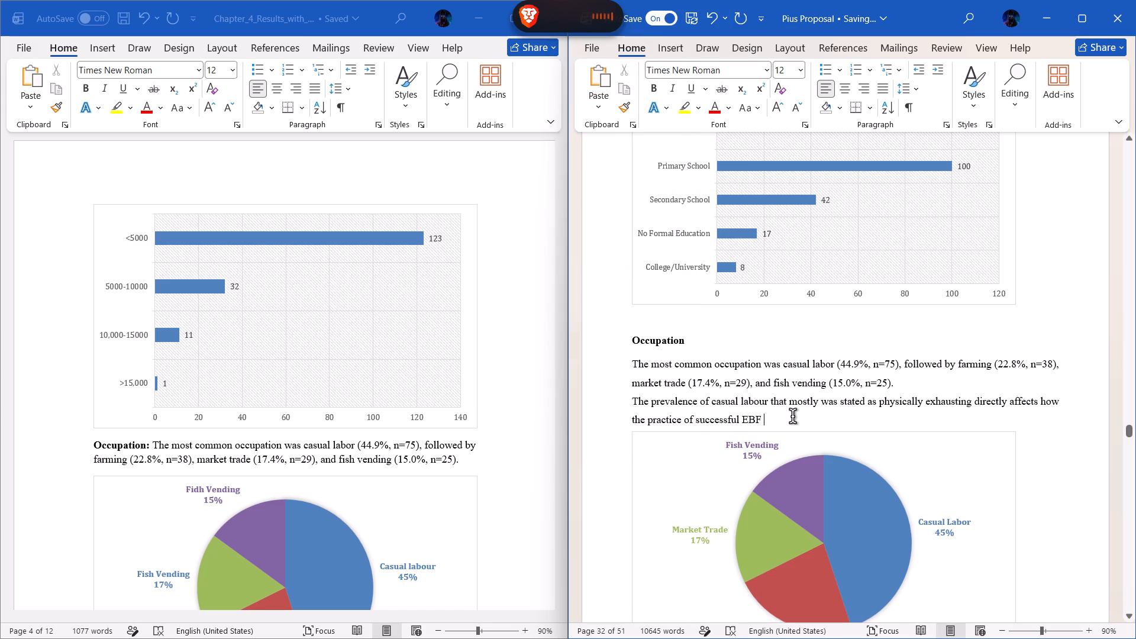
type("was")
key("space")
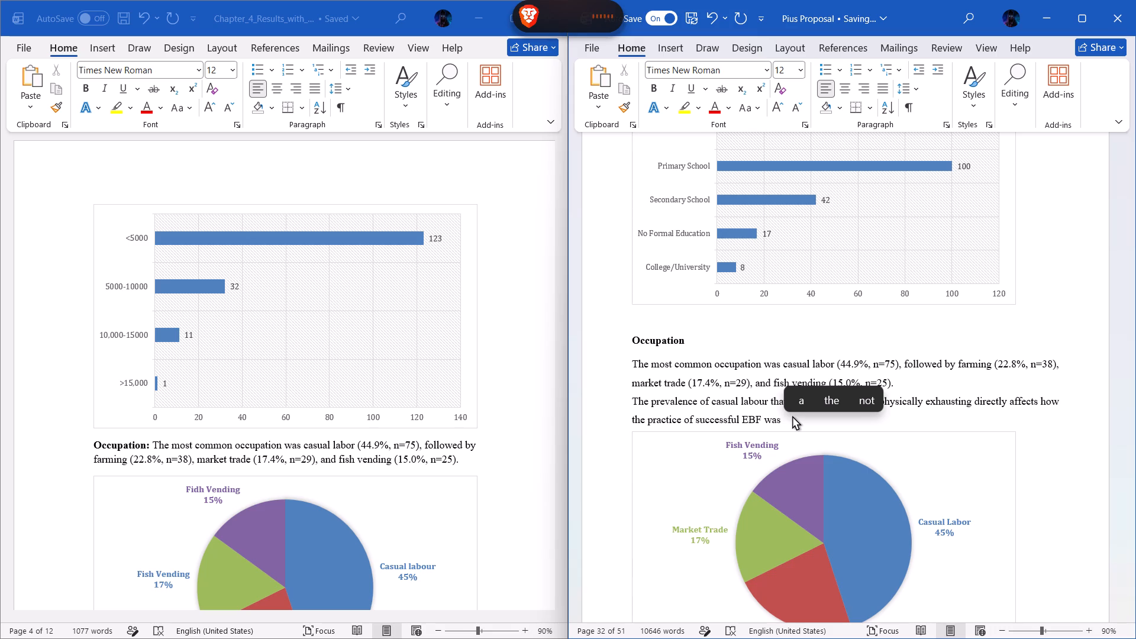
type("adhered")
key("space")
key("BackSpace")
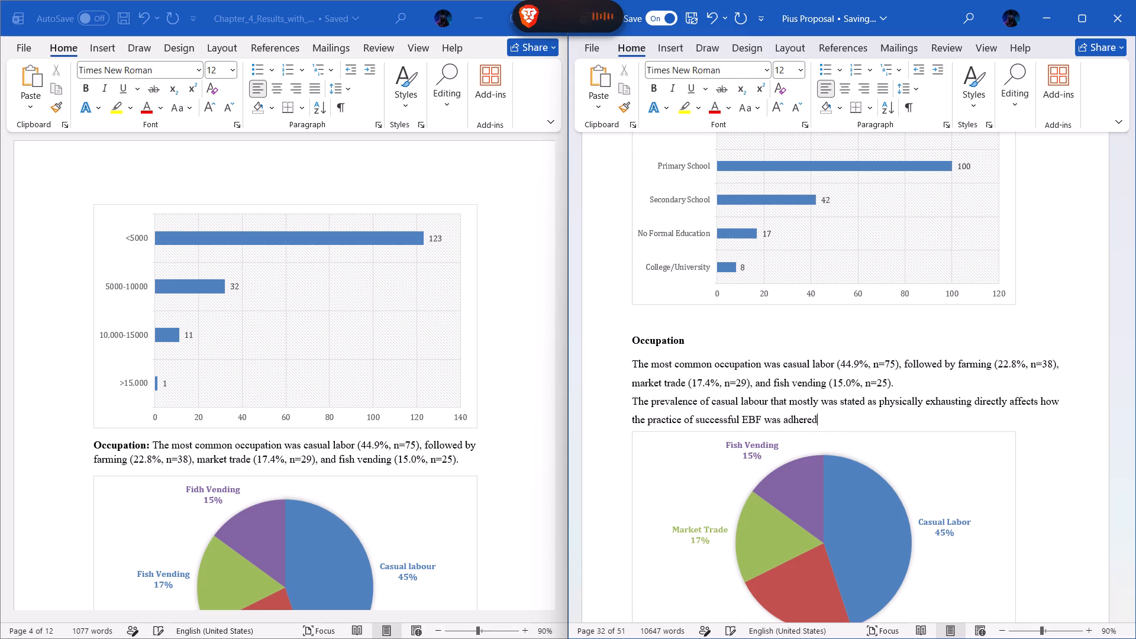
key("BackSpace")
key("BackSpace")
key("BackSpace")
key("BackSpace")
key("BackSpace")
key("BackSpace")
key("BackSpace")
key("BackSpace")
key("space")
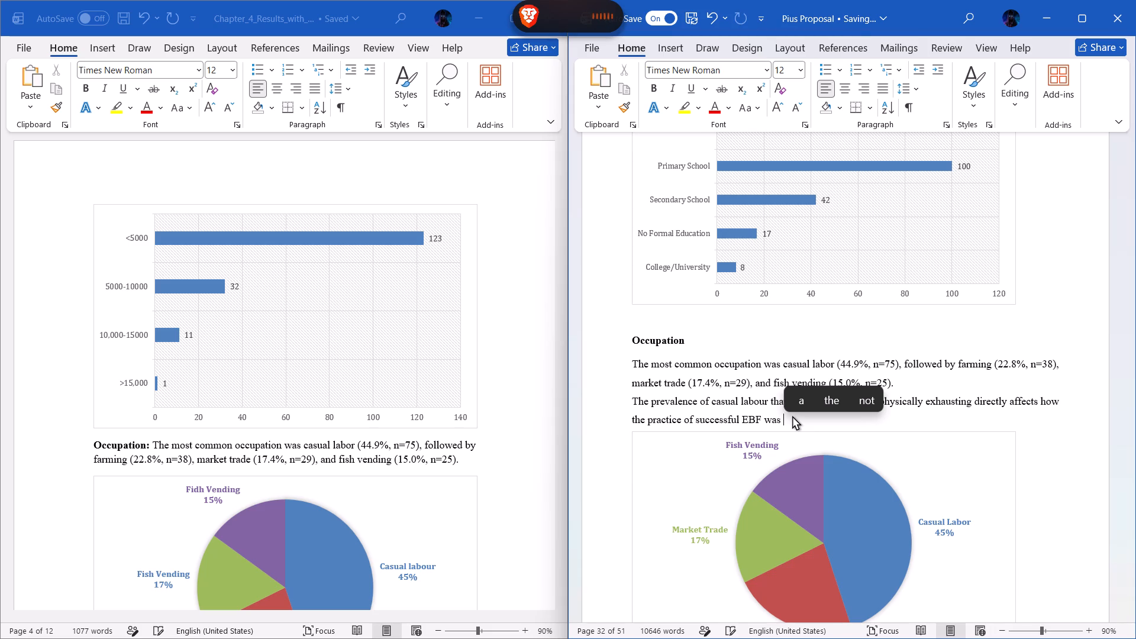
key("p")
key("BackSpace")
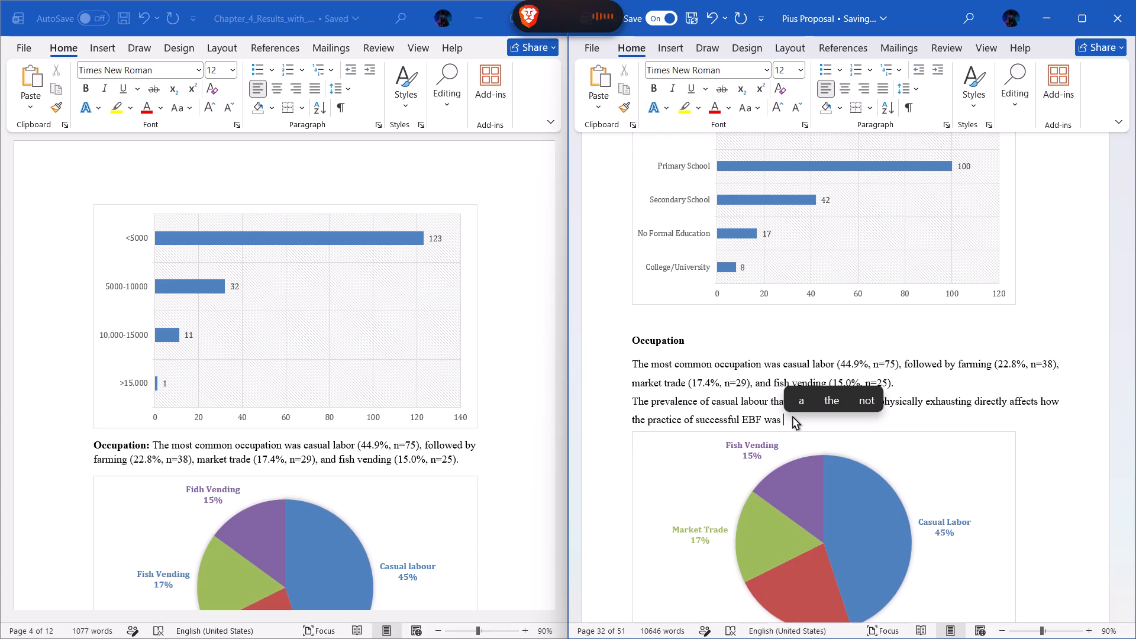
Insert "well" before "the practice" in the Occupation sentence and finish the sentence with "followed.".
left_click(922, 418)
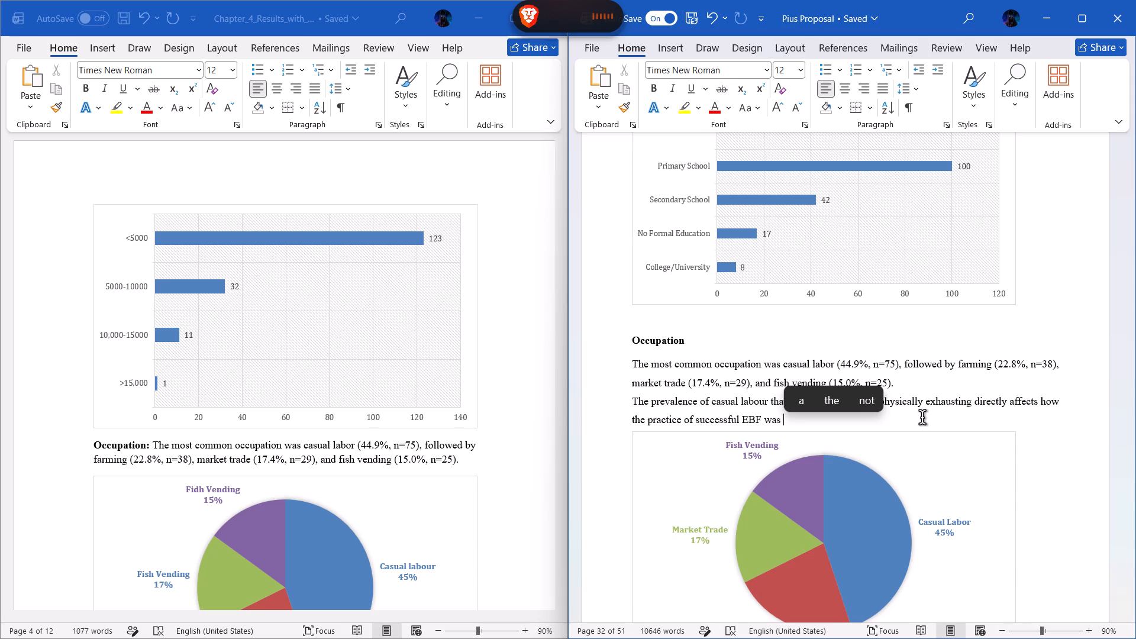
left_click(646, 419)
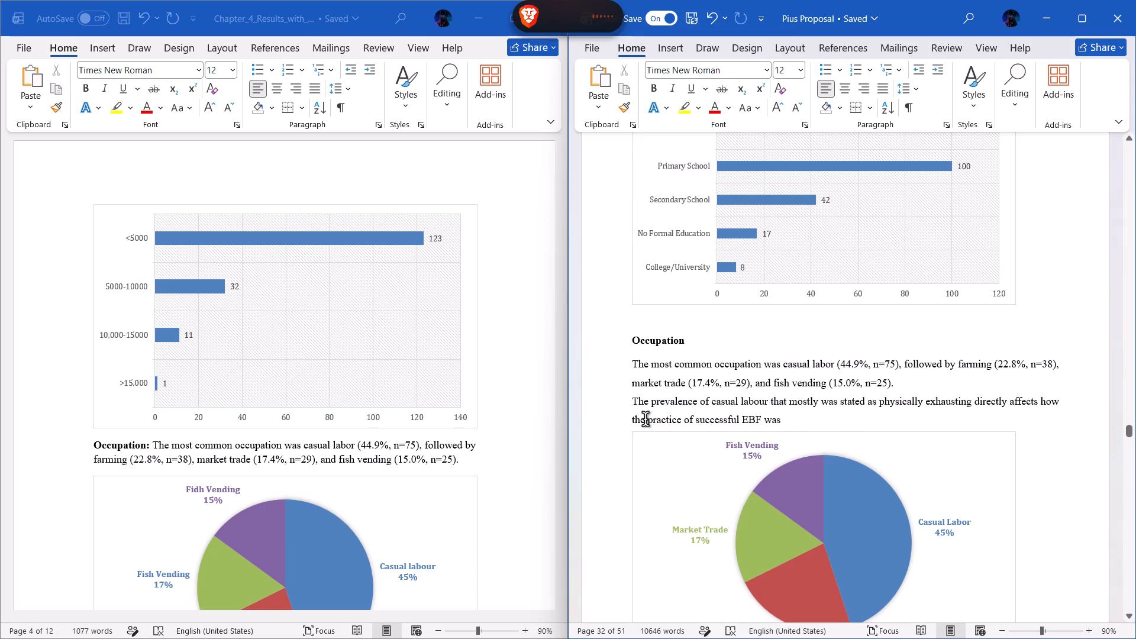
double_click(628, 422)
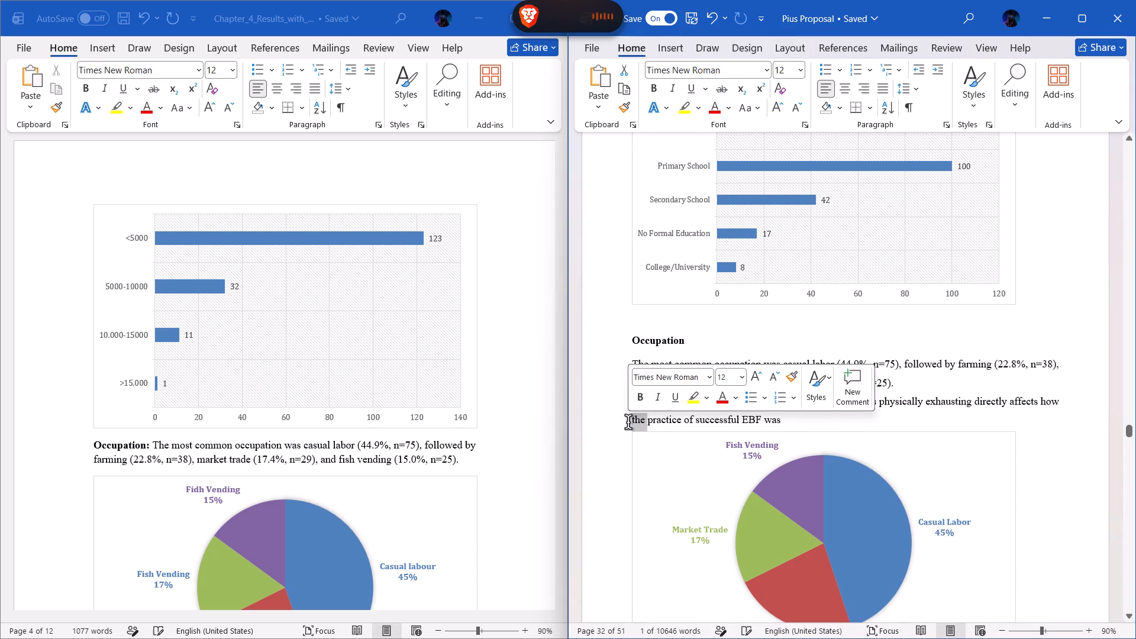
left_click(628, 422)
type("well")
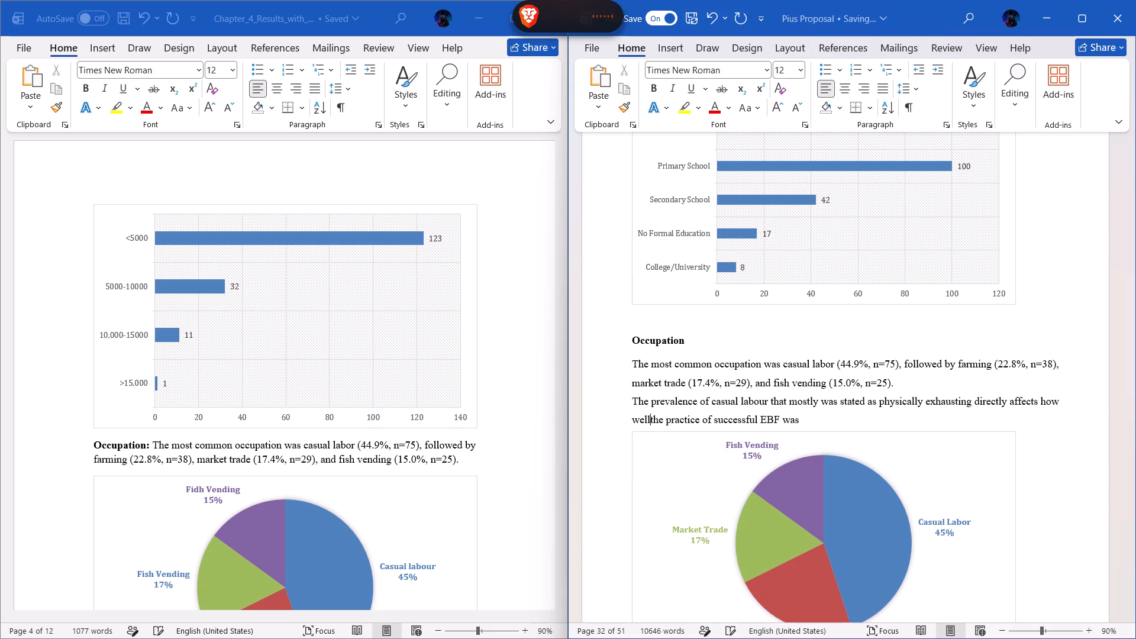
key("space")
left_click(824, 424)
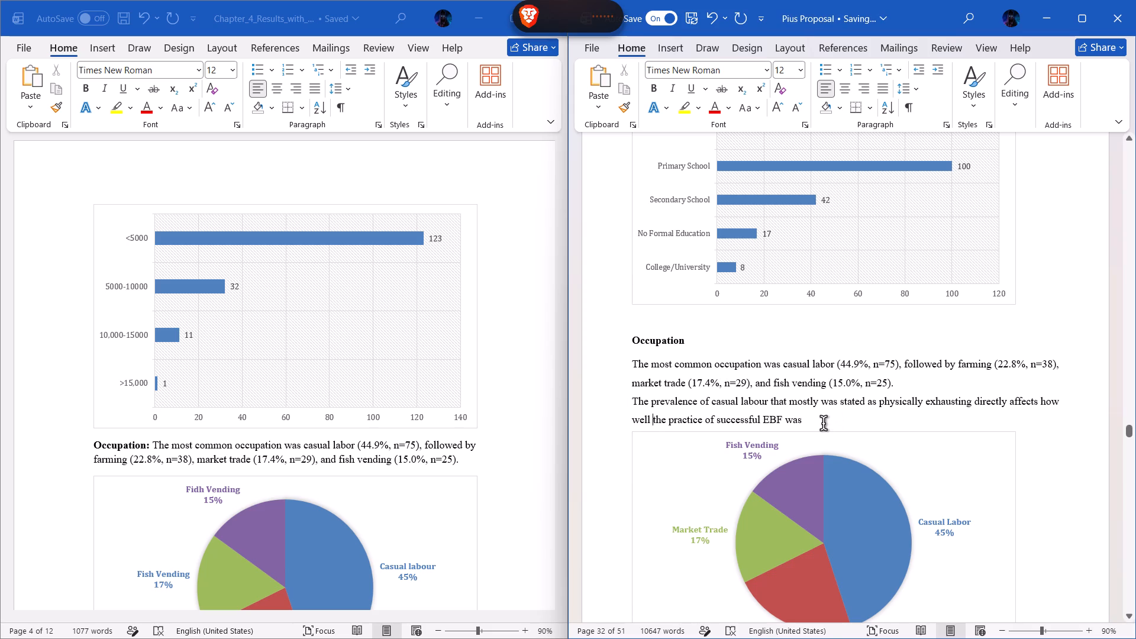
type("followed.")
Remove "4.2.4 Distribution of" from the monthly income heading, leaving "Monthly Income KES".
scroll(845, 376, "down", 1)
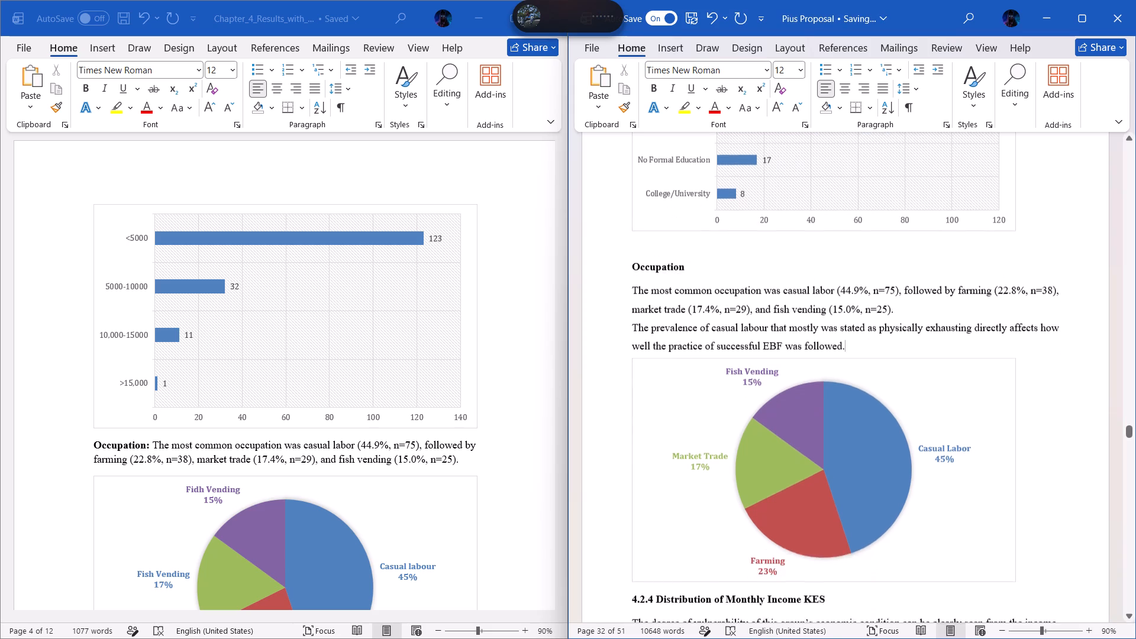
scroll(845, 376, "down", 1)
scroll(850, 300, "down", 1)
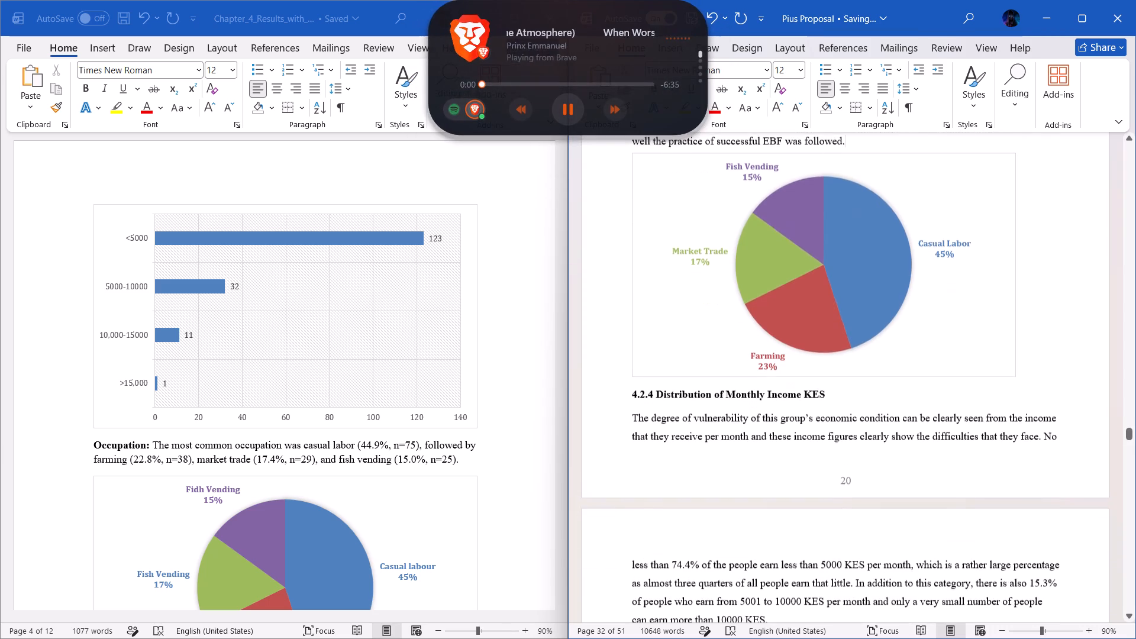
scroll(850, 300, "down", 1)
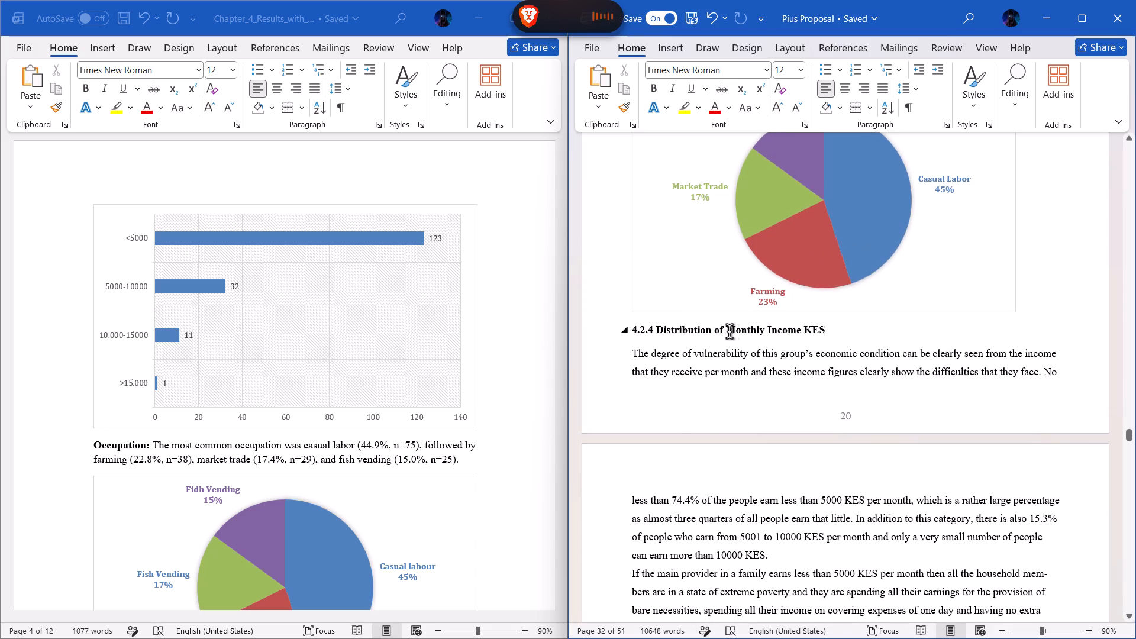
left_click_drag(727, 331, 630, 332)
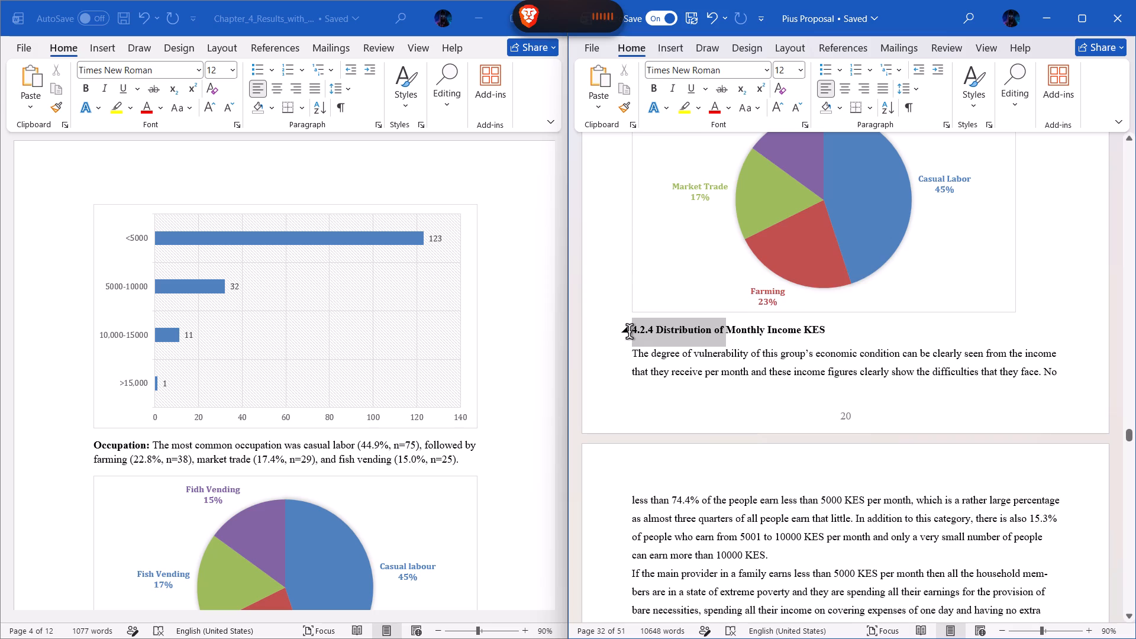
left_click_drag(630, 332, 629, 332)
key("BackSpace")
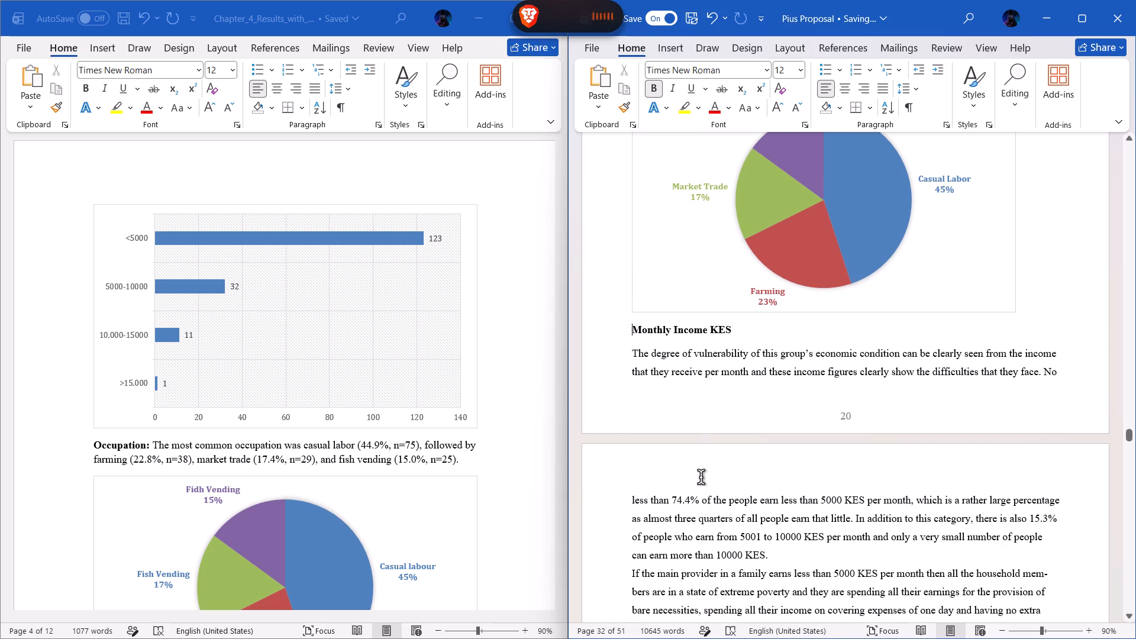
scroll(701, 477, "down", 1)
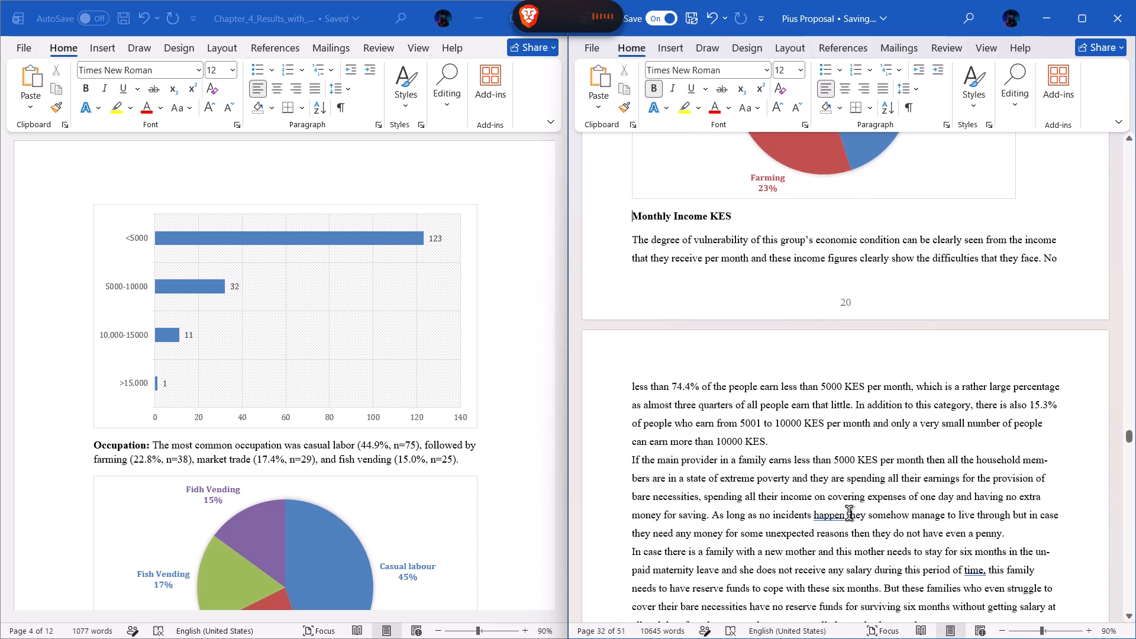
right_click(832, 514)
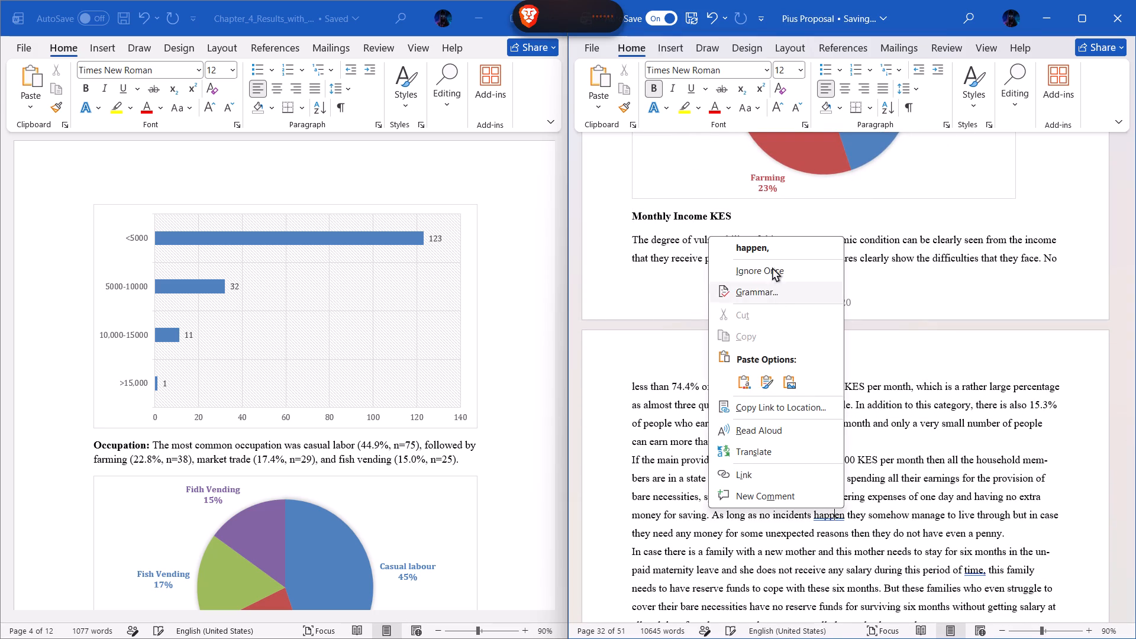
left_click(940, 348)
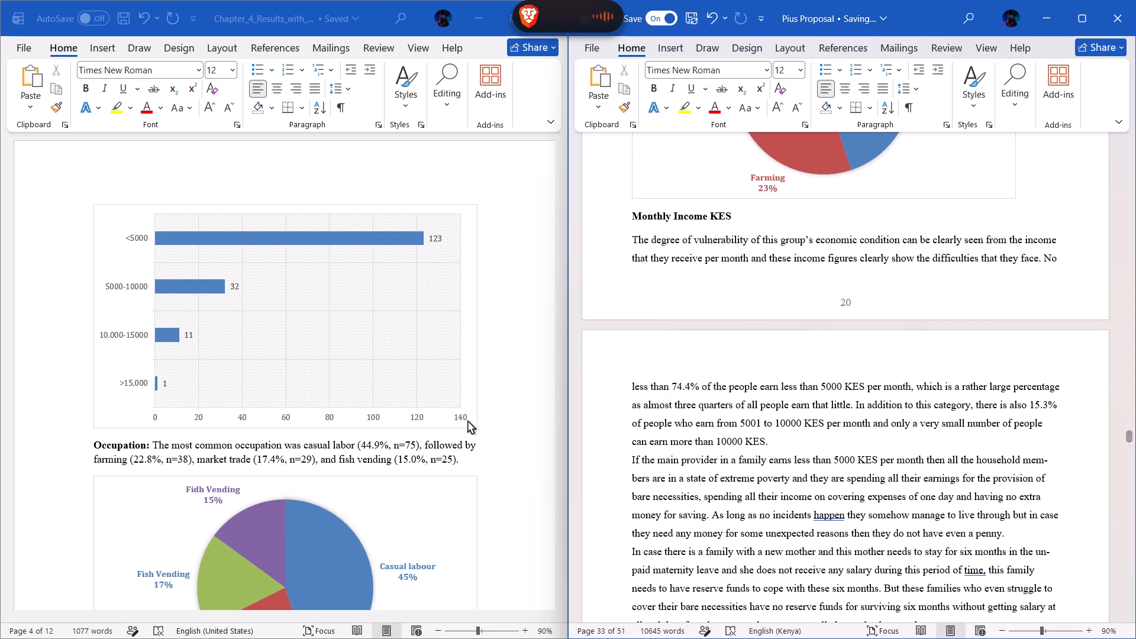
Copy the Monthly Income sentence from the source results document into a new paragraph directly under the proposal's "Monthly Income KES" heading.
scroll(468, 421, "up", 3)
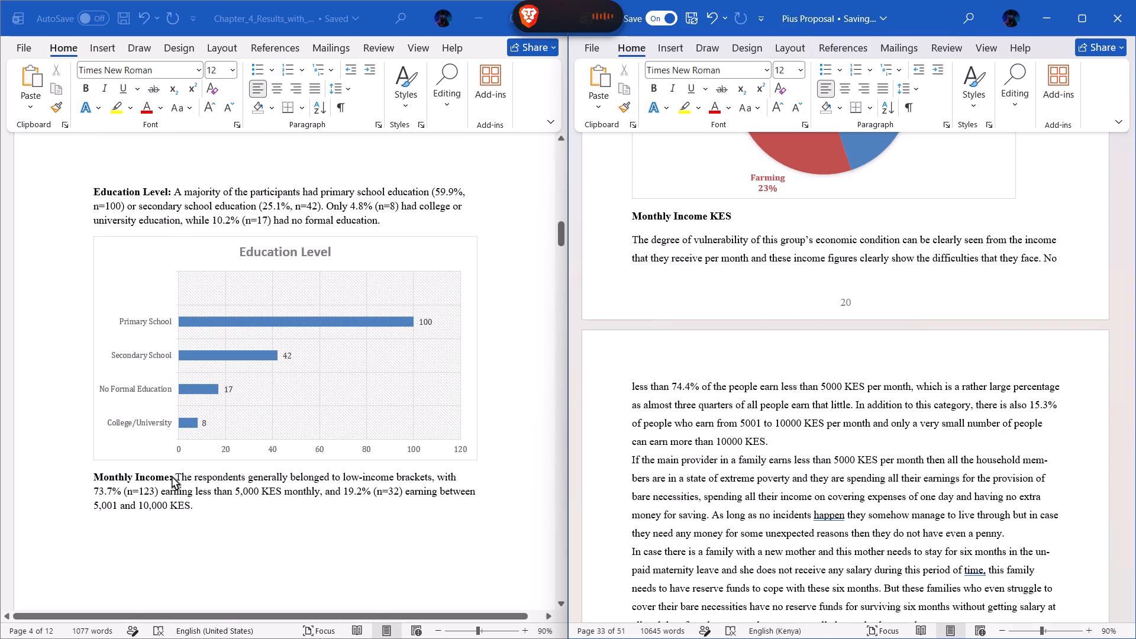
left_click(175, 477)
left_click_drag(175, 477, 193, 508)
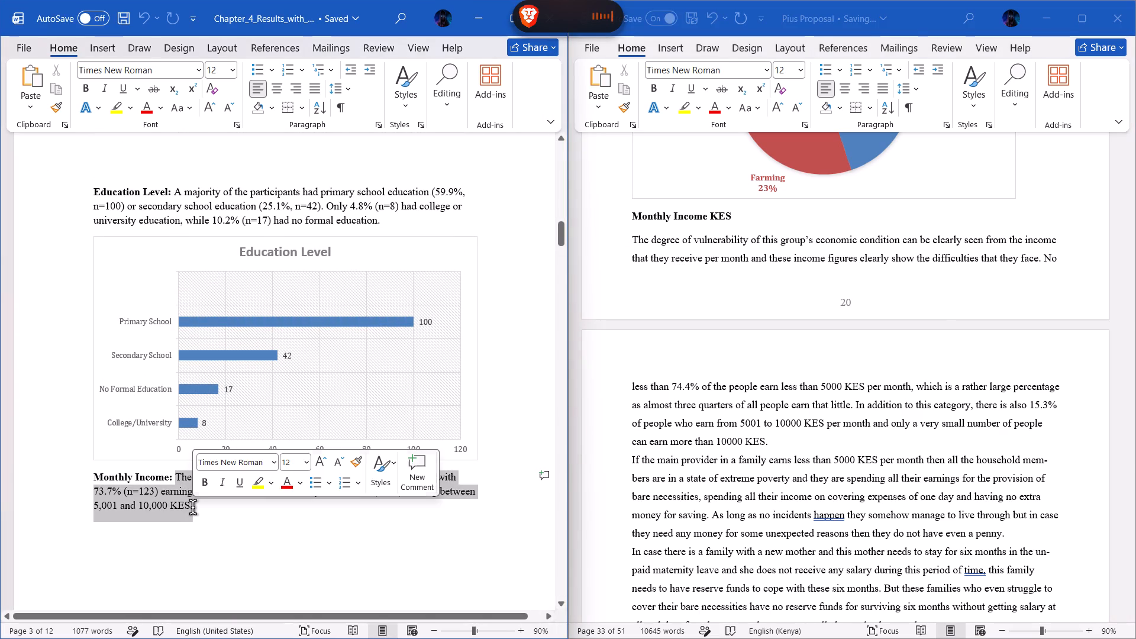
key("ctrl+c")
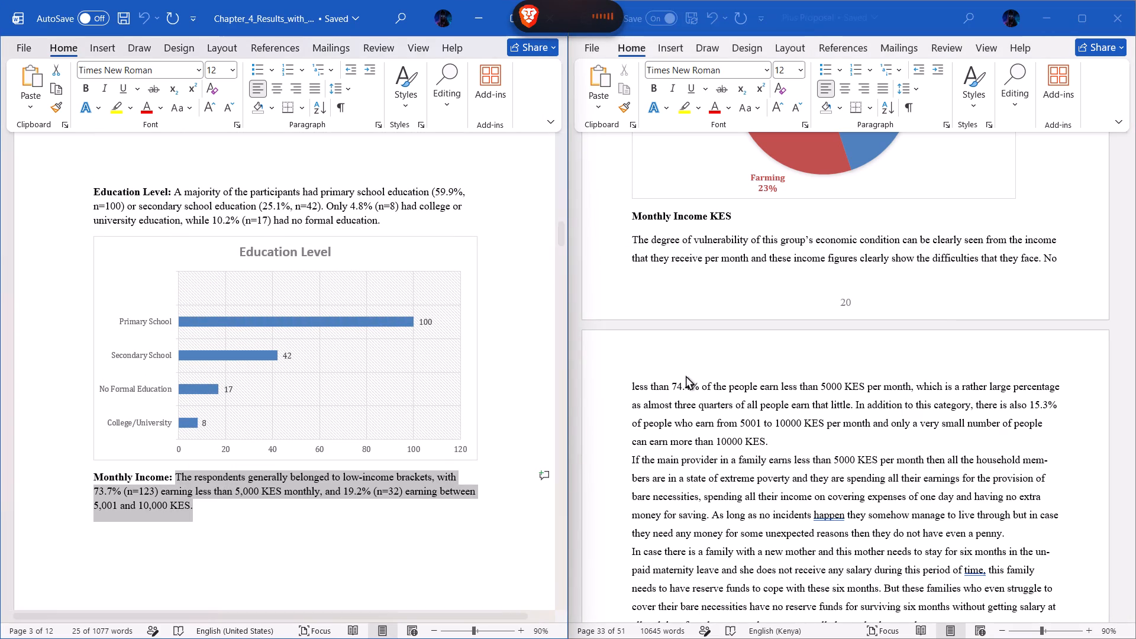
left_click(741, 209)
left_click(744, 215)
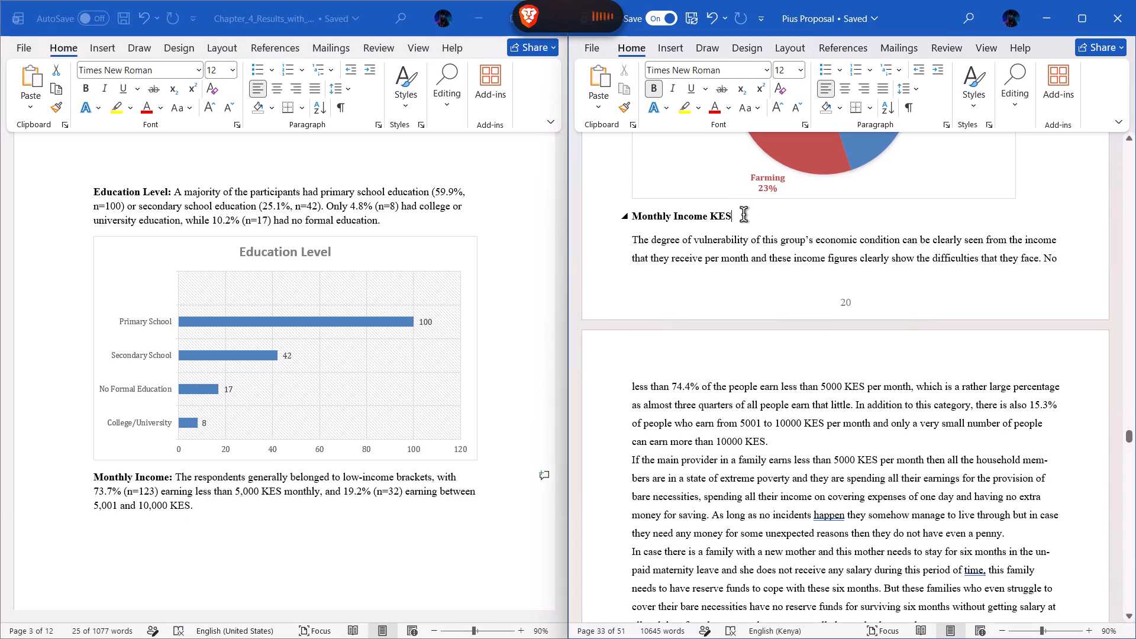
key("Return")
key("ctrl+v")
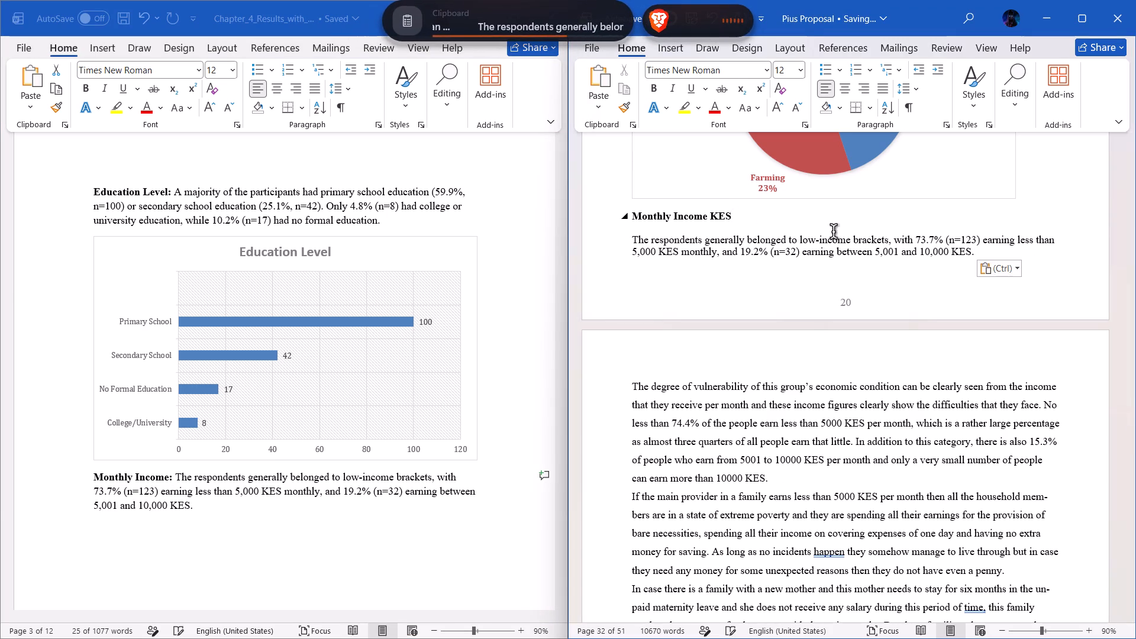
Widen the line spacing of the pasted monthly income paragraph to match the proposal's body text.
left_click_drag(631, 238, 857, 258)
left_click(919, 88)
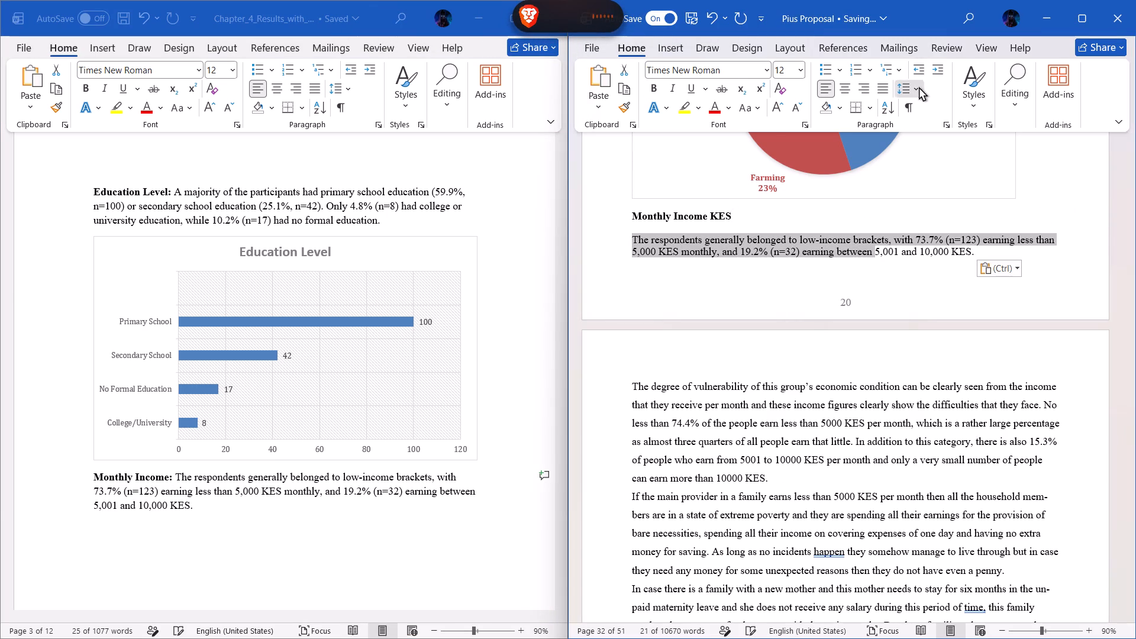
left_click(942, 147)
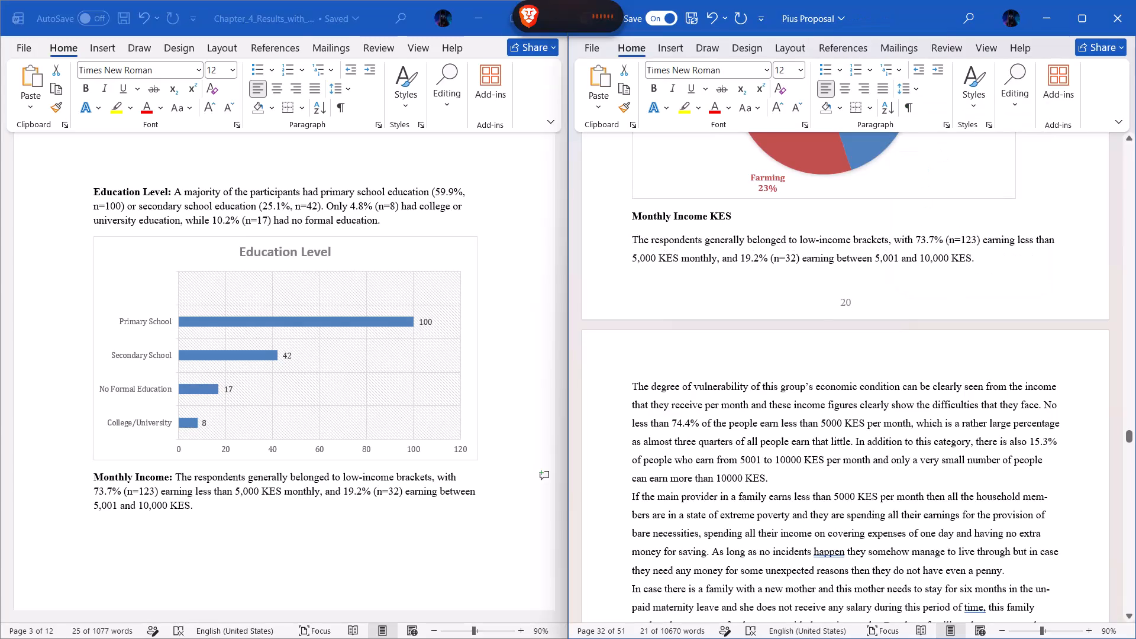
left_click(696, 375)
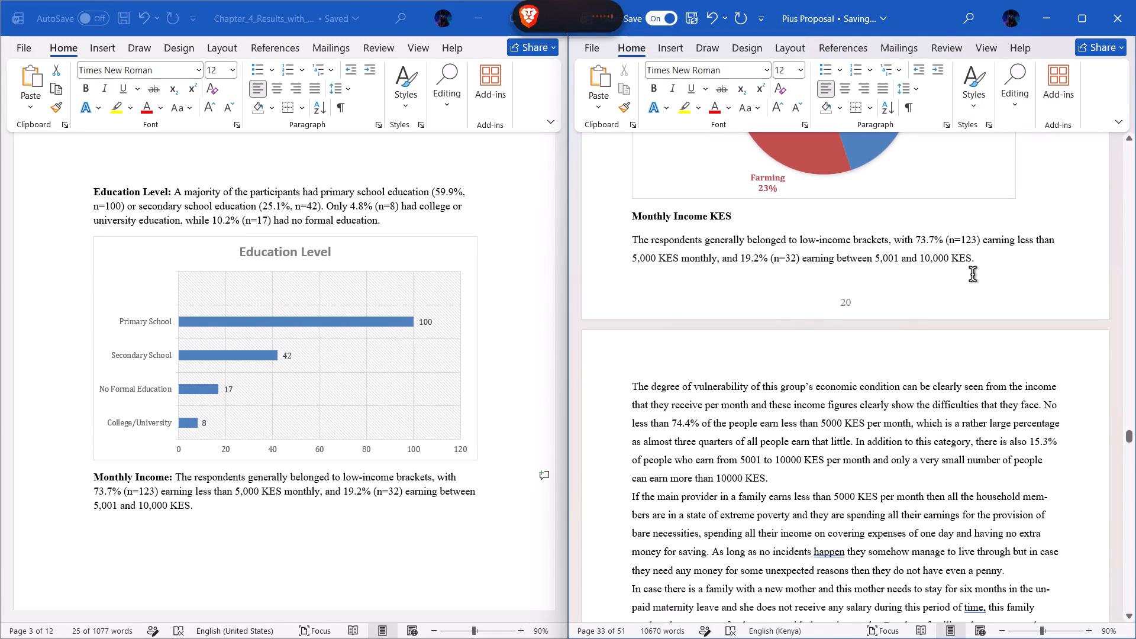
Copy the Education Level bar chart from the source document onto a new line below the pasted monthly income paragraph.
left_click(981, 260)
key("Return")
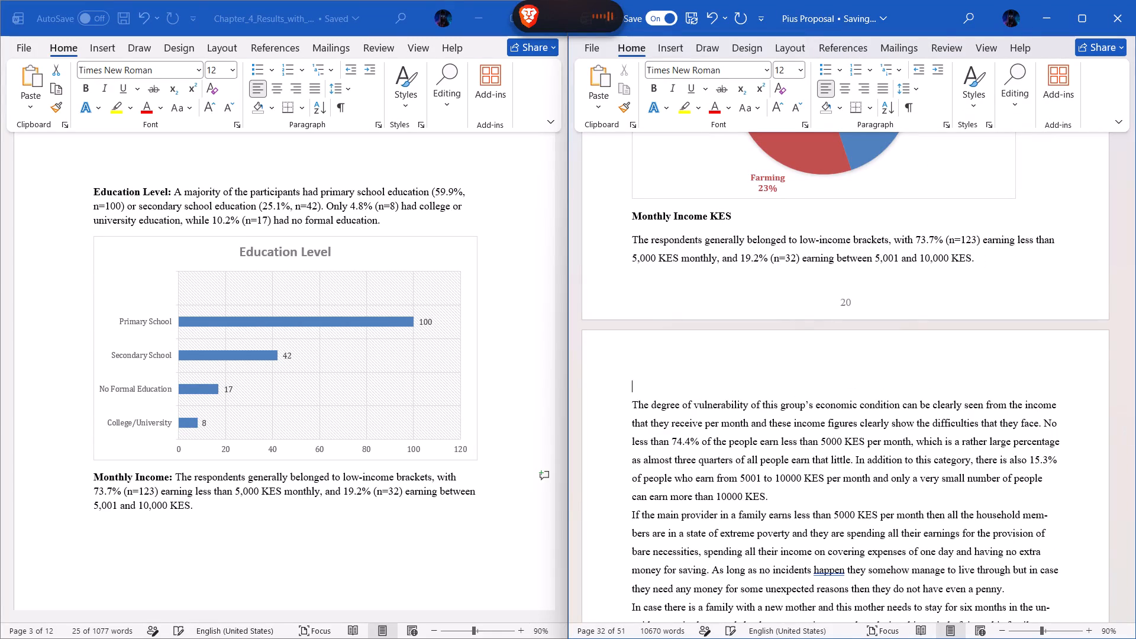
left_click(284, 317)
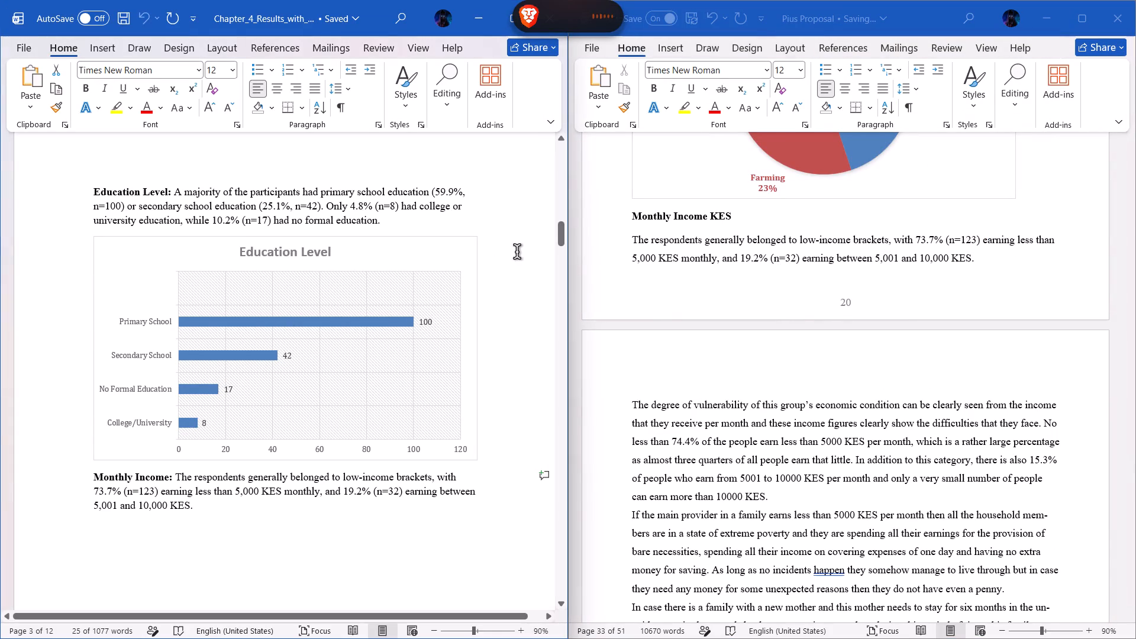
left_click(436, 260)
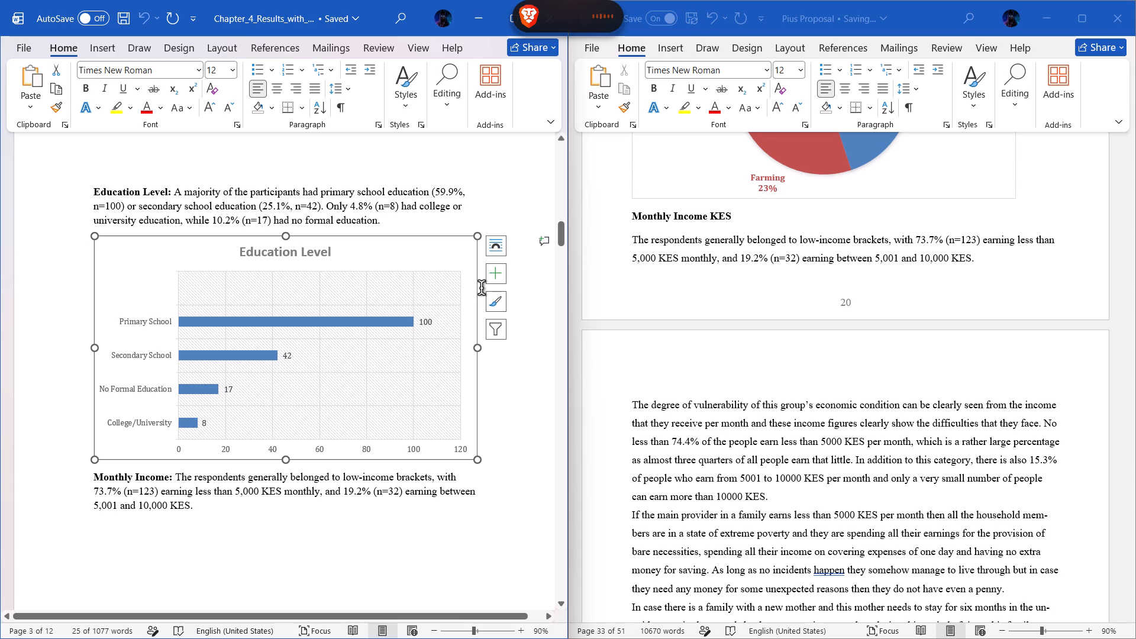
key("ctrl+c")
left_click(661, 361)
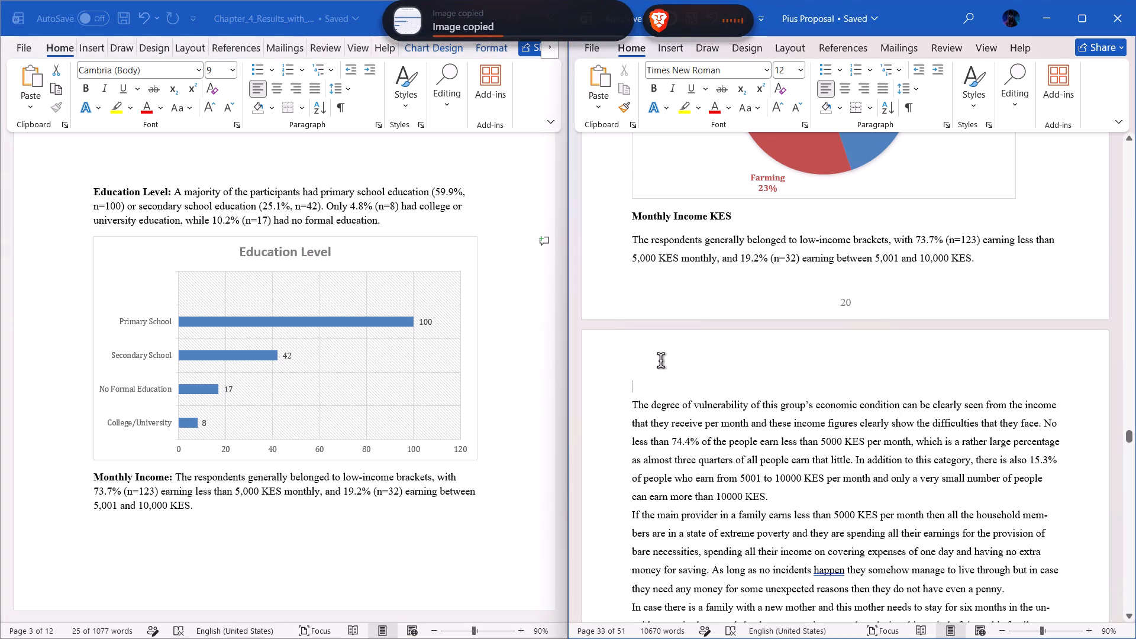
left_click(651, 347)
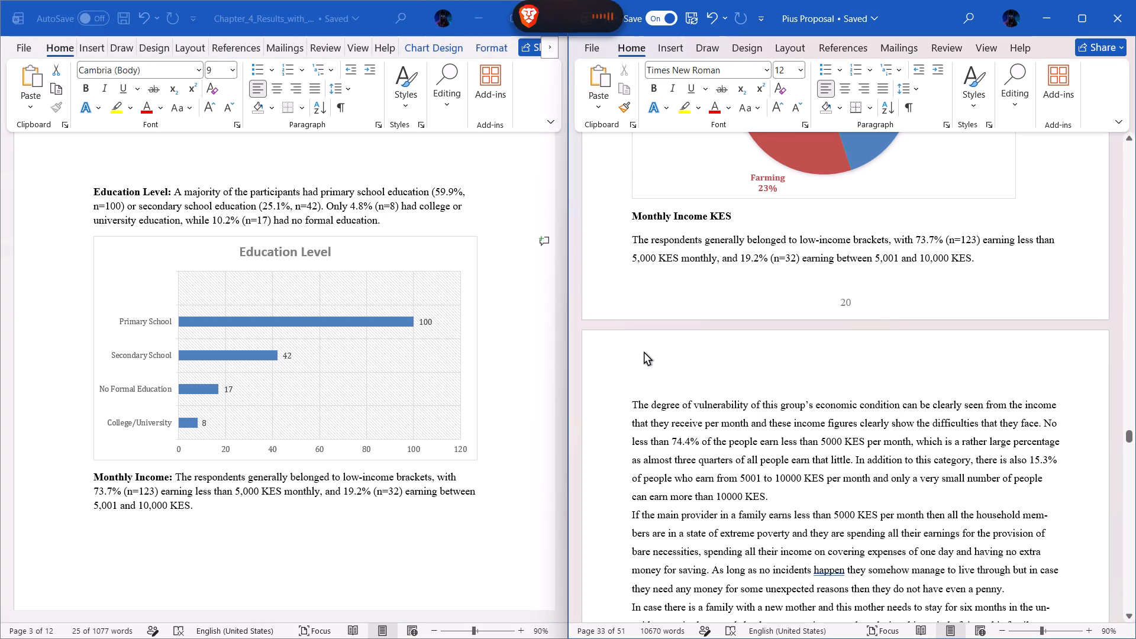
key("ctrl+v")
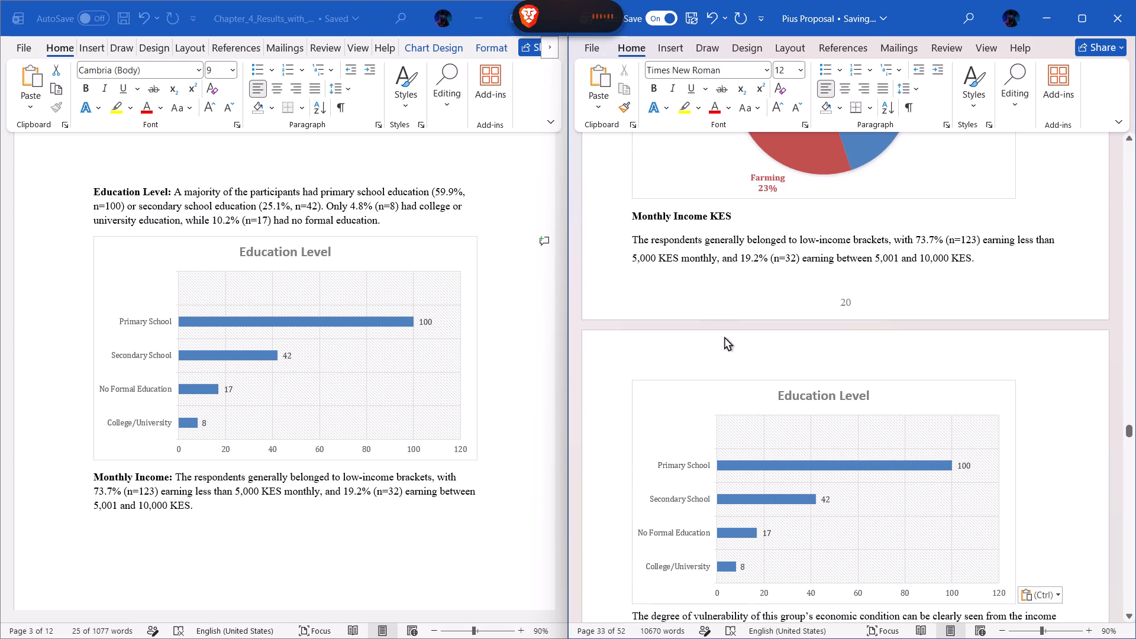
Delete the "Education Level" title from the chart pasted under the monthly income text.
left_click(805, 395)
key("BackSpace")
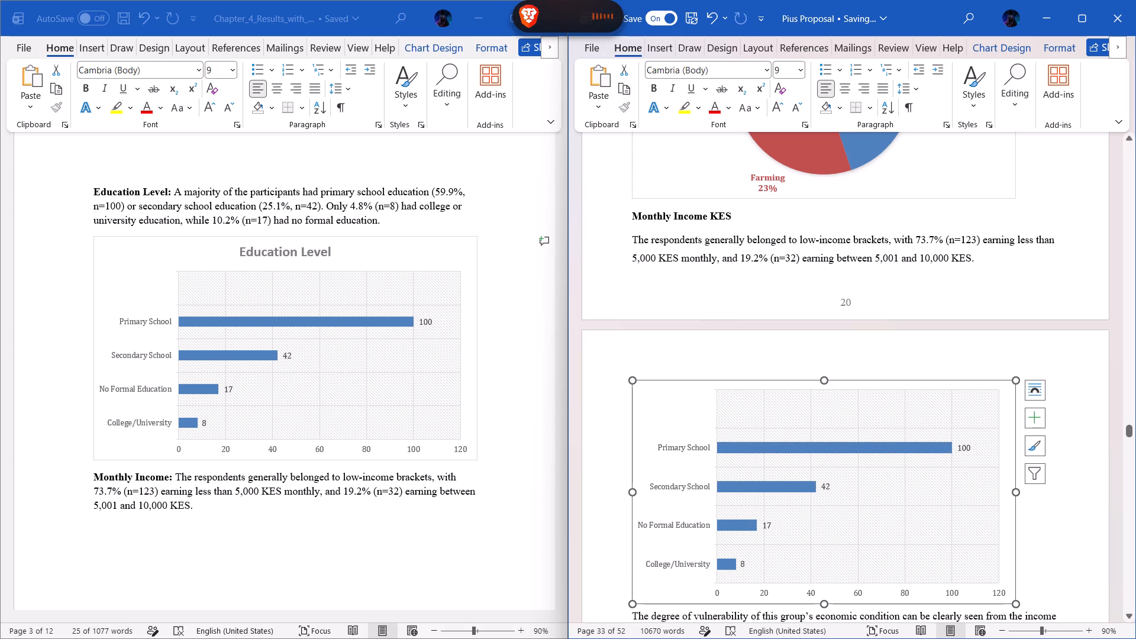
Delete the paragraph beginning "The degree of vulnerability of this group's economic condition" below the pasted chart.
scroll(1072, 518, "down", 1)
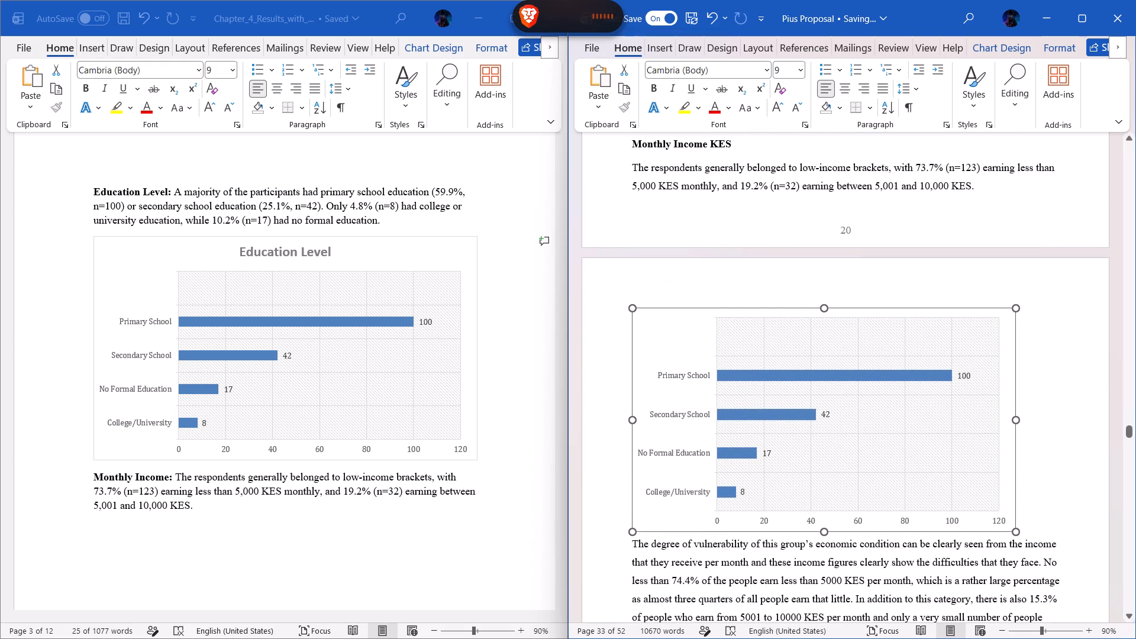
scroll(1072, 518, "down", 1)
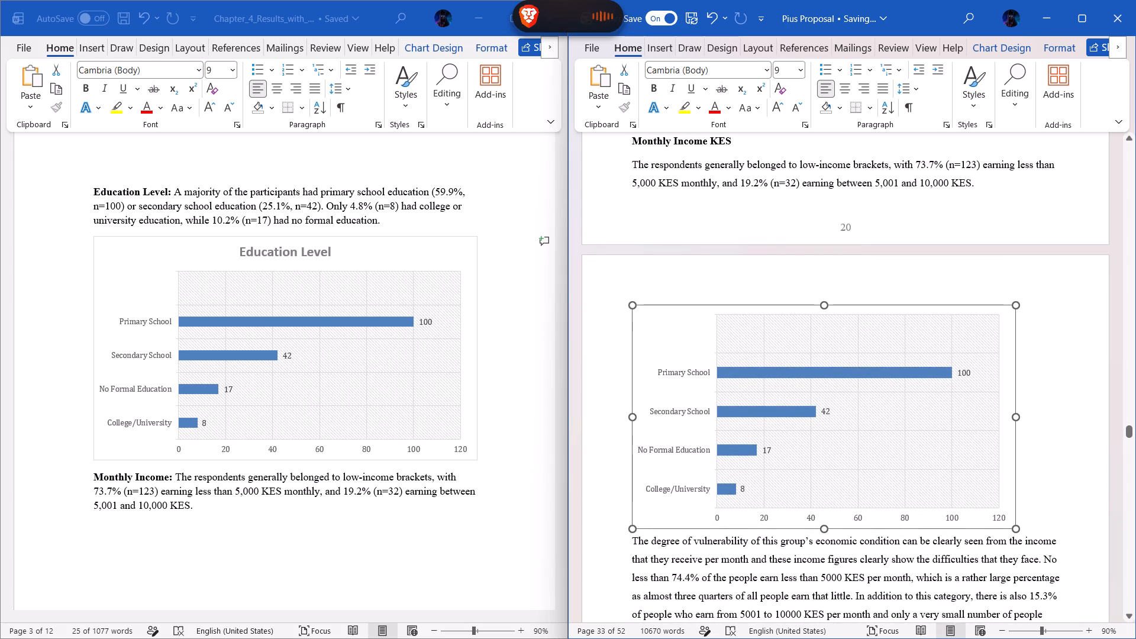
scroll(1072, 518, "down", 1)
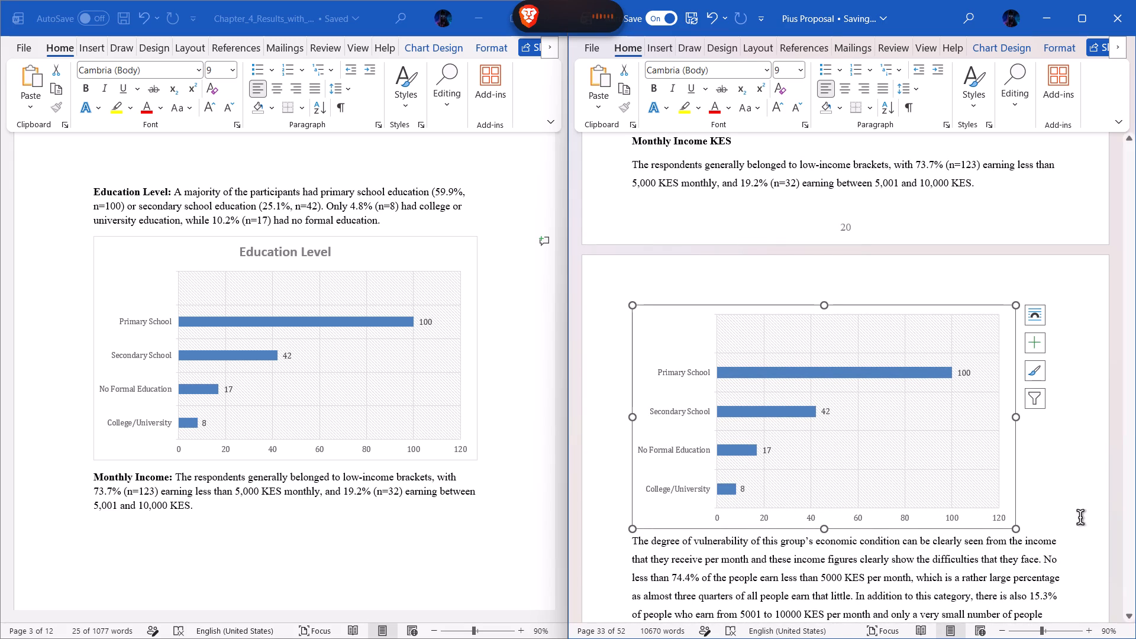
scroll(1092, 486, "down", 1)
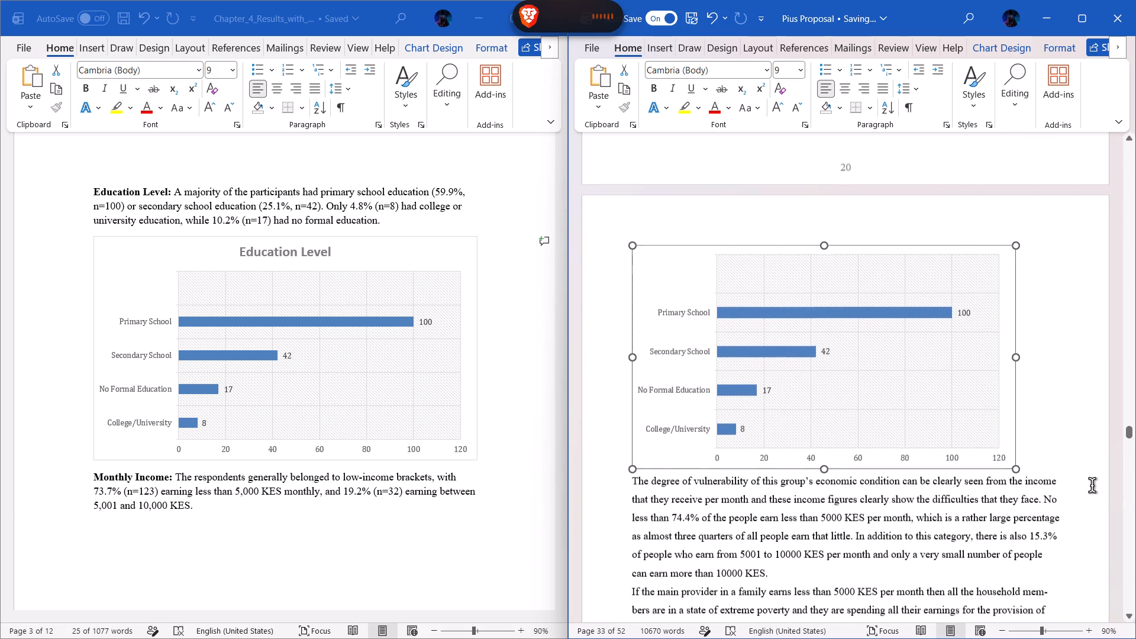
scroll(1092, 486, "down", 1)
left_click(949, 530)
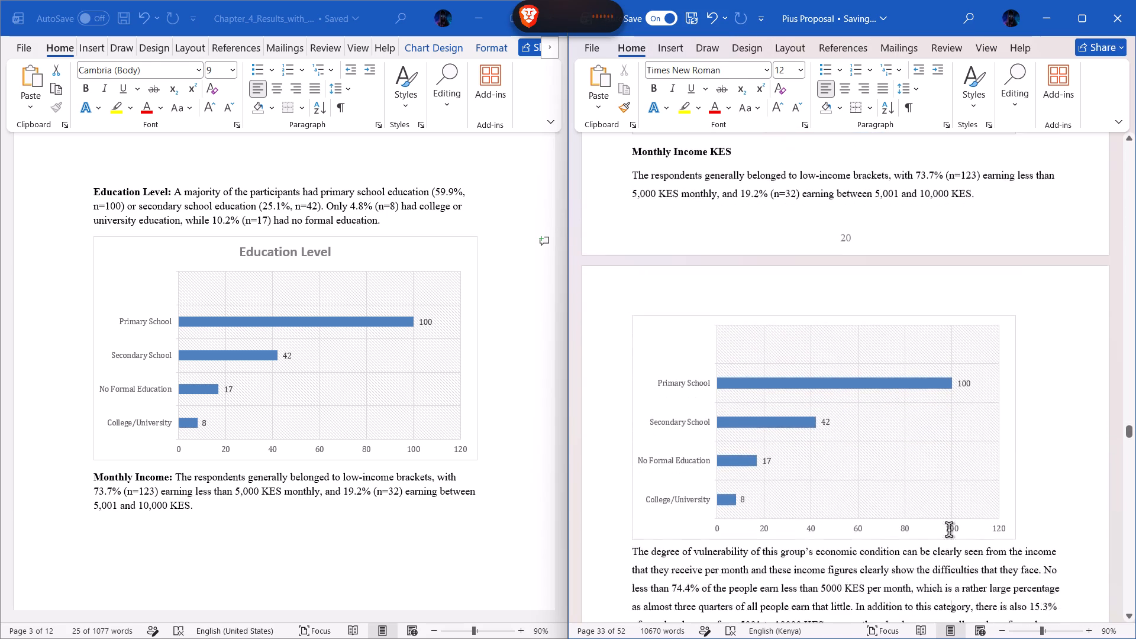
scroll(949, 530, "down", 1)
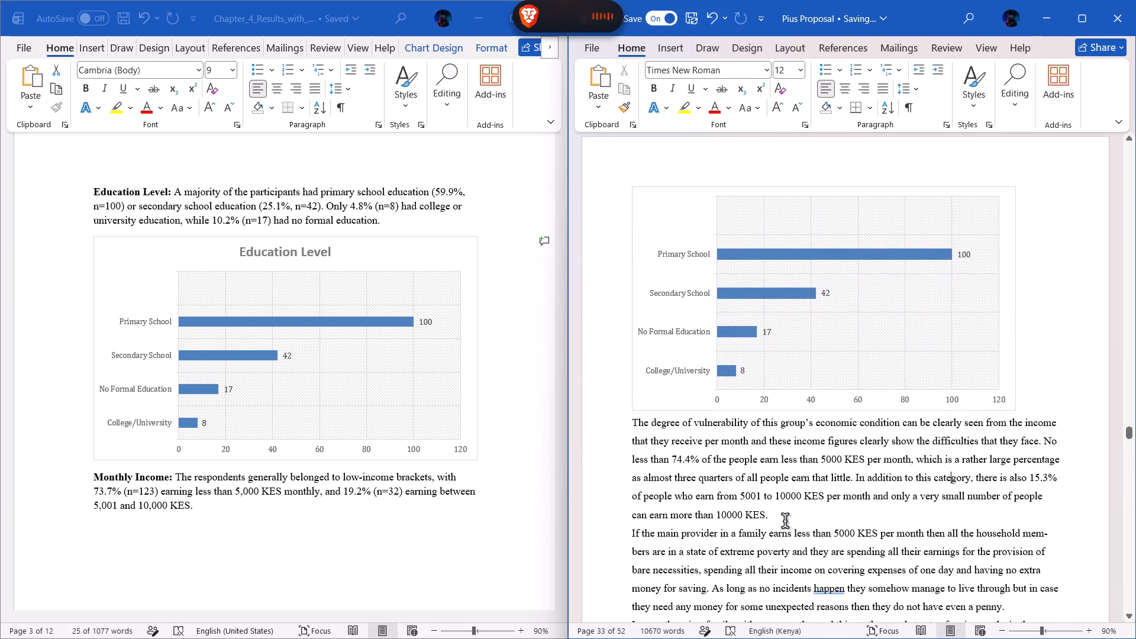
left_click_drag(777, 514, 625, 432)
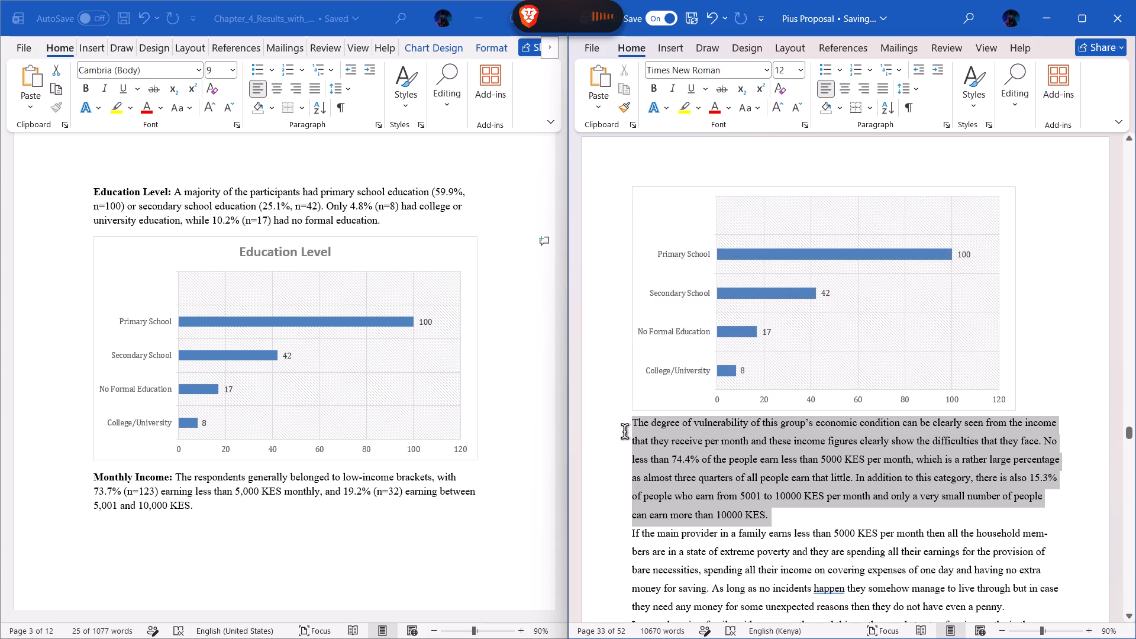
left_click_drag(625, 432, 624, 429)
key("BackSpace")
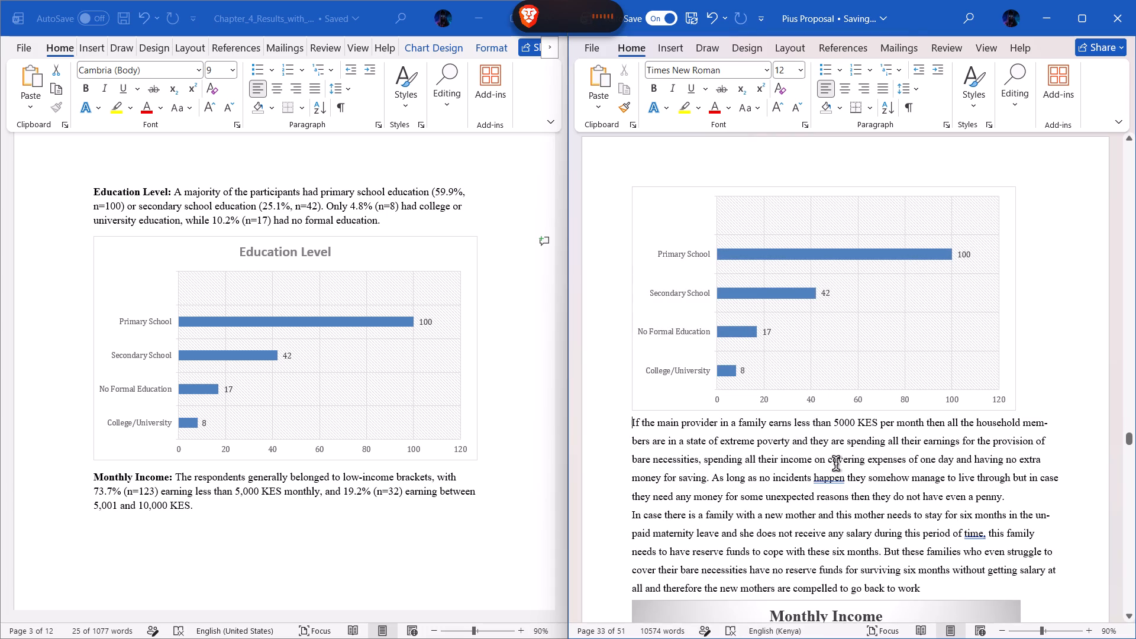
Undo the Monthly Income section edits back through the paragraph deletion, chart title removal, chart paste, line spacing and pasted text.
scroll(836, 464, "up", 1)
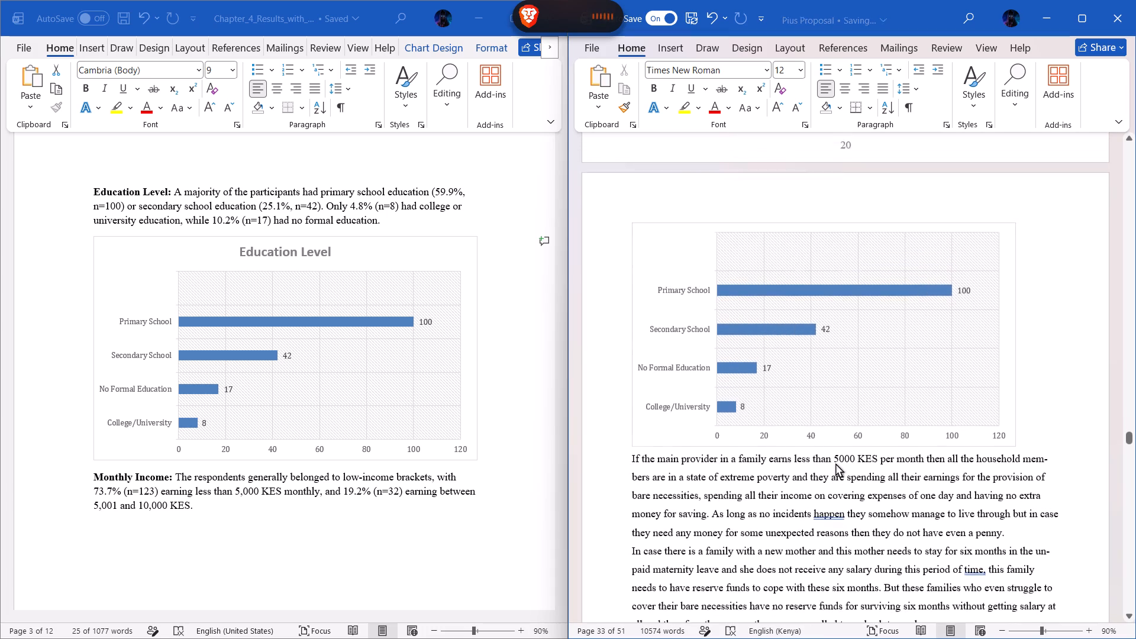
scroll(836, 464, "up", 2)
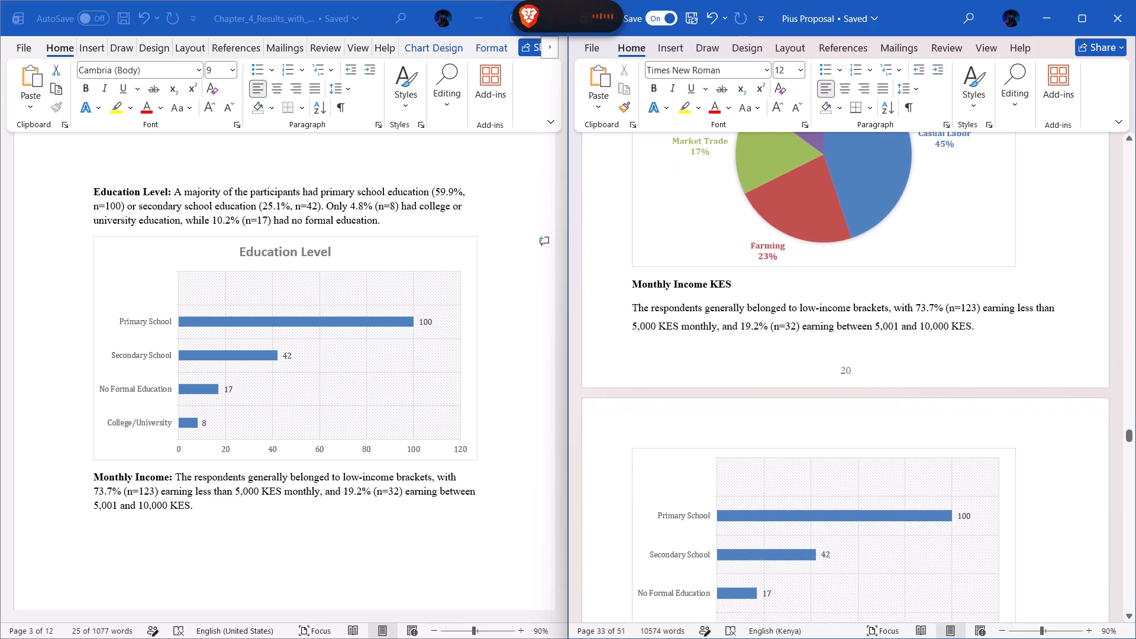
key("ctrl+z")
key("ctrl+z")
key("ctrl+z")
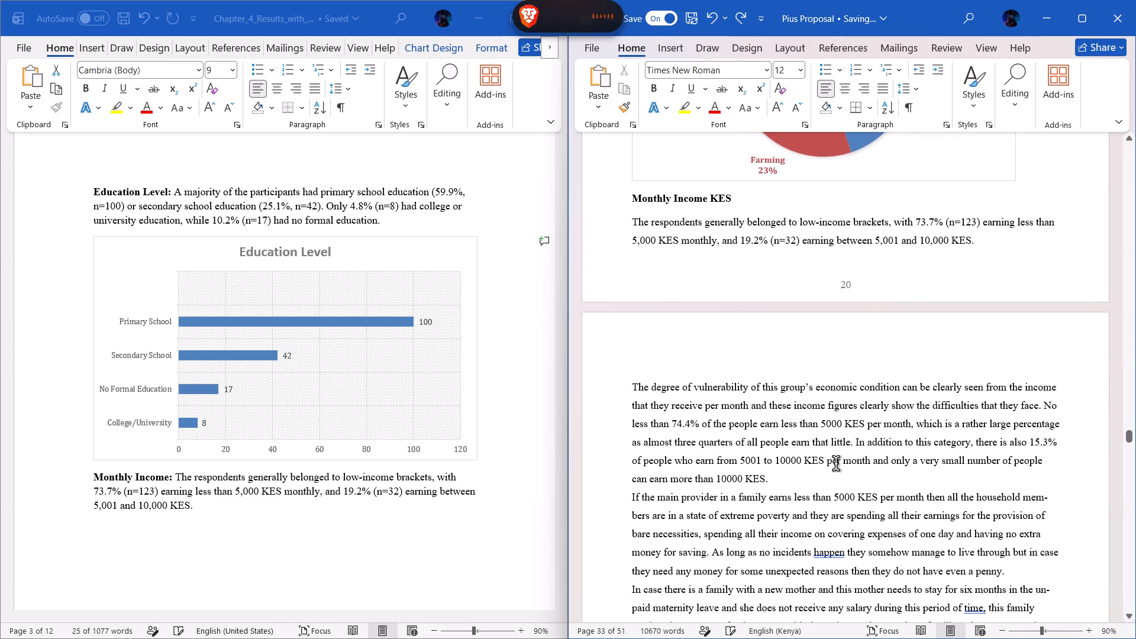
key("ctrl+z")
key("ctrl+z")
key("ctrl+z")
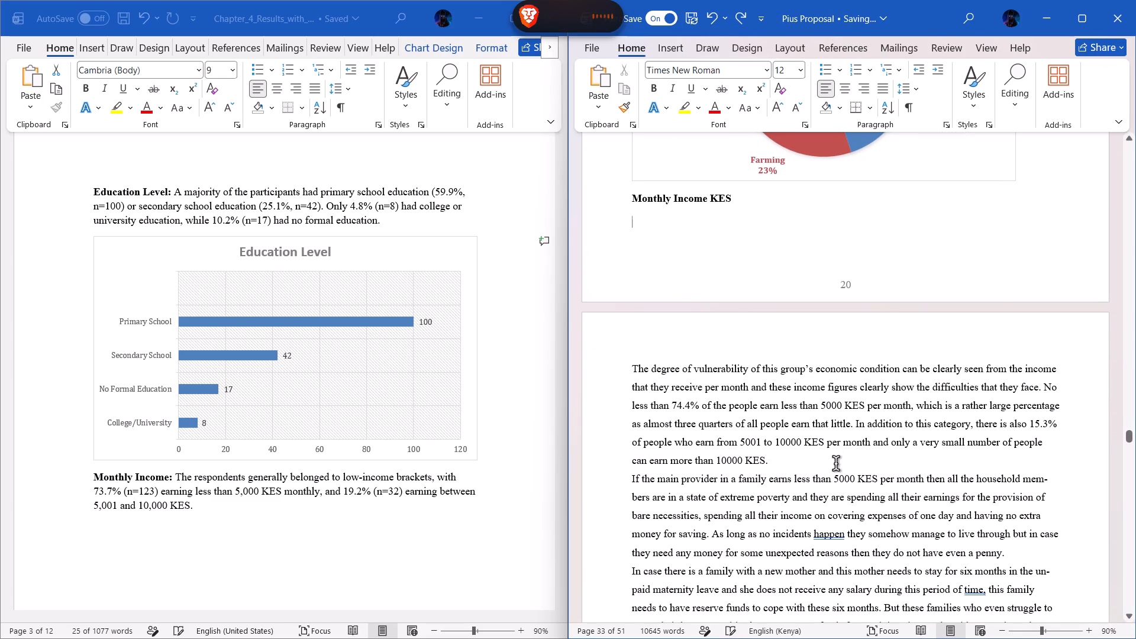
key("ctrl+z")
Copy the Monthly Income description from the source document, without its bold label, onto a new line under the "Monthly Income KES" heading.
scroll(836, 464, "up", 1)
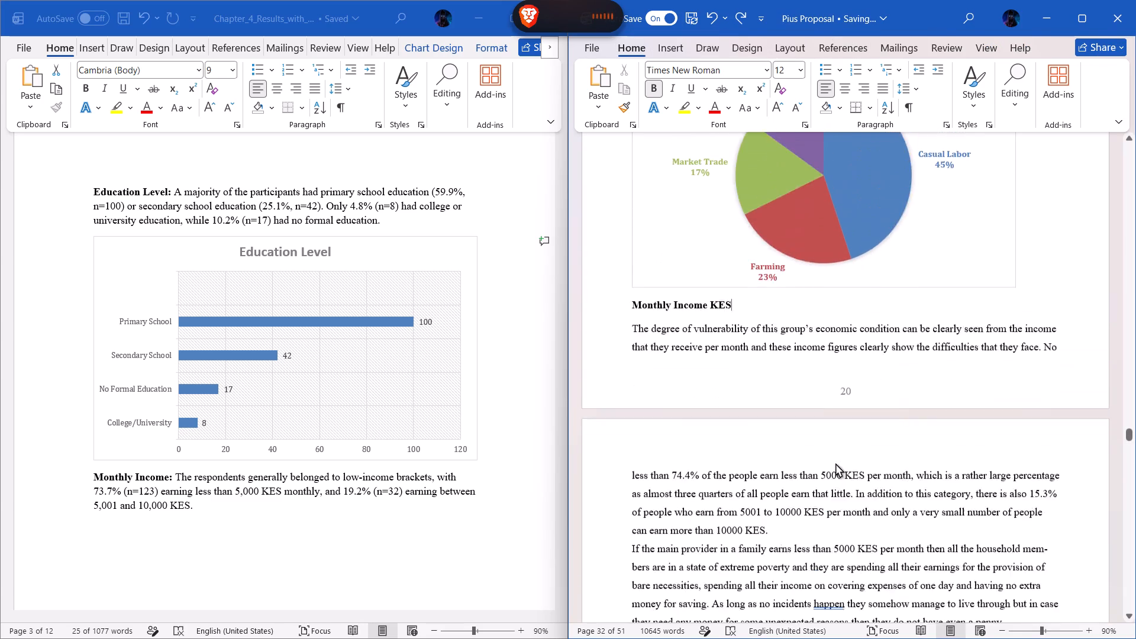
scroll(836, 464, "up", 2)
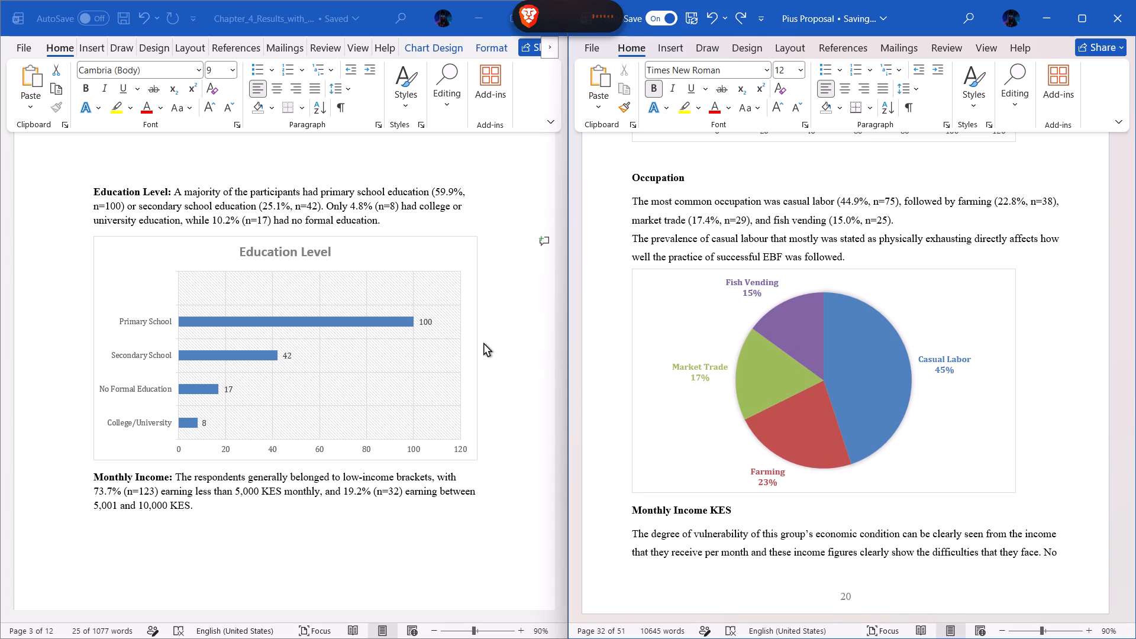
scroll(714, 411, "up", 2)
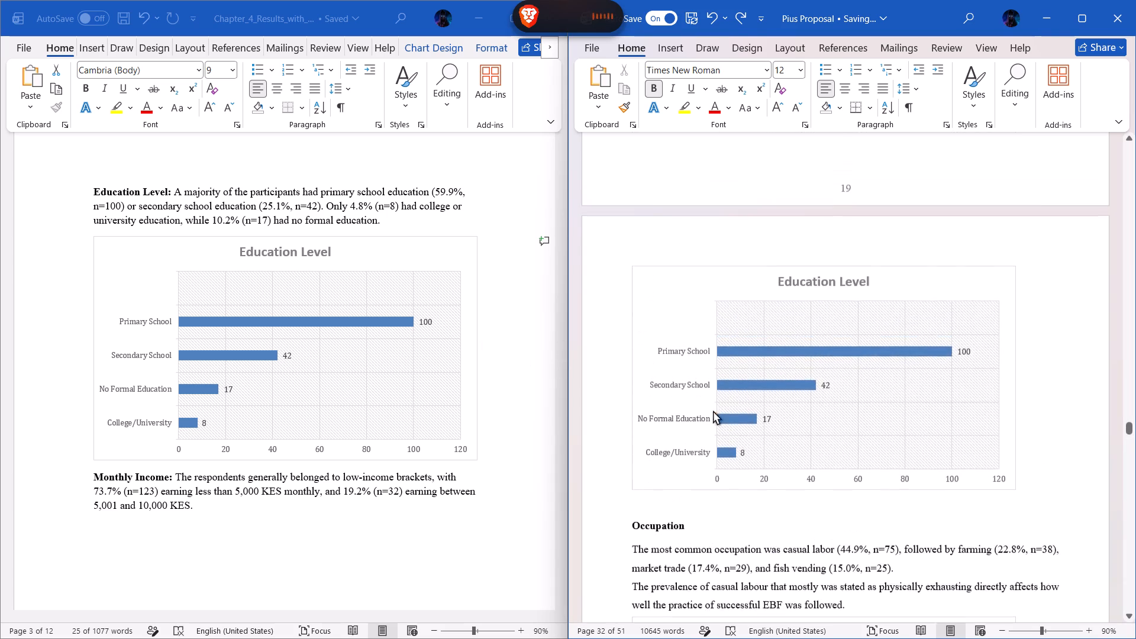
scroll(714, 411, "up", 4)
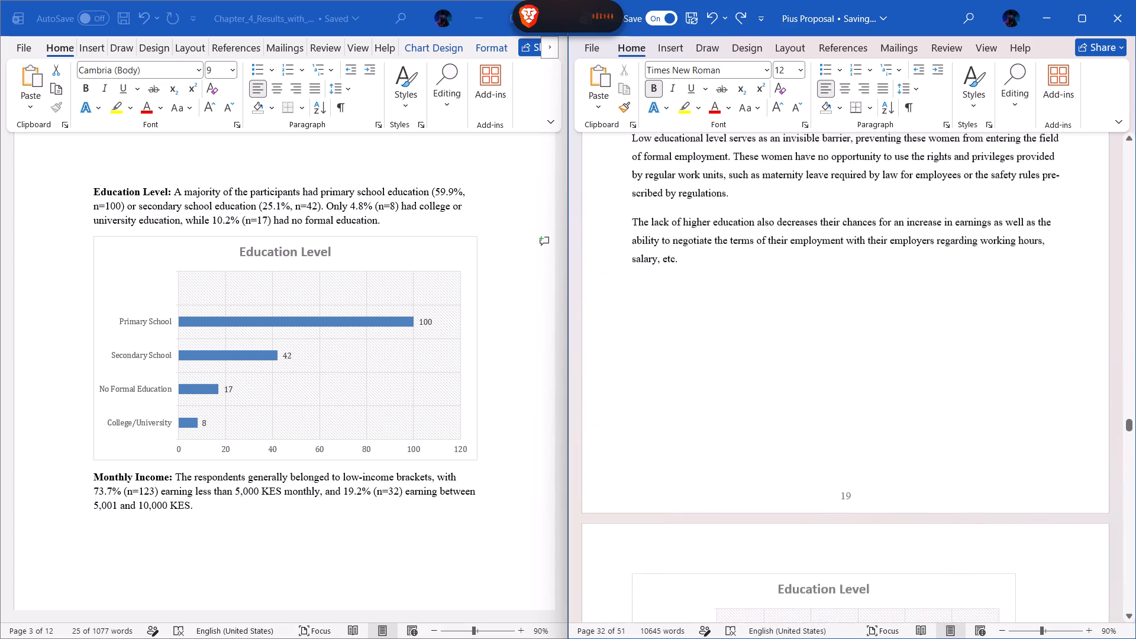
scroll(714, 411, "up", 2)
scroll(714, 411, "down", 1)
scroll(281, 427, "down", 1)
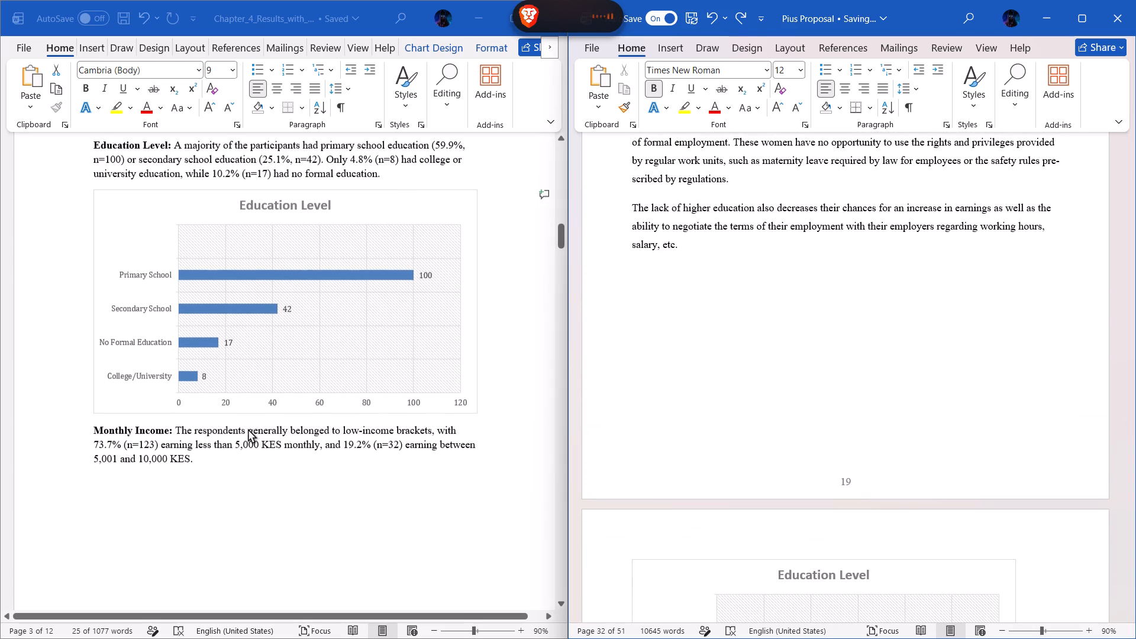
left_click(176, 427)
left_click_drag(176, 427, 196, 461)
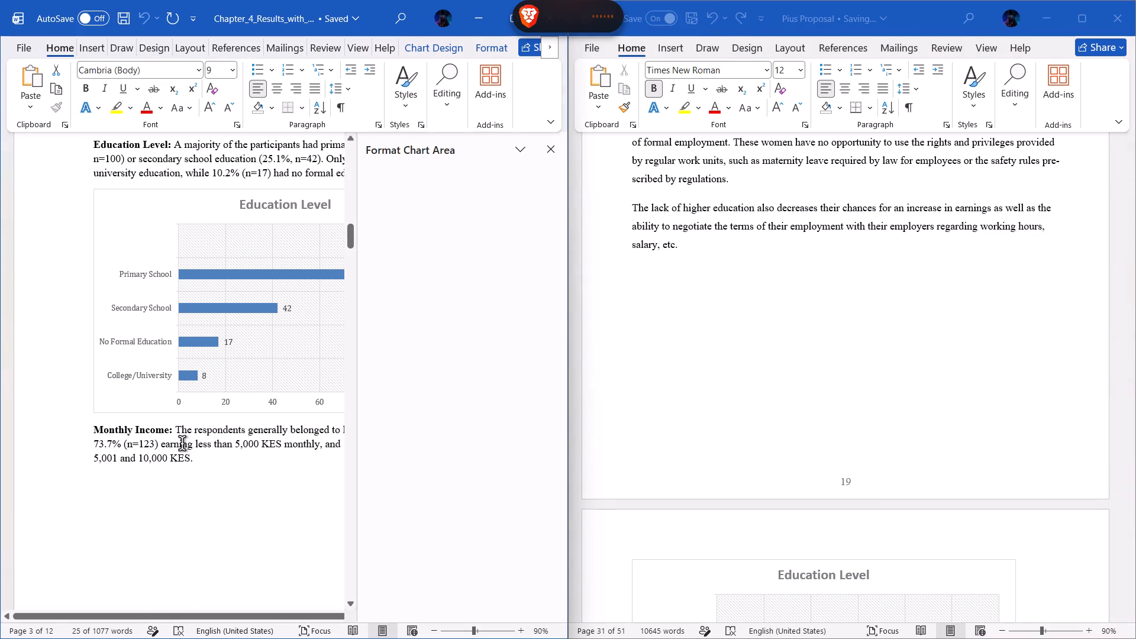
left_click(551, 146)
left_click(237, 432)
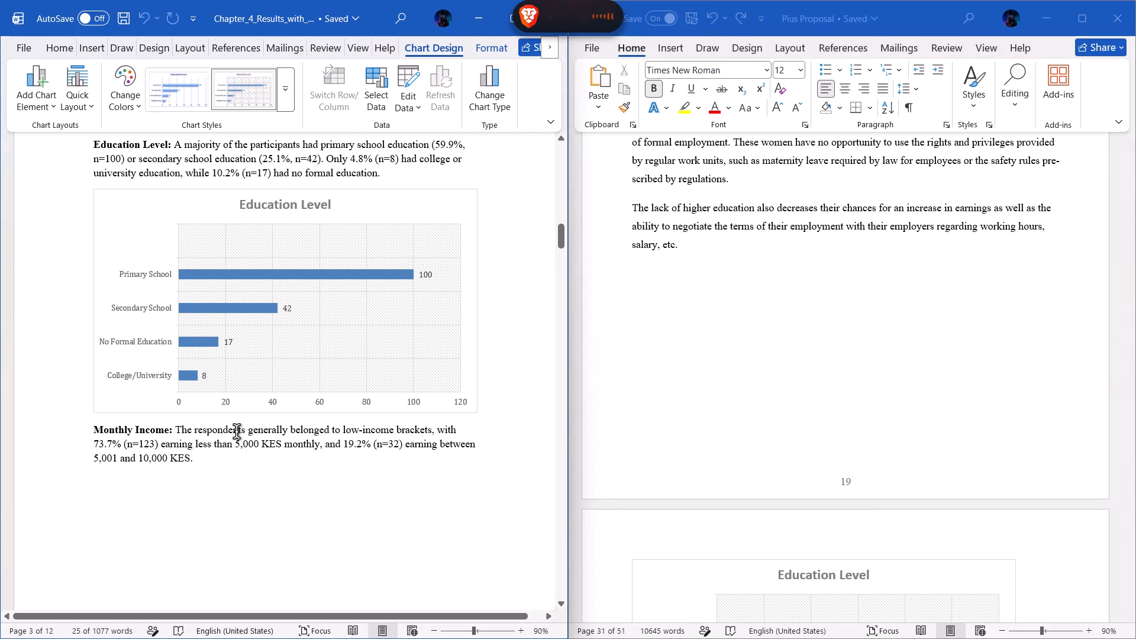
left_click_drag(173, 422, 198, 460)
left_click(198, 460)
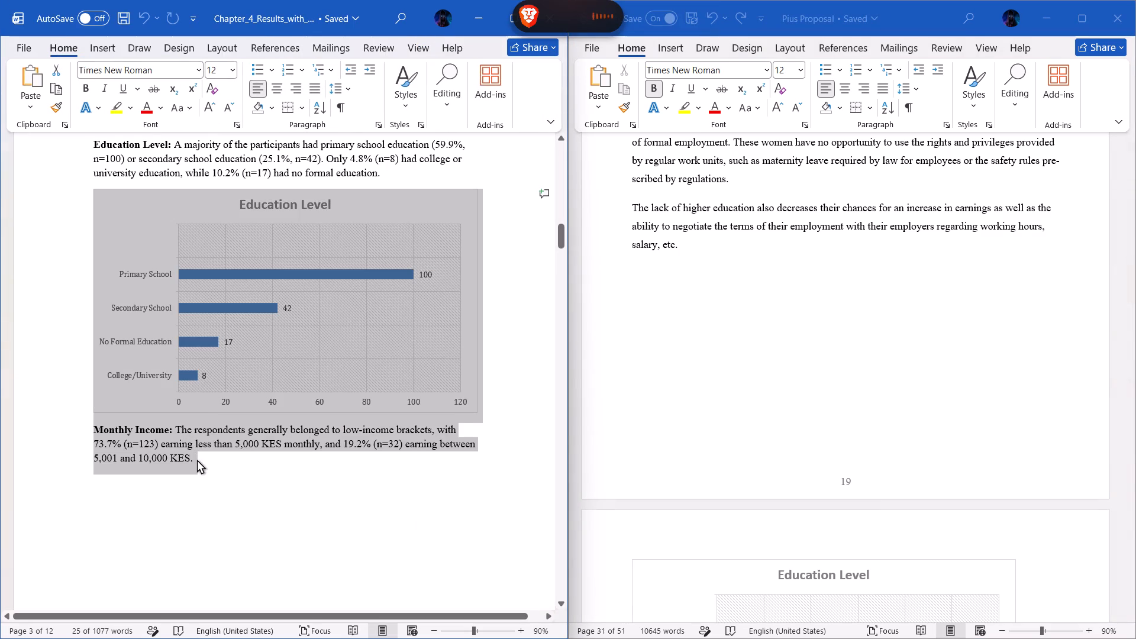
left_click_drag(198, 458, 177, 431)
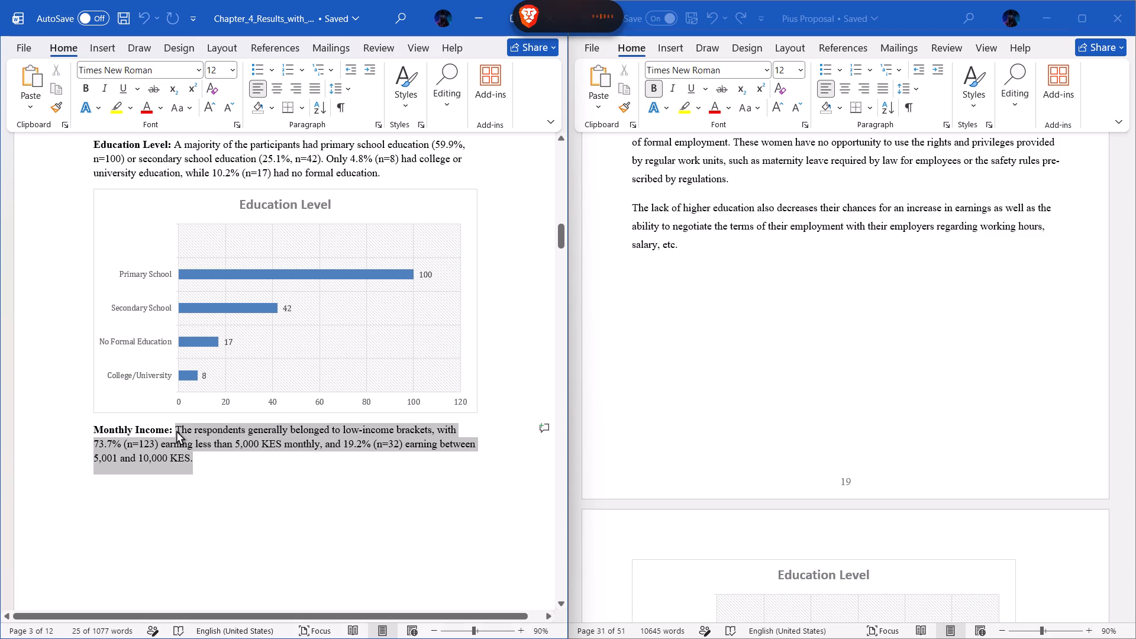
key("ctrl+c")
scroll(731, 469, "down", 1)
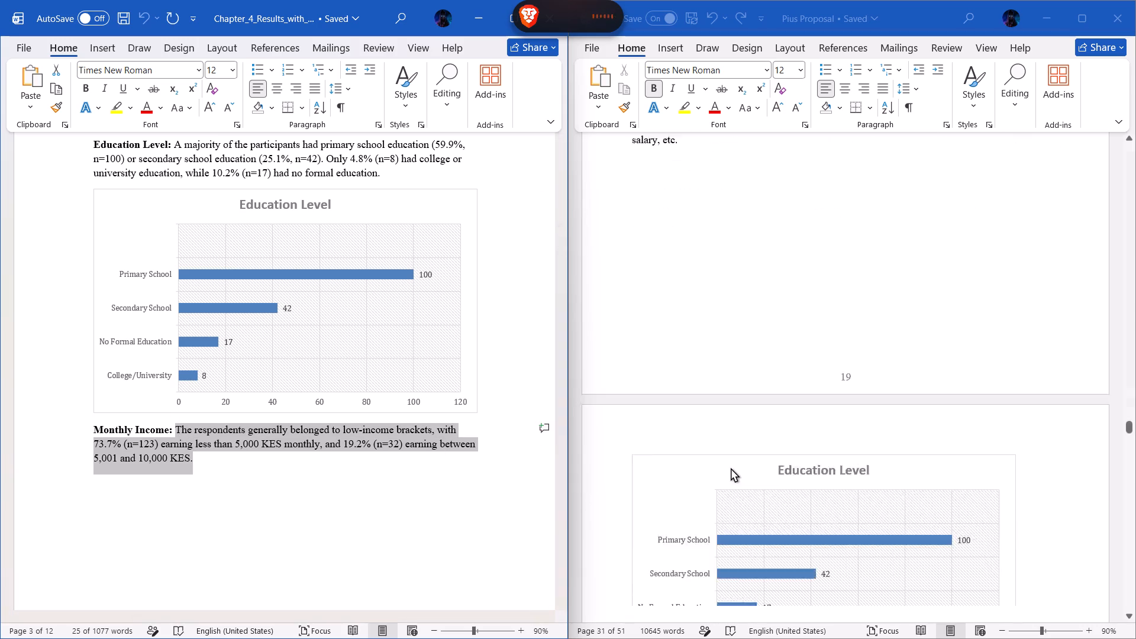
scroll(731, 469, "down", 3)
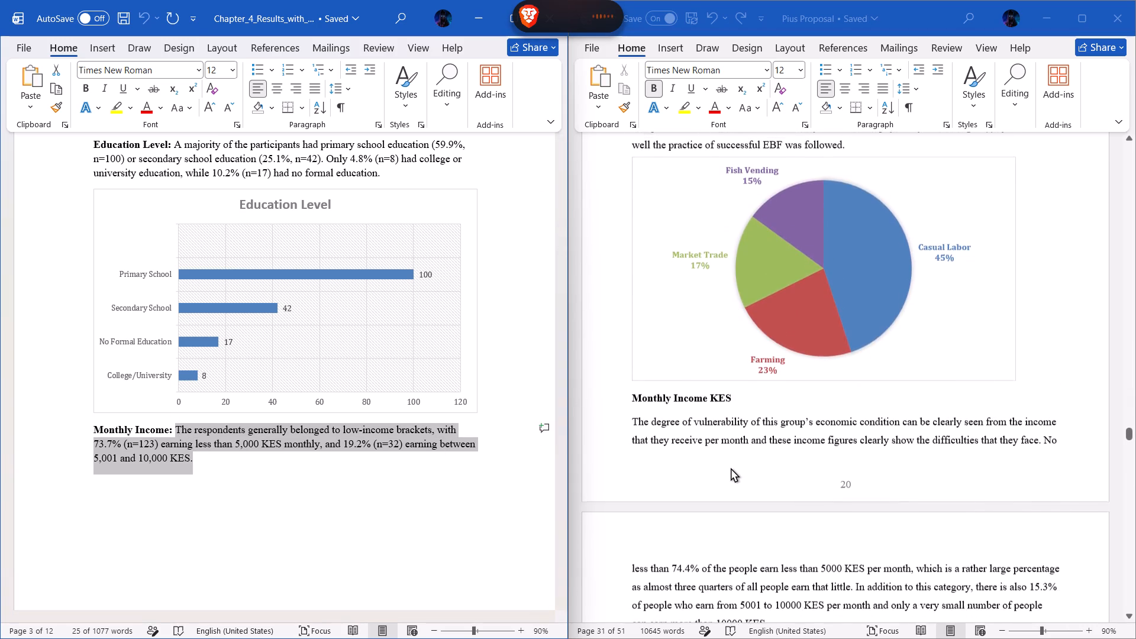
scroll(731, 469, "down", 1)
left_click_drag(632, 266, 690, 291)
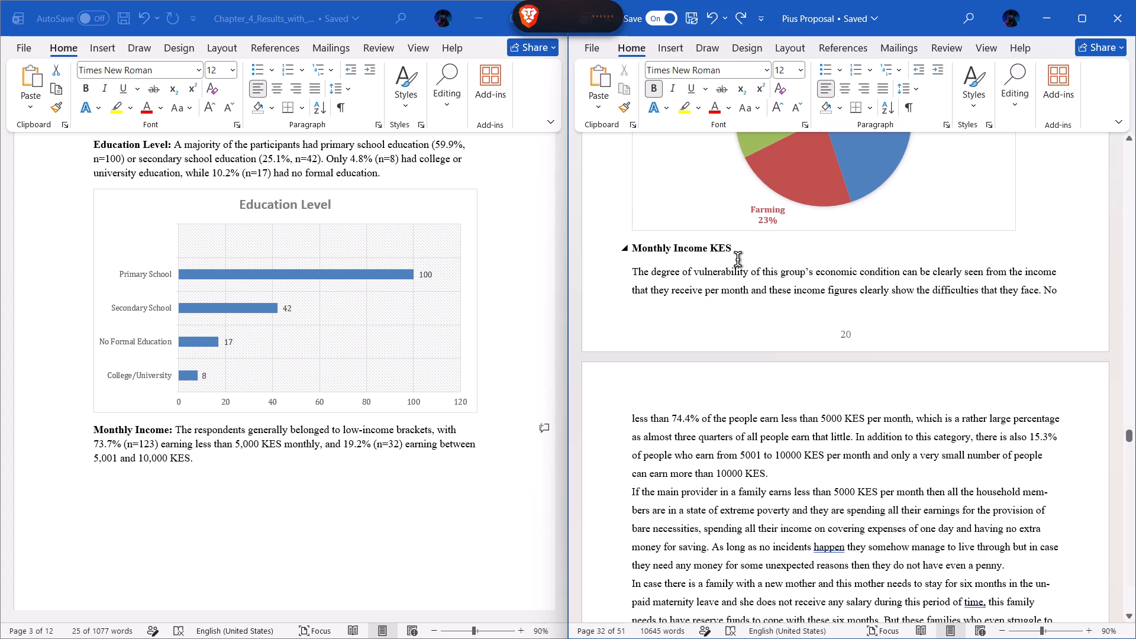
key("Return")
key("ctrl+v")
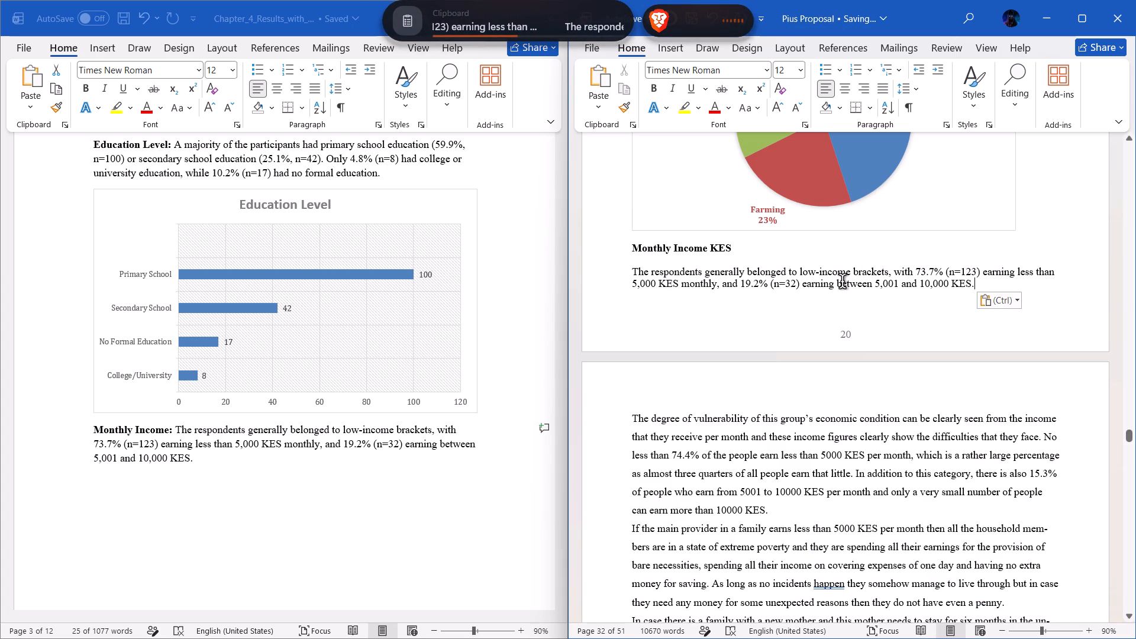
Increase the line spacing of the pasted monthly income paragraph to match the surrounding body text.
triple_click(843, 282)
left_click(843, 282)
triple_click(843, 282)
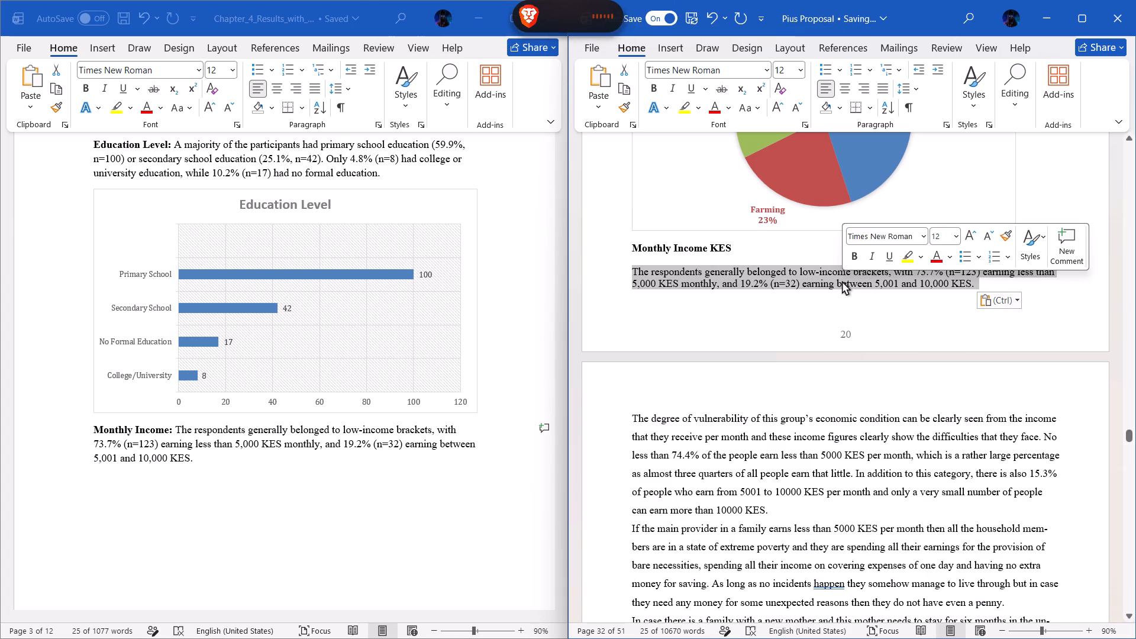
left_click(915, 91)
left_click(932, 156)
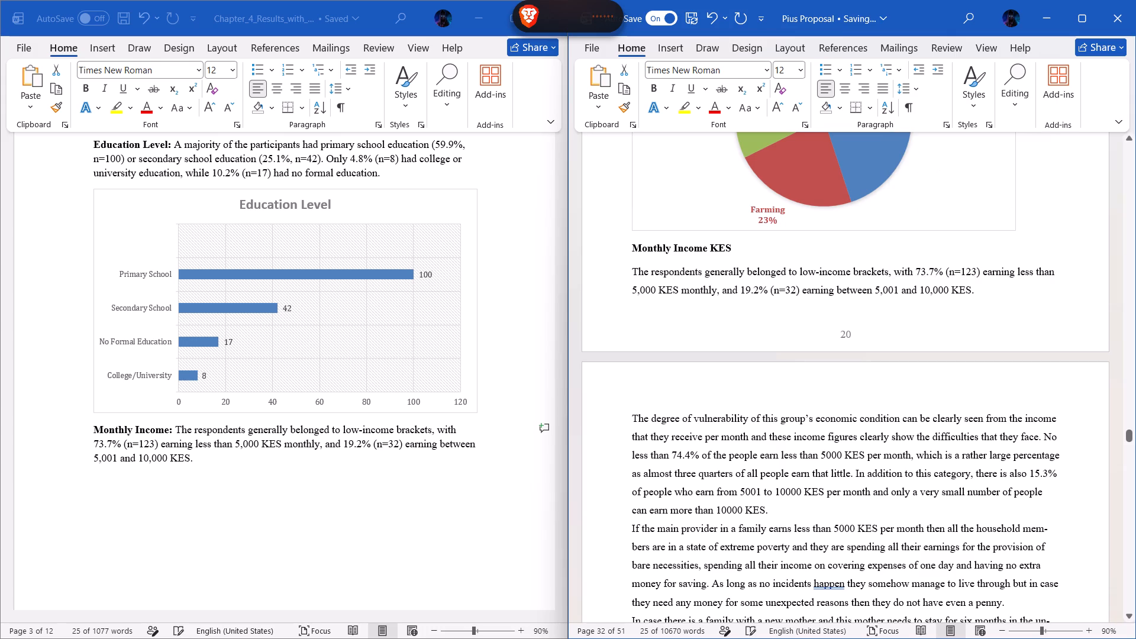
Copy the monthly income bar chart (<5000 to >15,000) from the source document onto a new line below the pasted income paragraph.
left_click(998, 296)
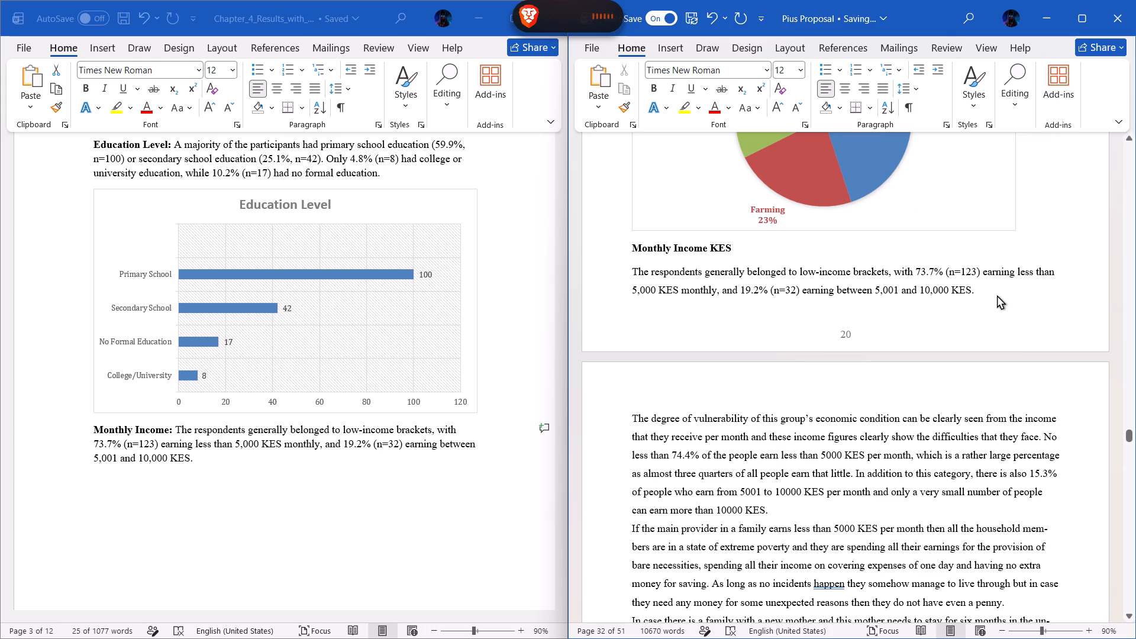
key("Return")
scroll(354, 471, "down", 1)
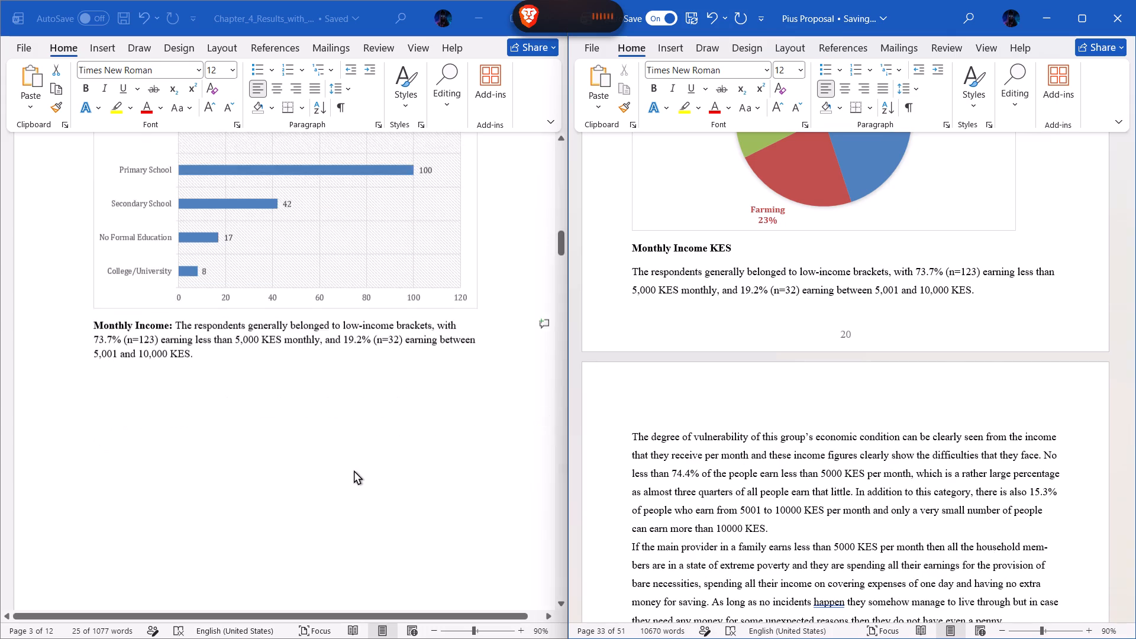
scroll(354, 471, "down", 2)
left_click(326, 456)
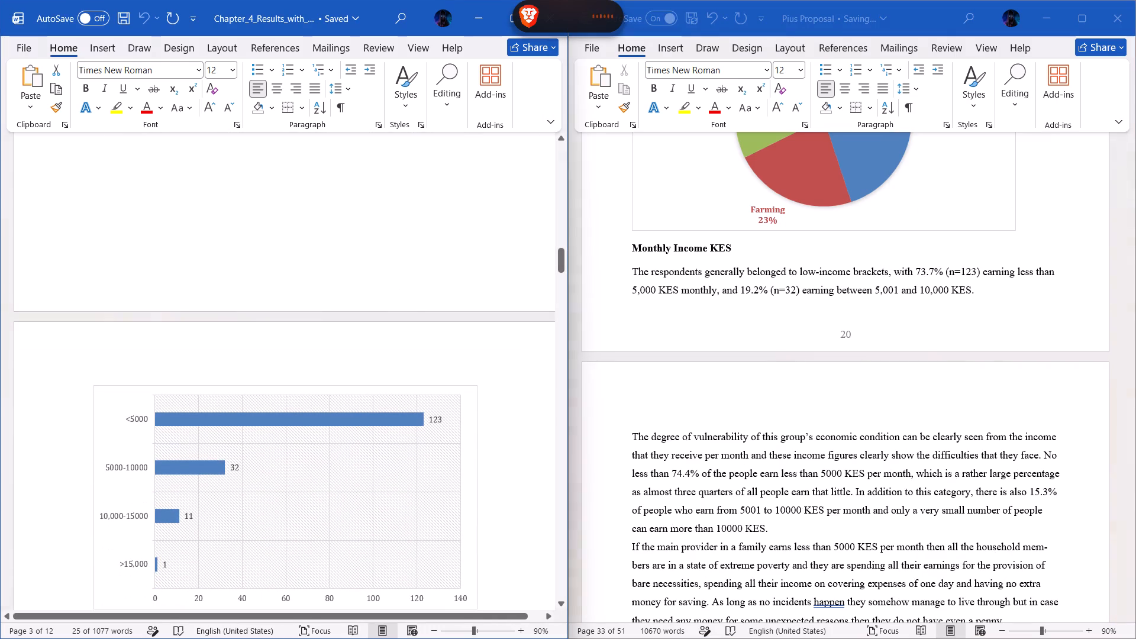
left_click(305, 386)
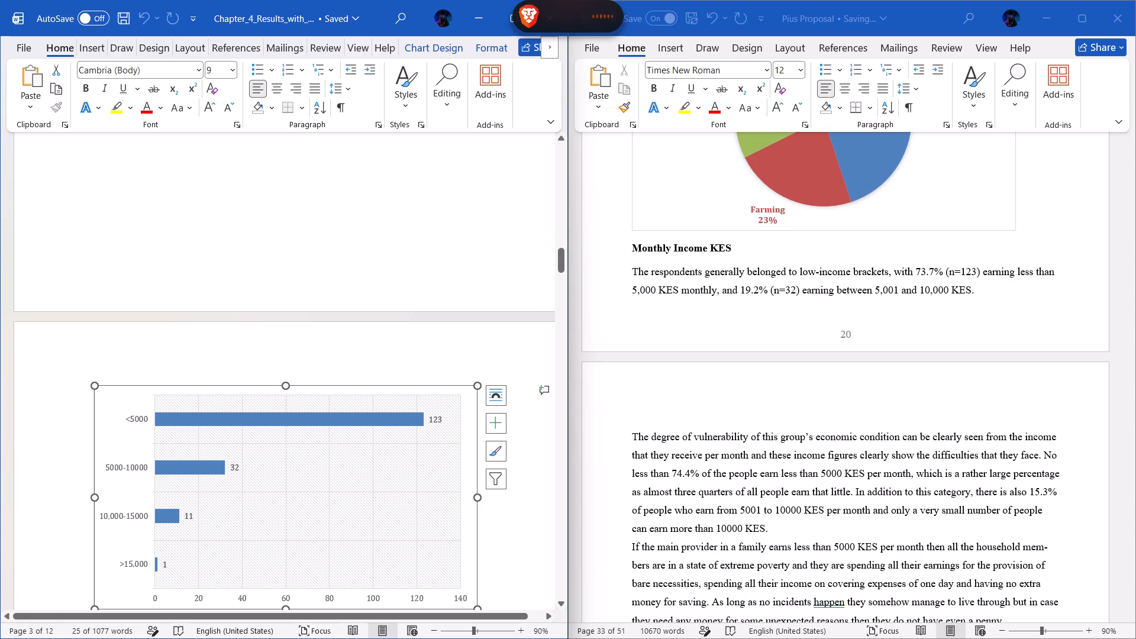
key("ctrl+c")
left_click(654, 383)
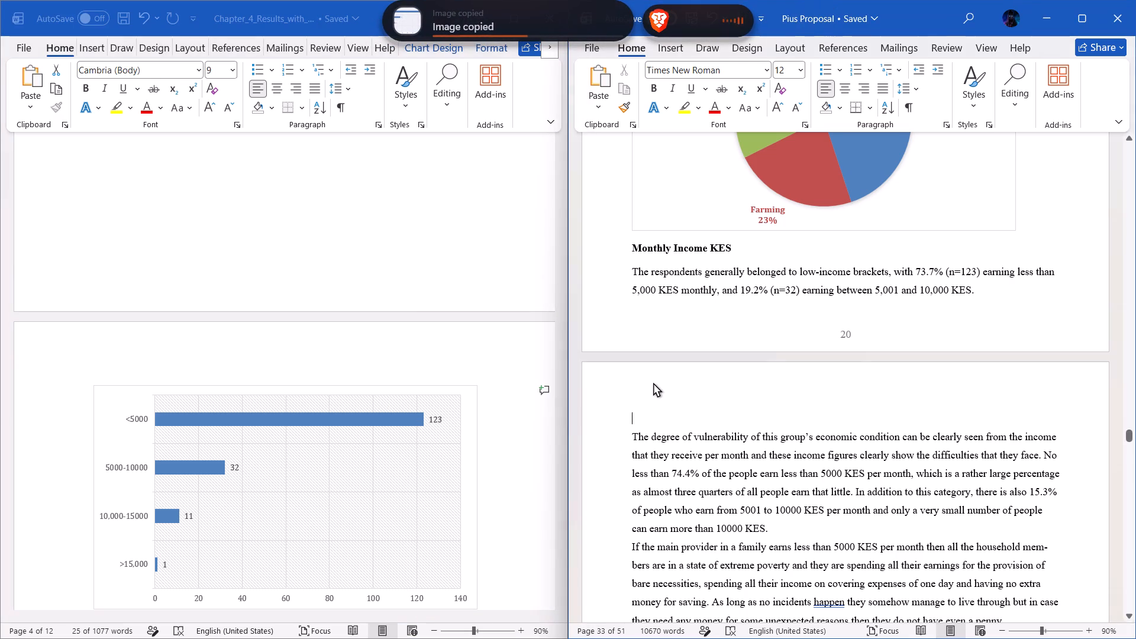
key("ctrl+v")
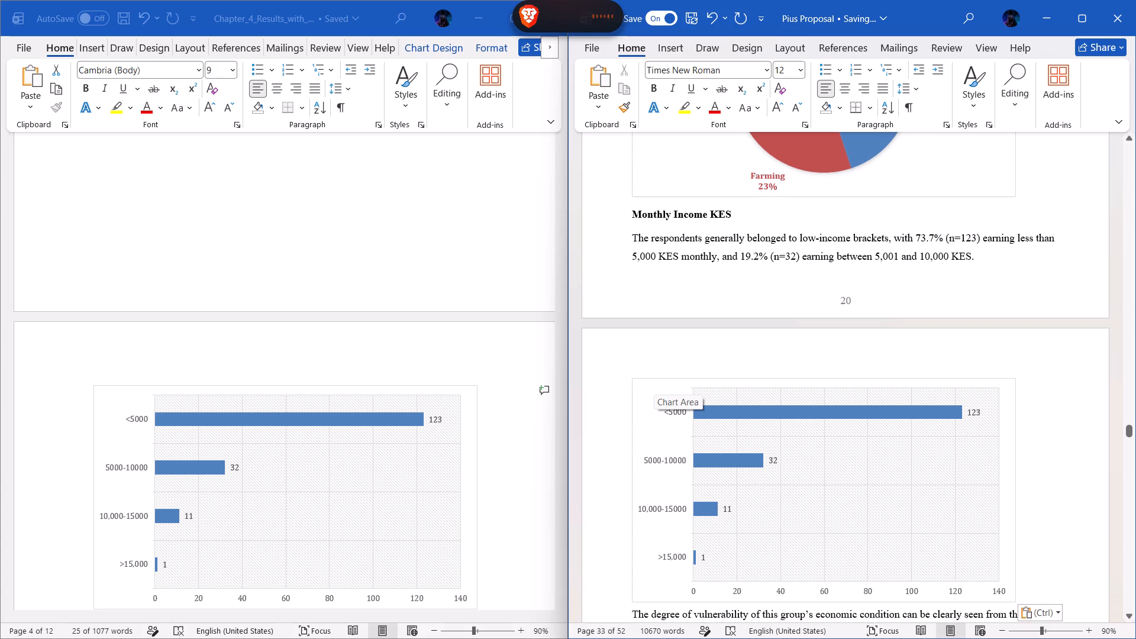
Delete the paragraph beginning "The degree of vulnerability of this group's economic condition" below the pasted income chart.
scroll(930, 469, "down", 1)
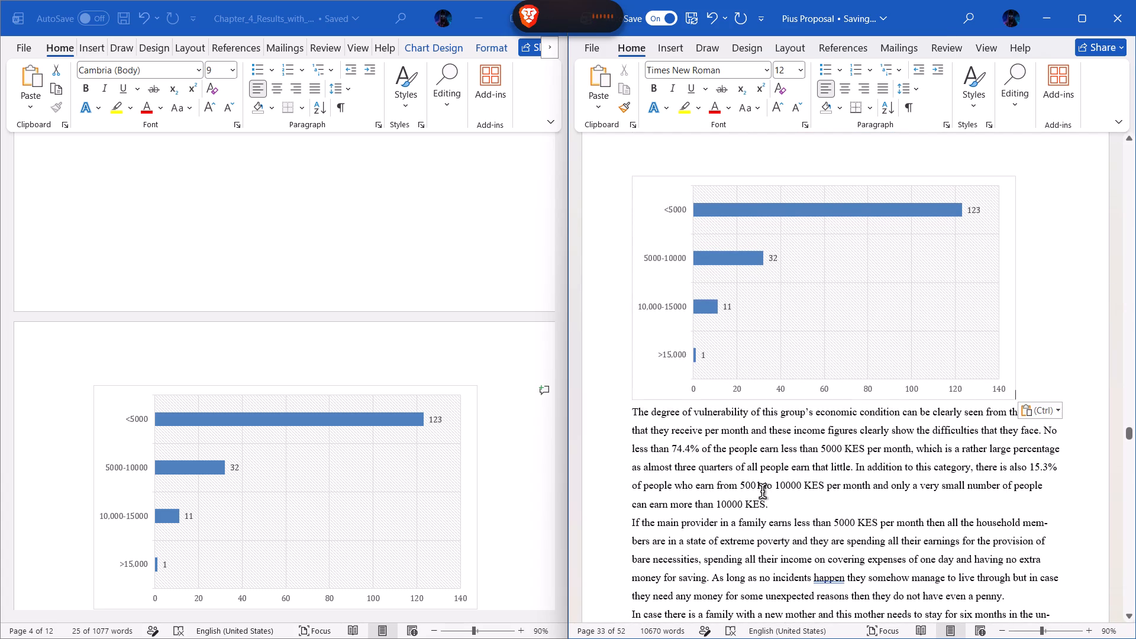
left_click_drag(774, 501, 629, 419)
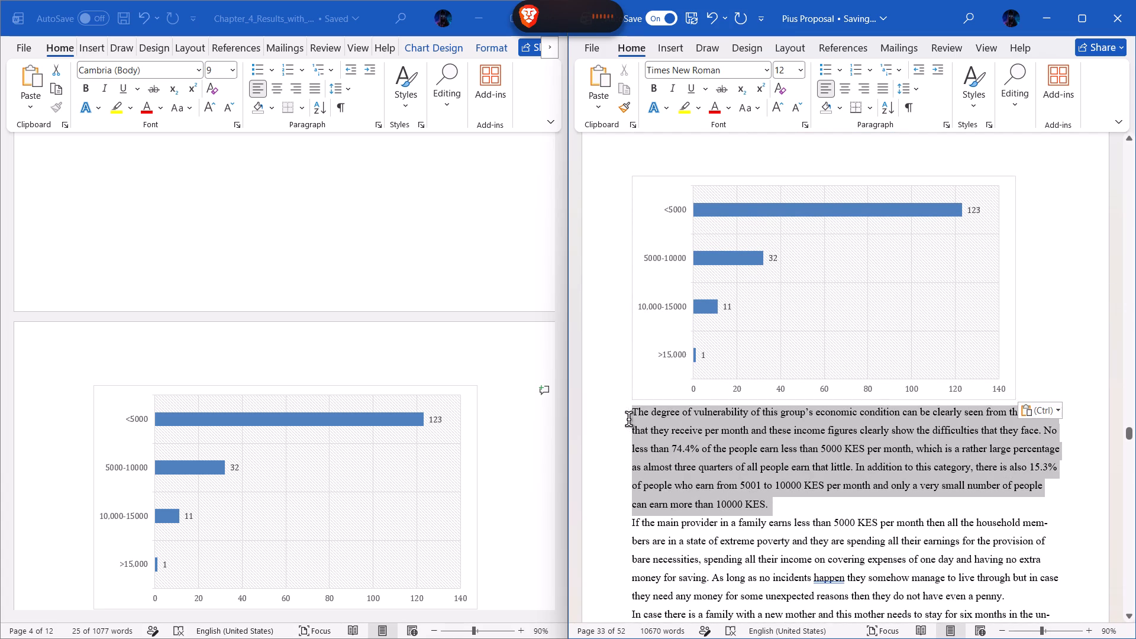
left_click_drag(629, 419, 628, 419)
key("BackSpace")
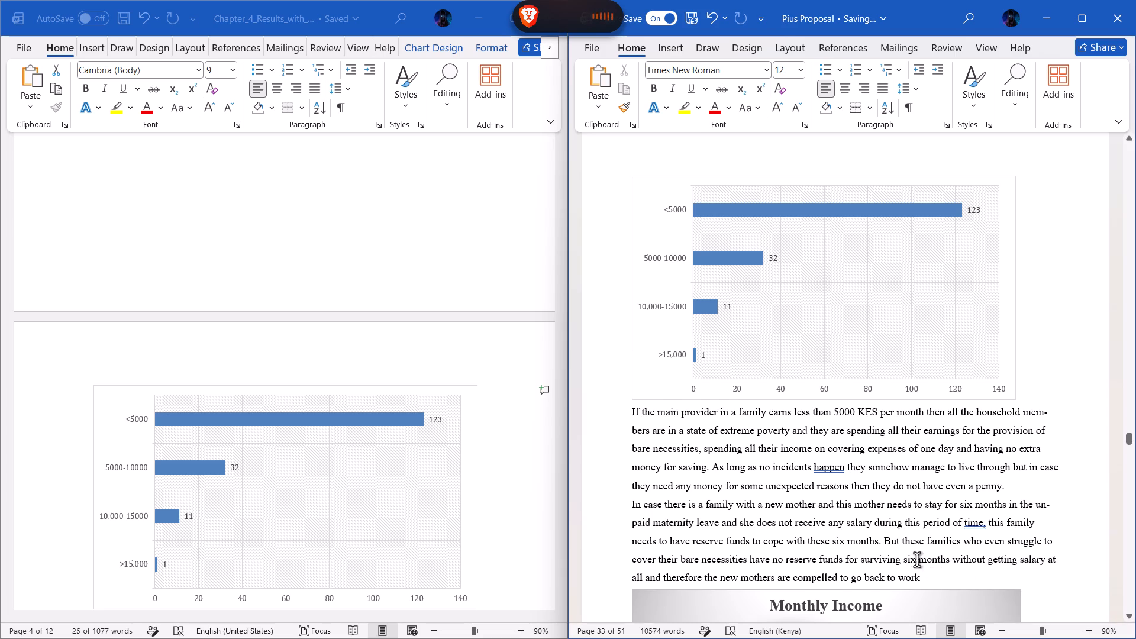
Remove the old "Monthly Income" pie chart above section 4.2.5.
scroll(917, 560, "down", 1)
left_click(873, 539)
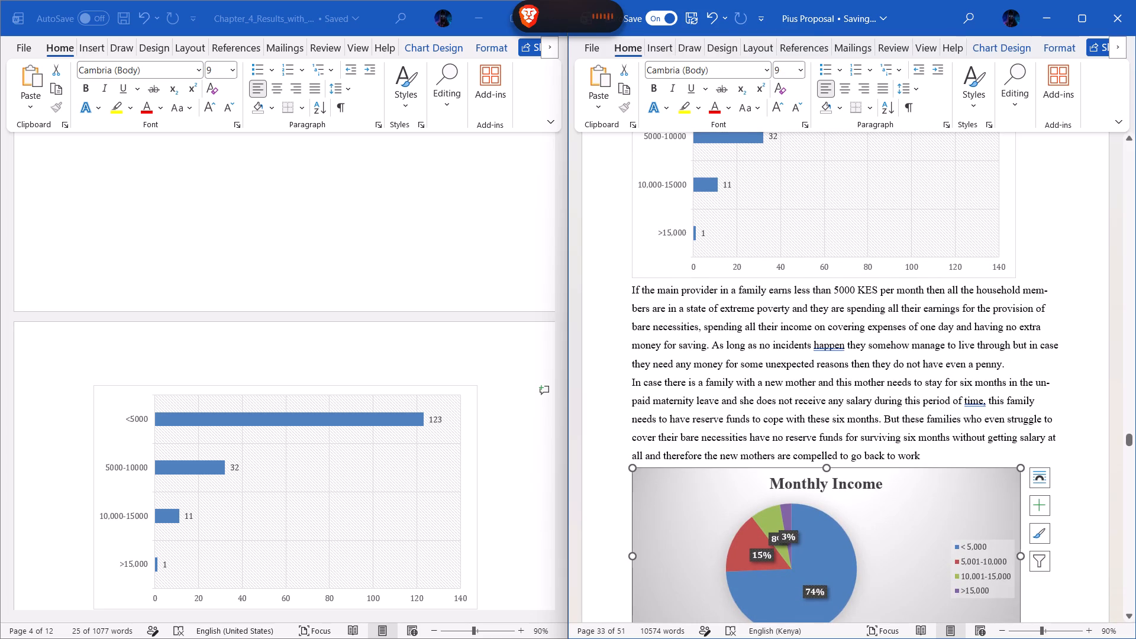
key("shift+Delete")
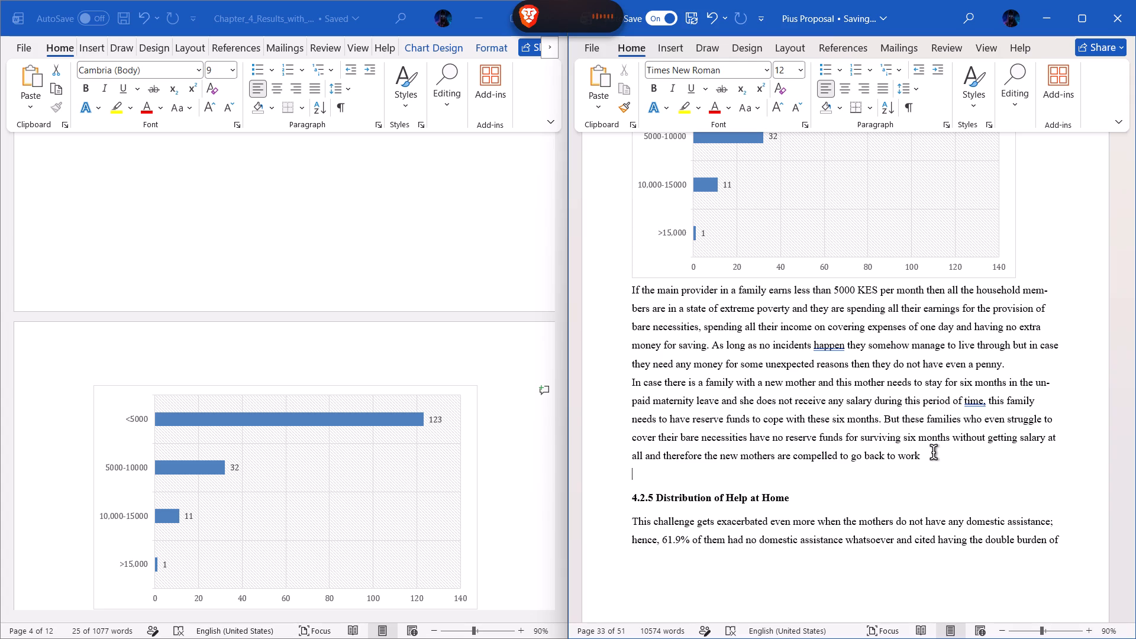
Delete the two paragraphs from "If the main provider in a family earns" through "compelled to go back to work".
left_click_drag(934, 453, 629, 285)
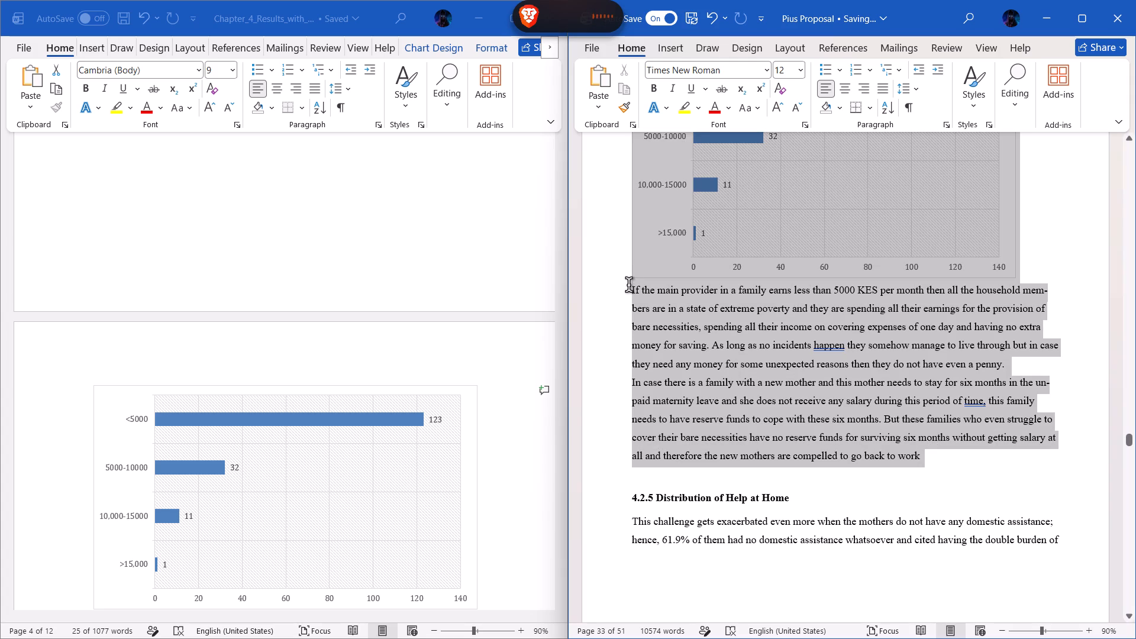
left_click_drag(629, 285, 629, 288)
key("BackSpace")
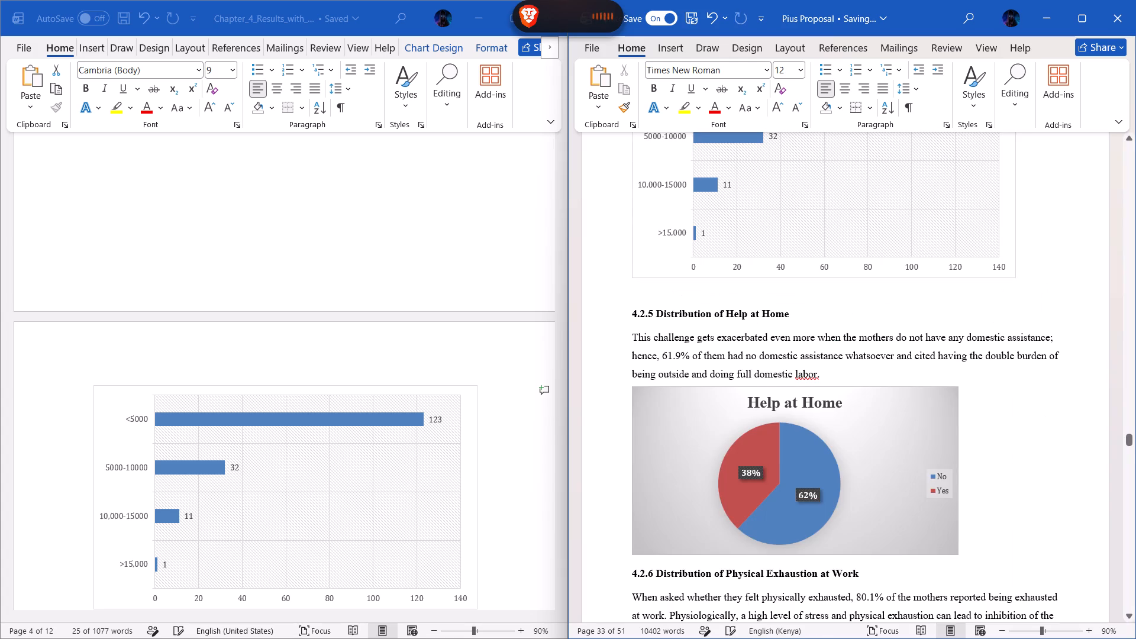
Begin a sentence below the monthly income bar chart with "As seen, most women reported earning".
scroll(685, 297, "up", 3)
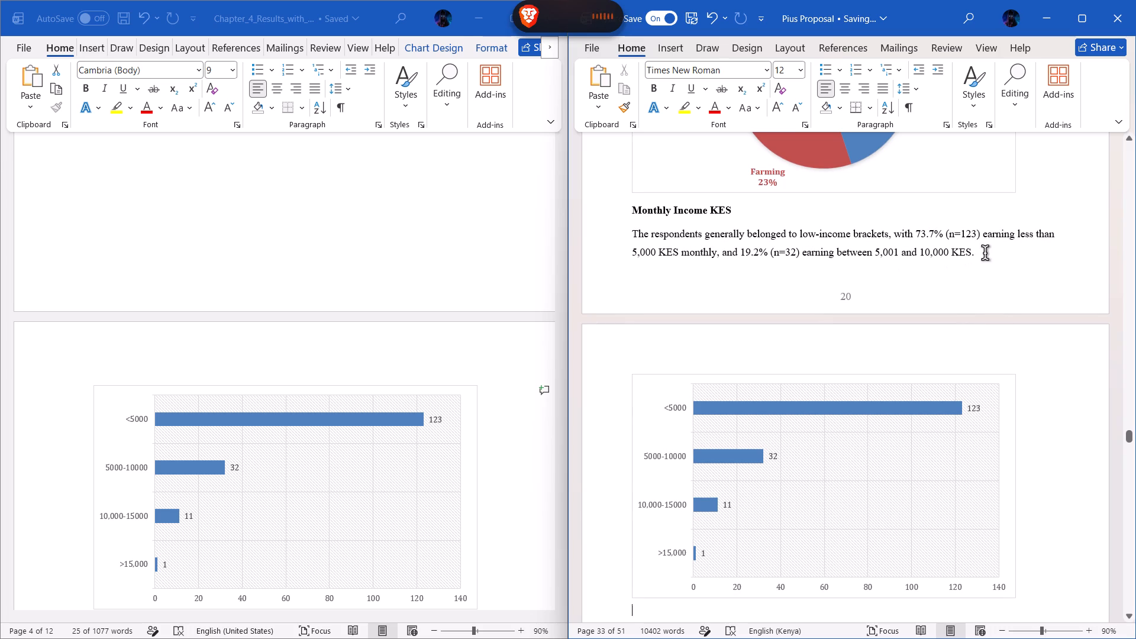
left_click(985, 253)
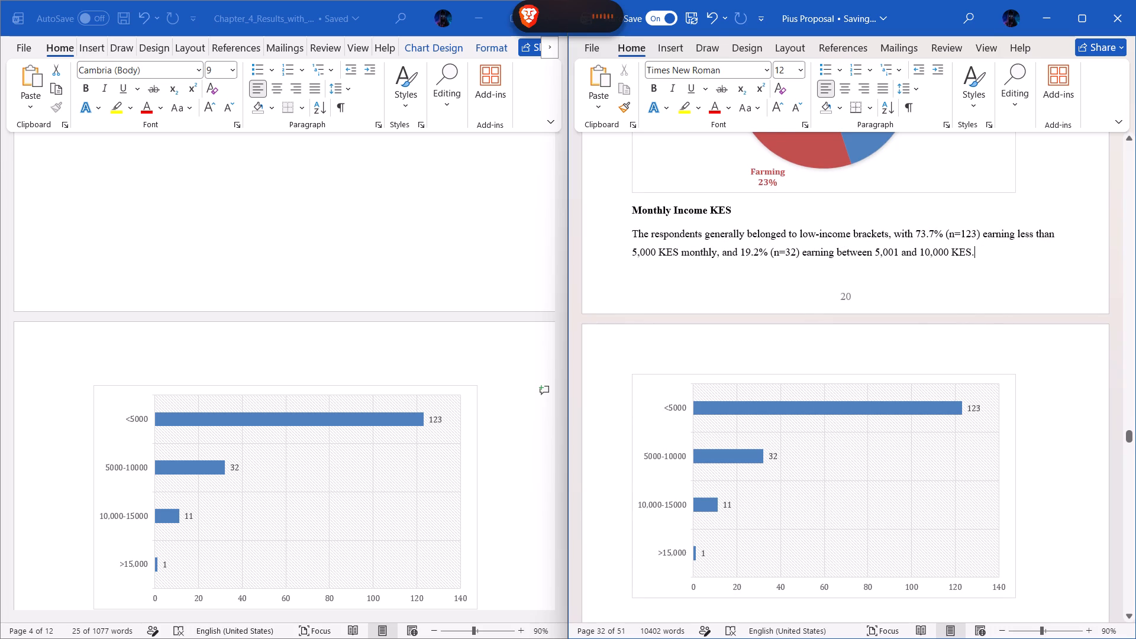
scroll(896, 319, "down", 2)
left_click(650, 454)
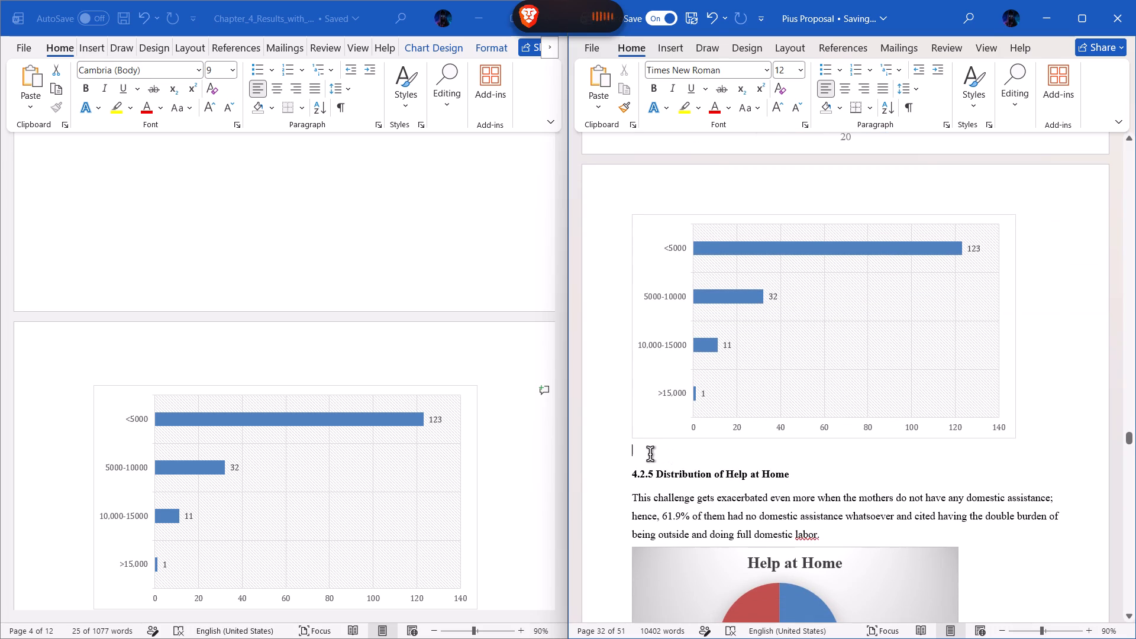
type("As seen, most women")
key("space")
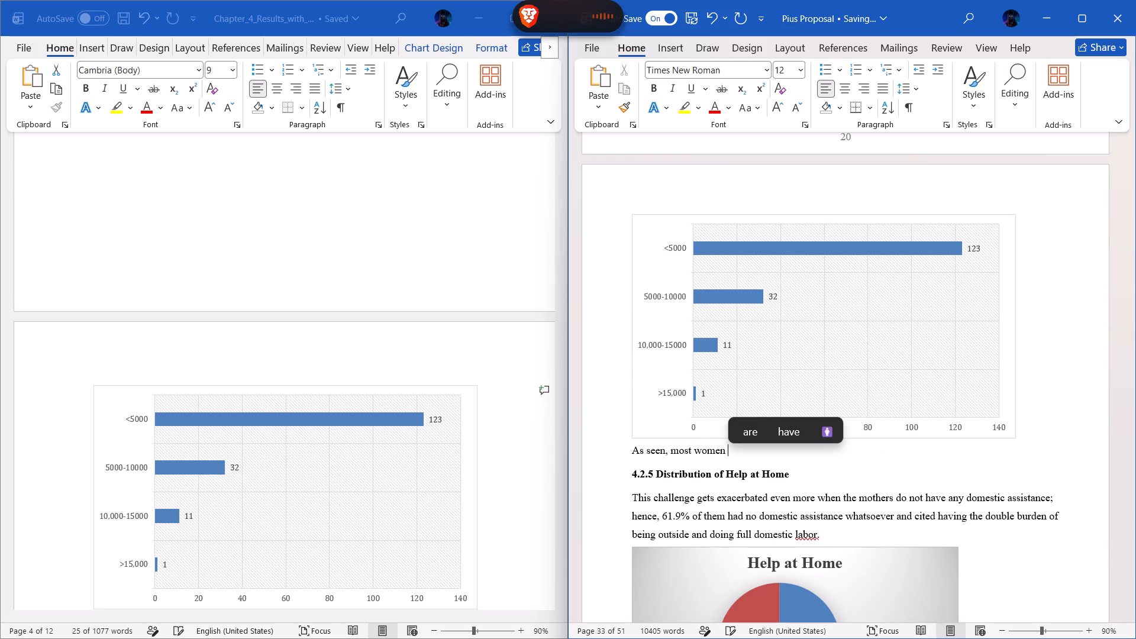
type("reported")
key("space")
type("ea")
type("rning")
key("space")
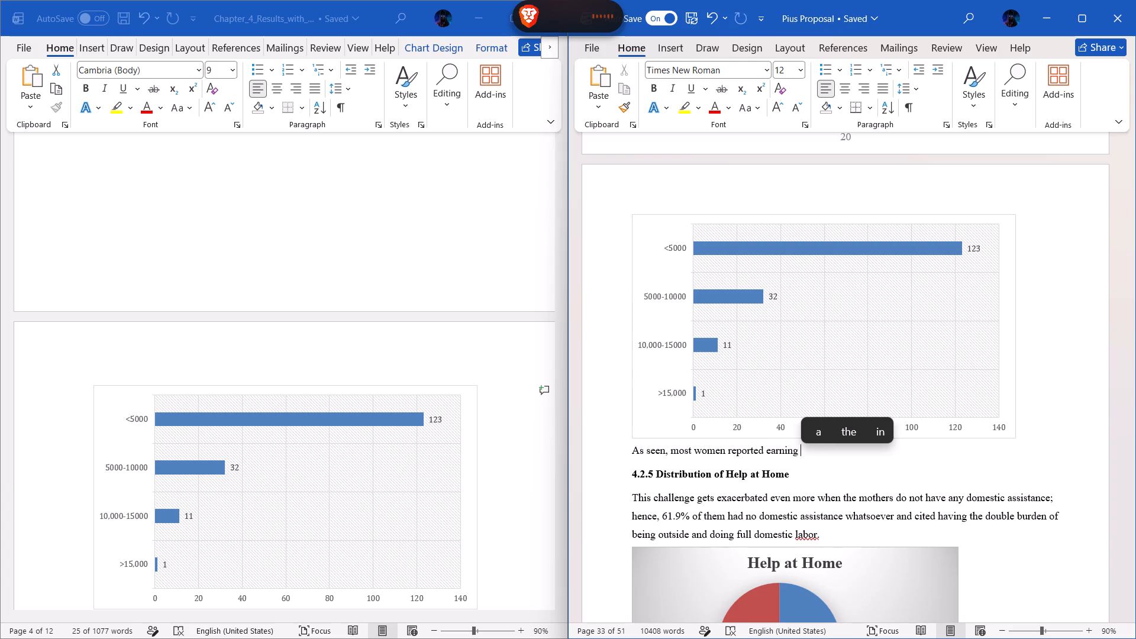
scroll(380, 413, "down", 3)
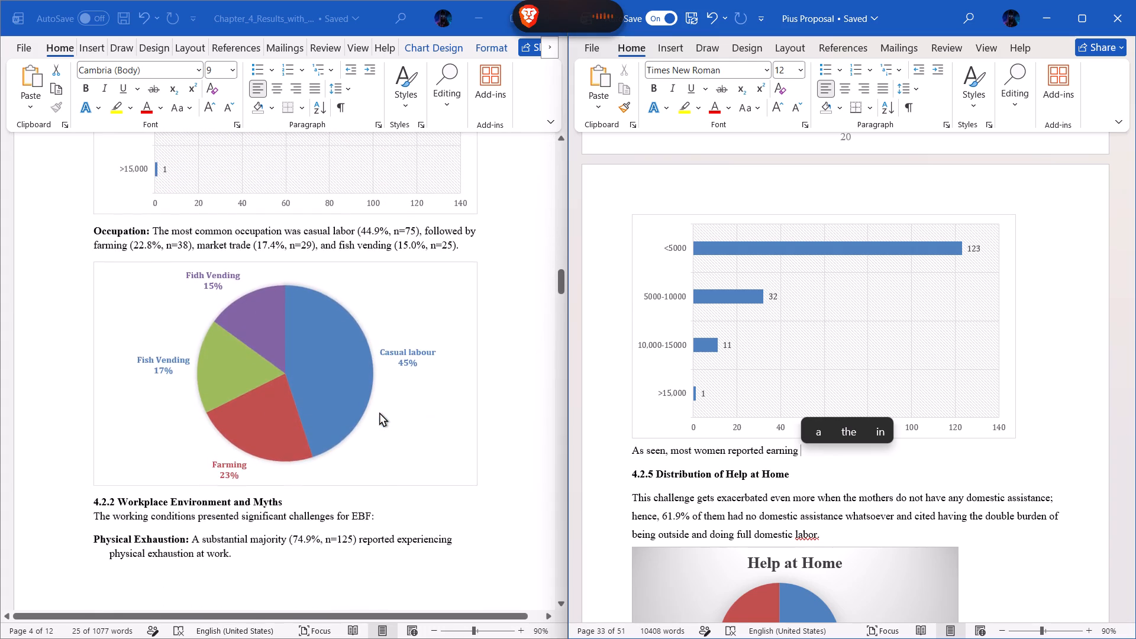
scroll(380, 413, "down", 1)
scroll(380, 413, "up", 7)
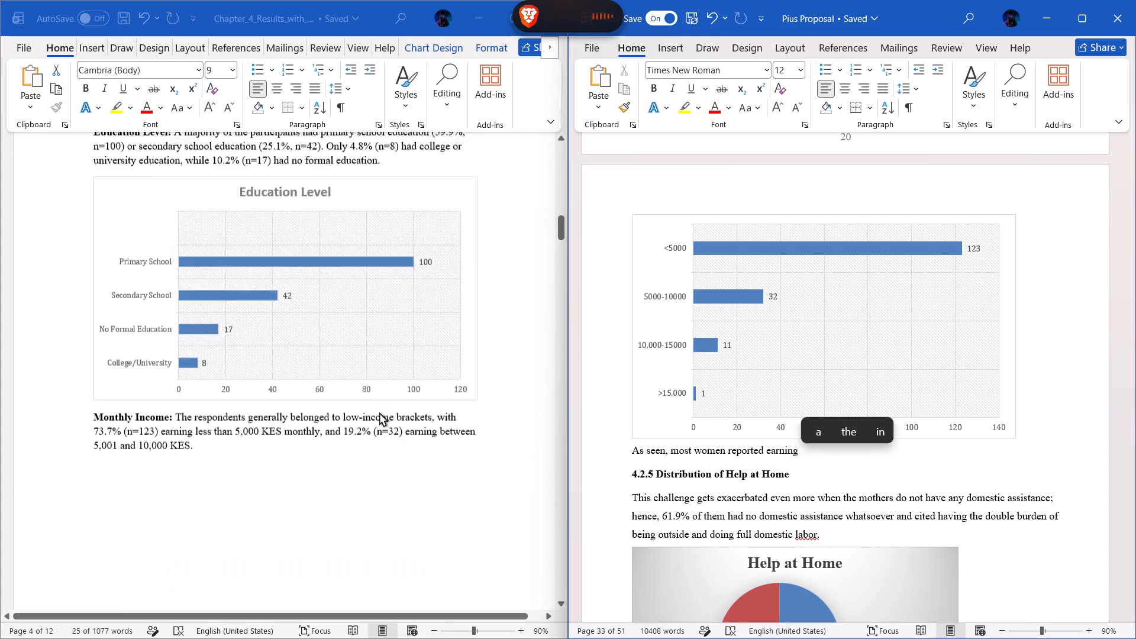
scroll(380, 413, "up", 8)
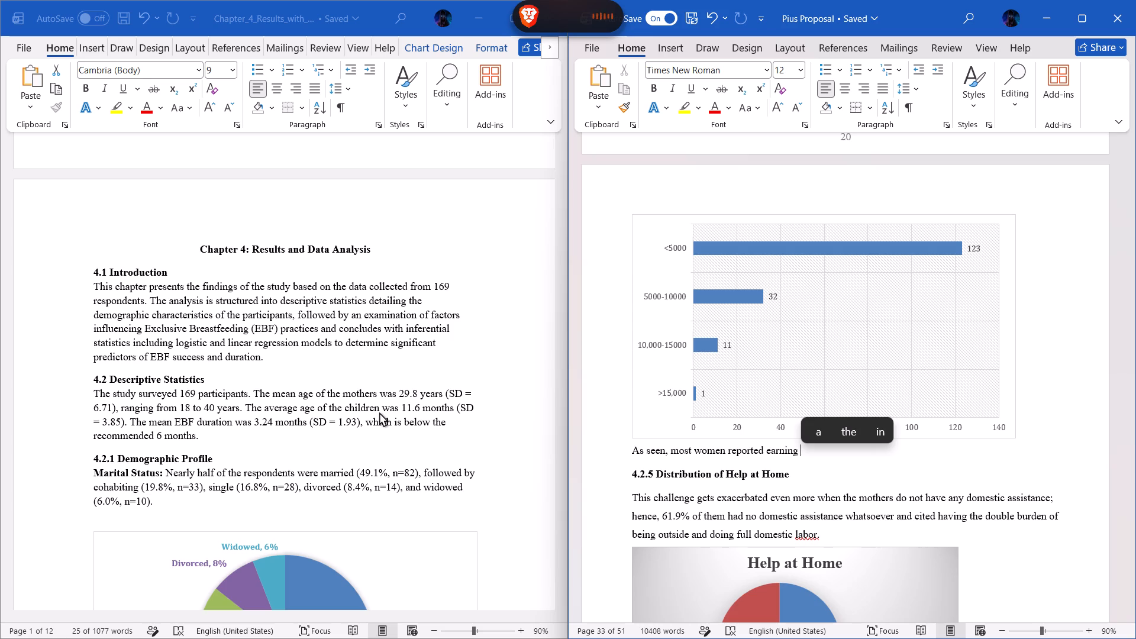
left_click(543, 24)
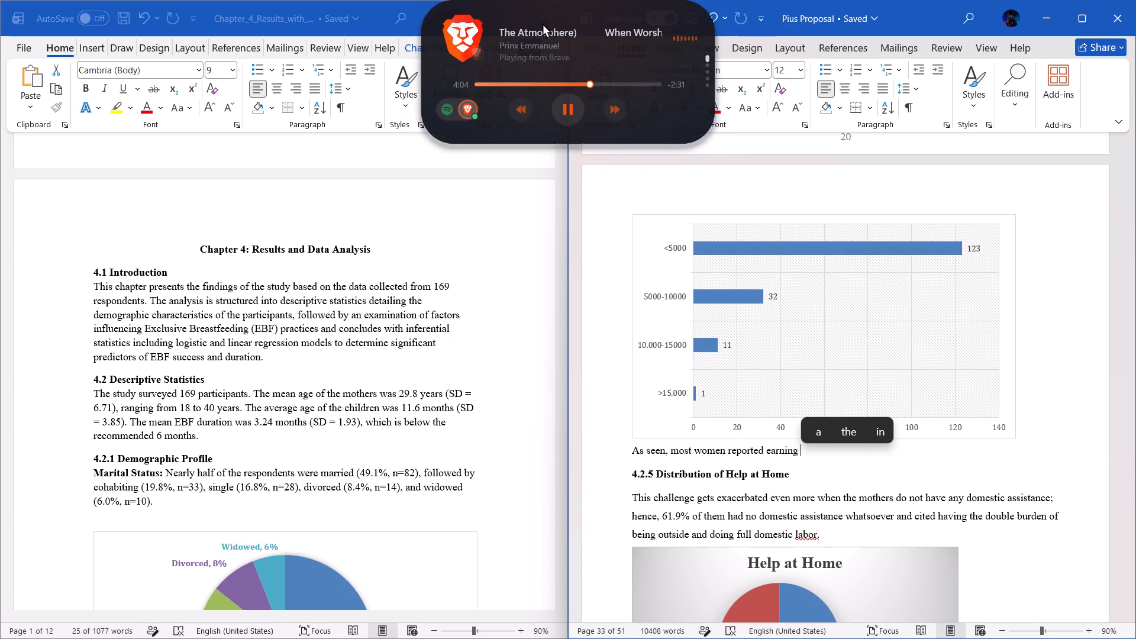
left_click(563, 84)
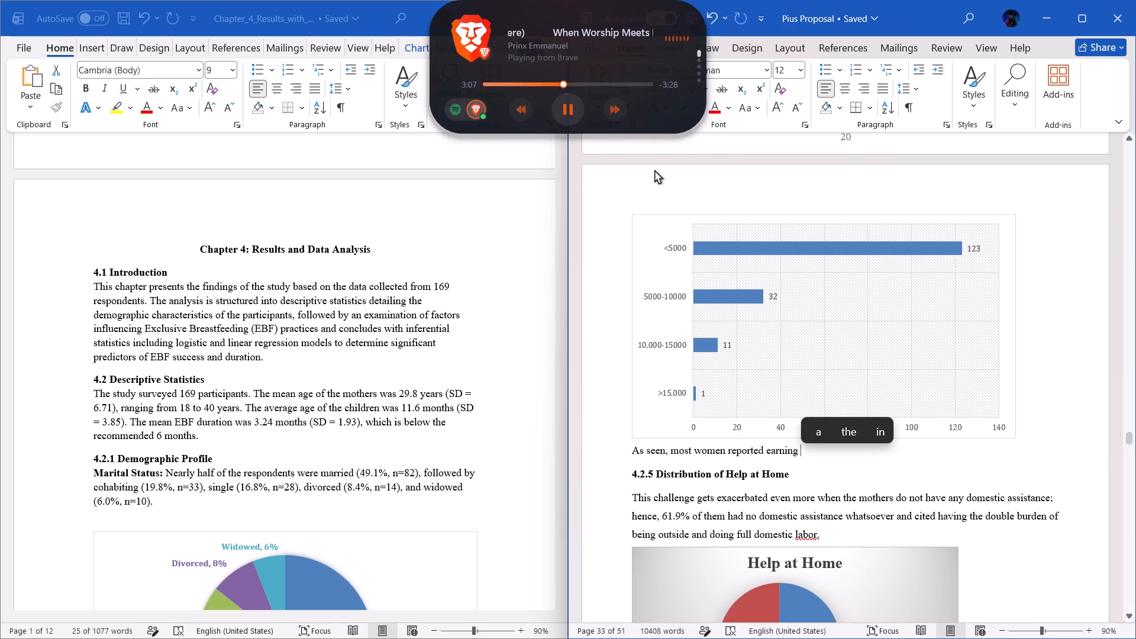
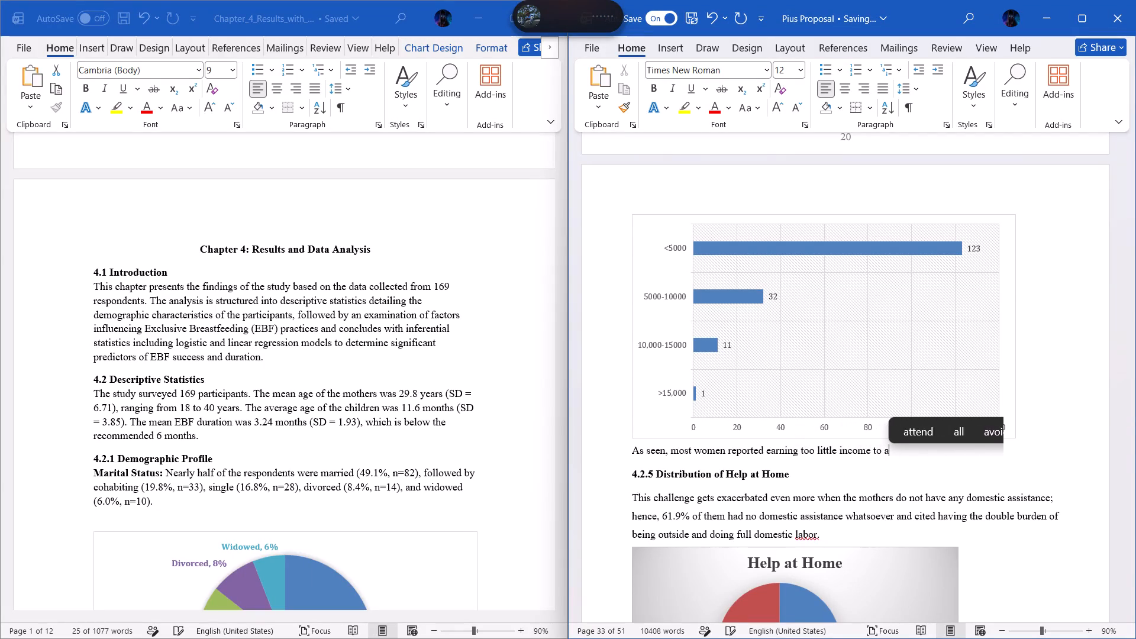
Complete the sentence below the income bar chart with "cater for both their needs as well as the needs of the baby.".
key("BackSpace")
type("cater for both t")
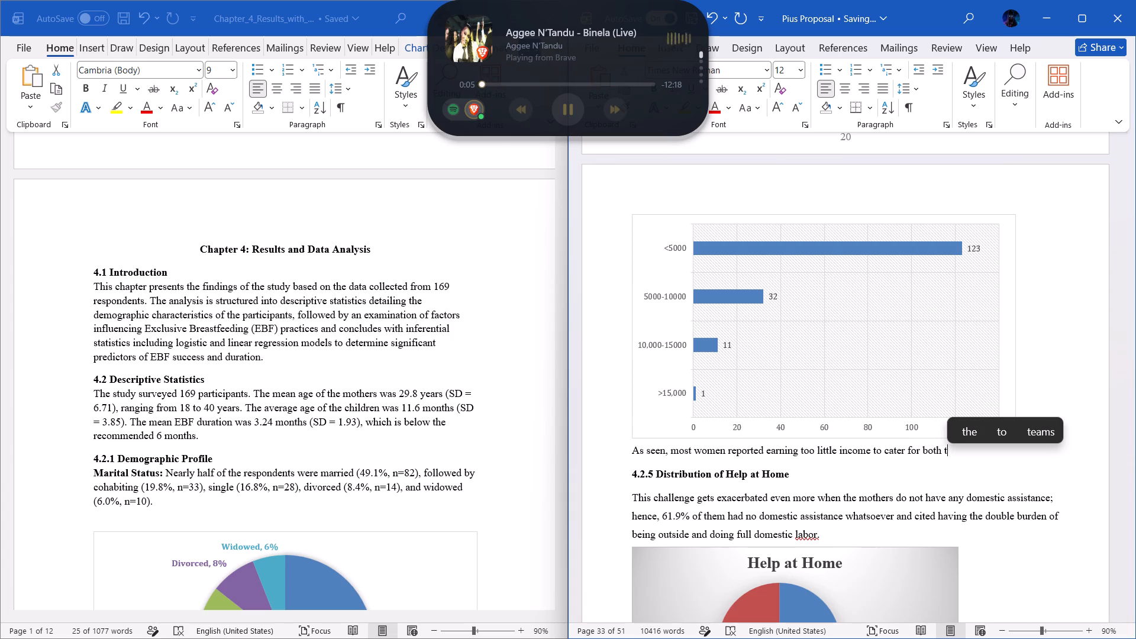
type("he")
type("ir needs as well as the needs of")
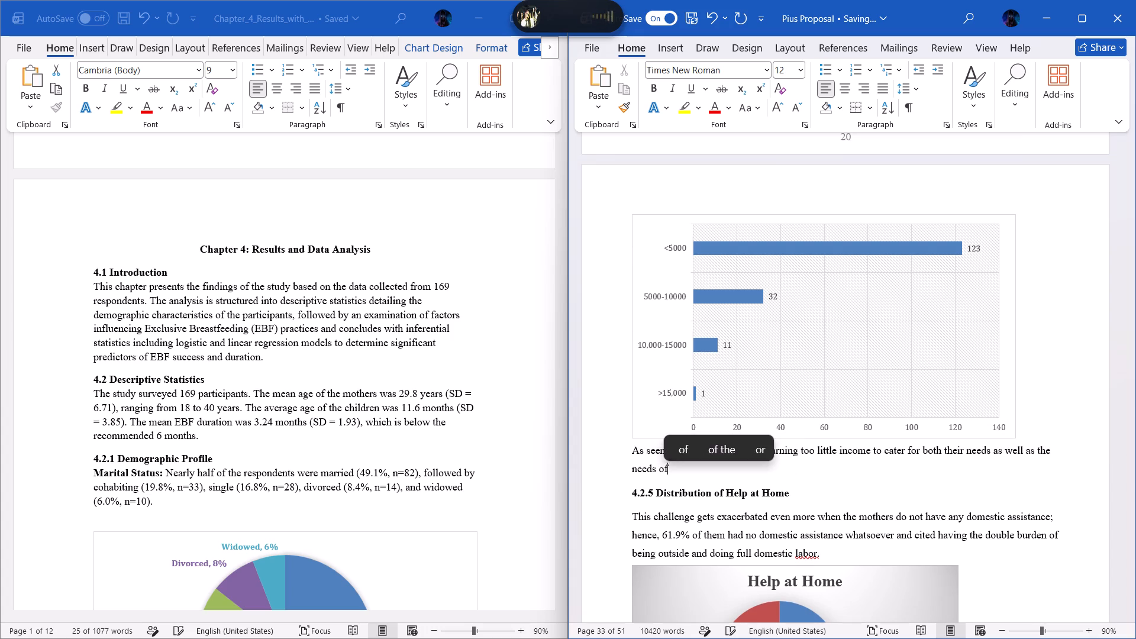
key("space")
type("the")
key("space")
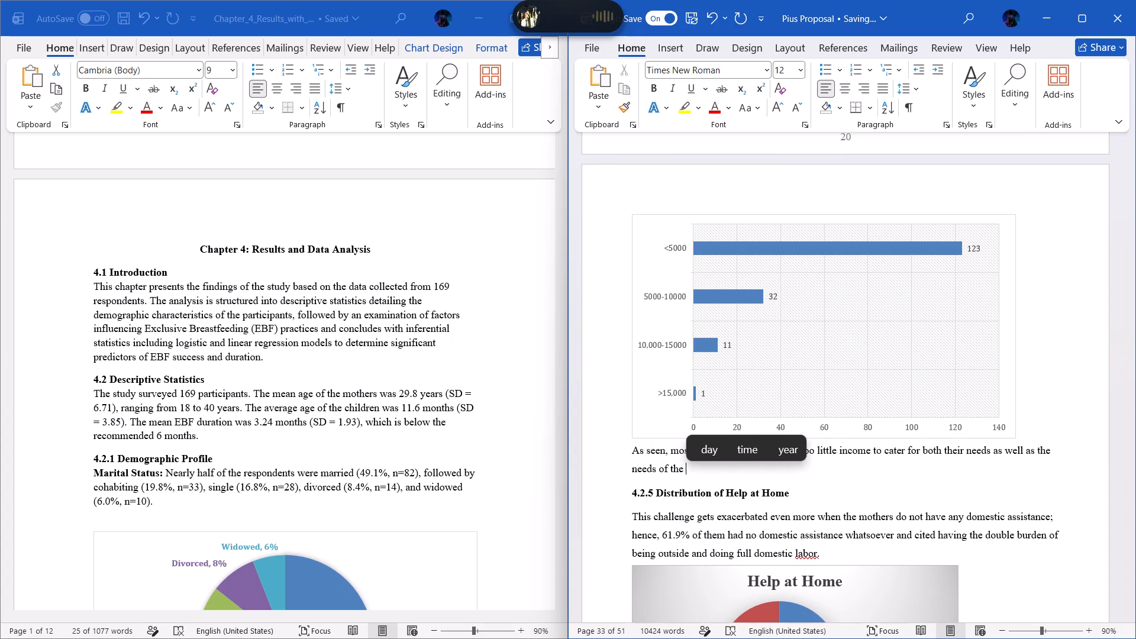
type("baby.")
key("space")
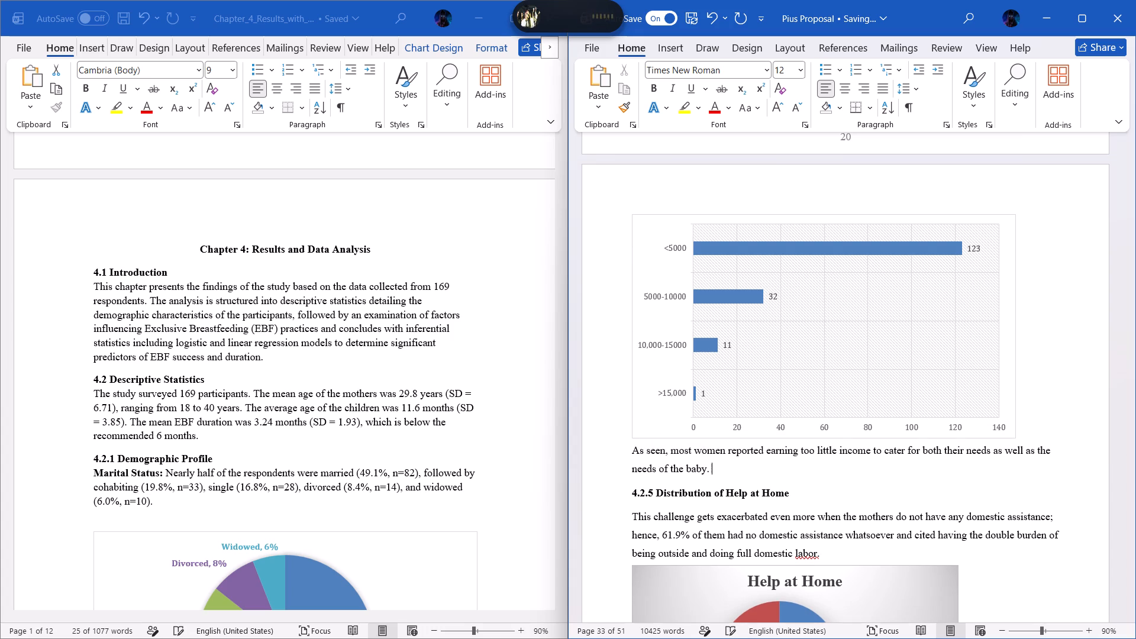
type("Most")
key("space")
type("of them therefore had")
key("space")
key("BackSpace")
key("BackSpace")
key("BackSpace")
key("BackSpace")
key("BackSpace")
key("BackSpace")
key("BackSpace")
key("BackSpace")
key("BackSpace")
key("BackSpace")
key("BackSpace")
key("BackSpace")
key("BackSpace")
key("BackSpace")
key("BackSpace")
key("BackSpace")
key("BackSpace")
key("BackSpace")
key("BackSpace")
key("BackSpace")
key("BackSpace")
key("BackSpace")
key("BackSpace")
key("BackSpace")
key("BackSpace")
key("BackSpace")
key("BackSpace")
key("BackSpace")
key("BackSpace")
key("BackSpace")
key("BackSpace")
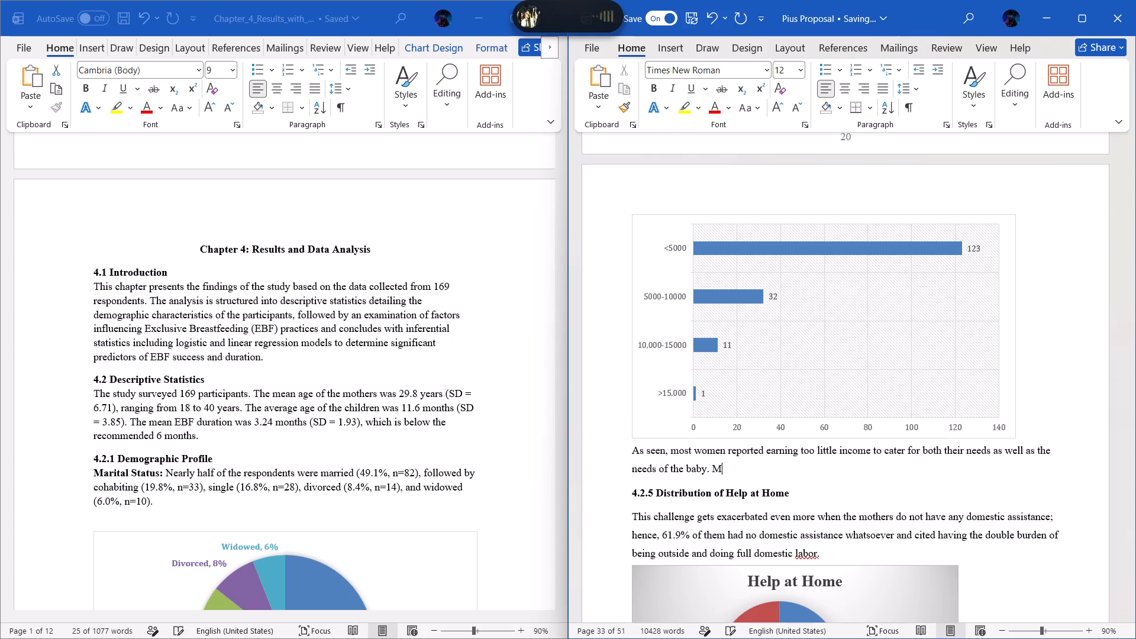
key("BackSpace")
Add the sentence "They therefore had to work harder in an attempt to earn more cash to cater for the rising needs.".
type("They therefore had to work arder")
key("space")
key("BackSpace")
key("BackSpace")
key("BackSpace")
key("BackSpace")
key("BackSpace")
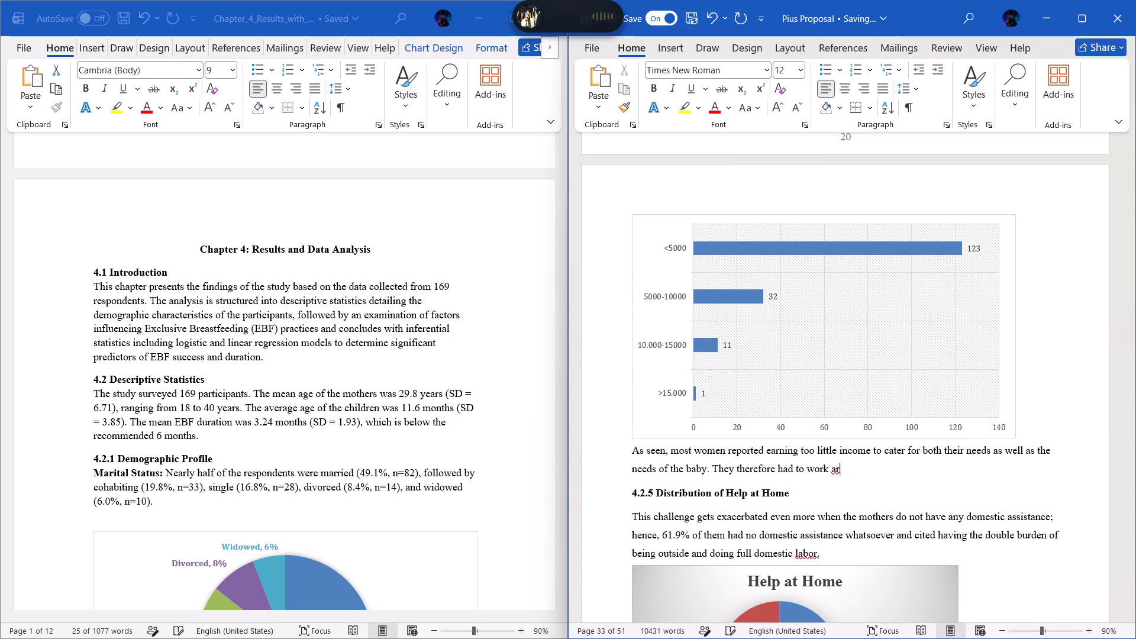
key("BackSpace")
type("hardre")
key("space")
key("BackSpace")
key("BackSpace")
key("BackSpace")
type("er")
key("space")
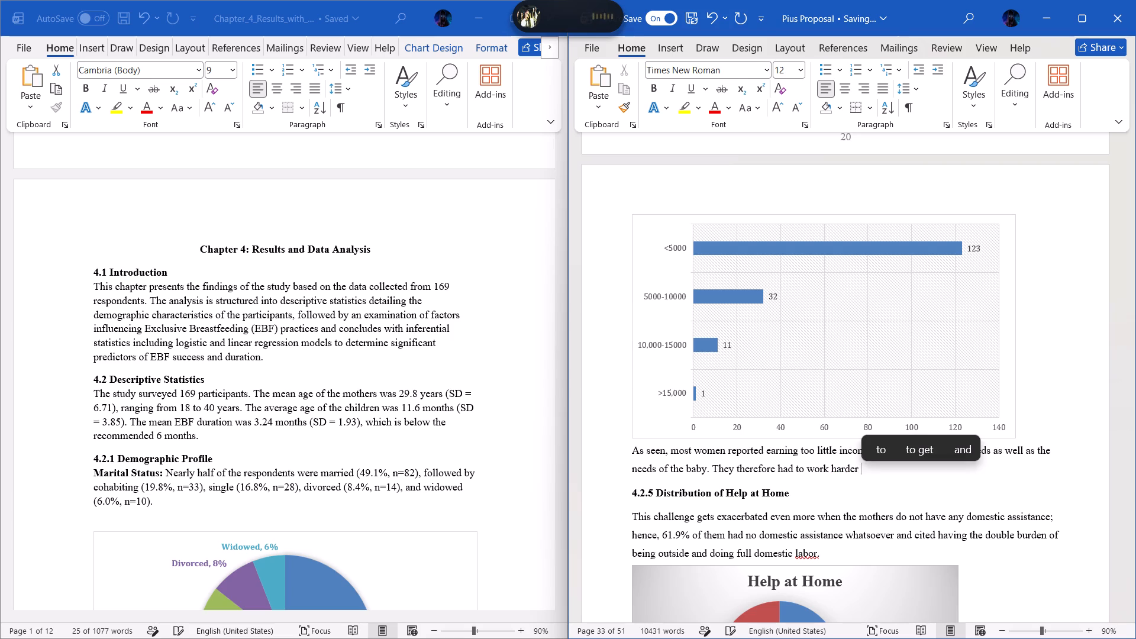
type("in an attempt")
key("space")
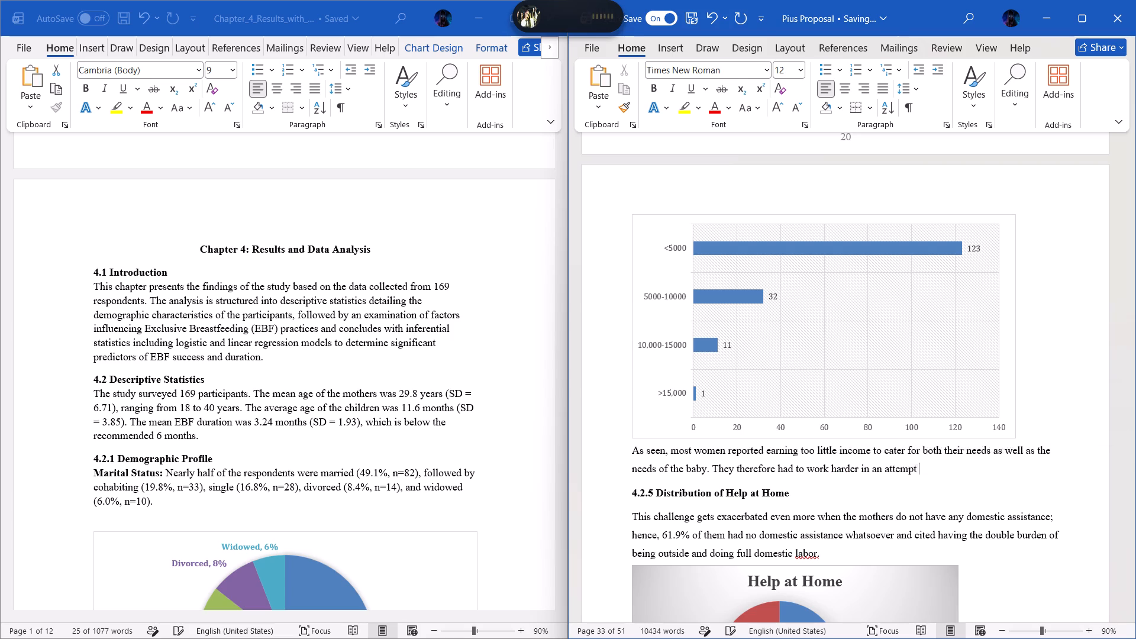
type("to eanr")
key("space")
key("BackSpace")
key("BackSpace")
key("BackSpace")
key("e")
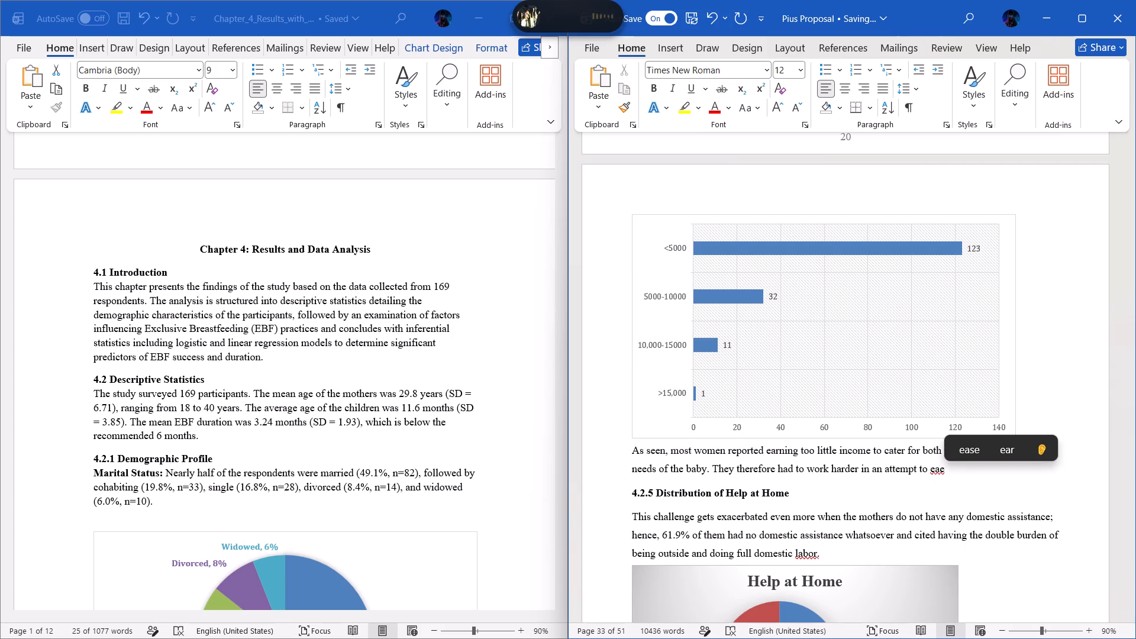
key("BackSpace")
type("rn o")
key("BackSpace")
type("more cash to cater for their")
key("space")
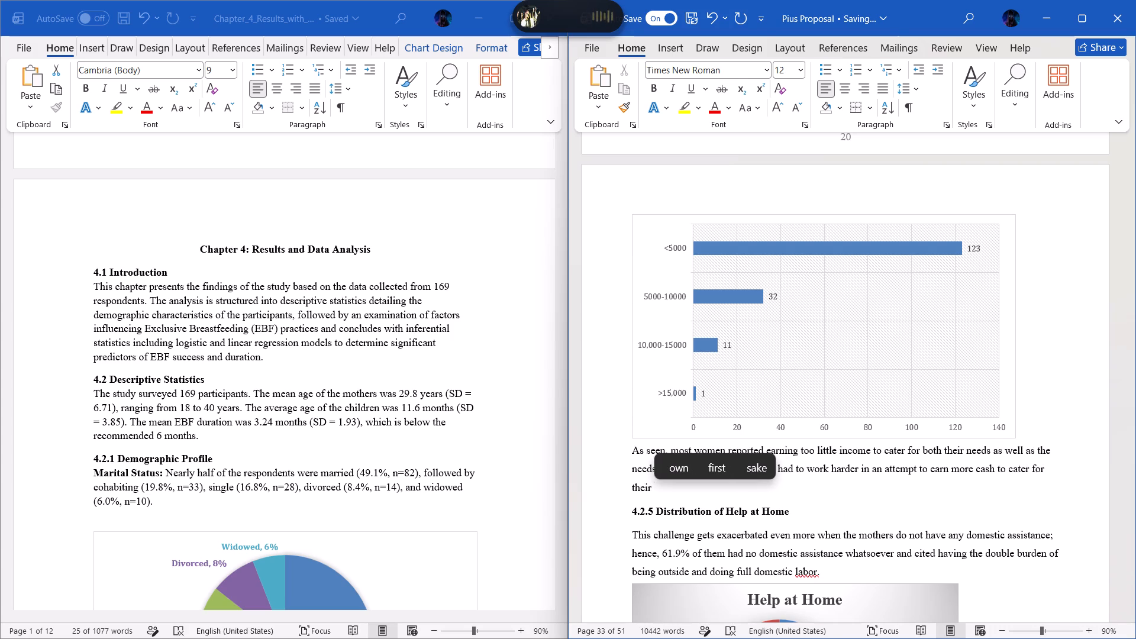
key("BackSpace")
key("BackSpace")
key("BackSpace")
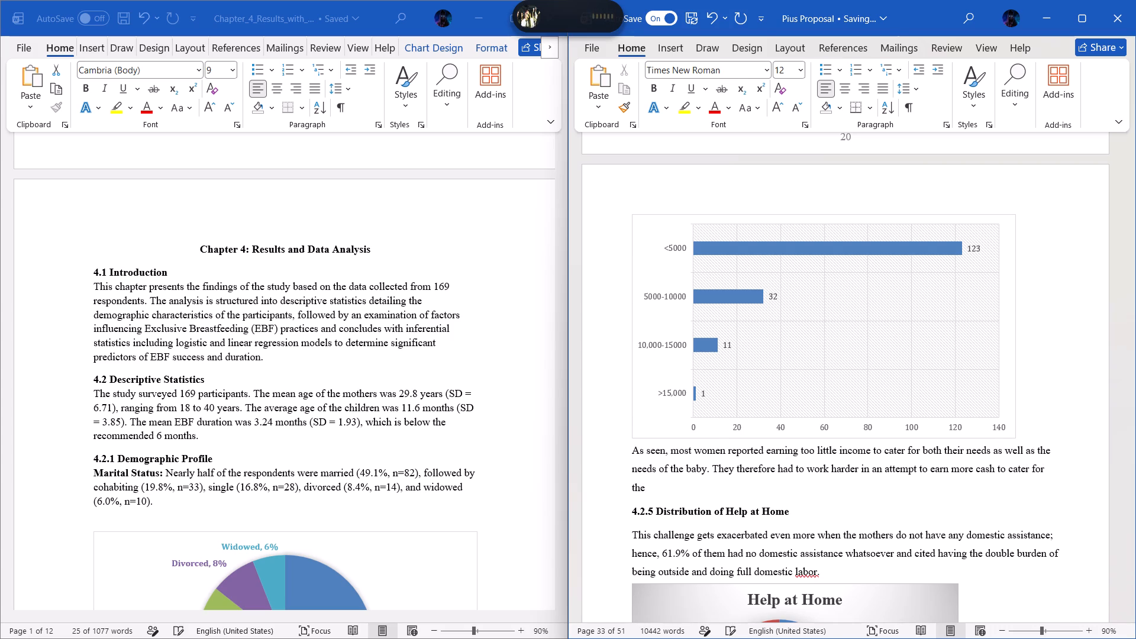
key("space")
type("rising needs,")
key("BackSpace")
type(".")
Add the sentence "This ultimately led to the abandonment of EBF in an attempt to ensure their survival as well as the babies' survival.".
key("space")
type("This ultimately led to the aba")
type("ndonme")
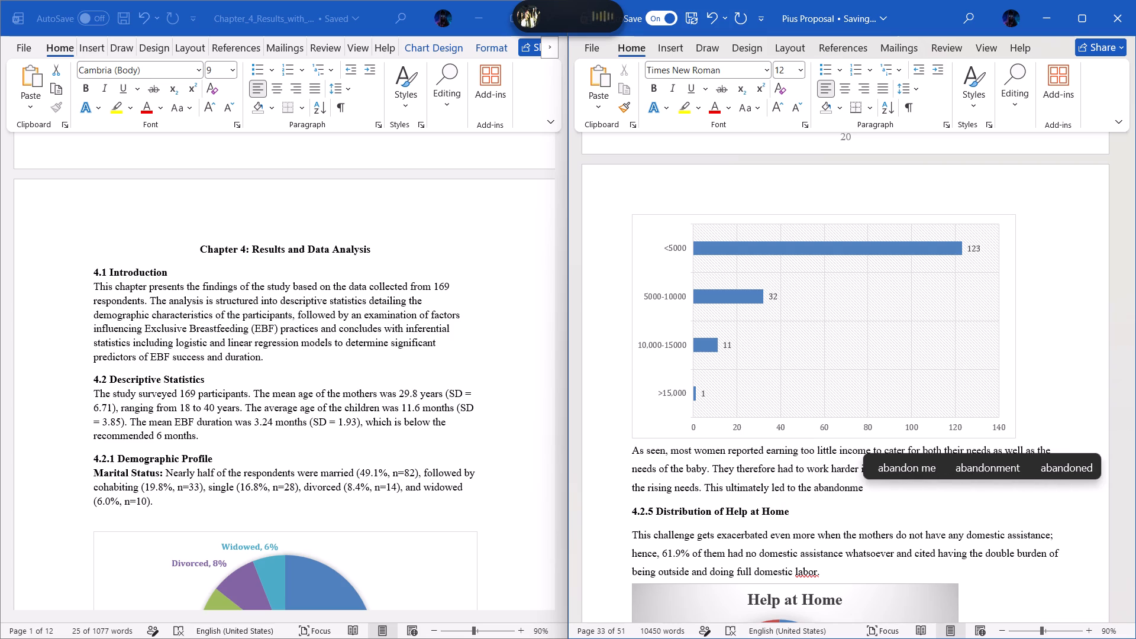
type("t")
key("space")
key("BackSpace")
key("BackSpace")
type("nt of")
key("space")
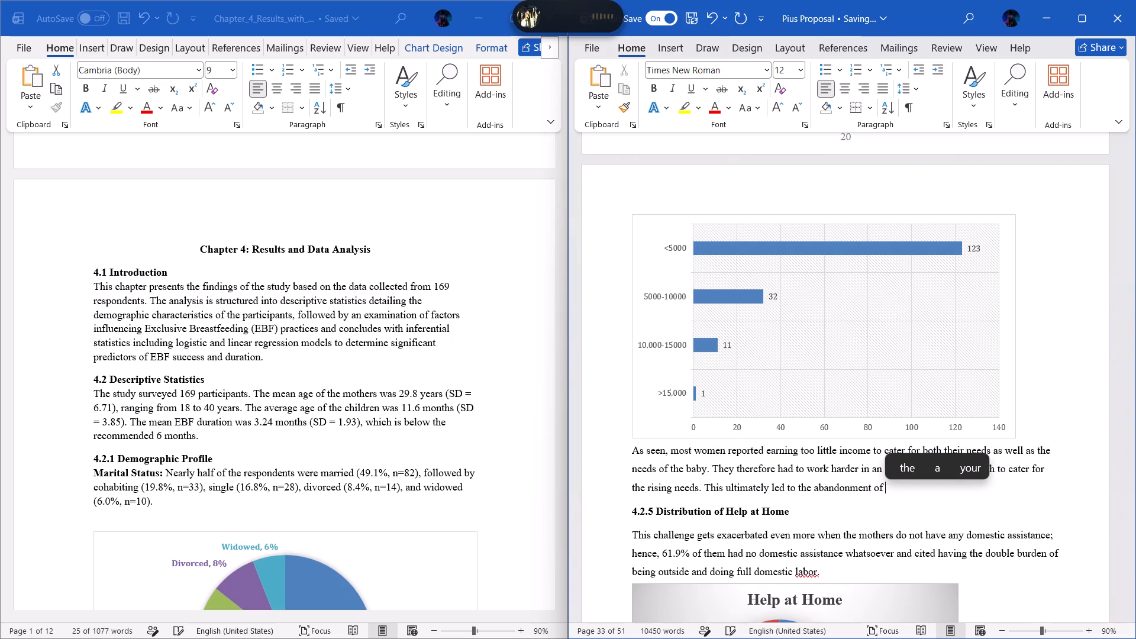
type("EBF")
key("space")
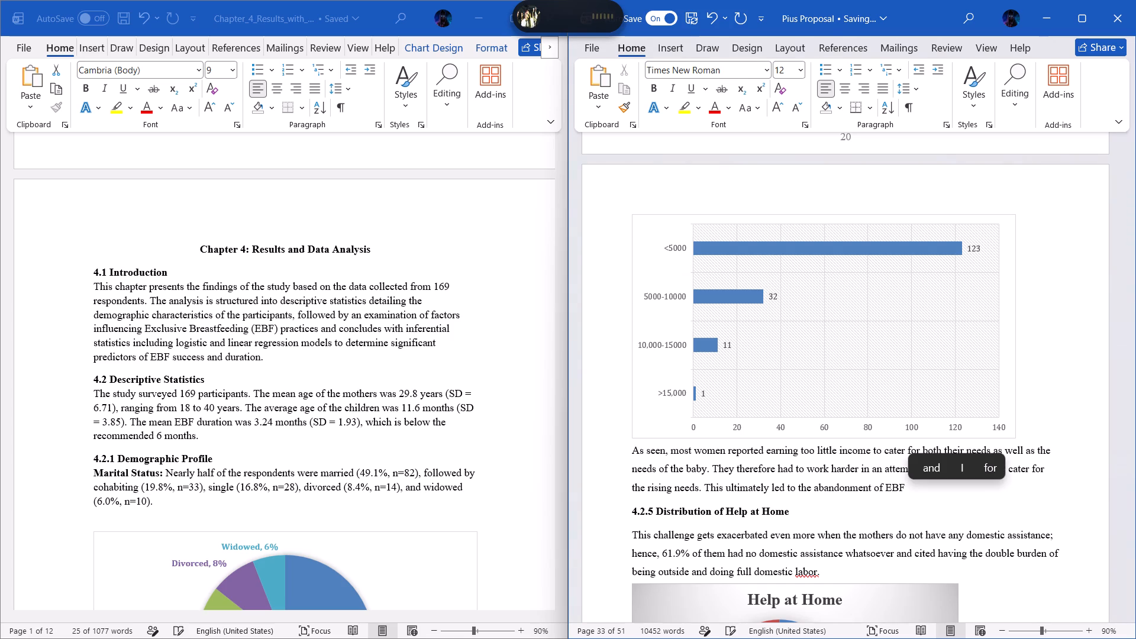
type("in a")
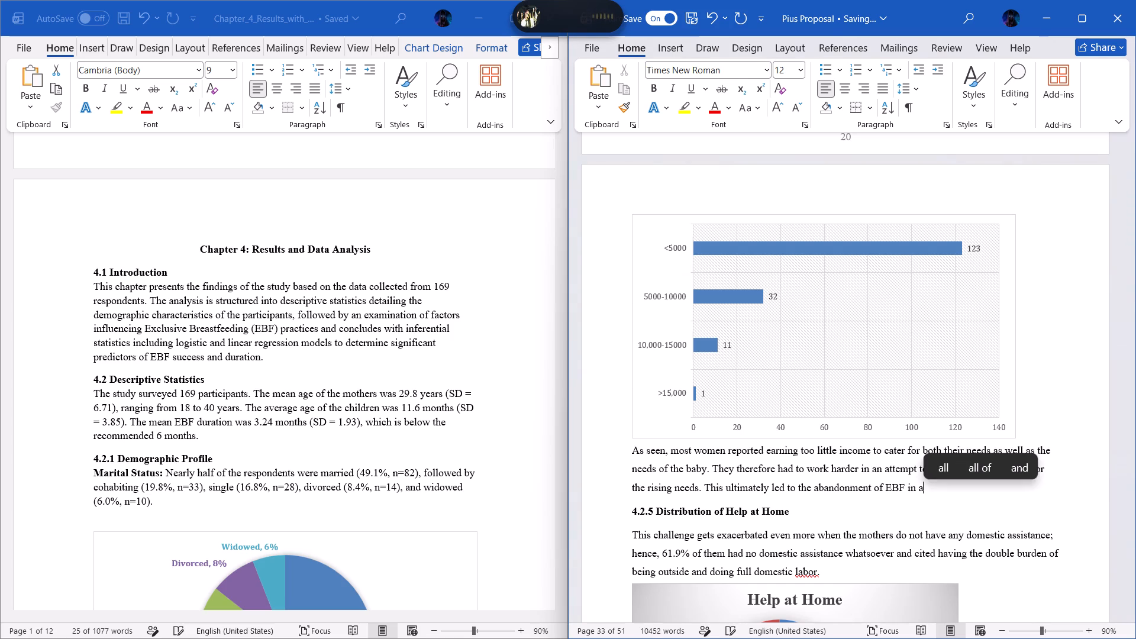
type("n attemp")
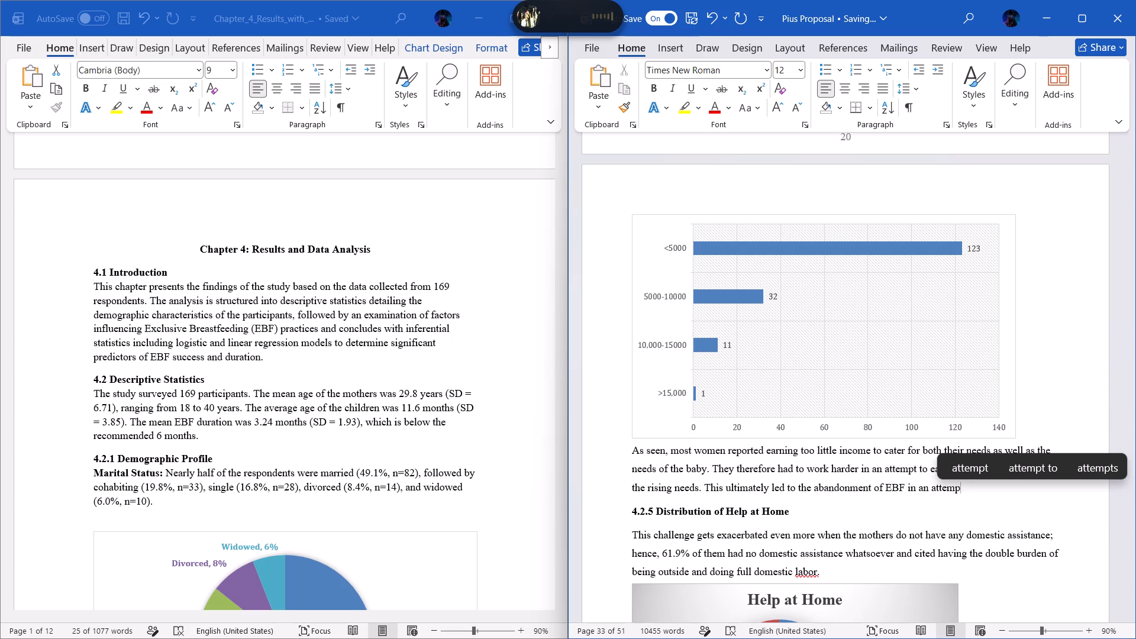
key("t")
key("space")
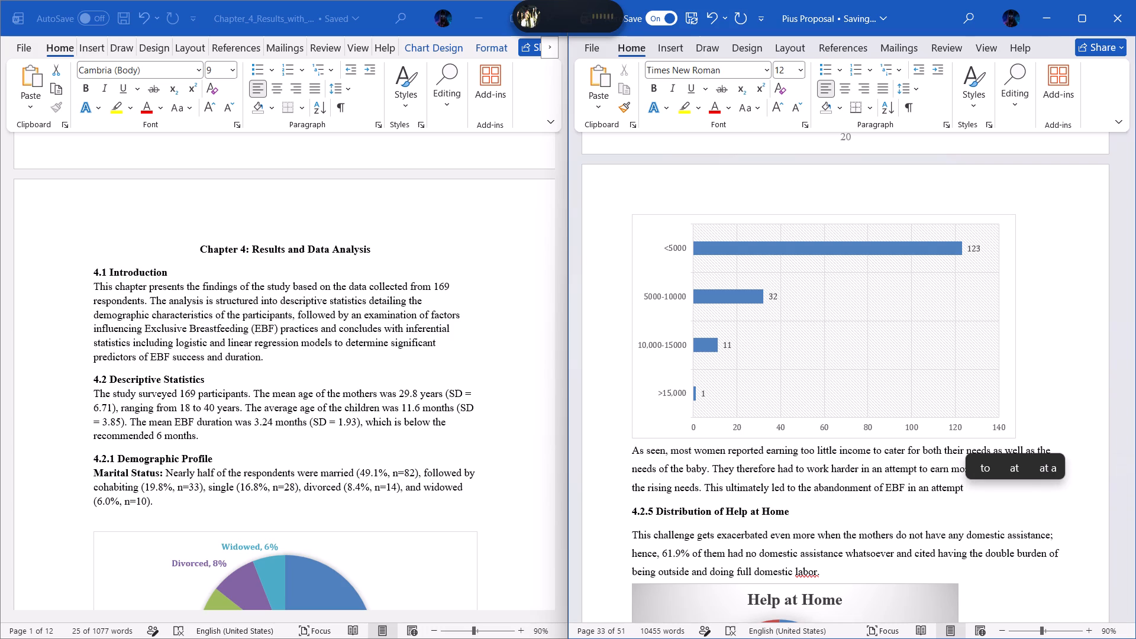
key("BackSpace")
key("BackSpace")
key("BackSpace")
key("BackSpace")
key("BackSpace")
key("BackSpace")
key("BackSpace")
key("BackSpace")
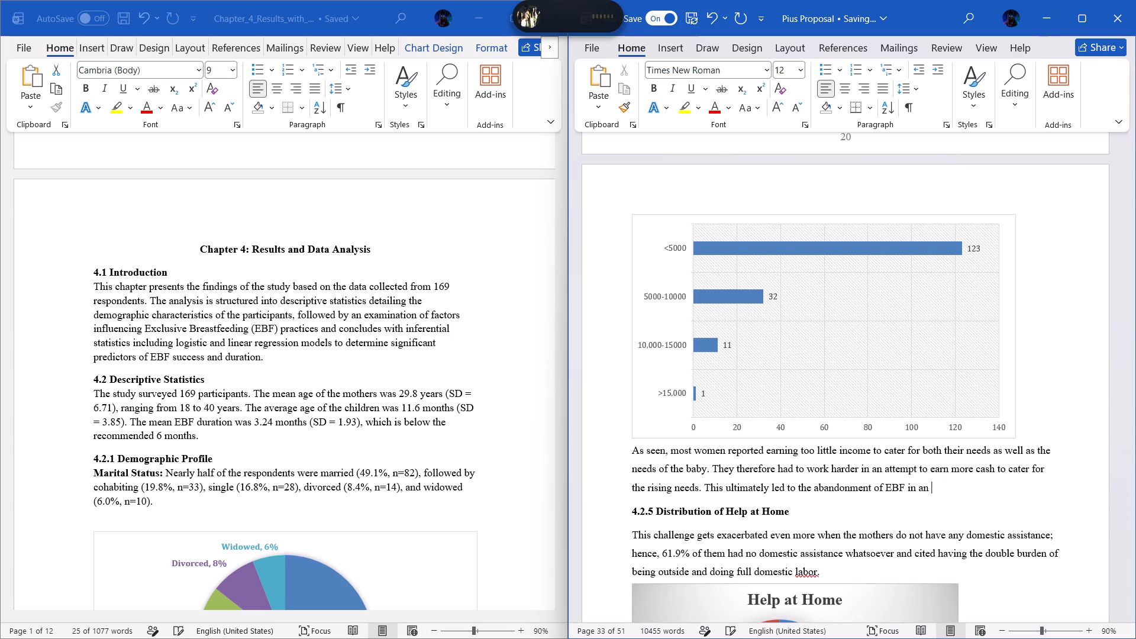
key("BackSpace")
key("BackSpace")
key("BackSpace")
key("BackSpace")
key("space")
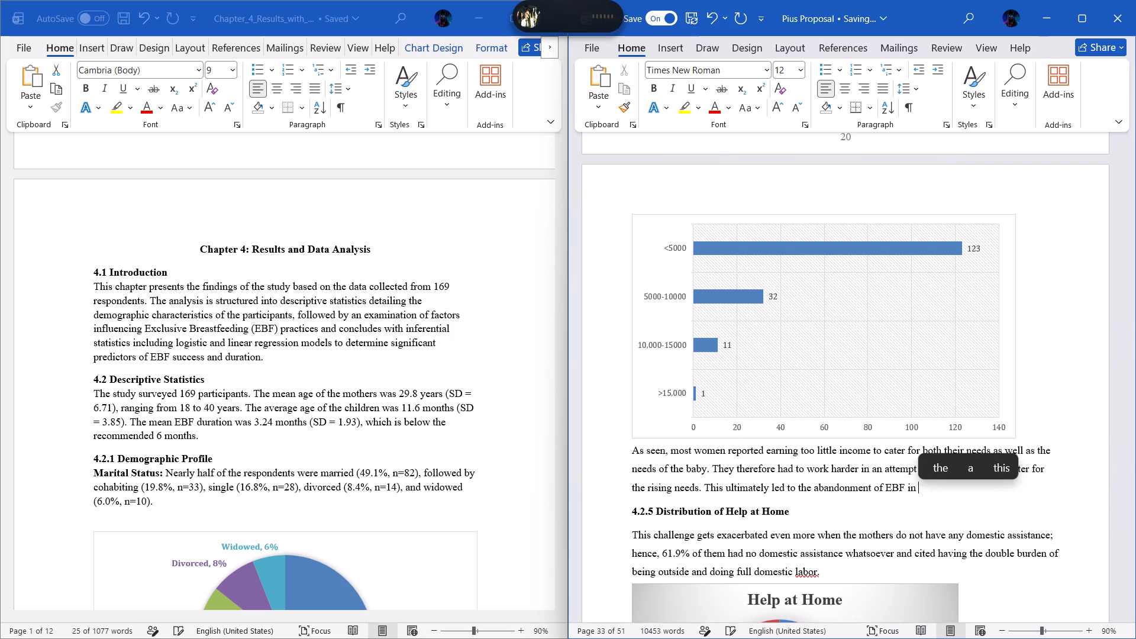
type("an attempt to survive")
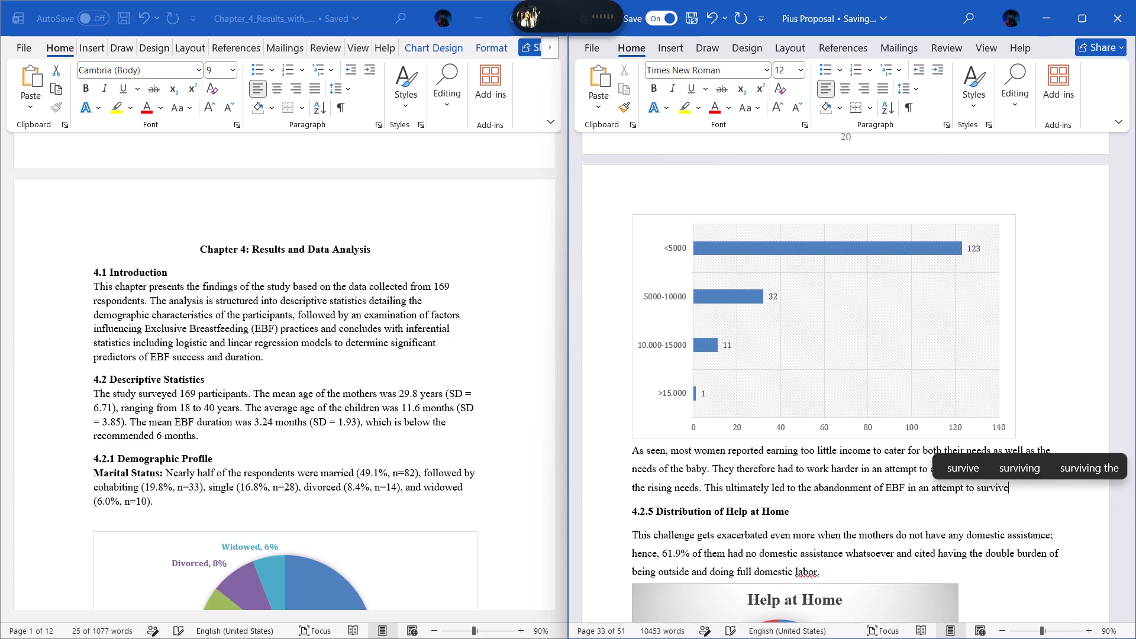
key("BackSpace")
key("BackSpace")
key("BackSpace")
key("BackSpace")
key("BackSpace")
key("BackSpace")
key("BackSpace")
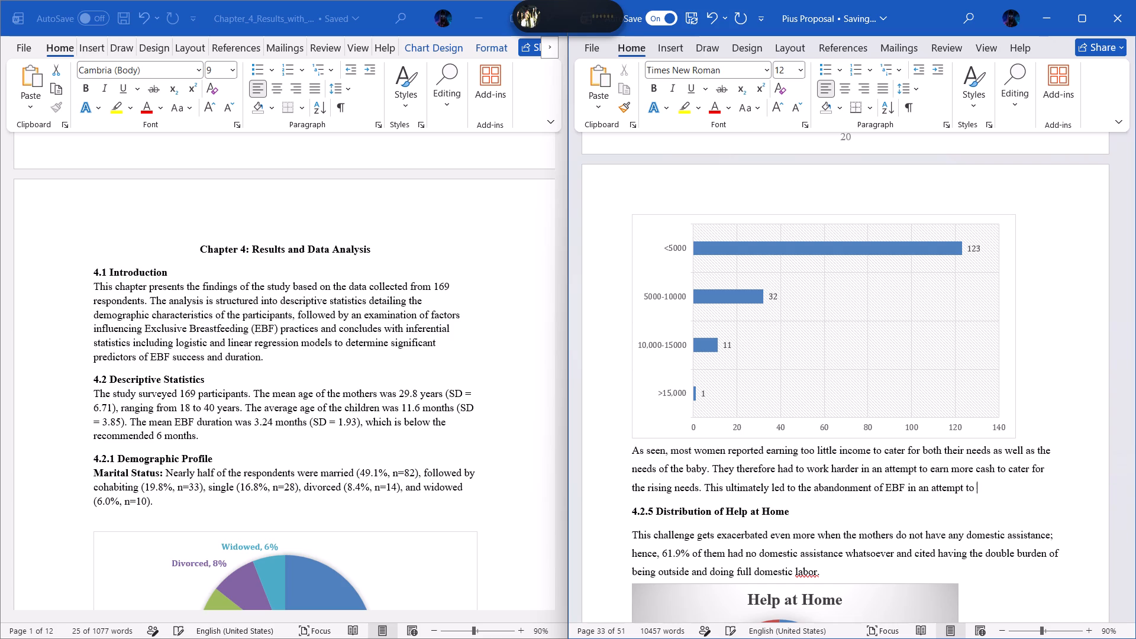
type("ensure")
key("space")
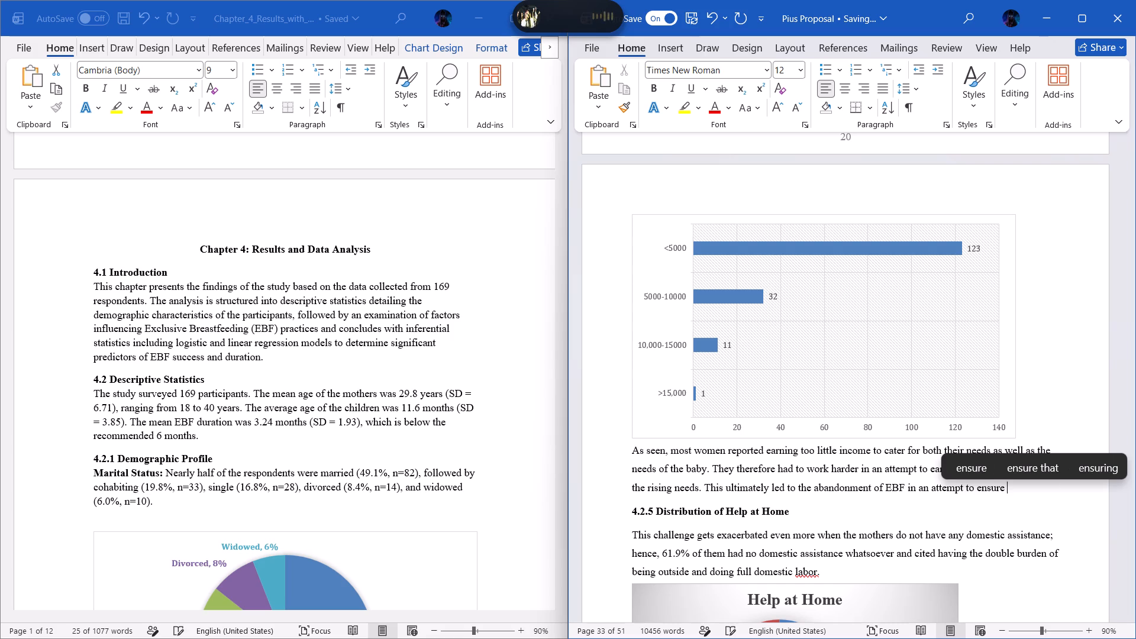
type("the")
key("space")
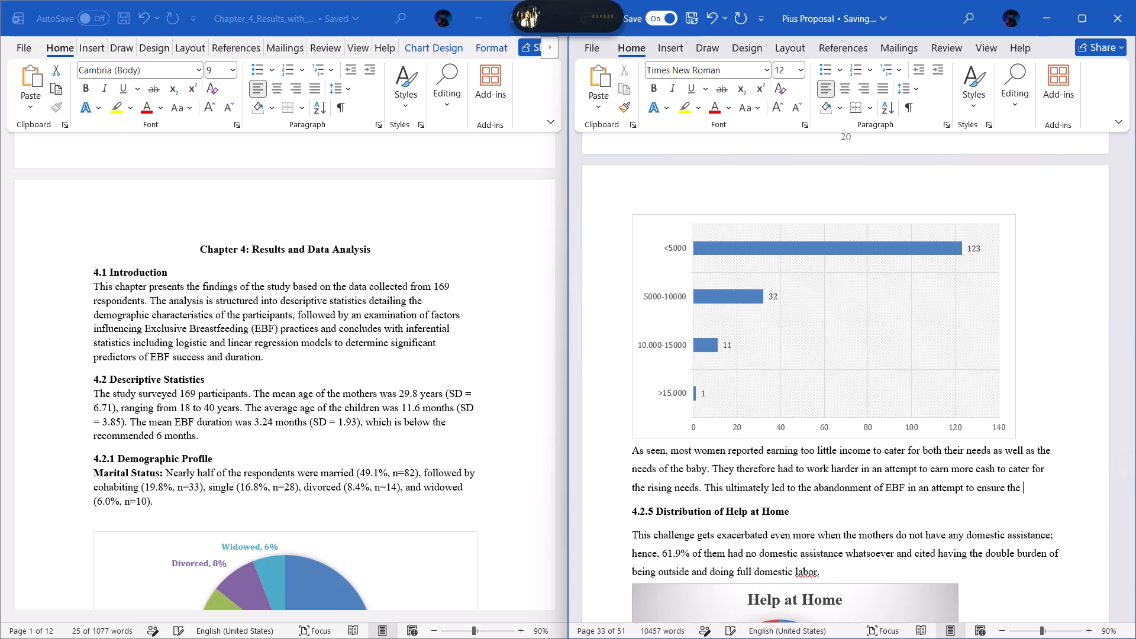
type("ir survival as well as the babies")
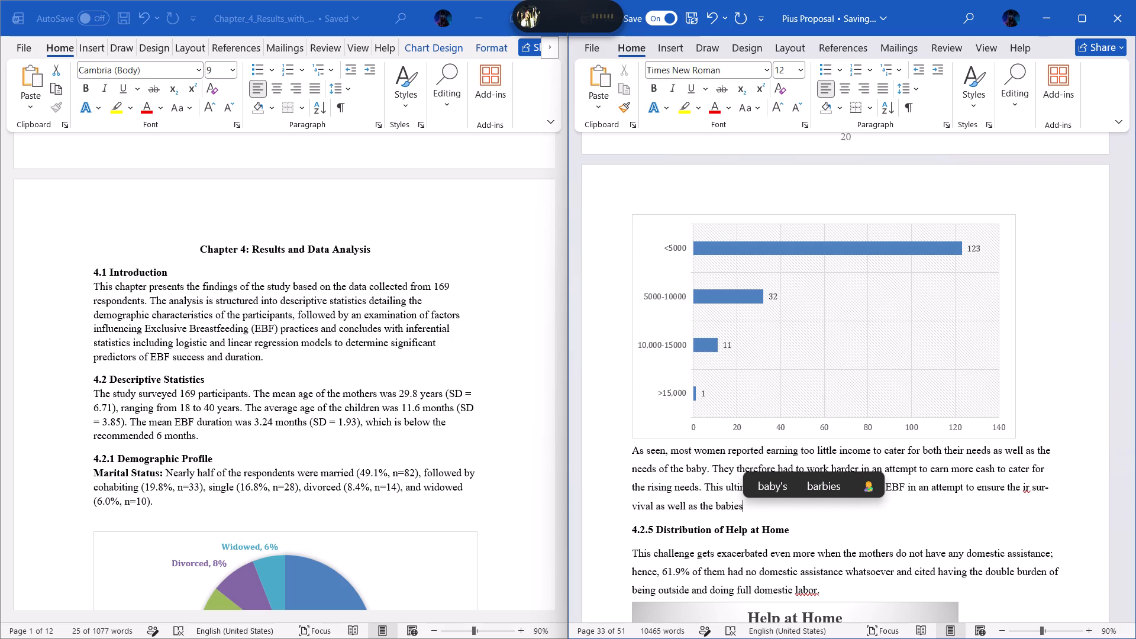
type("'")
key("space")
type("survival.")
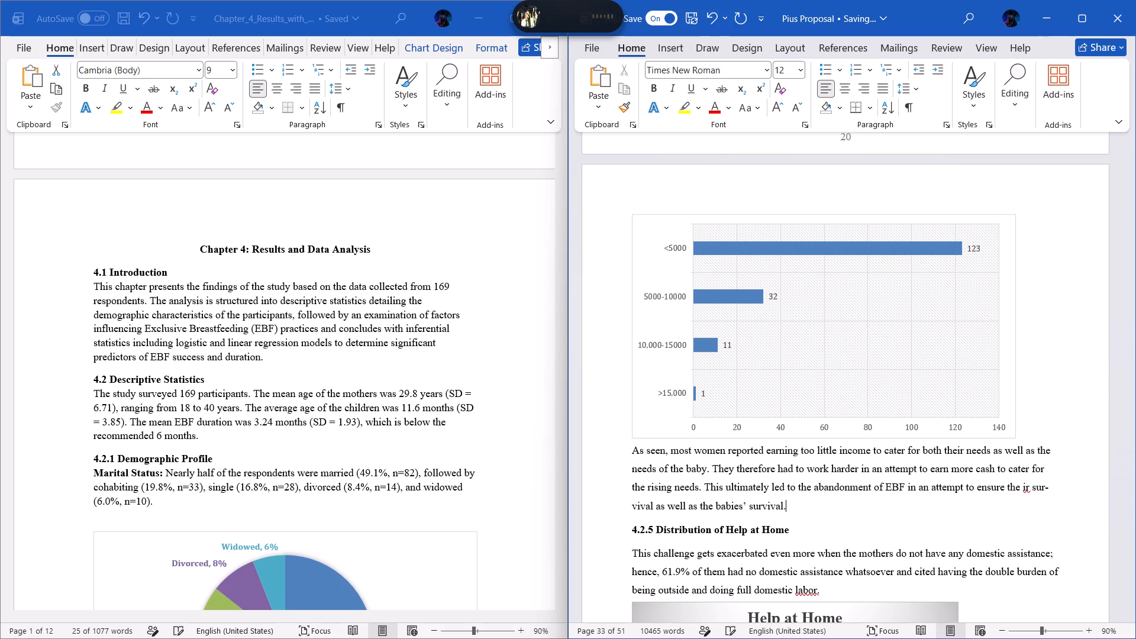
Compare the proposal's Chapter 4 demographic sections, from Marital Status to Monthly Income, with the source document's text and charts.
scroll(743, 356, "down", 1)
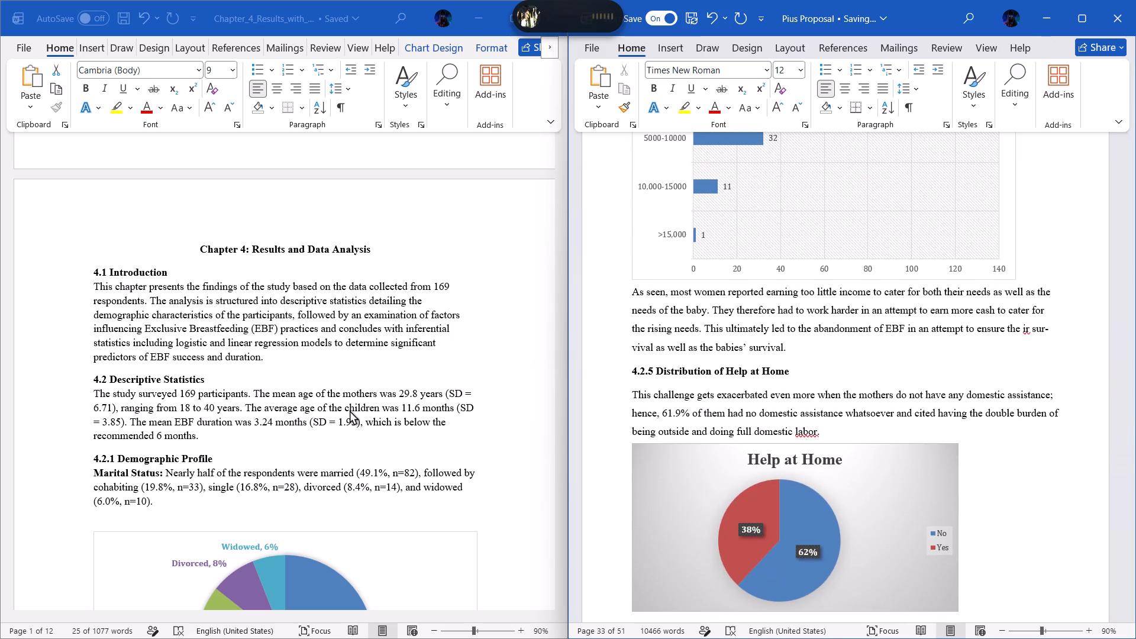
scroll(350, 411, "down", 3)
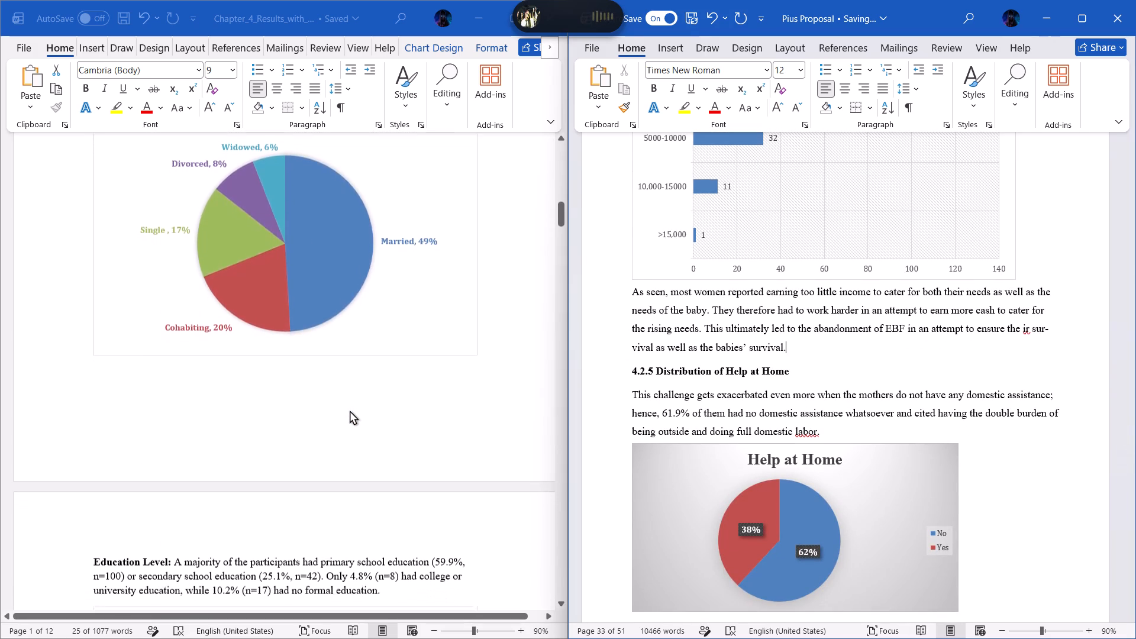
scroll(350, 411, "down", 3)
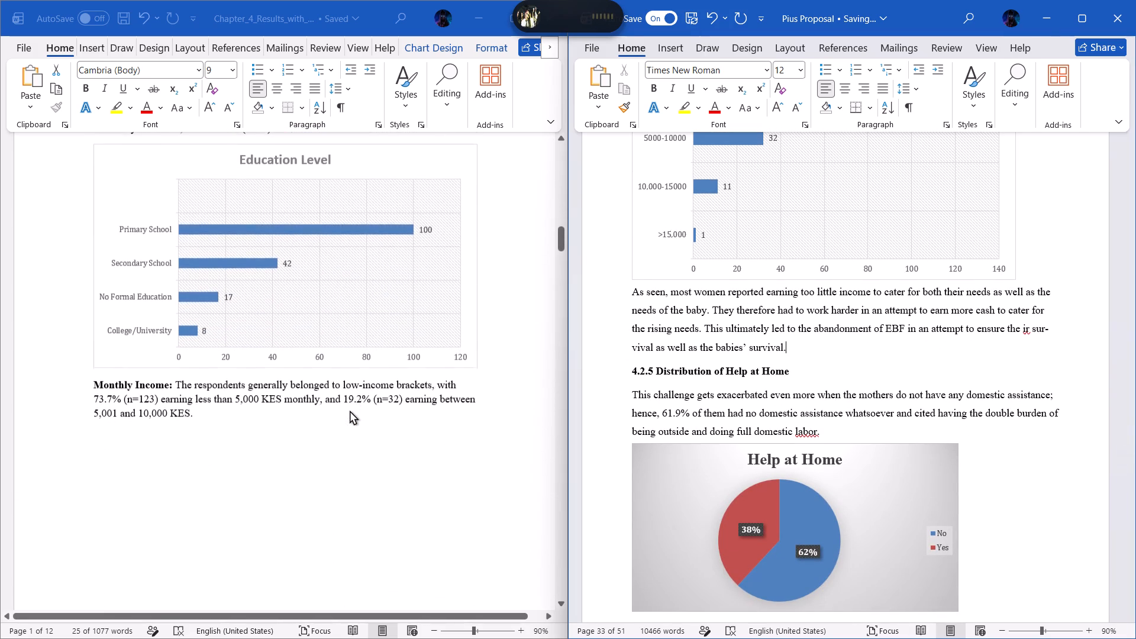
scroll(350, 411, "down", 3)
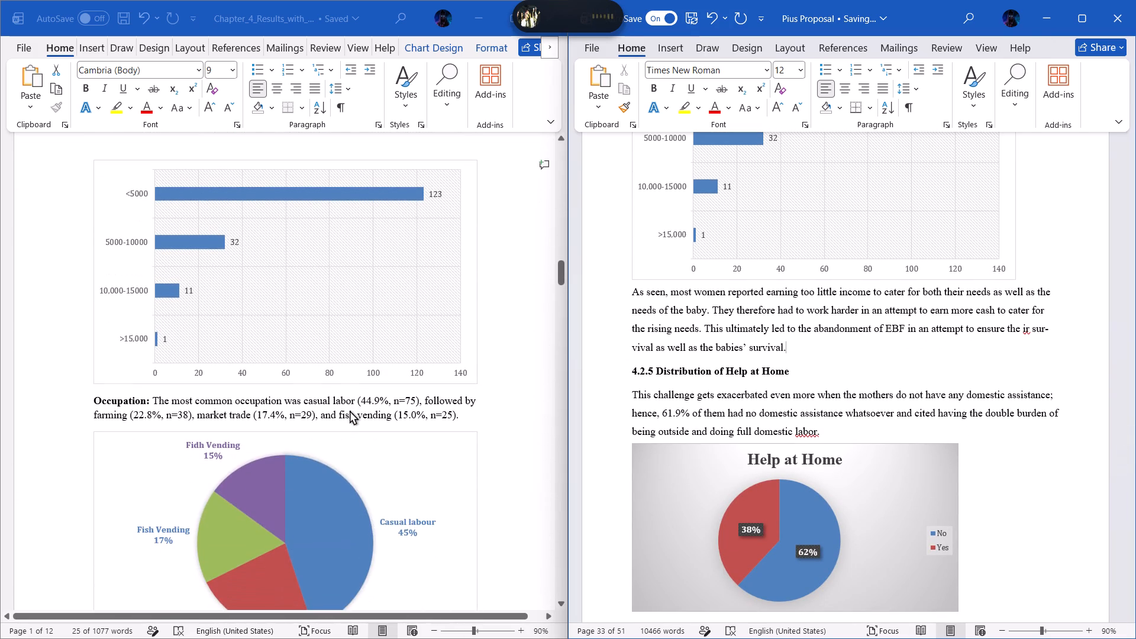
scroll(350, 411, "up", 3)
scroll(621, 418, "up", 2)
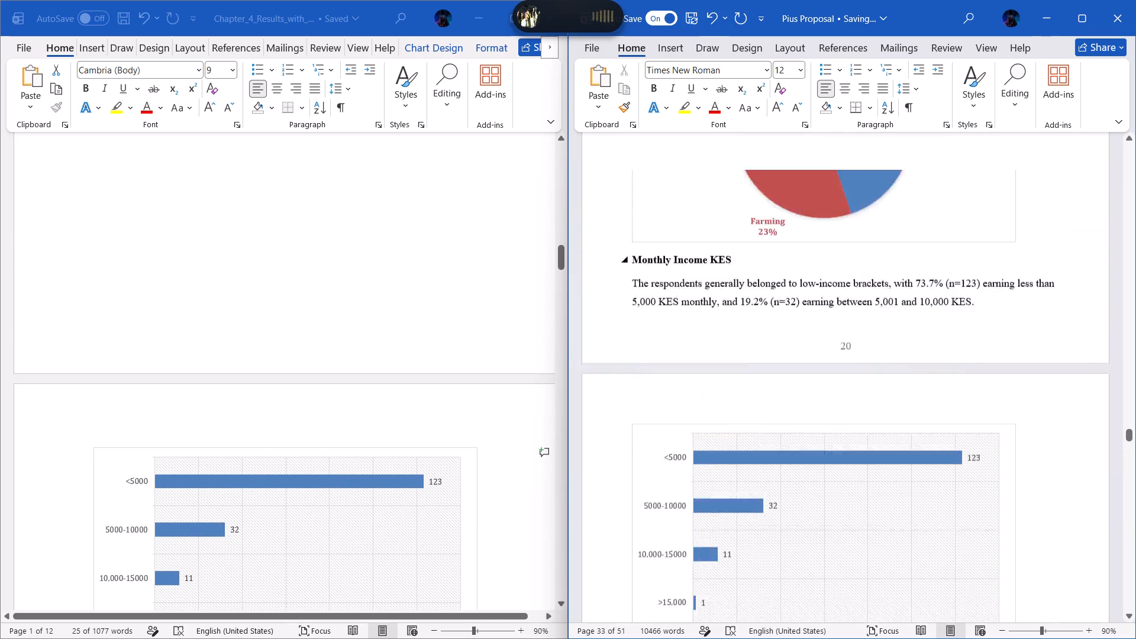
scroll(621, 418, "up", 4)
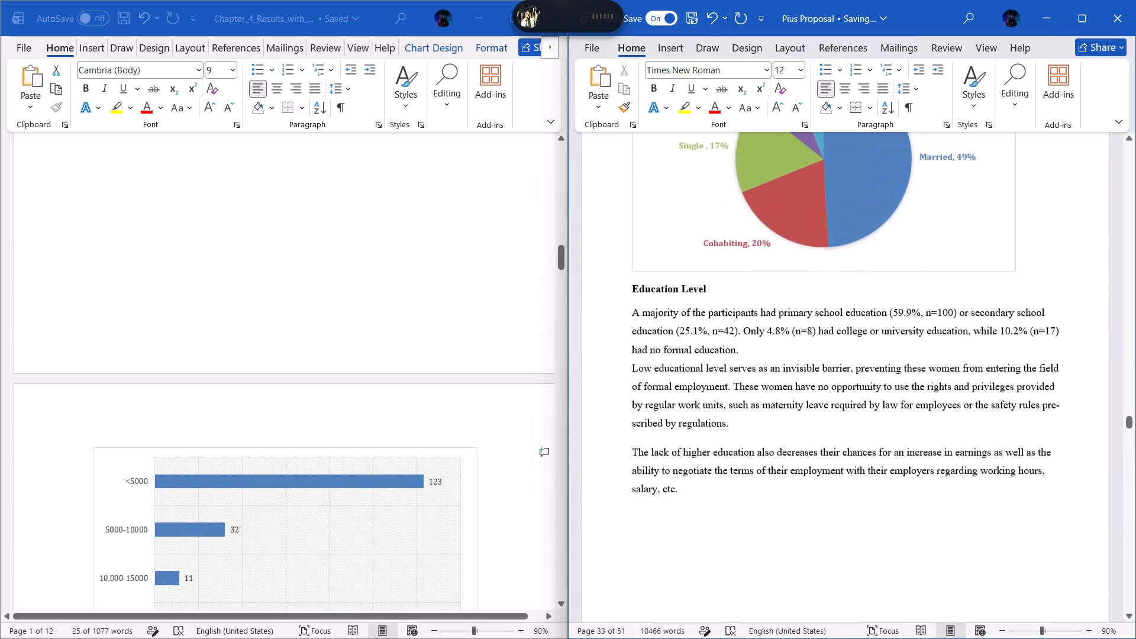
scroll(621, 418, "up", 4)
scroll(712, 500, "up", 1)
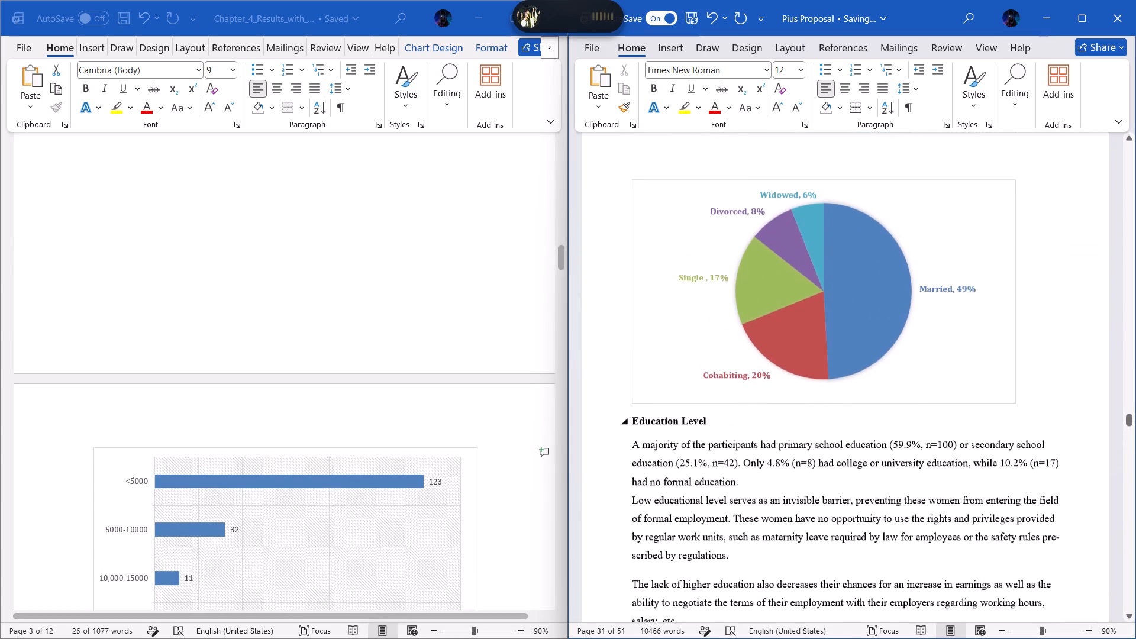
scroll(712, 500, "up", 2)
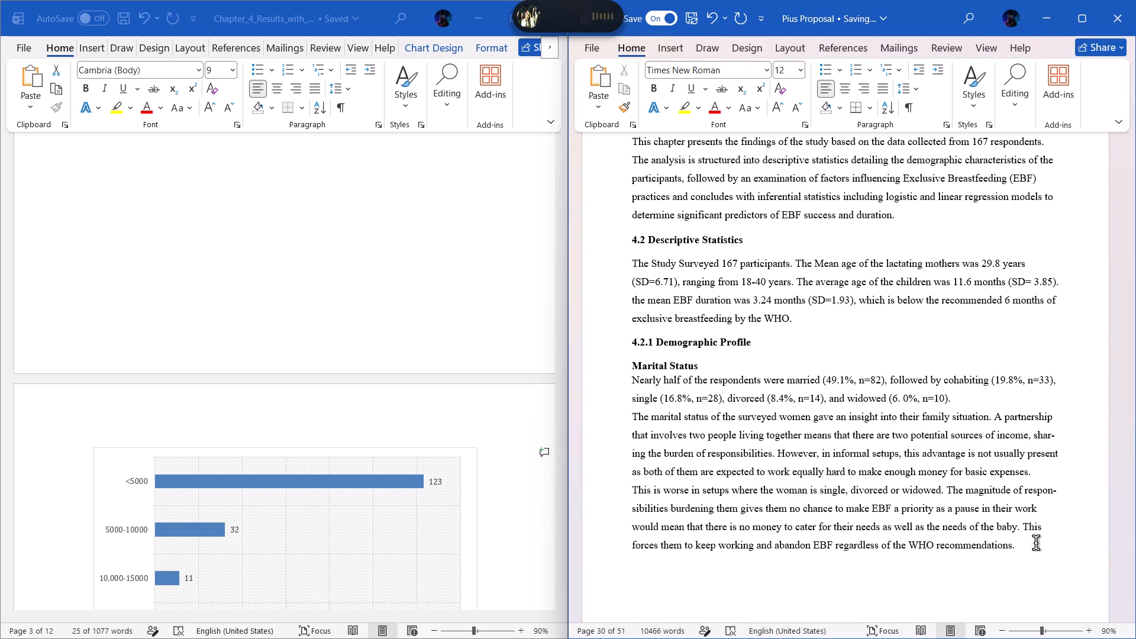
scroll(1006, 526, "down", 1)
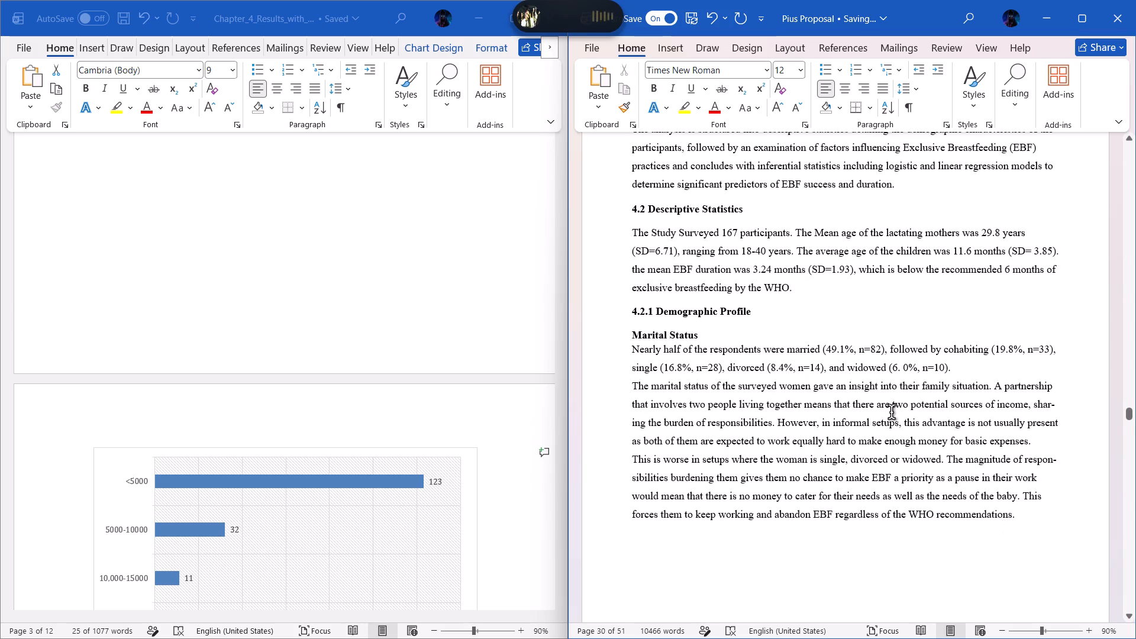
scroll(892, 412, "down", 1)
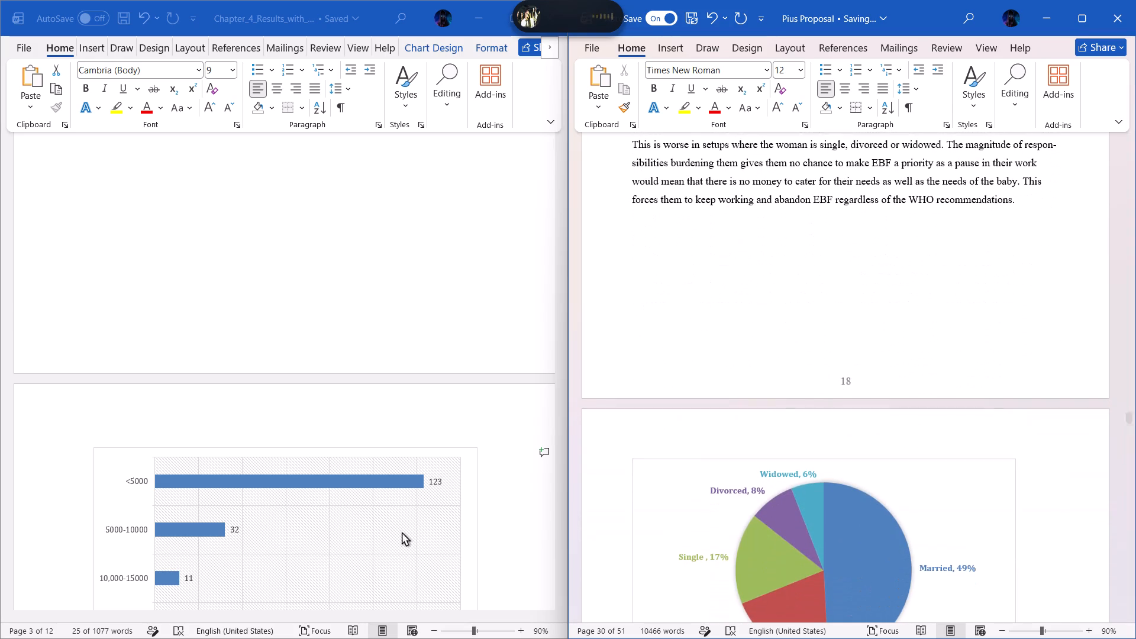
scroll(369, 541, "up", 9)
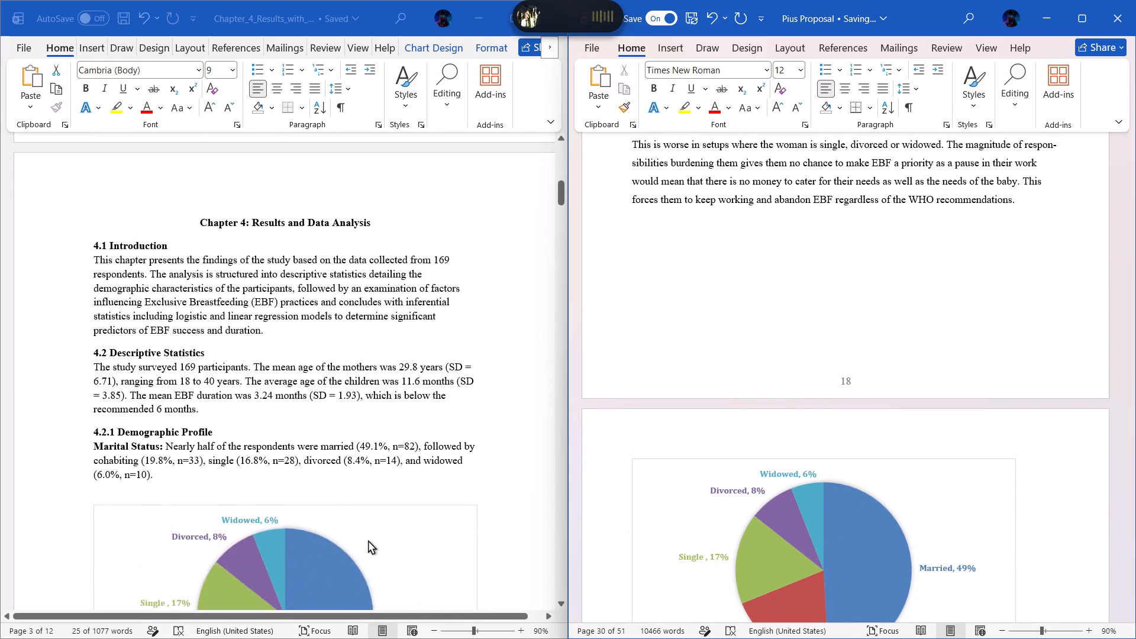
scroll(401, 438, "up", 1)
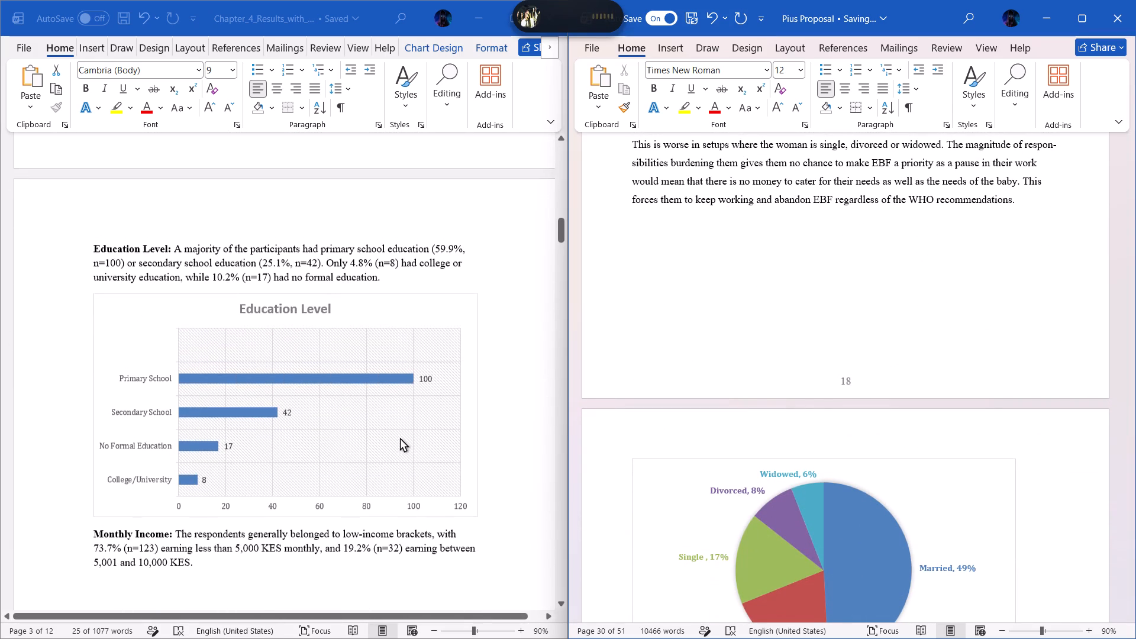
scroll(401, 438, "up", 1)
scroll(741, 372, "down", 2)
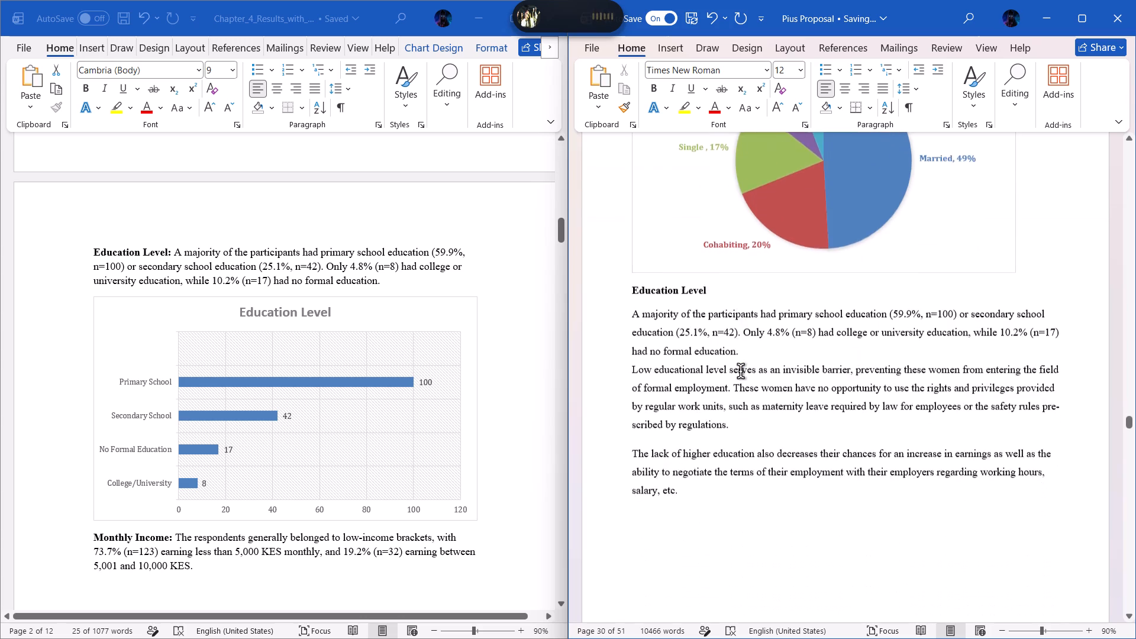
scroll(741, 372, "down", 3)
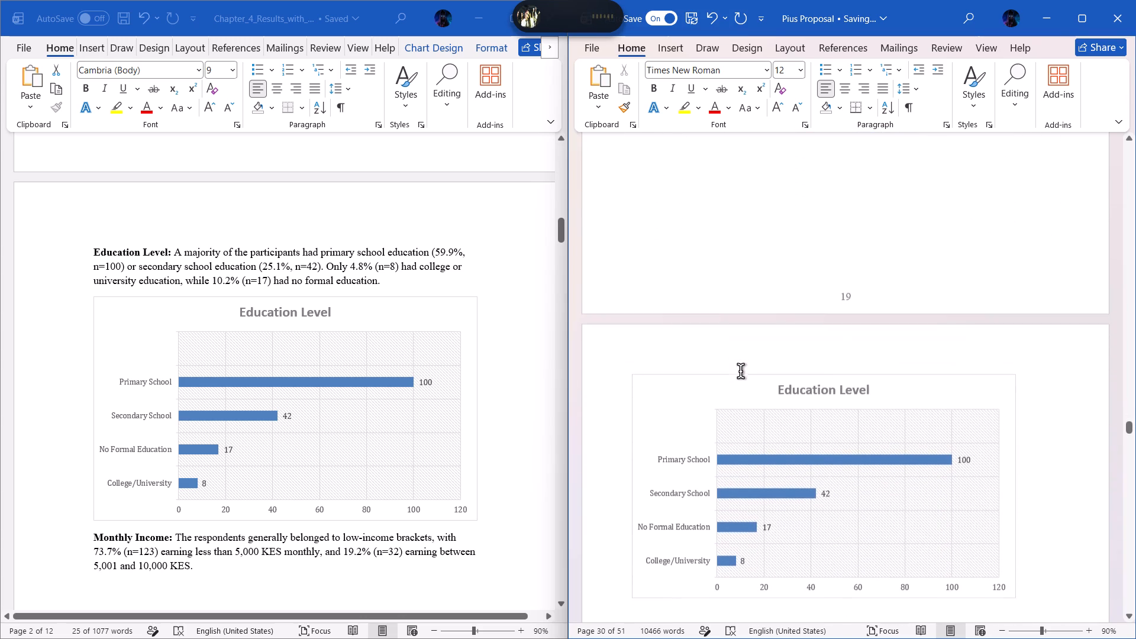
scroll(741, 372, "down", 3)
scroll(574, 401, "up", 1)
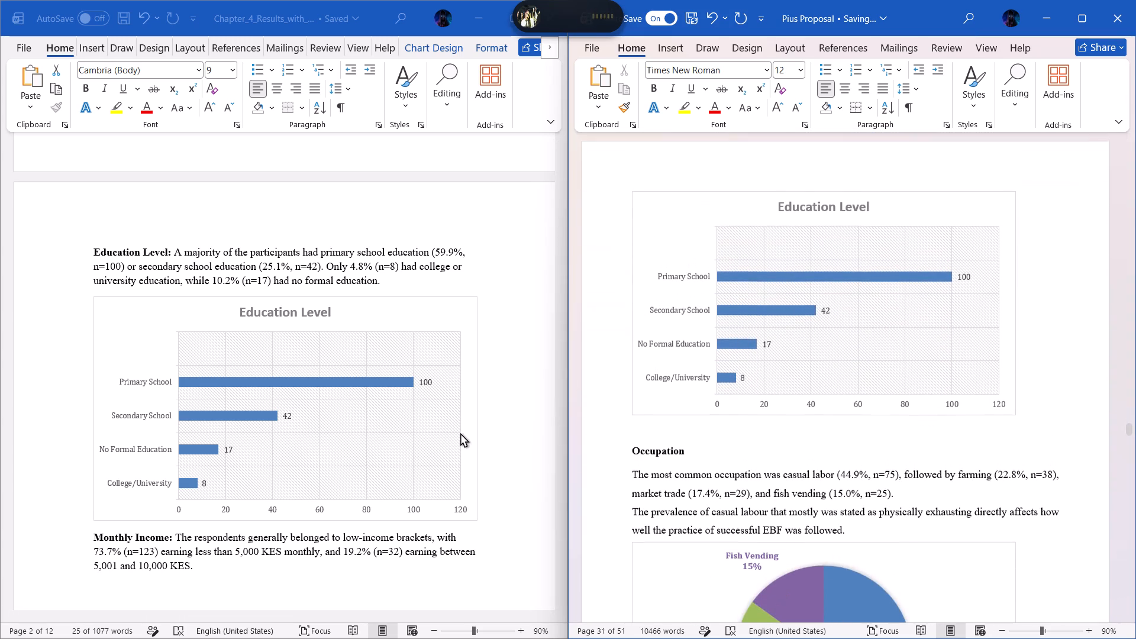
scroll(461, 434, "down", 2)
scroll(685, 430, "down", 2)
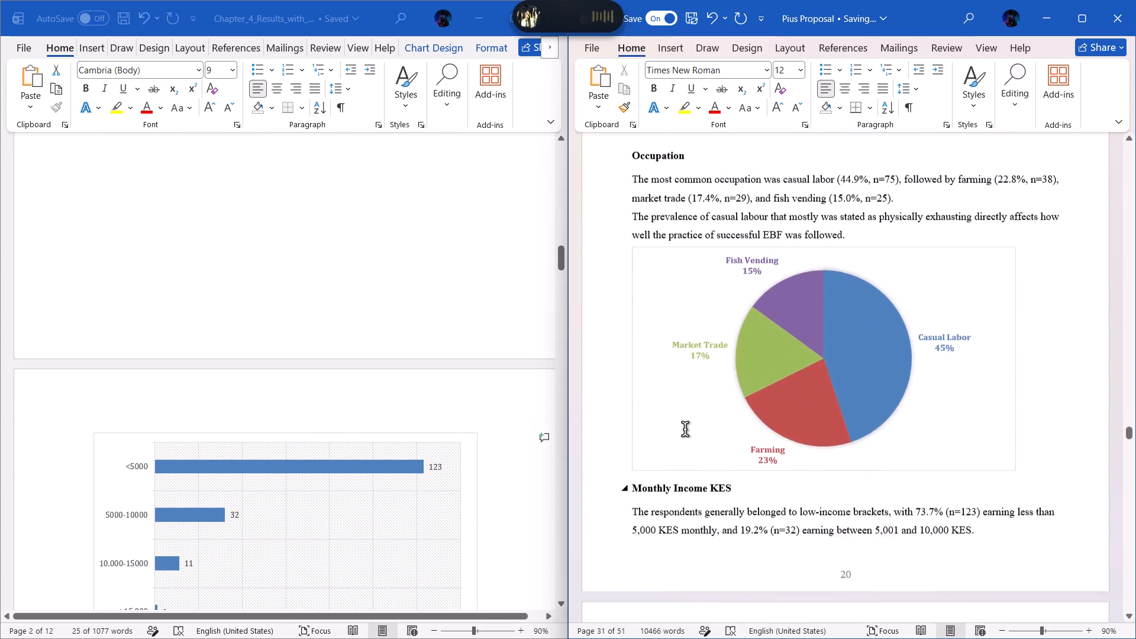
scroll(685, 430, "down", 1)
scroll(519, 457, "down", 3)
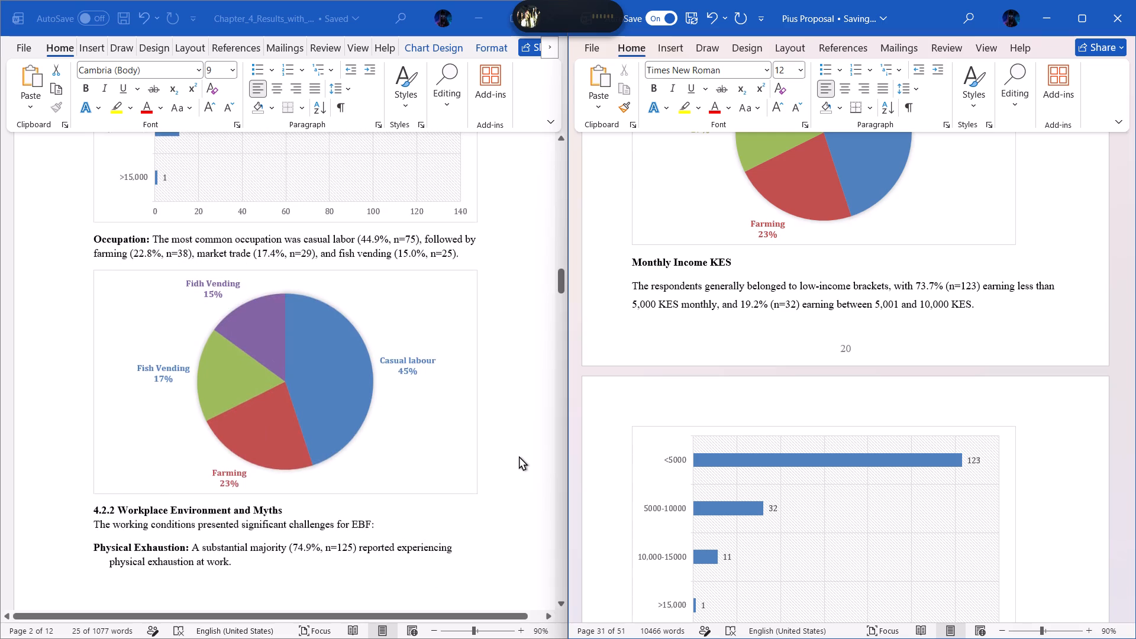
Renumber the proposal's "Distribution of Help at Home" heading as 4.2.2 to match the source document's next section.
scroll(519, 457, "down", 2)
scroll(751, 440, "down", 2)
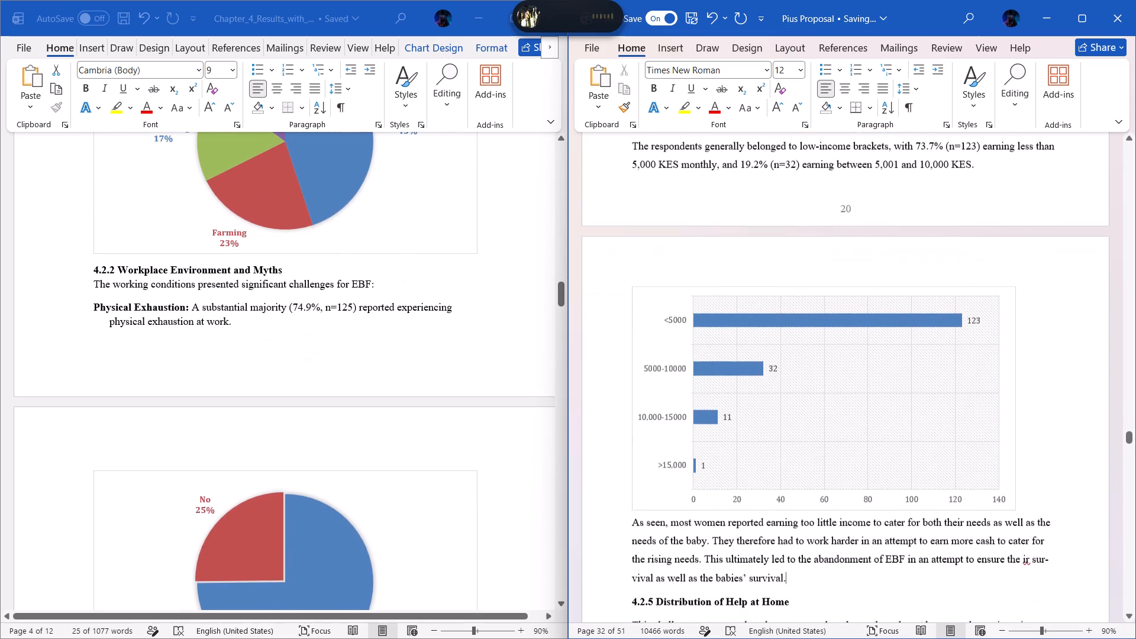
scroll(751, 440, "down", 3)
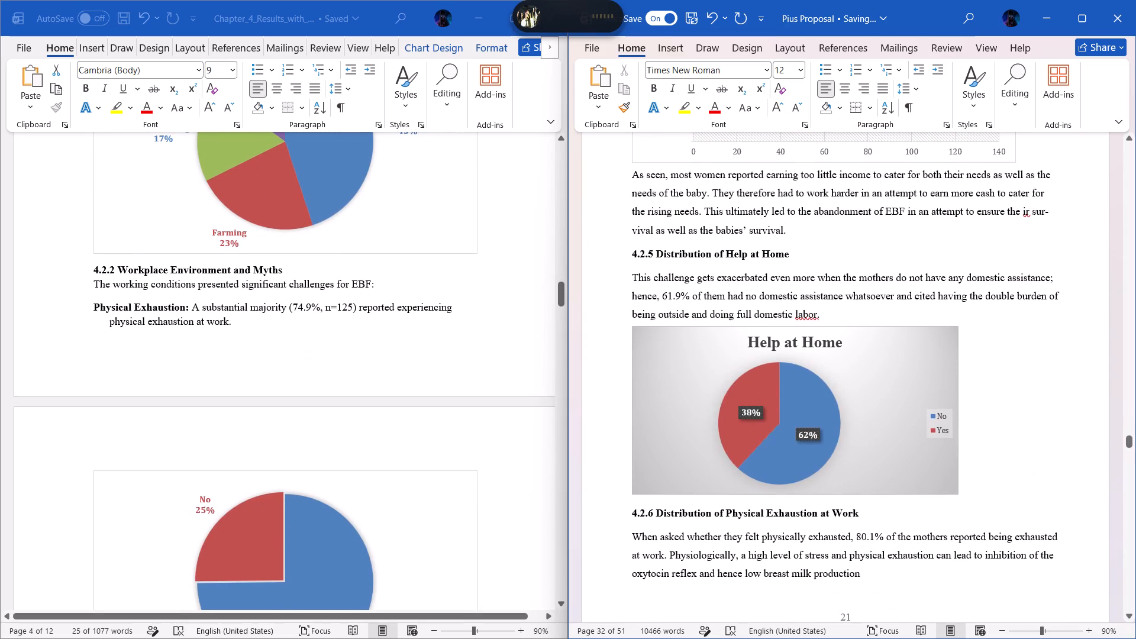
left_click(656, 255)
key("BackSpace")
key("BackSpace")
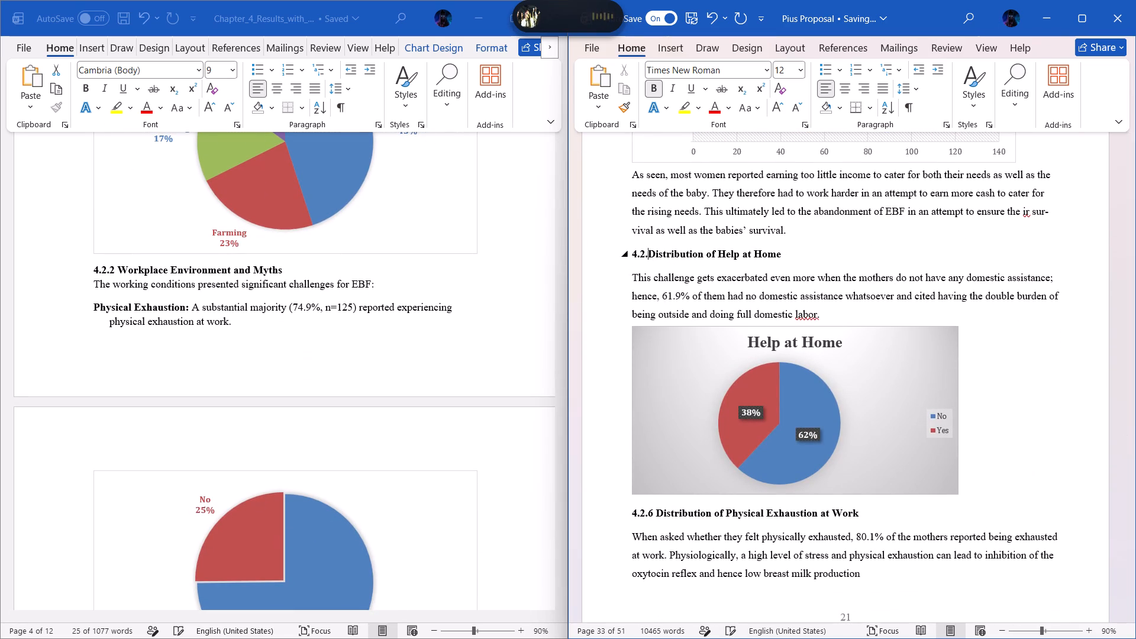
key("2")
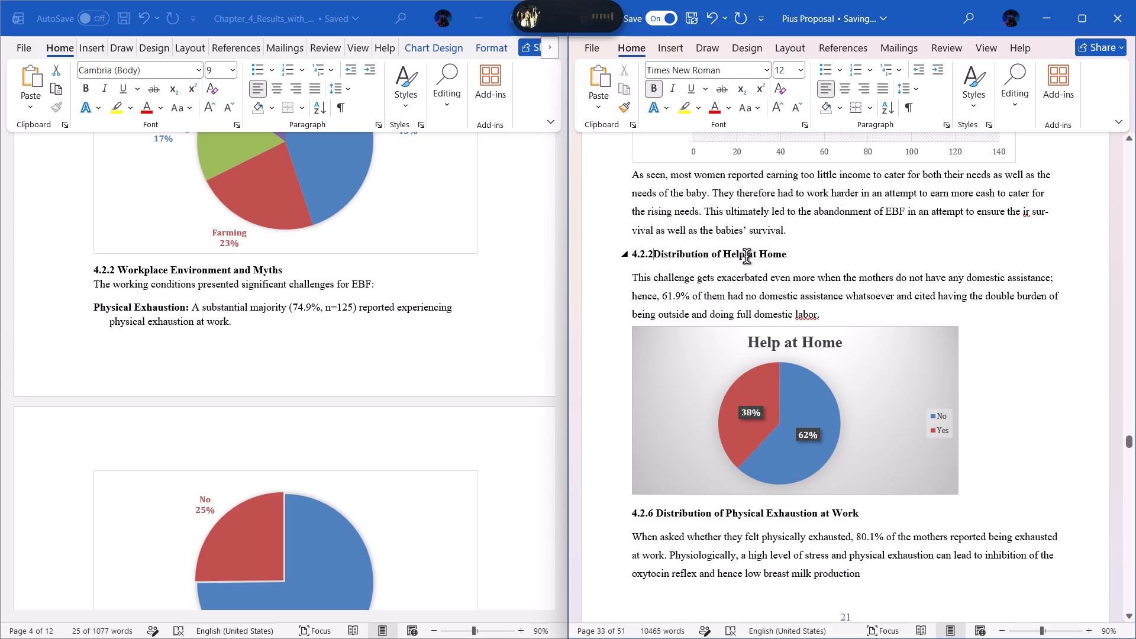
Replace the 4.2.2 heading's title in the proposal with "Workplace Environment and Myths".
left_click_drag(795, 260, 763, 262)
left_click_drag(763, 262, 664, 254)
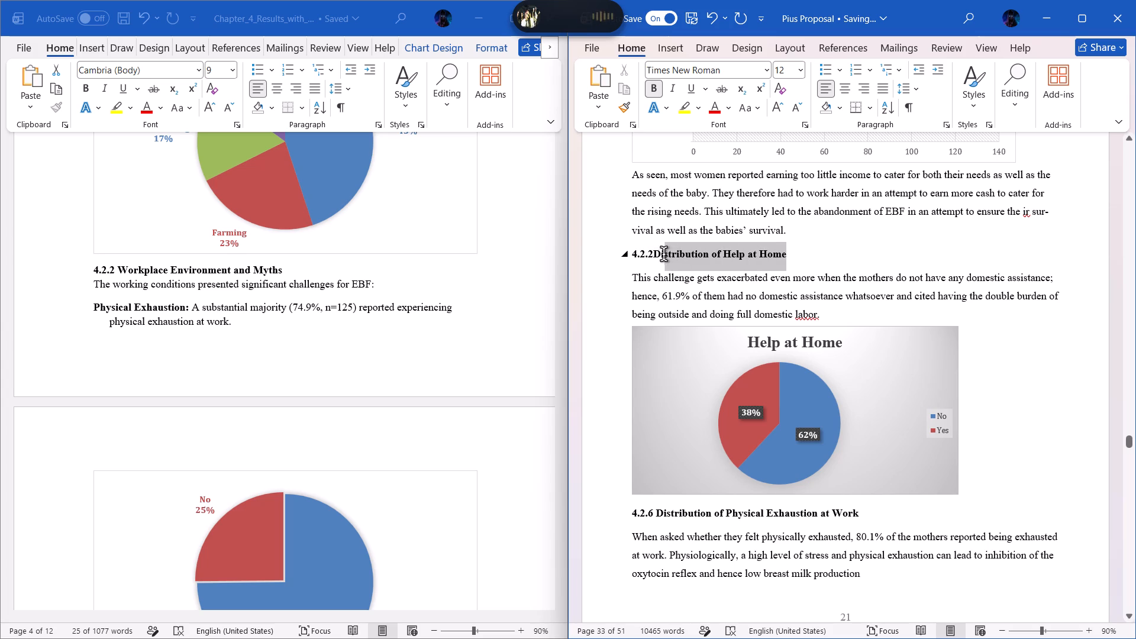
left_click_drag(664, 254, 656, 253)
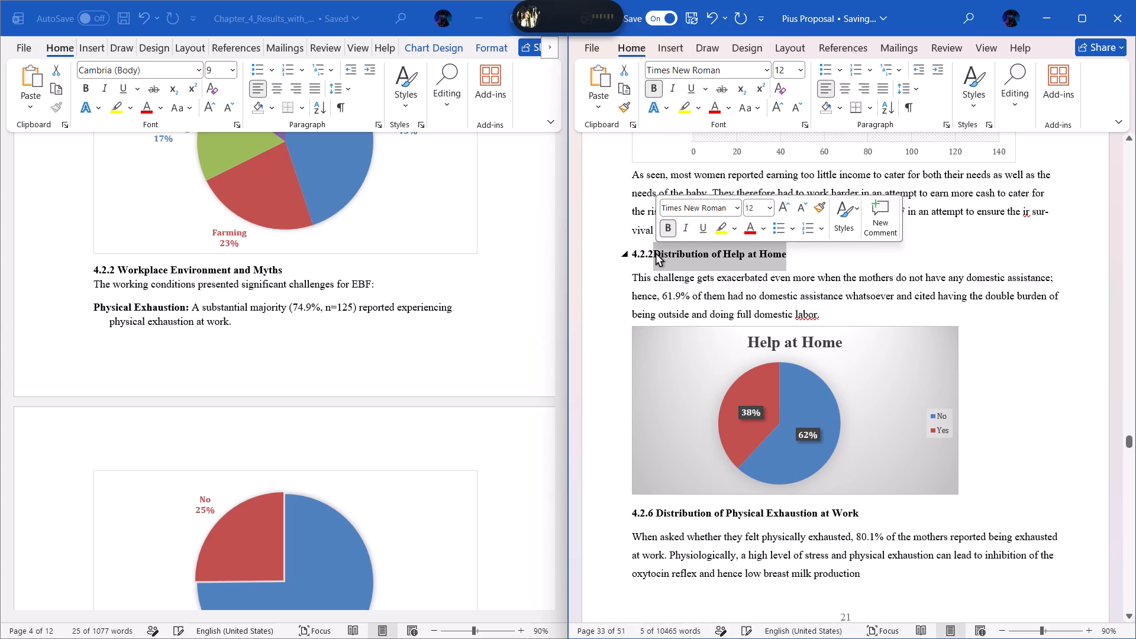
key("BackSpace")
key("space")
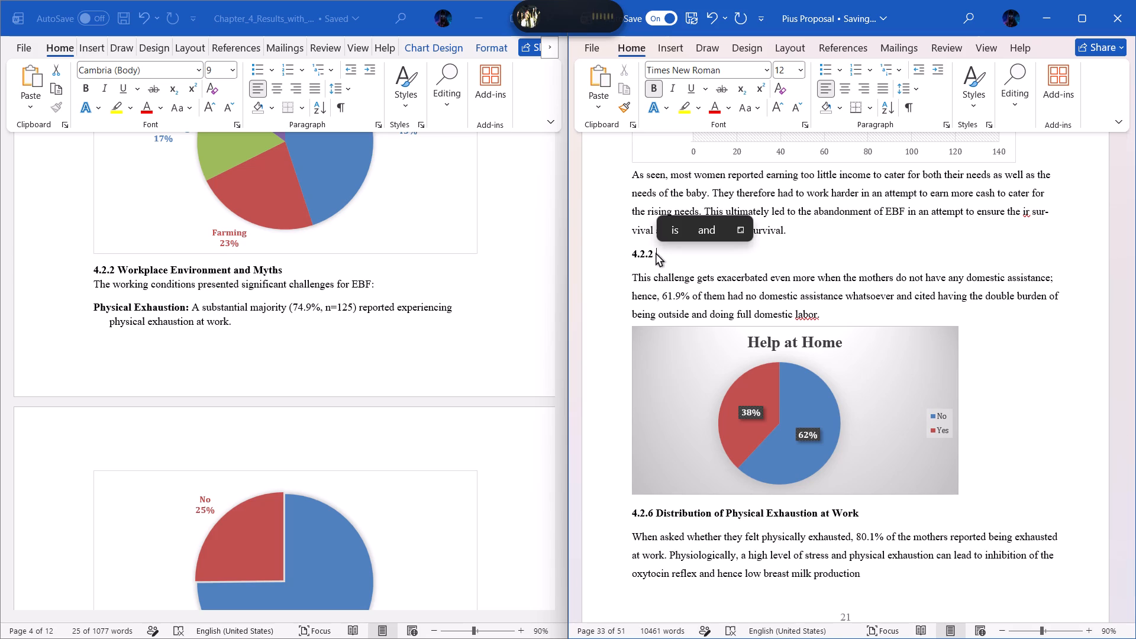
type("Workplace")
key("space")
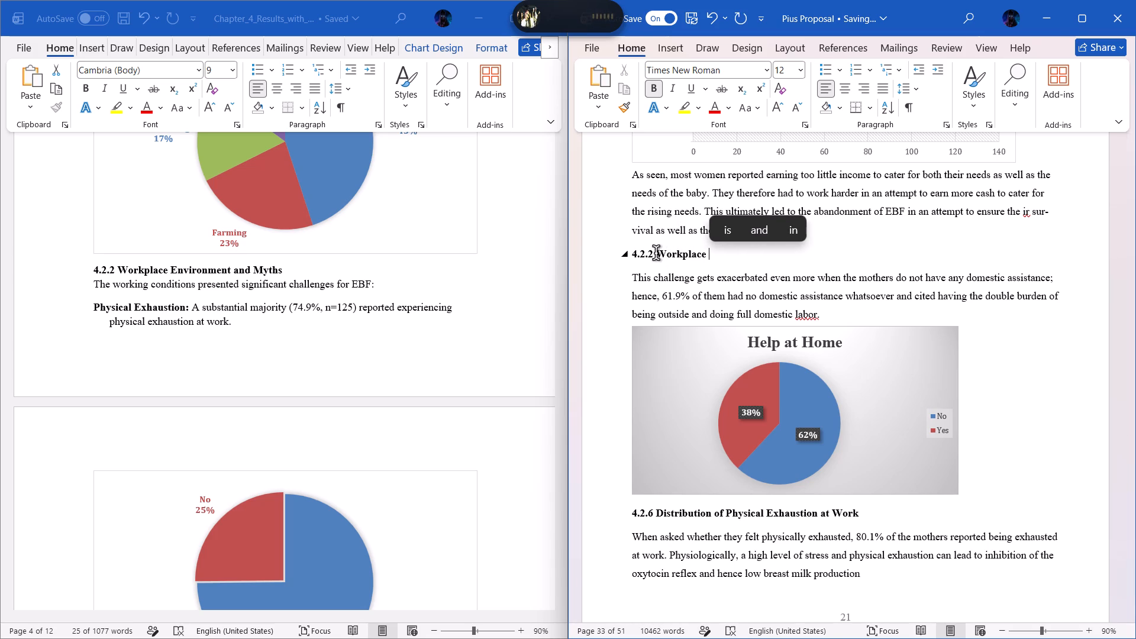
type("Enc")
key("BackSpace")
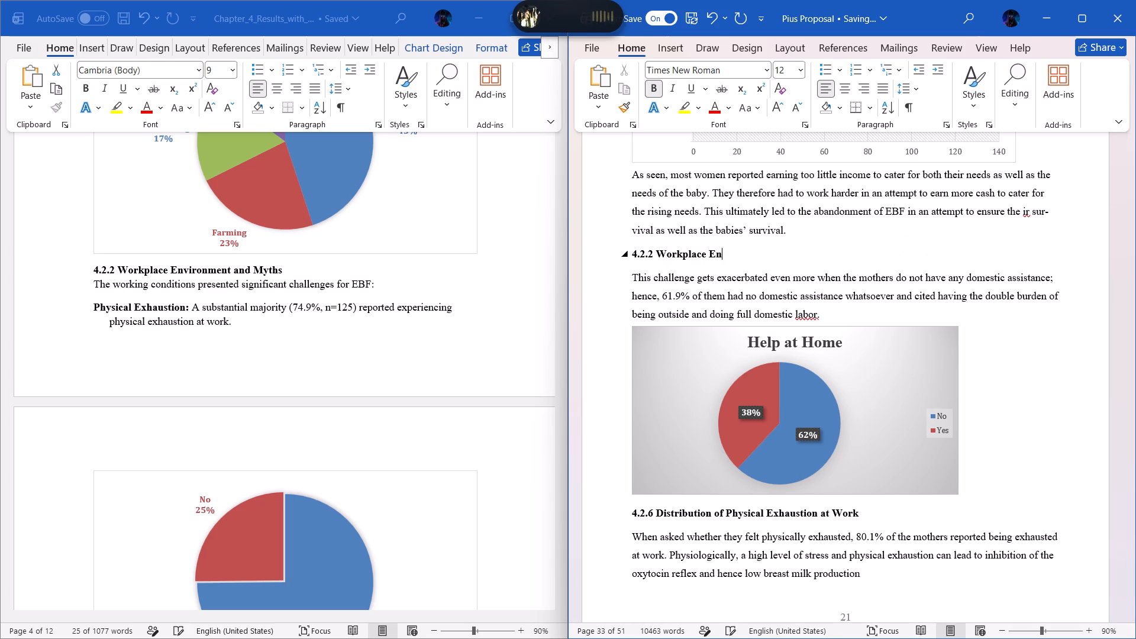
type("viro")
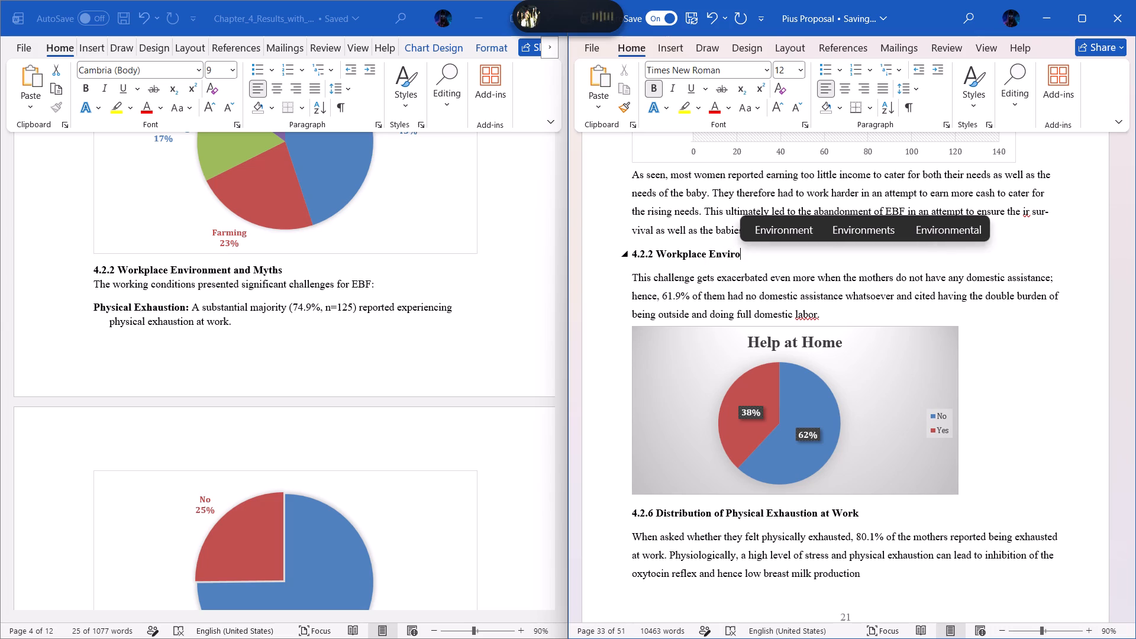
type("nment and")
key("space")
type("Myths")
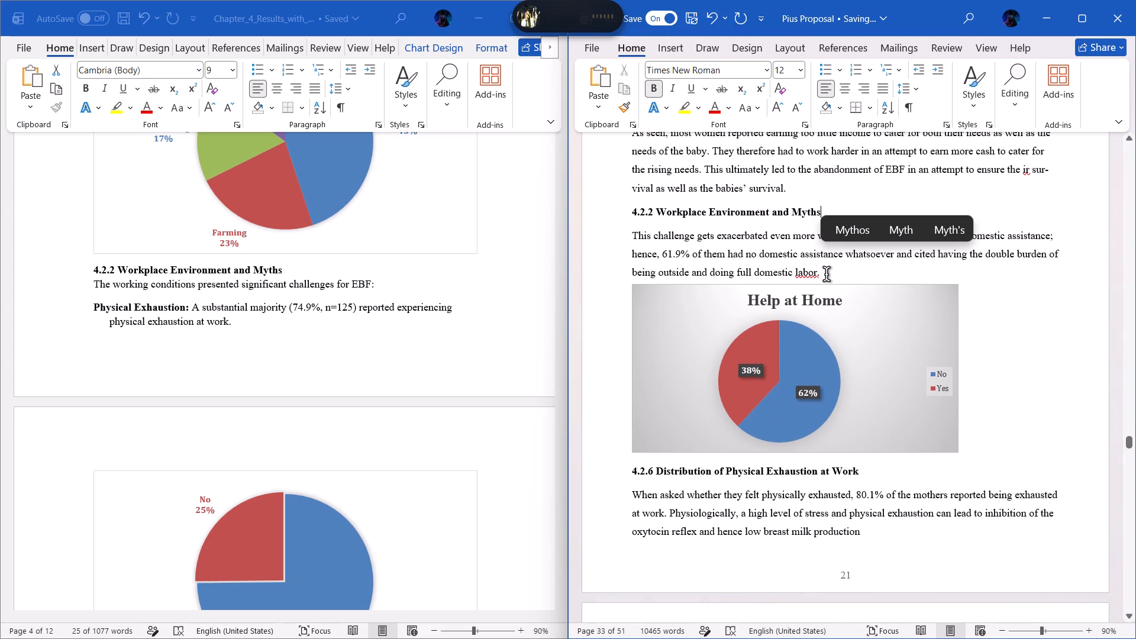
Review the source document's workplace environment and myths findings and their charts, on to the start of EBF Outcomes.
left_click(843, 275)
left_click(1001, 305)
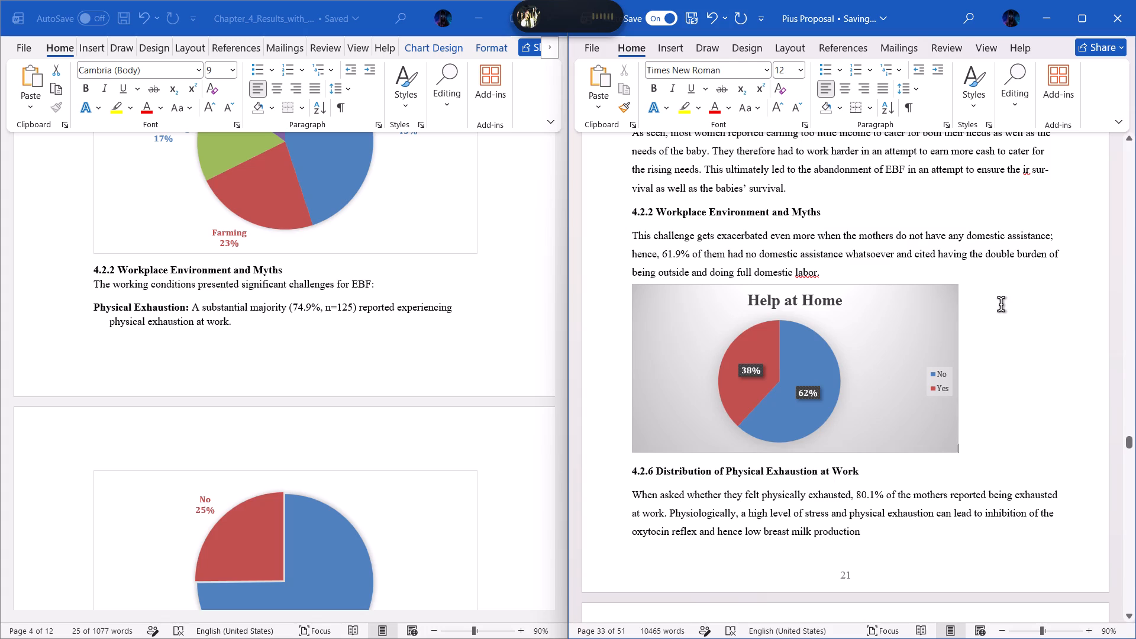
scroll(461, 395, "down", 3)
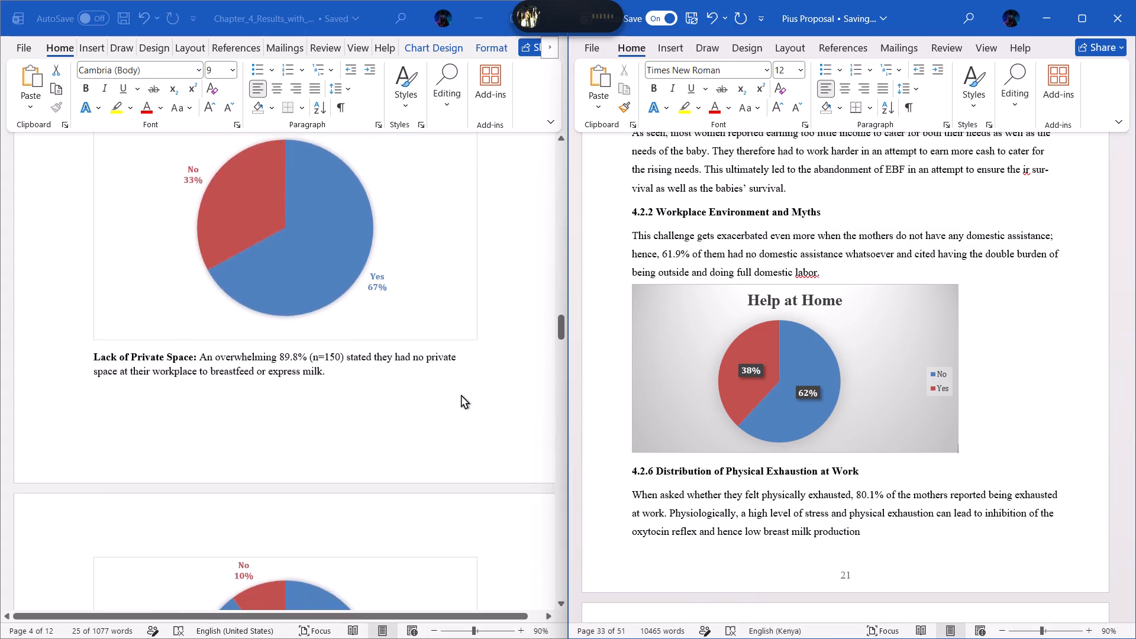
scroll(461, 395, "down", 4)
scroll(461, 395, "up", 1)
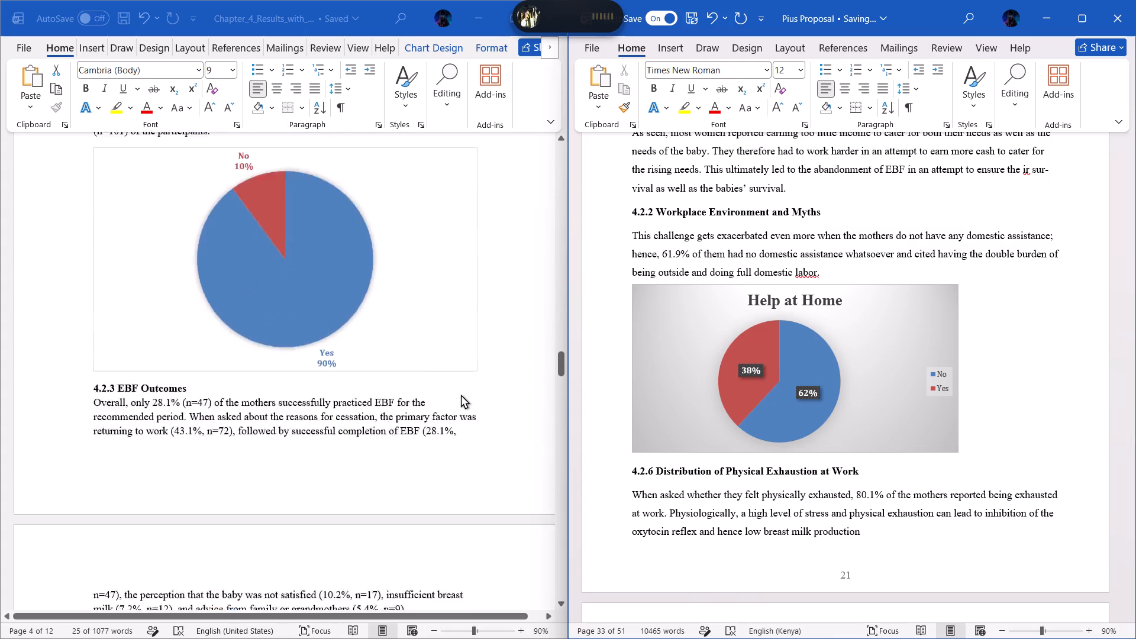
scroll(461, 395, "up", 2)
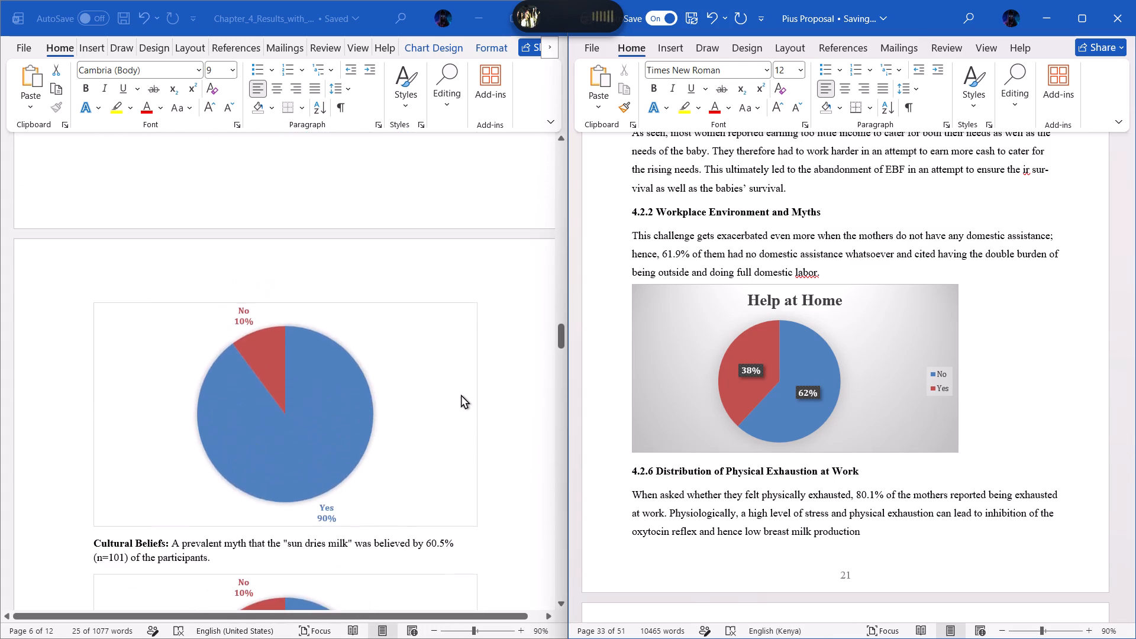
scroll(461, 395, "up", 3)
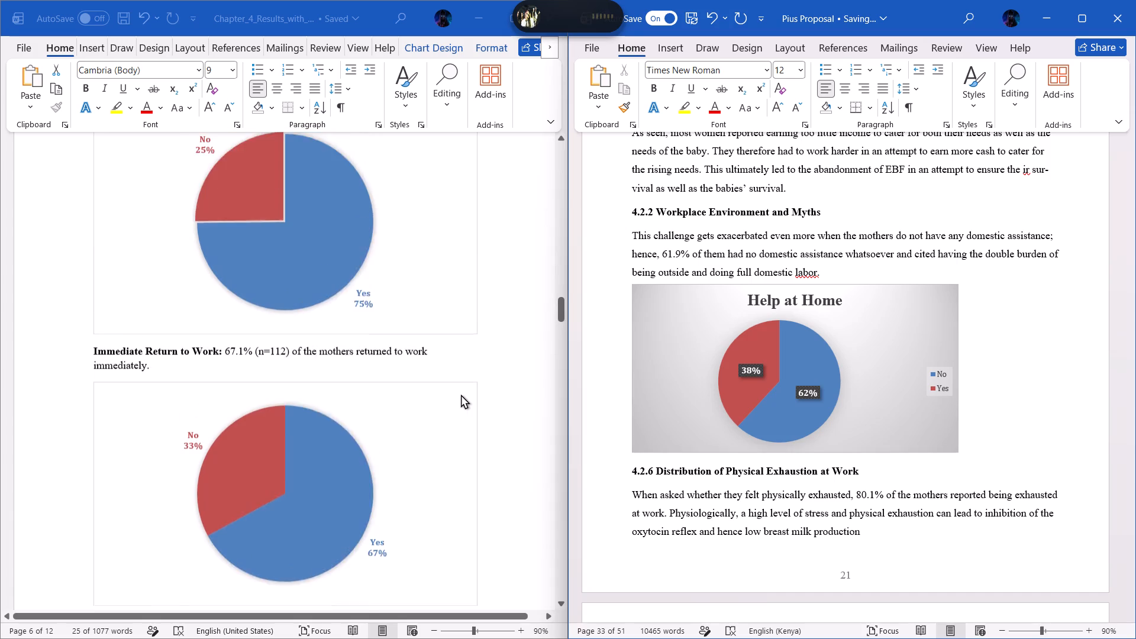
Look through the source document's EBF Outcomes, chi-square test and inferential statistics sections to its end.
scroll(461, 395, "up", 2)
scroll(461, 395, "down", 7)
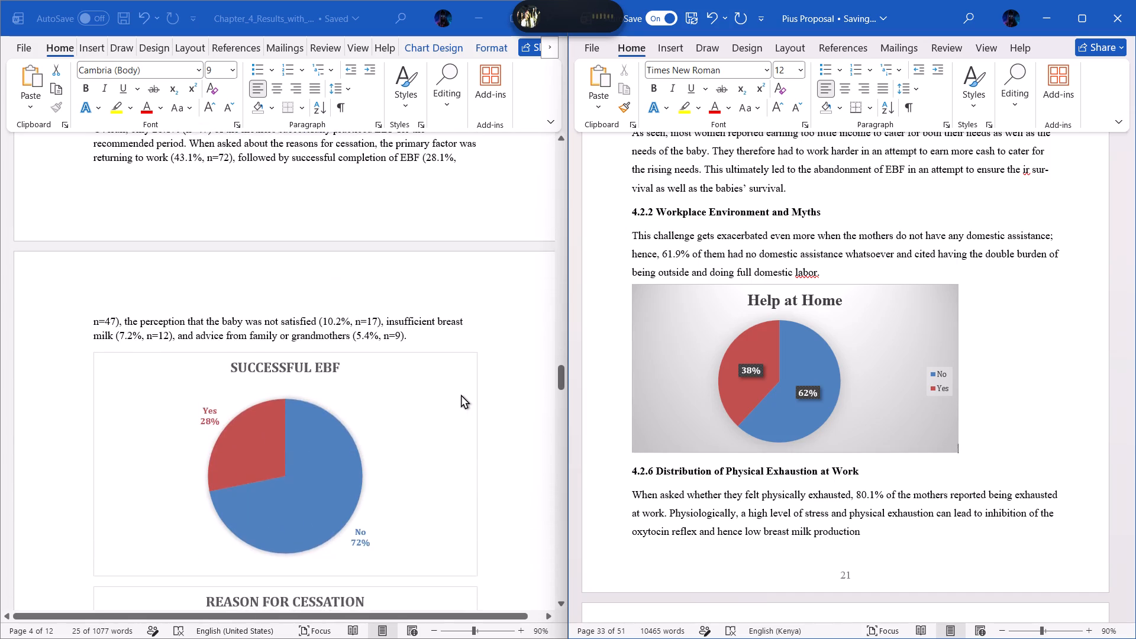
scroll(461, 395, "down", 5)
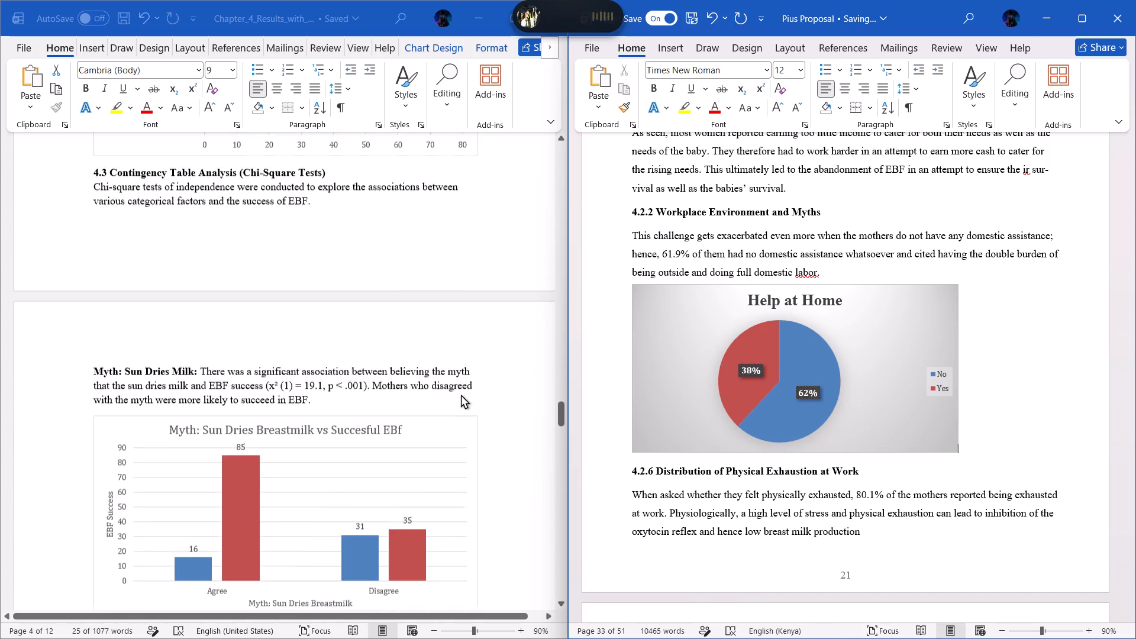
scroll(461, 395, "down", 8)
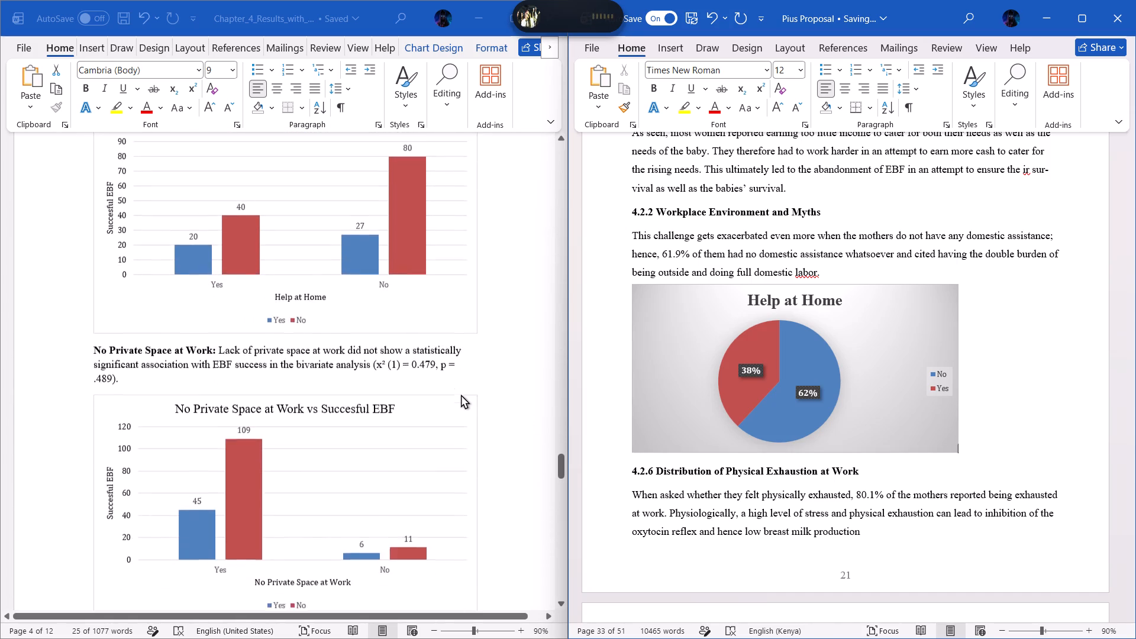
scroll(461, 395, "down", 8)
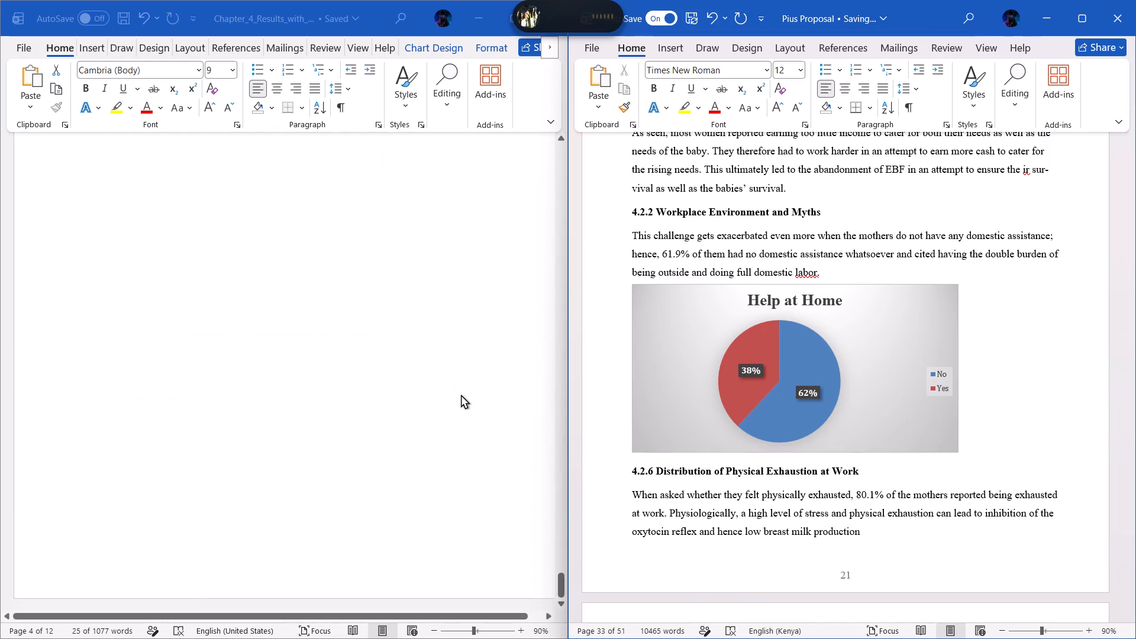
Look back through the source document from Inferential Statistics to Education Level and Monthly Income for where help at home belongs.
scroll(461, 395, "up", 9)
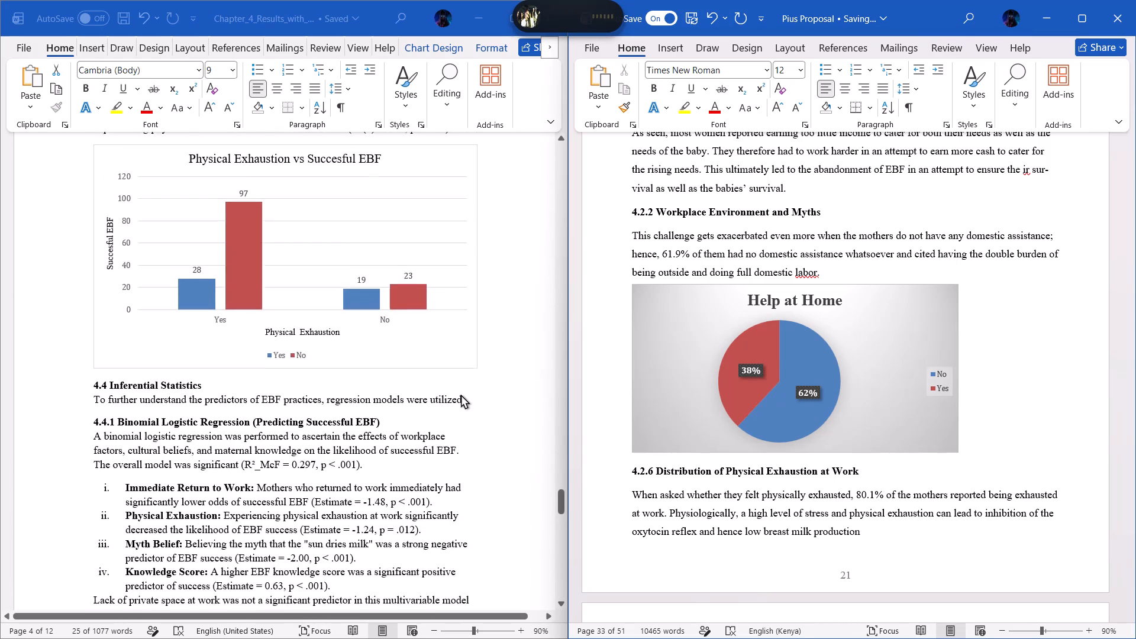
scroll(461, 395, "up", 2)
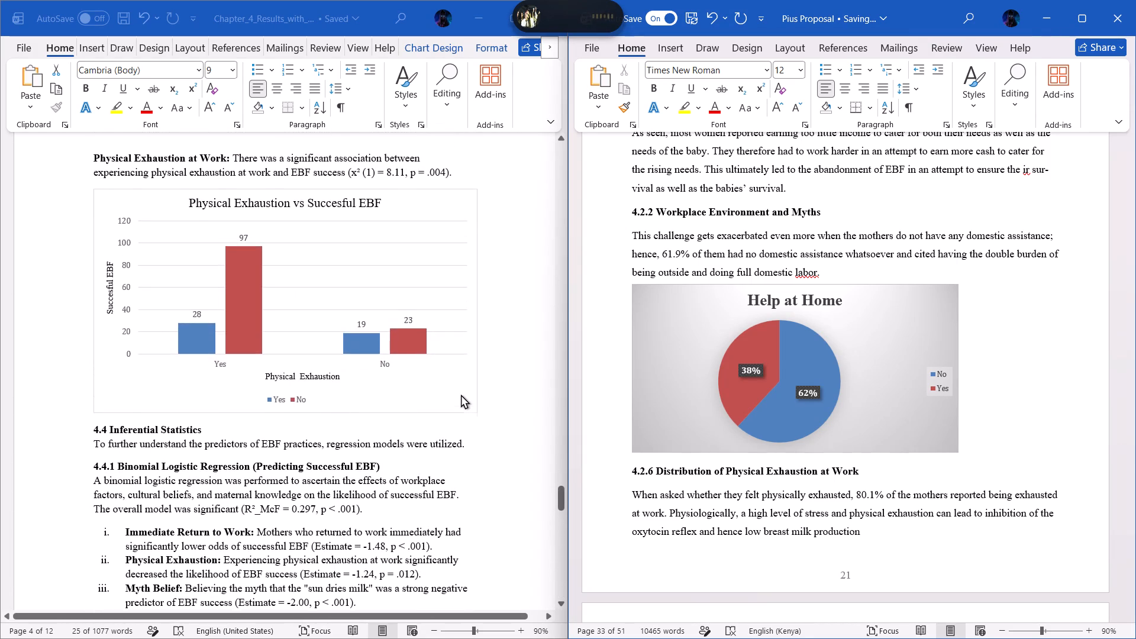
scroll(461, 395, "up", 10)
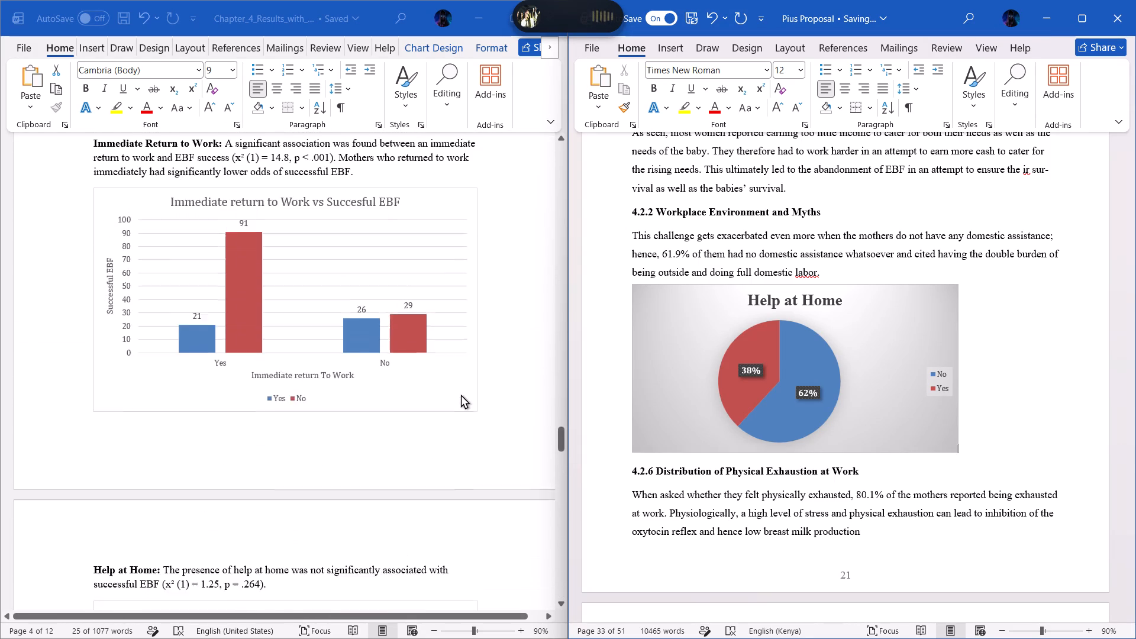
scroll(461, 395, "up", 8)
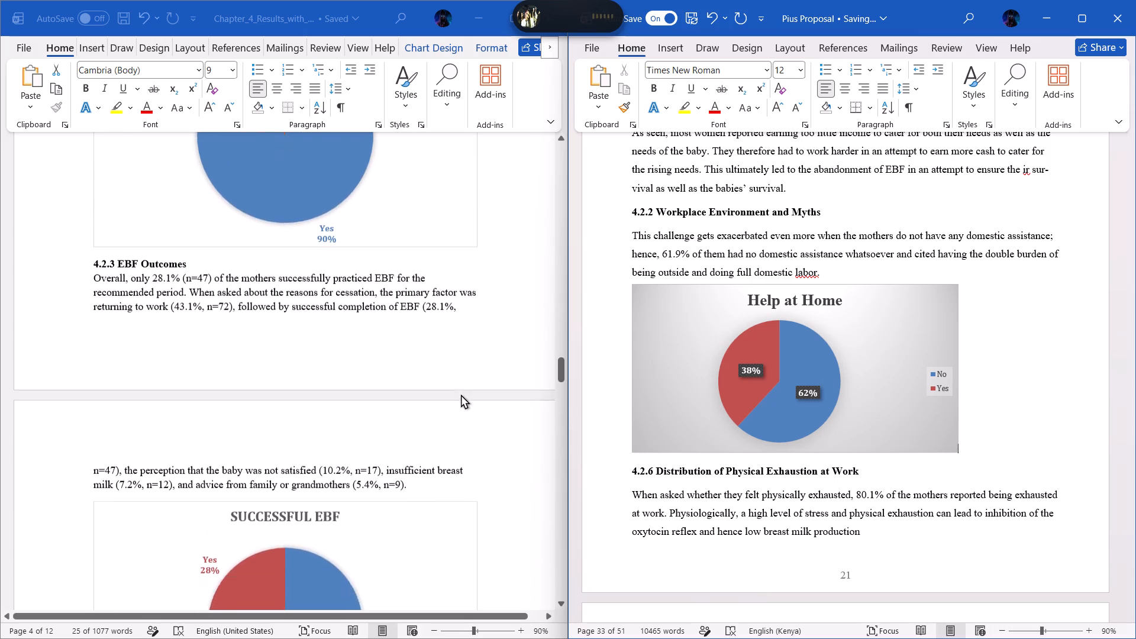
scroll(461, 395, "up", 2)
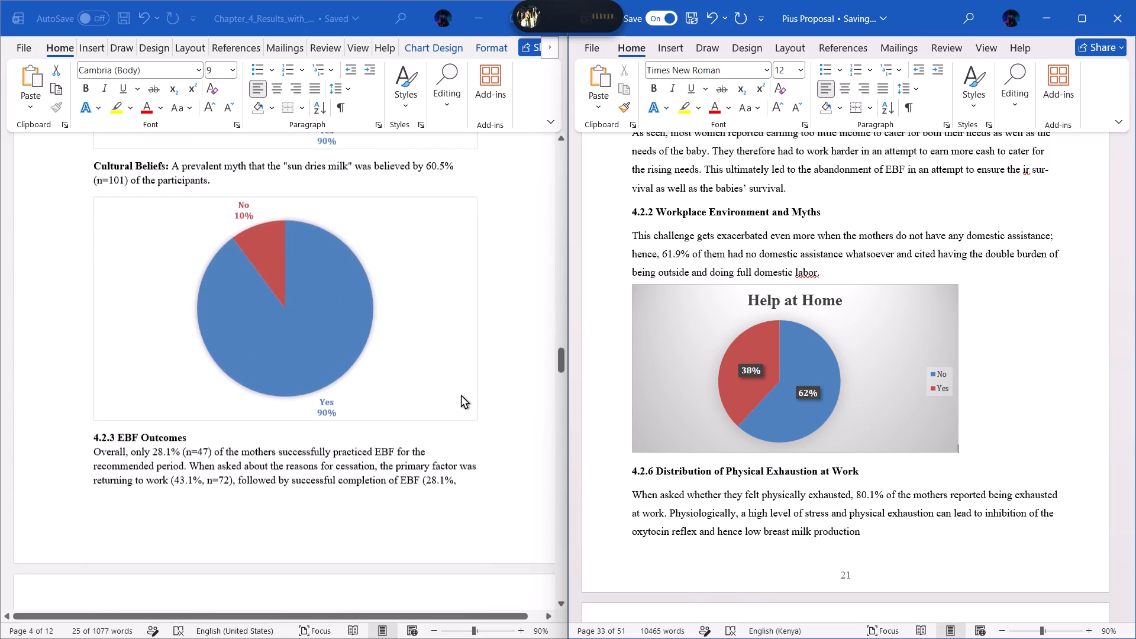
scroll(461, 395, "up", 5)
scroll(461, 395, "down", 1)
scroll(461, 395, "up", 2)
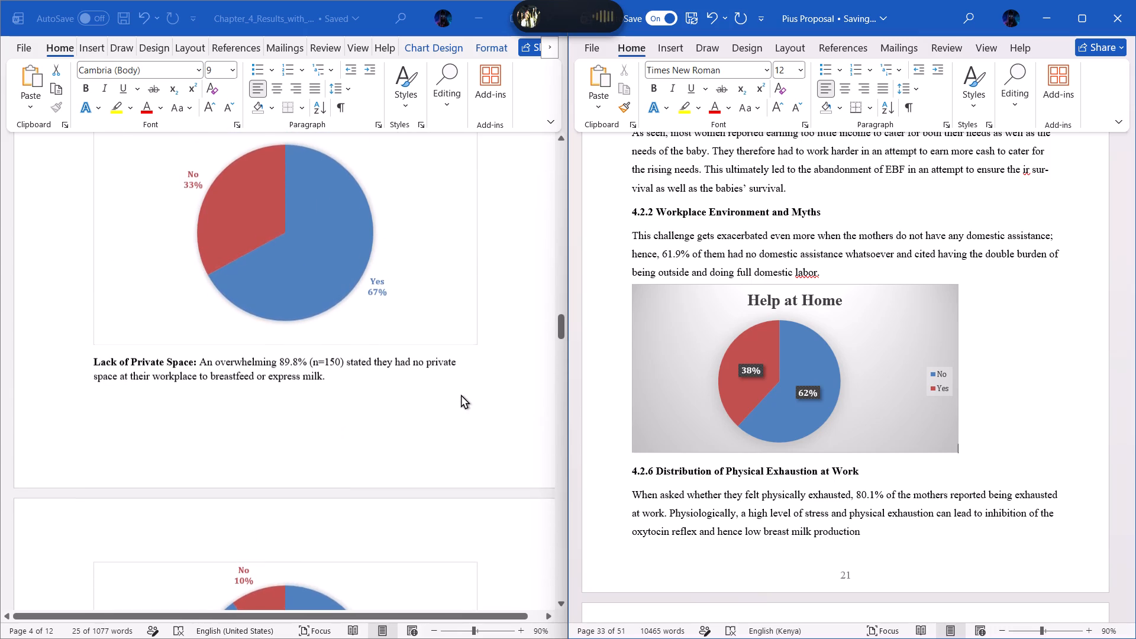
scroll(461, 395, "up", 7)
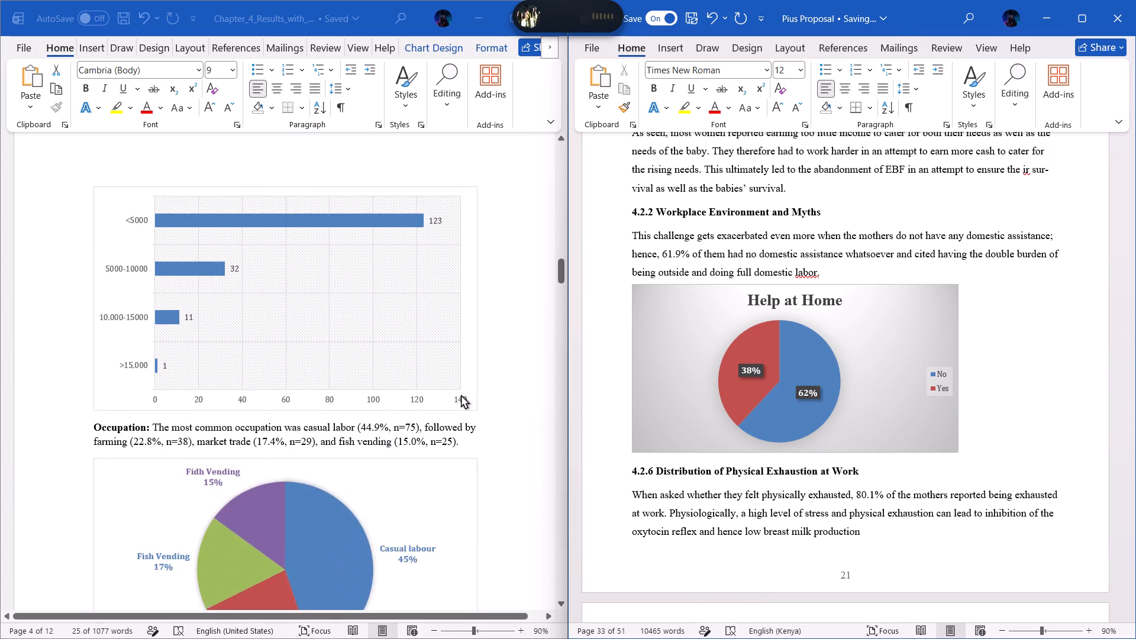
scroll(461, 395, "up", 3)
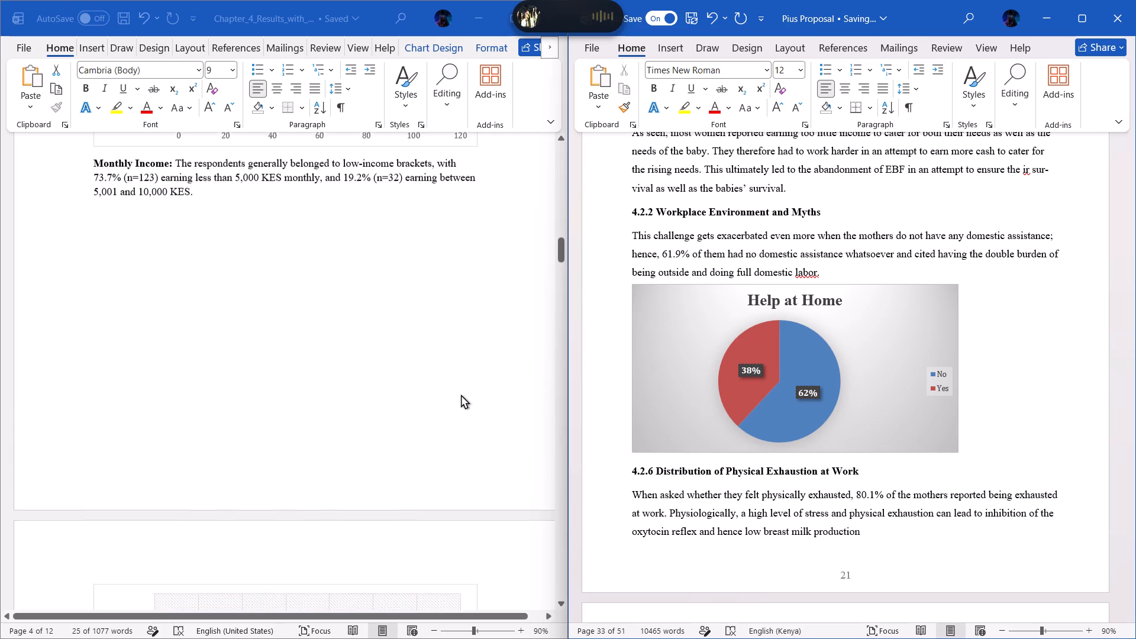
scroll(461, 395, "up", 3)
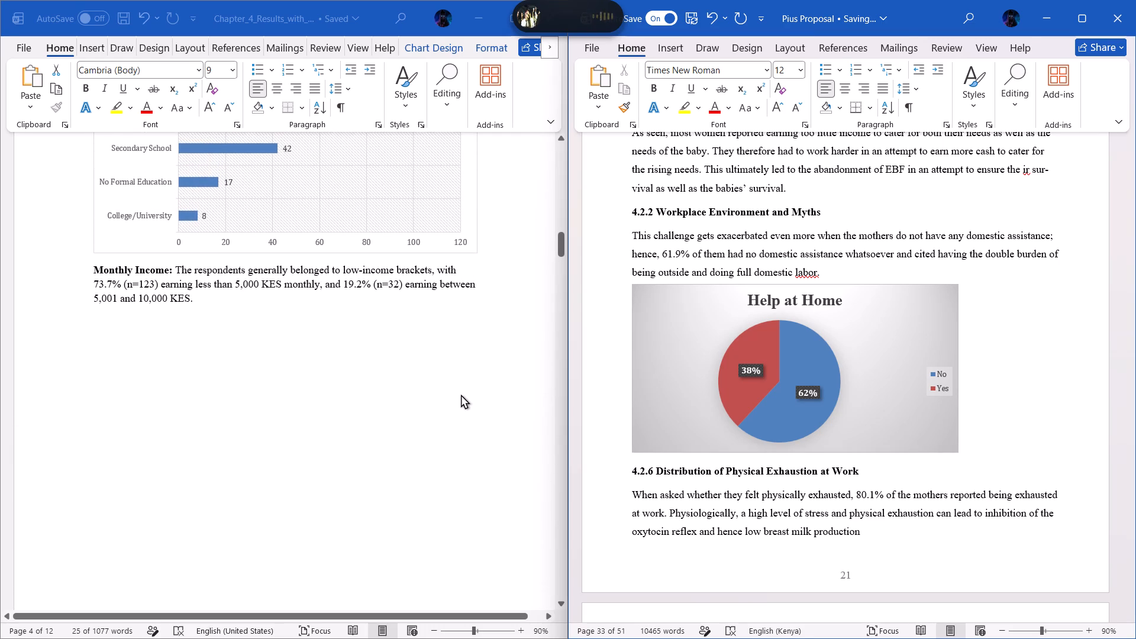
scroll(461, 395, "up", 2)
scroll(461, 395, "down", 1)
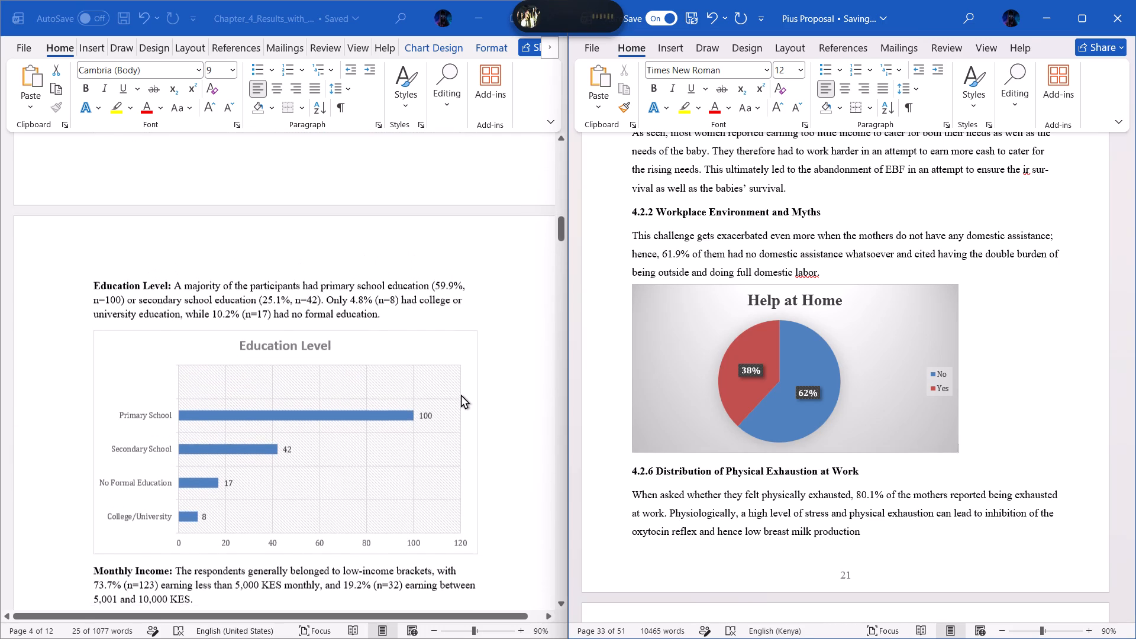
scroll(461, 395, "down", 1)
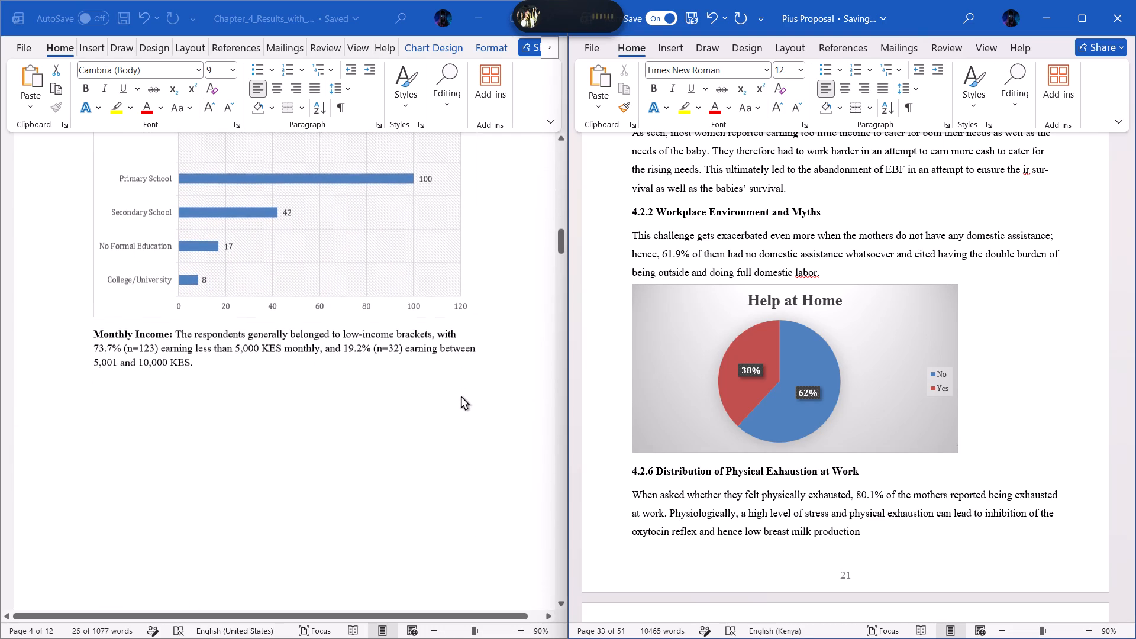
scroll(461, 396, "down", 2)
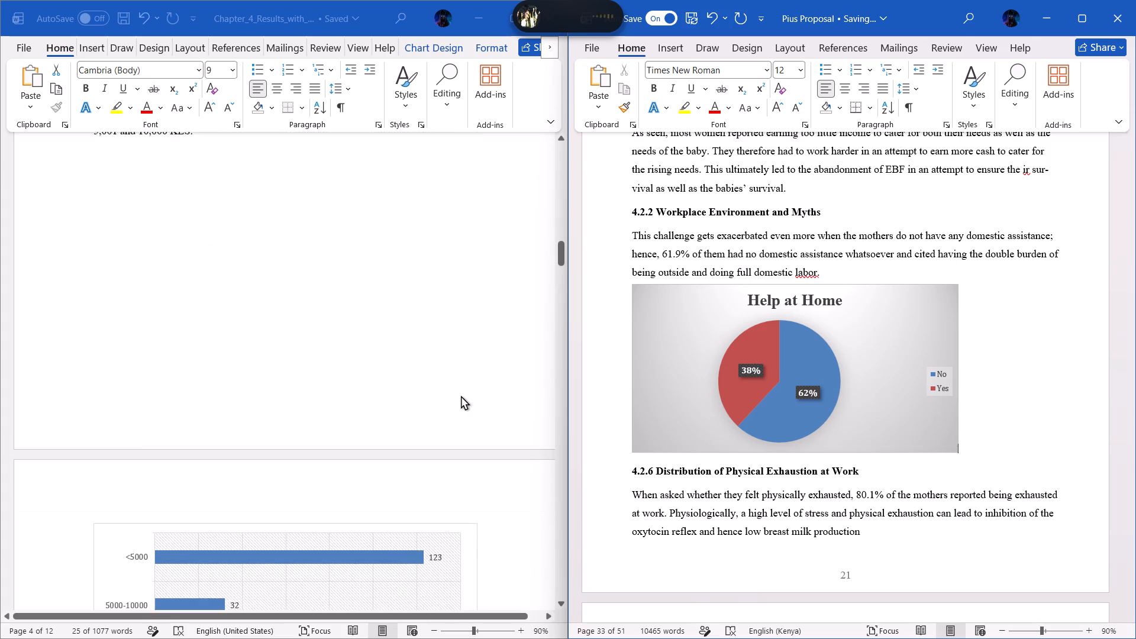
Add a bold "Help at Home" subheading in the proposal after the monthly income discussion, above heading 4.2.2.
left_click(796, 188)
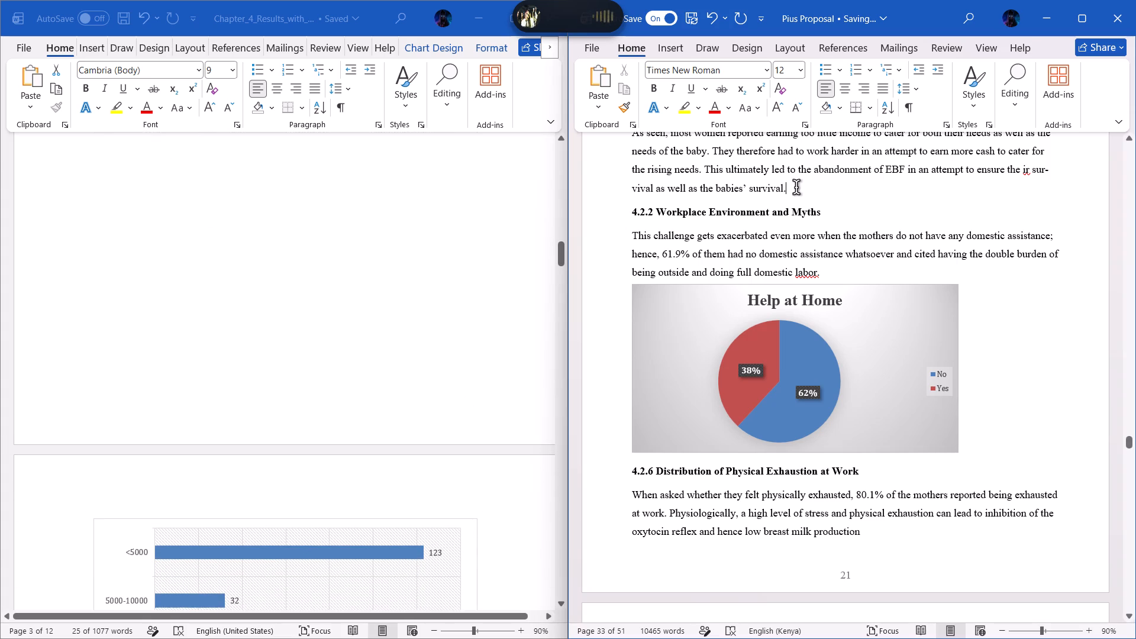
key("Return")
scroll(817, 237, "up", 2)
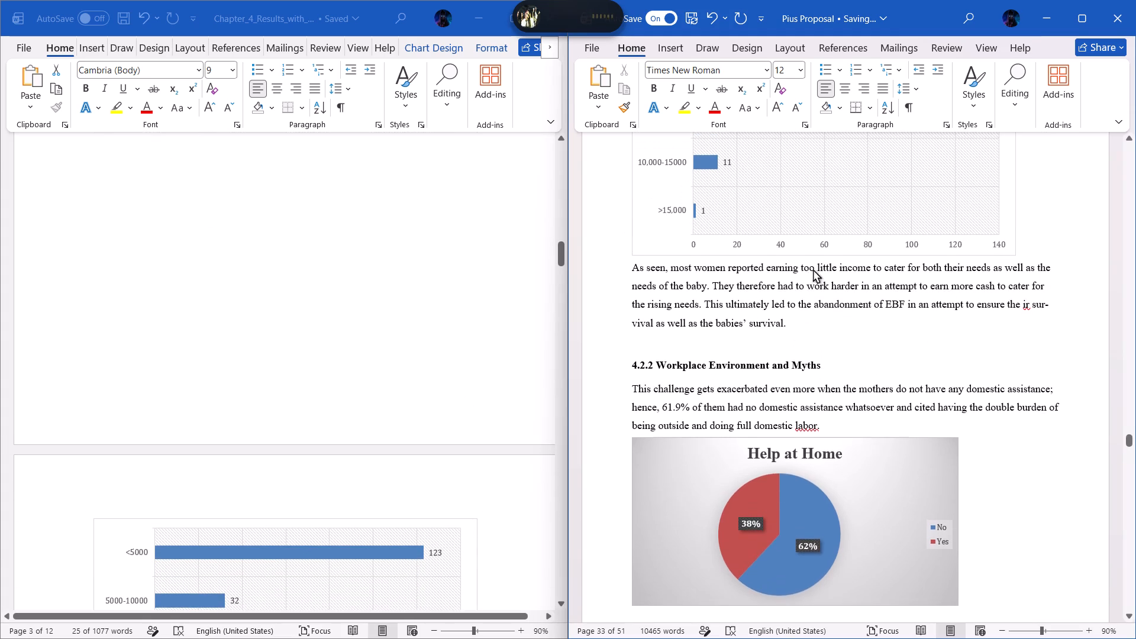
scroll(814, 270, "up", 2)
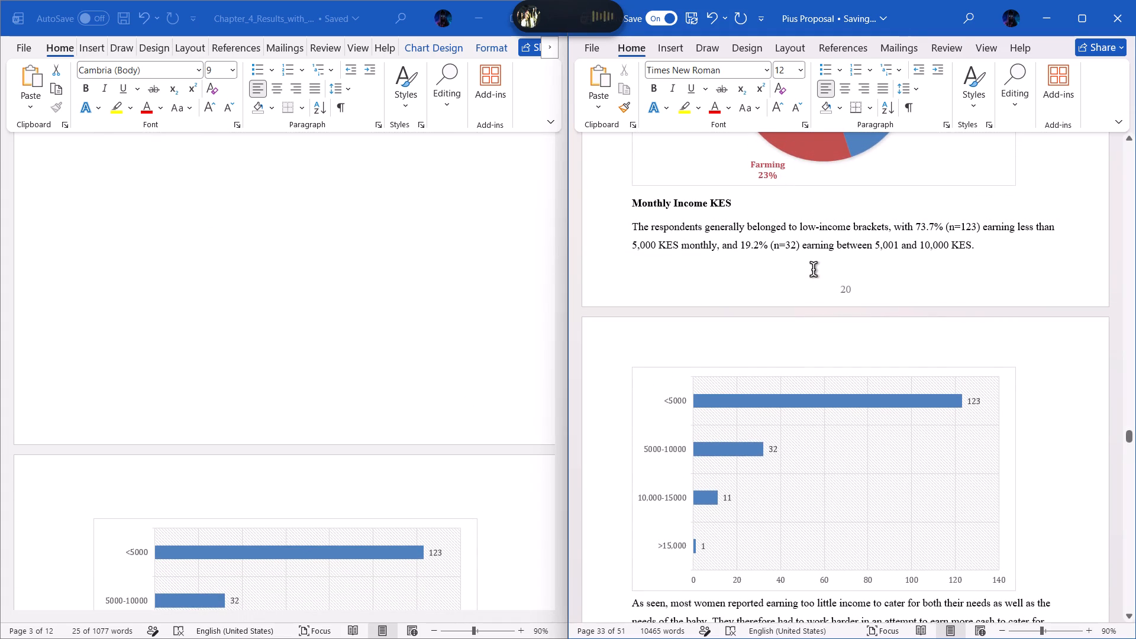
type("Help at")
key("space")
type("Home")
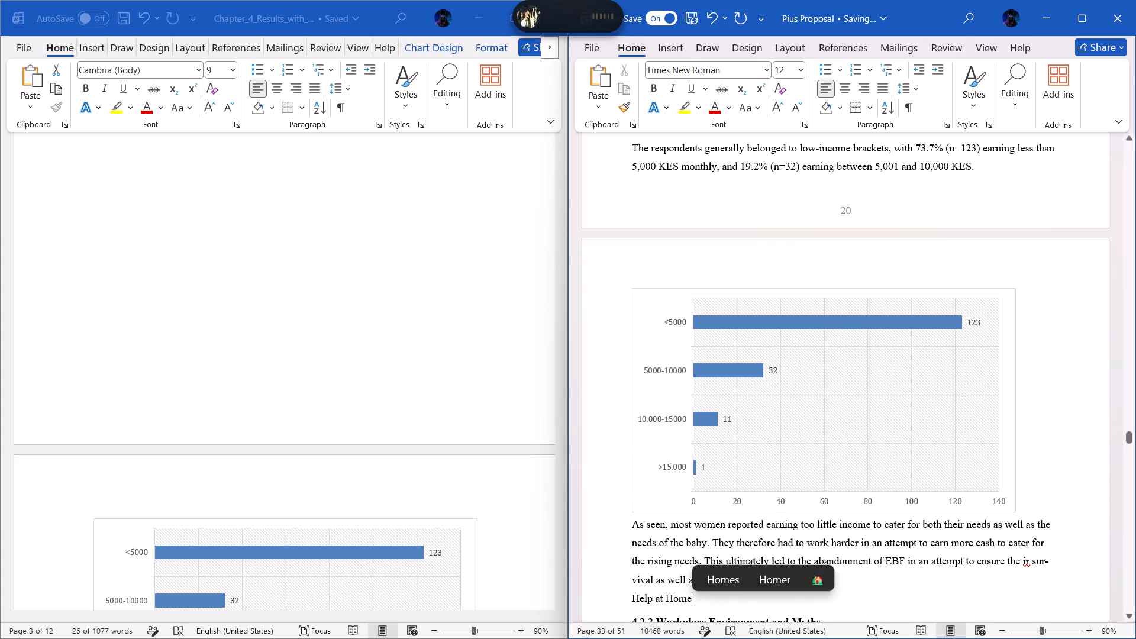
left_click_drag(702, 595, 631, 598)
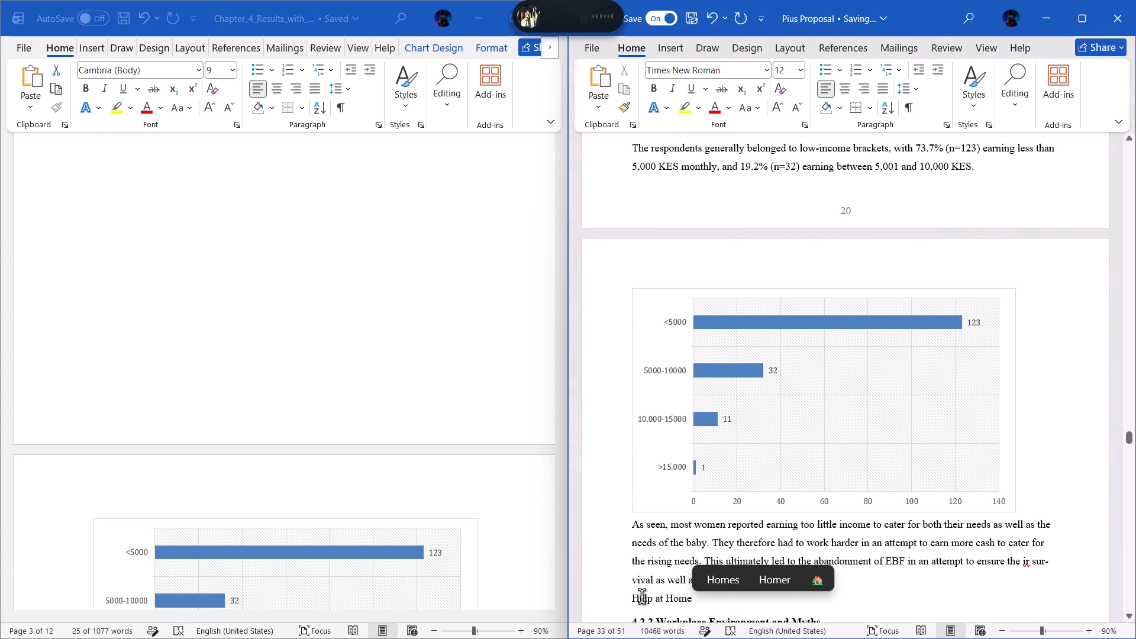
left_click(642, 597)
triple_click(642, 597)
double_click(642, 597)
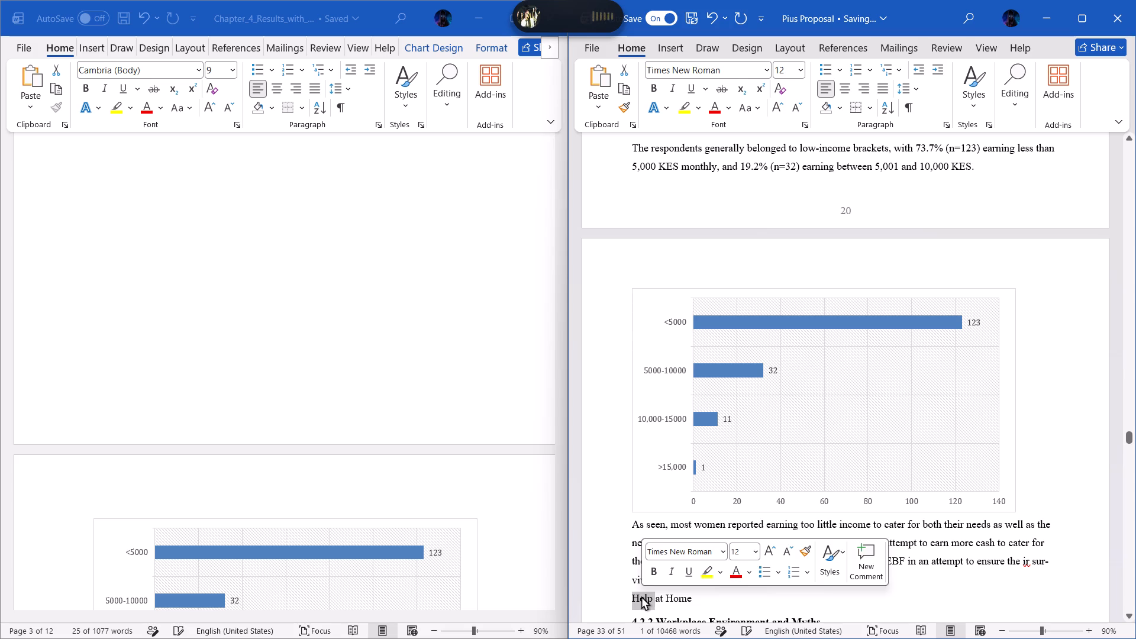
triple_click(642, 597)
key("ctrl+b")
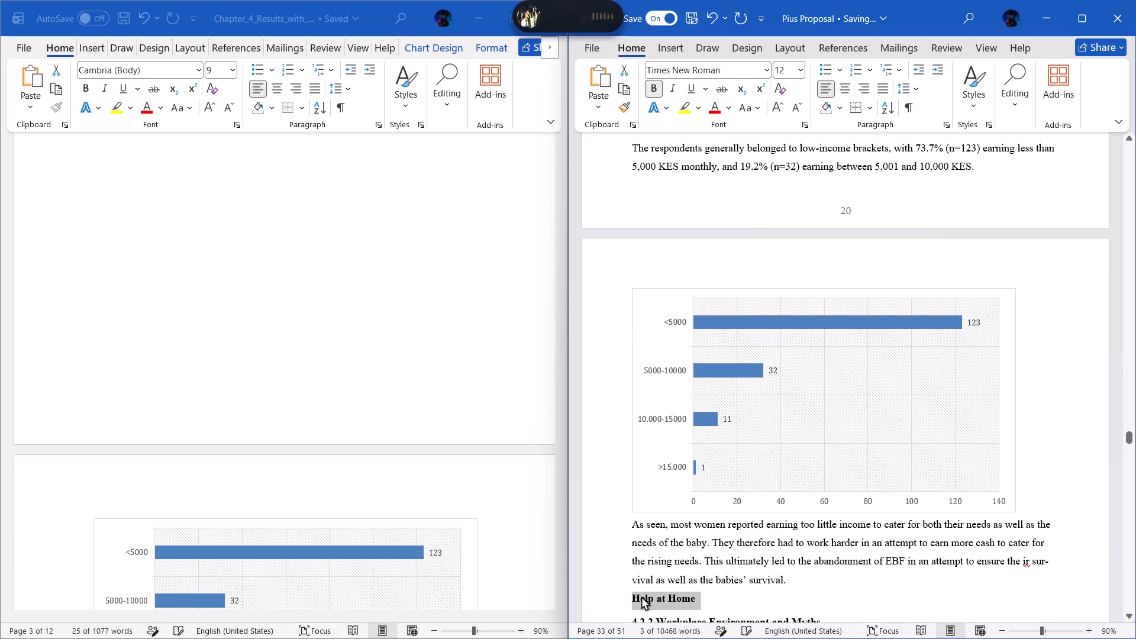
Move the domestic assistance paragraph and its Help at Home pie chart from section 4.2.2 to under the "Help at Home" subheading.
scroll(813, 412, "down", 1)
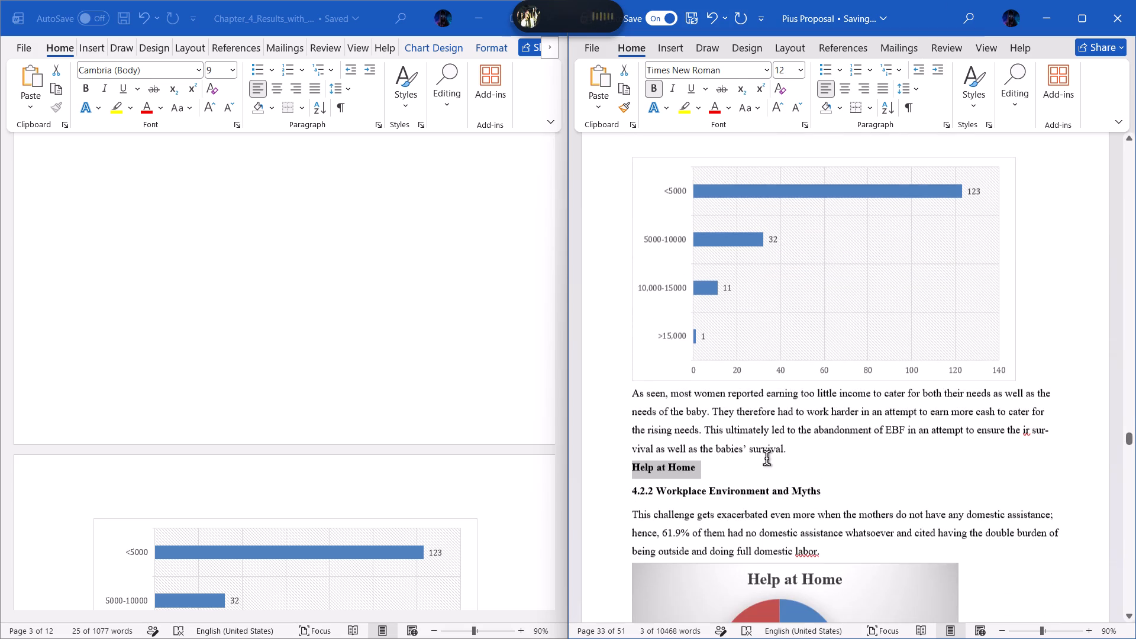
left_click(723, 467)
key("Return")
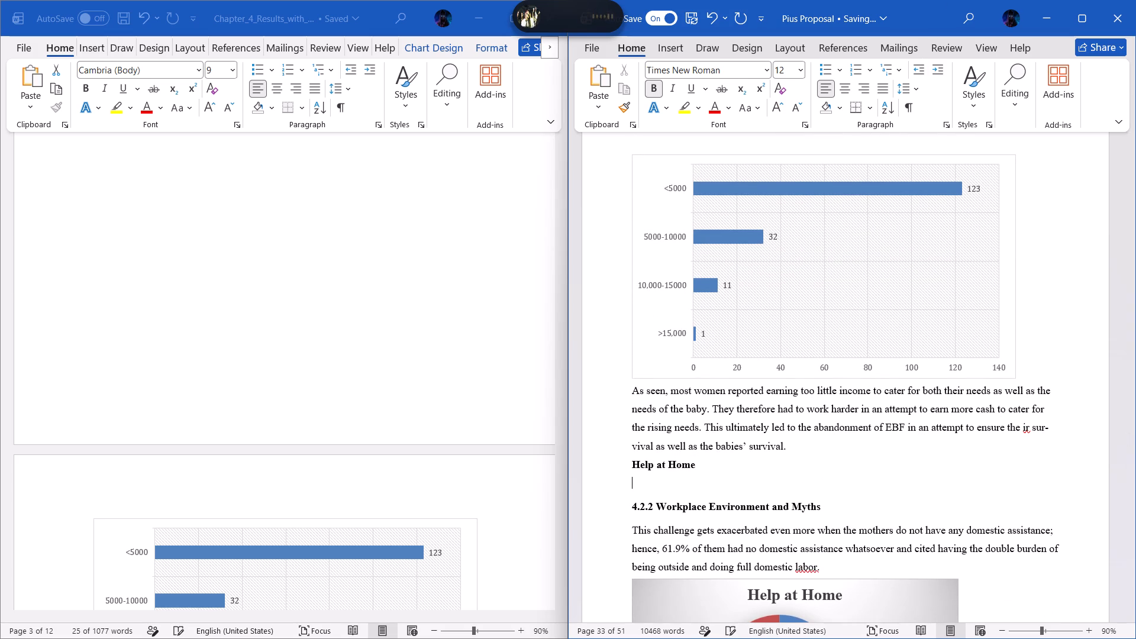
scroll(671, 514, "down", 1)
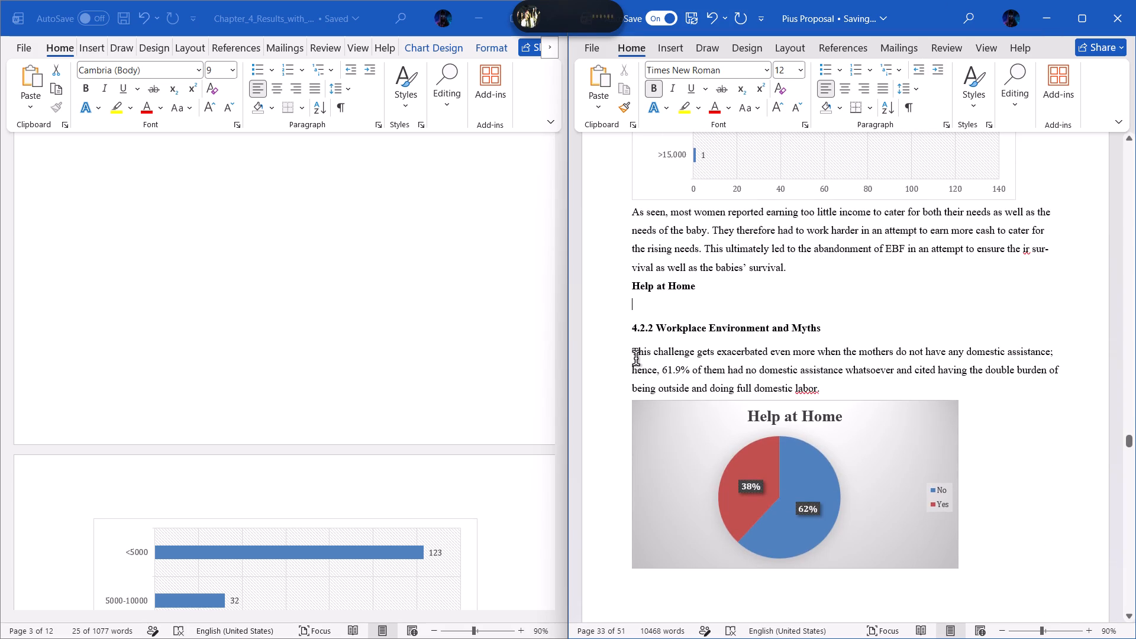
left_click_drag(633, 354, 931, 523)
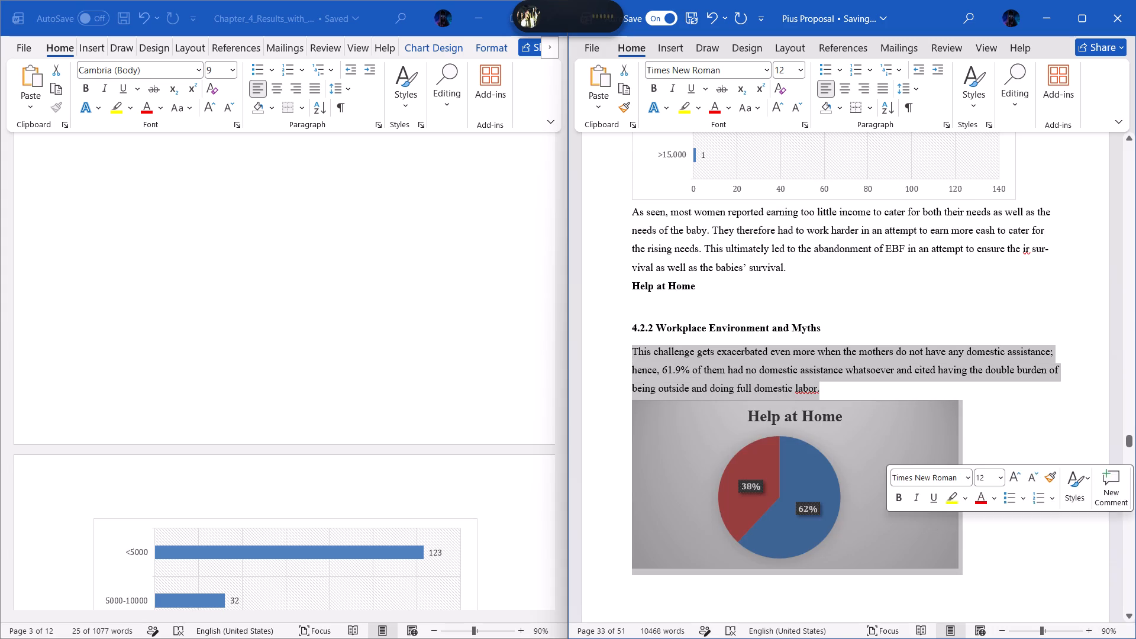
key("ctrl+x")
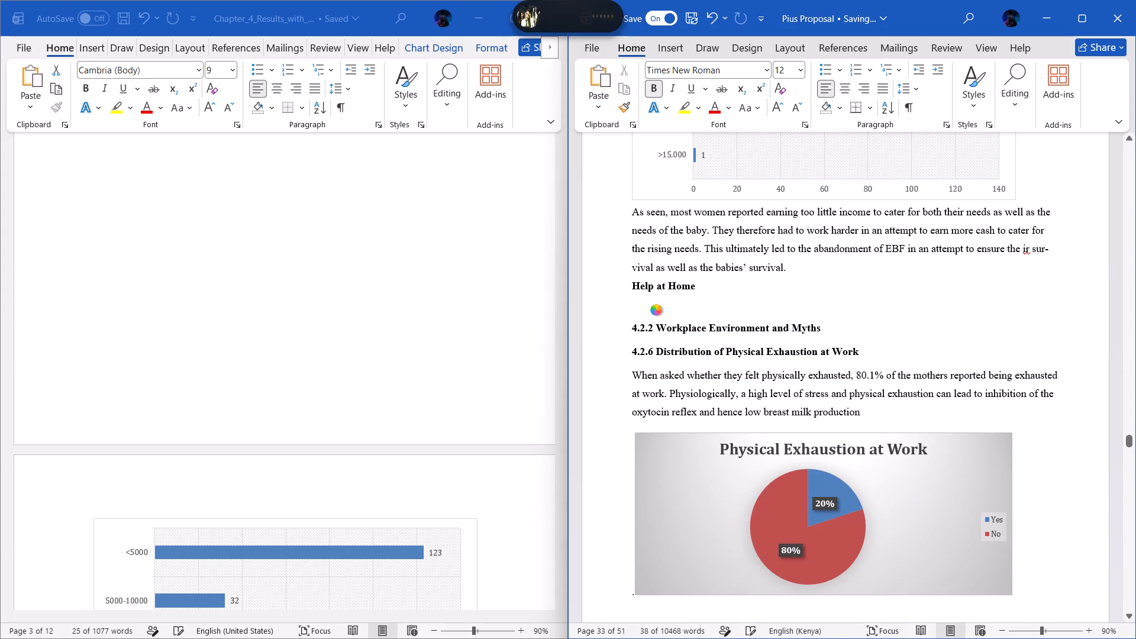
left_click(656, 310)
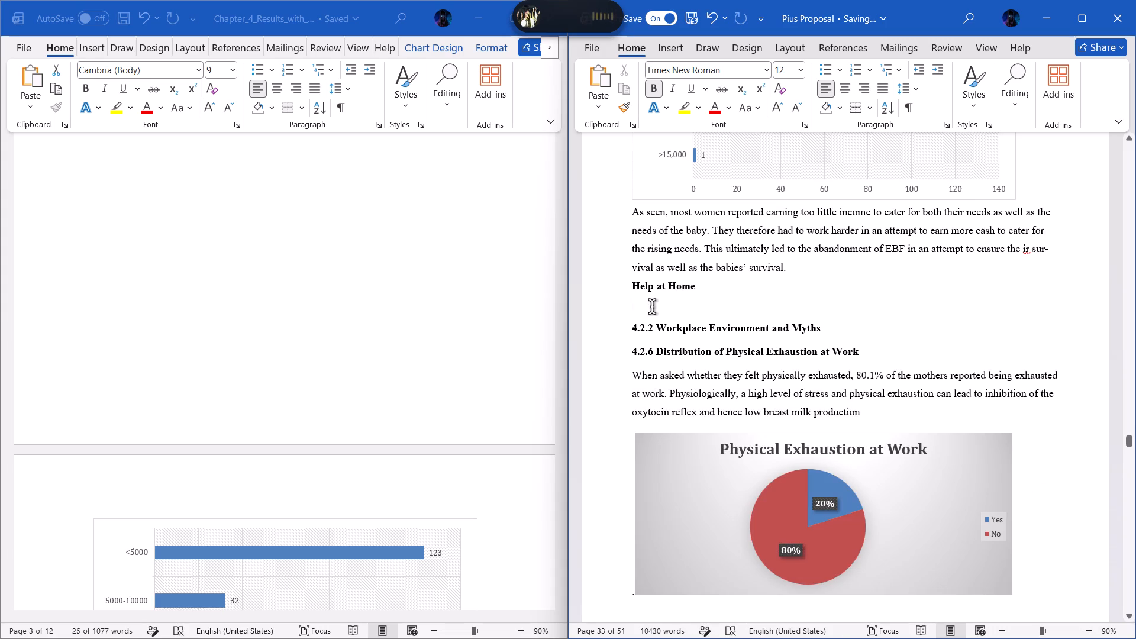
key("ctrl+v")
scroll(774, 377, "down", 1)
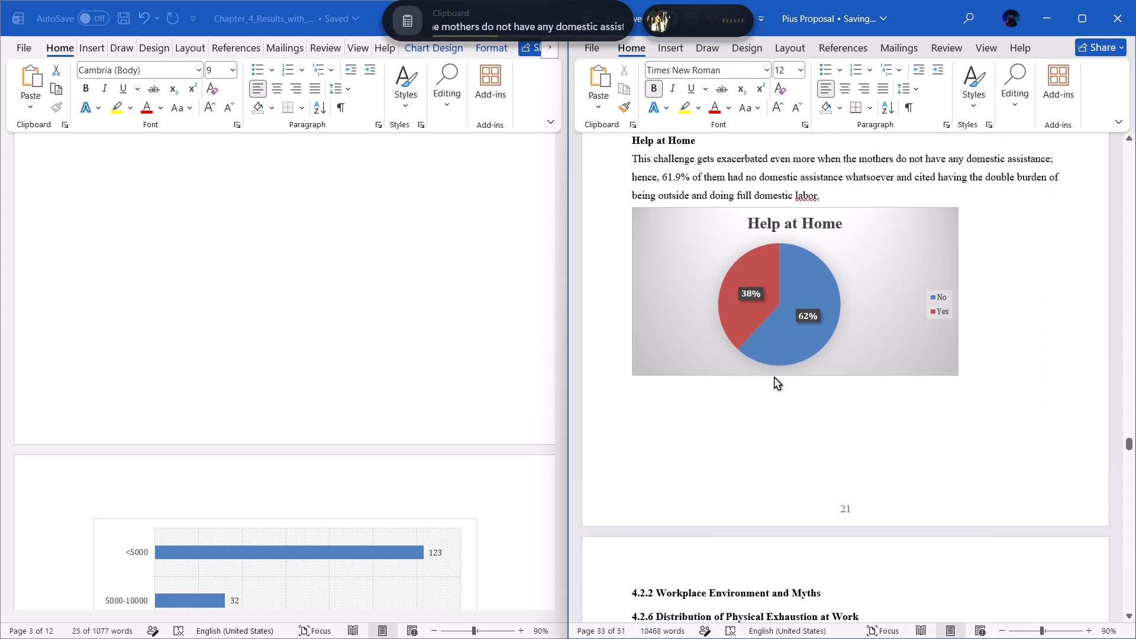
Compare the proposal's Distribution of Physical Exhaustion at Work section with the source document's 4.2.2 Workplace Environment and Myths section.
scroll(774, 377, "down", 1)
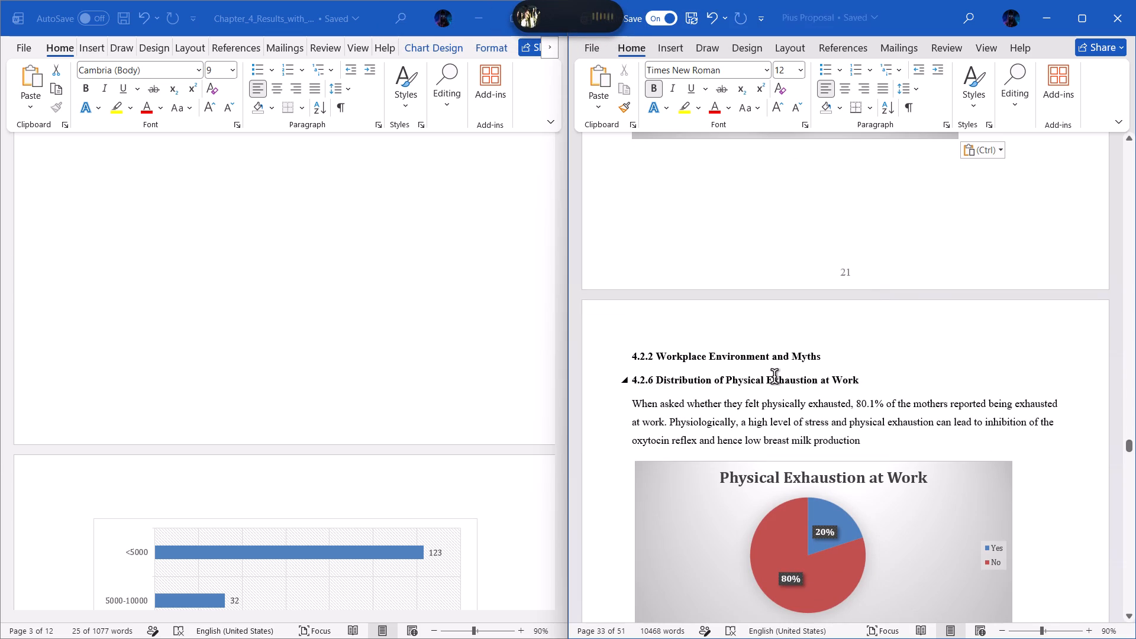
left_click(657, 383)
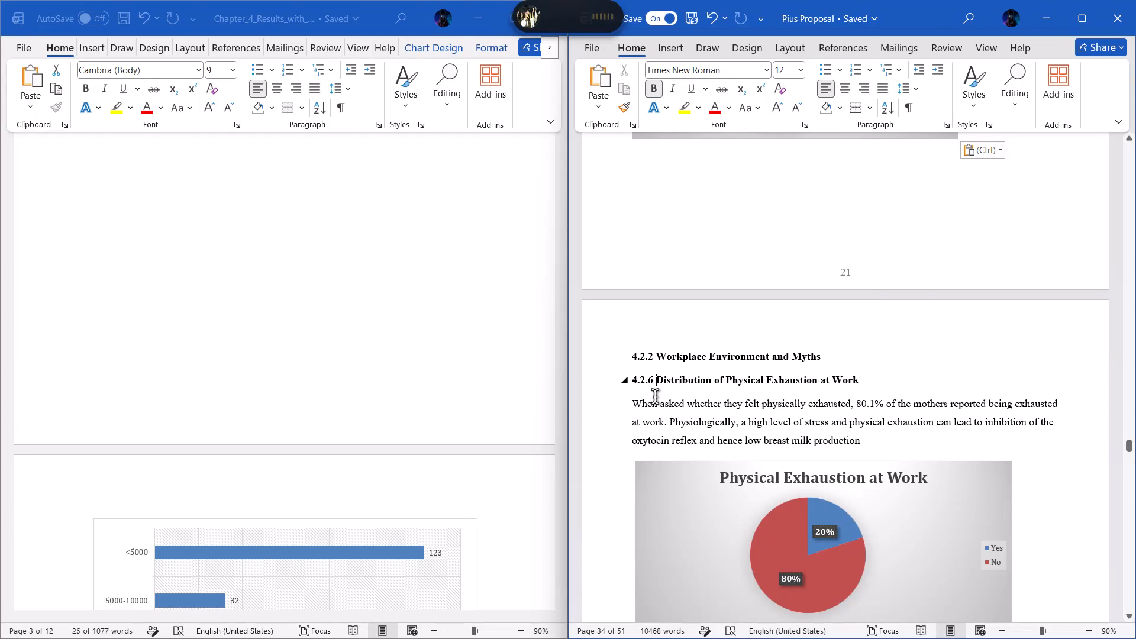
scroll(660, 396, "down", 1)
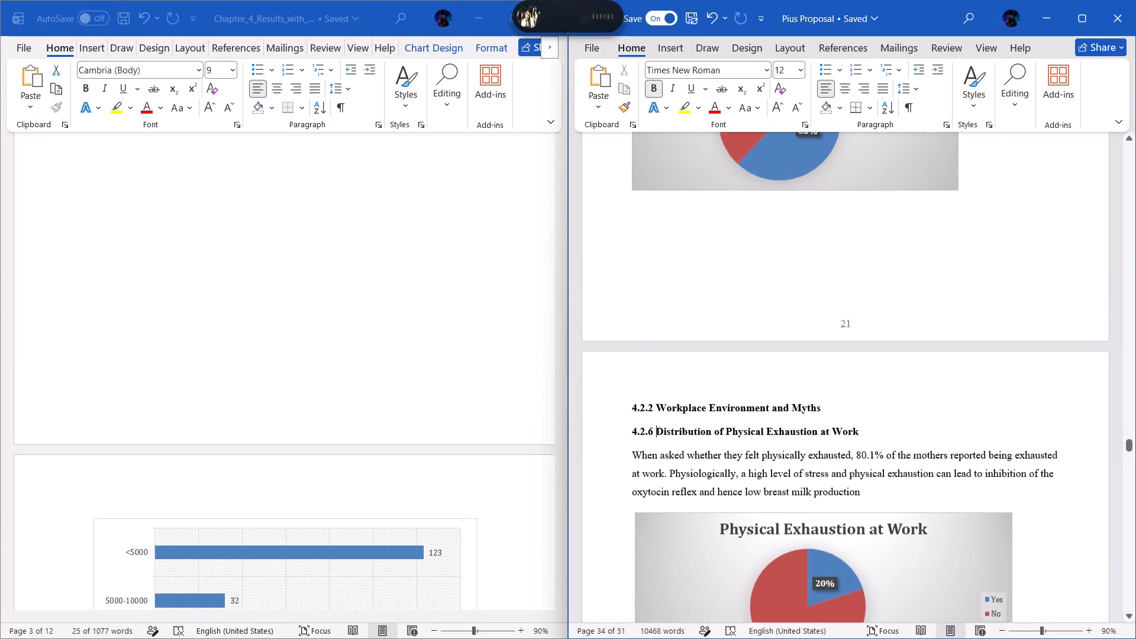
scroll(441, 392, "down", 1)
scroll(441, 392, "up", 3)
scroll(441, 392, "down", 1)
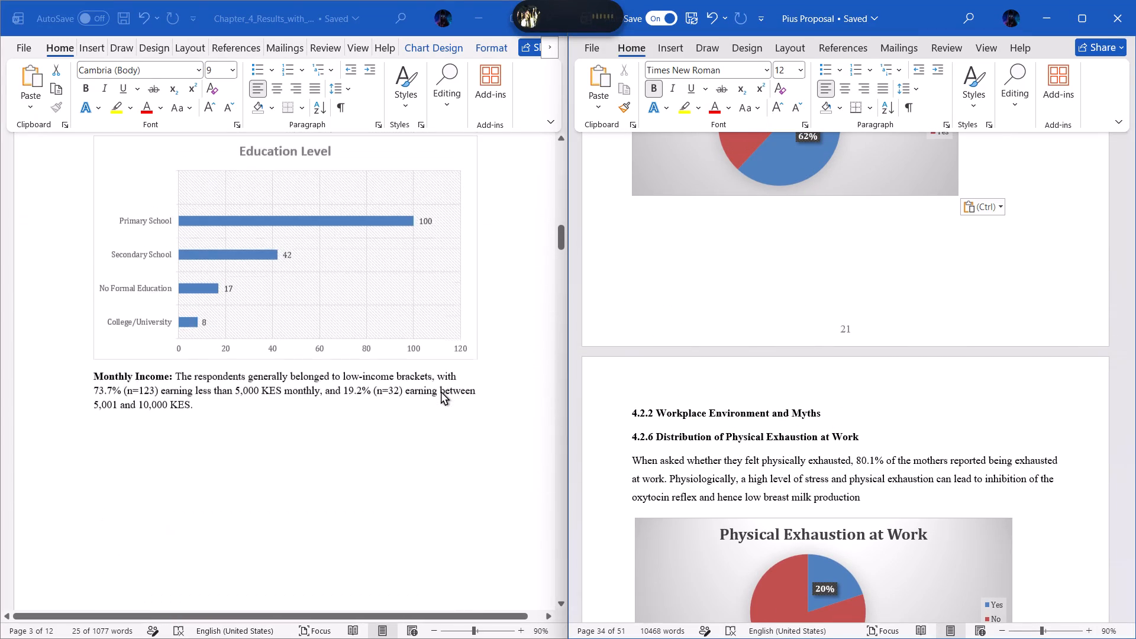
scroll(441, 392, "down", 1)
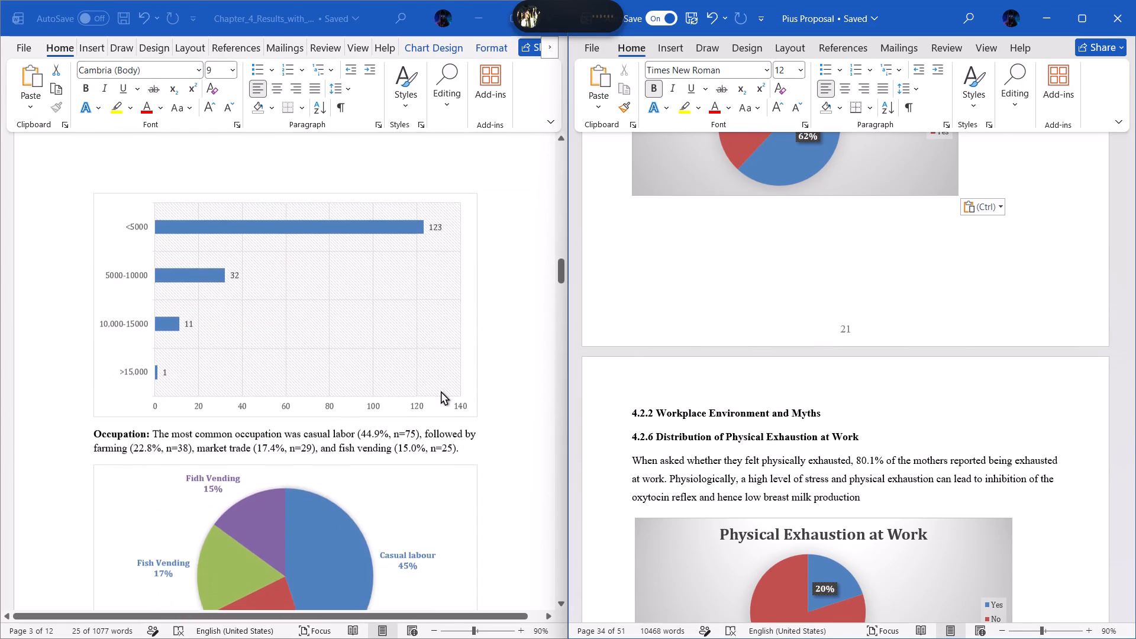
scroll(441, 392, "down", 1)
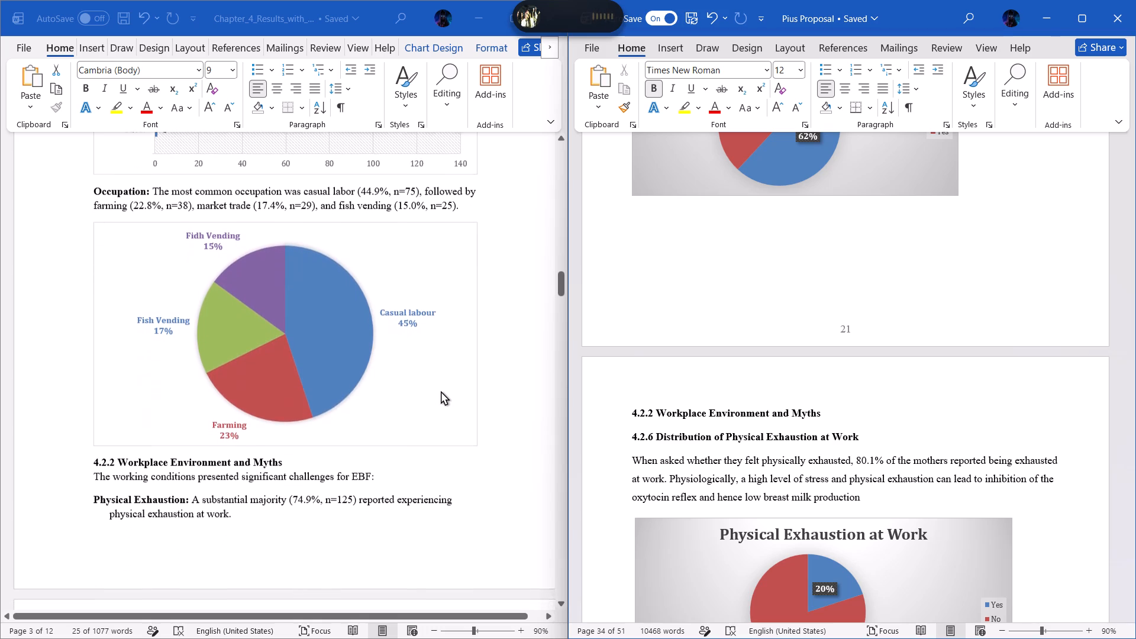
scroll(441, 392, "down", 1)
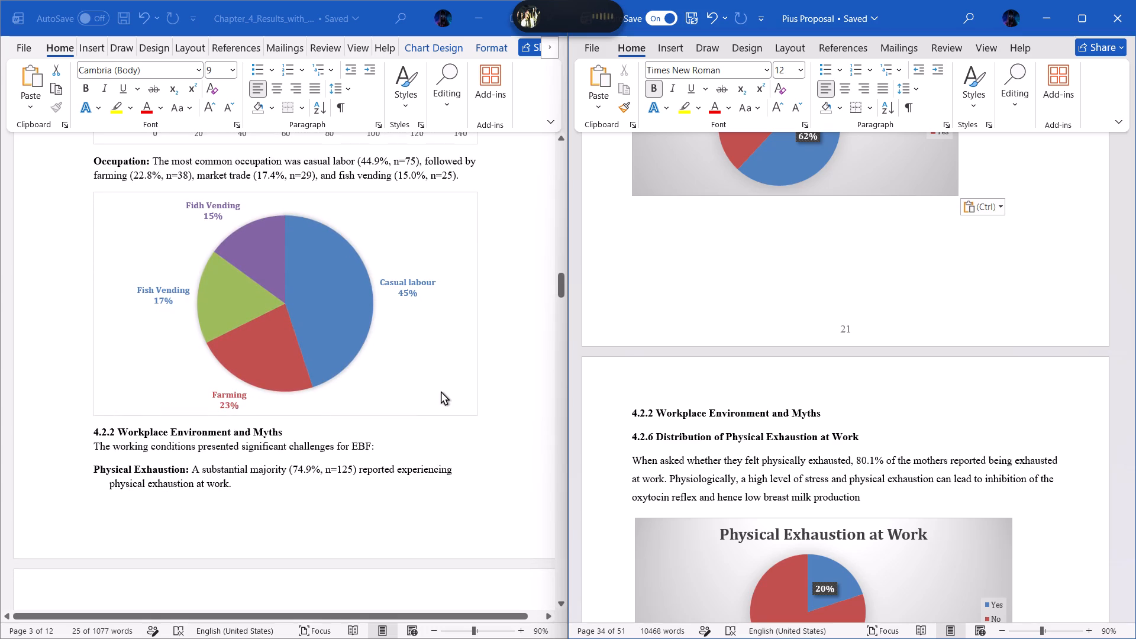
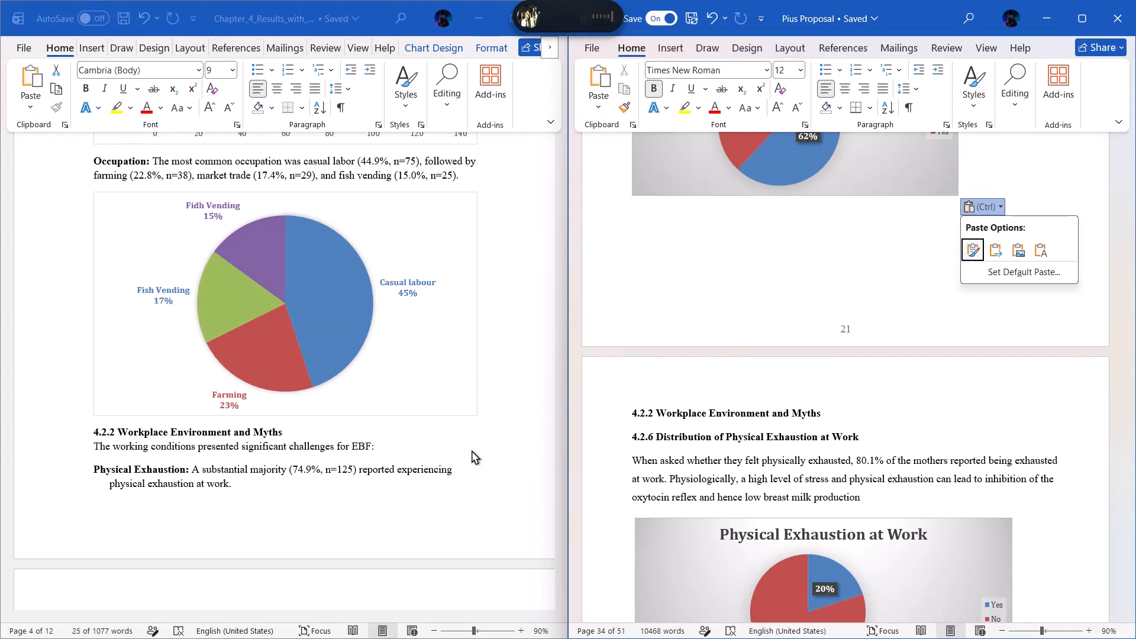
Resolve the spelling flag on "labor" at the end of the proposal's Help at Home paragraph.
scroll(472, 451, "right", 2)
scroll(653, 401, "up", 2)
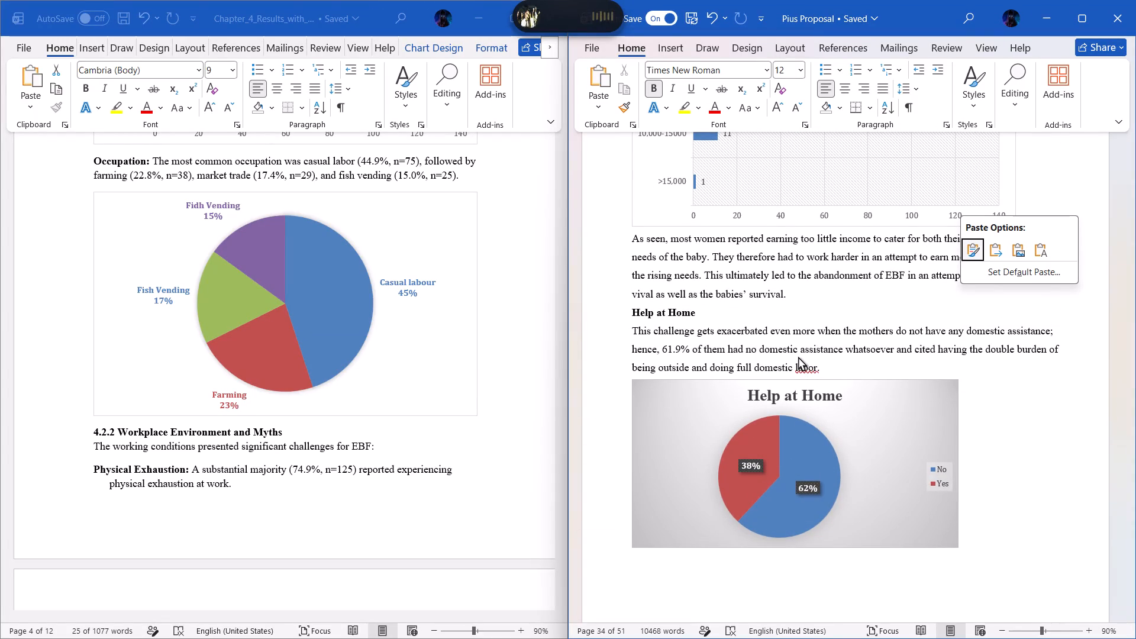
left_click(807, 364)
right_click(807, 364)
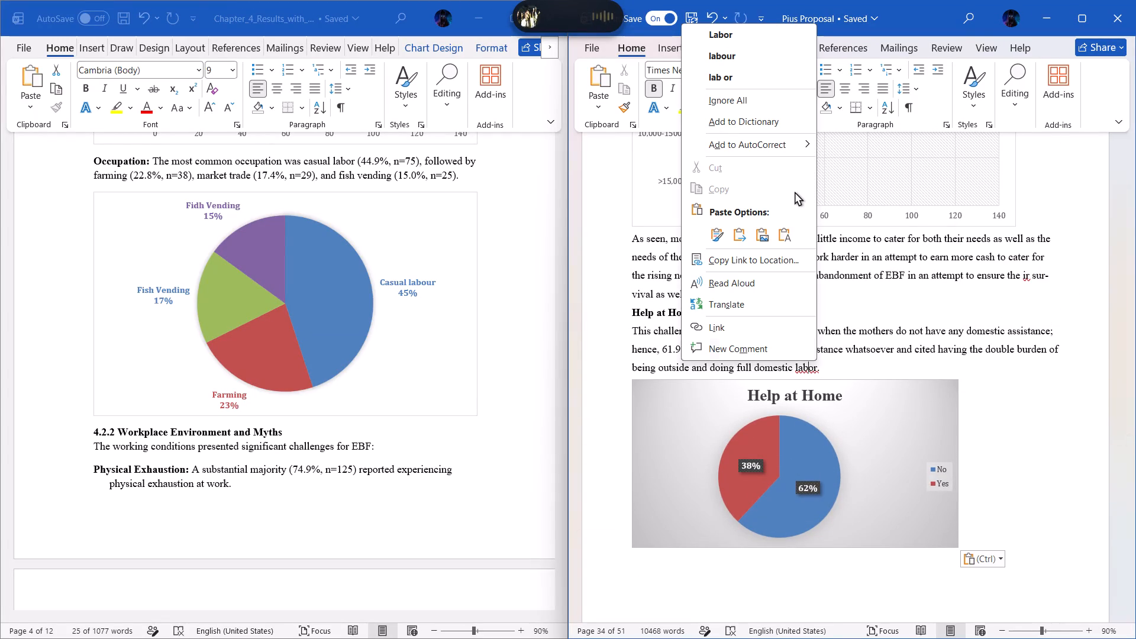
left_click(892, 325)
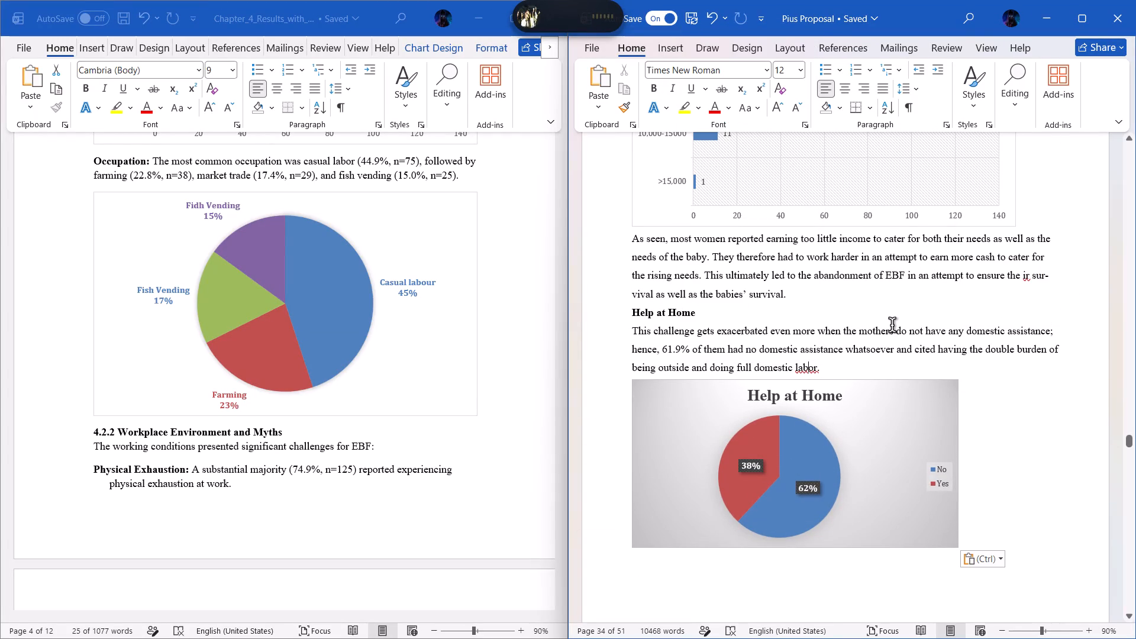
right_click(809, 370)
left_click(740, 117)
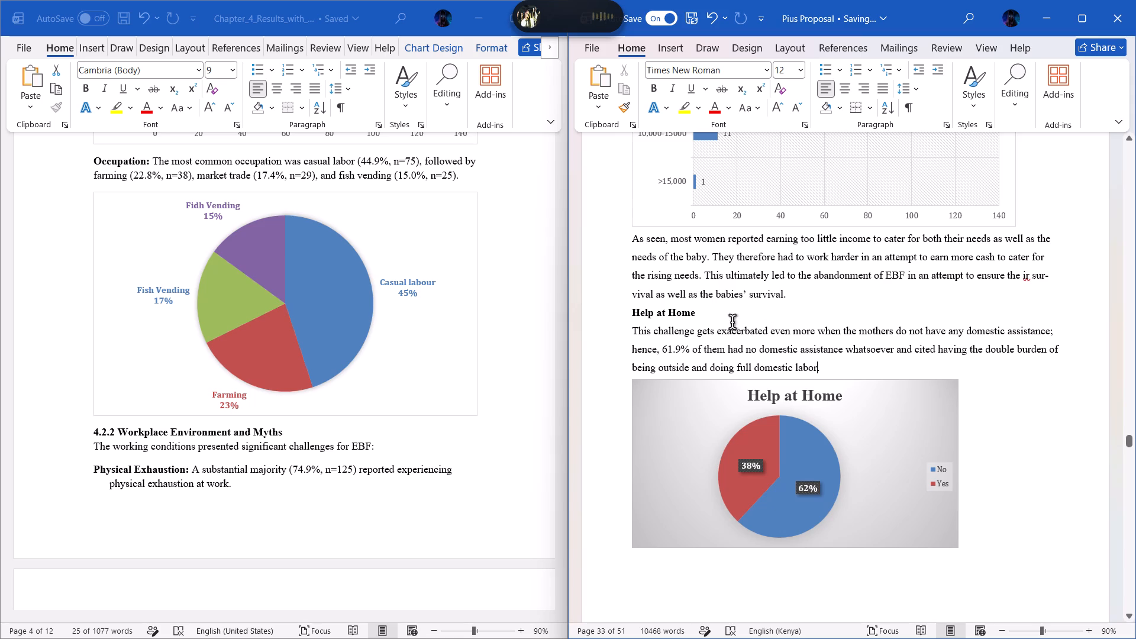
Review the proposal's Chapter 4 from the Introduction through the Demographic Profile subsections to Help at Home.
scroll(695, 309, "up", 5)
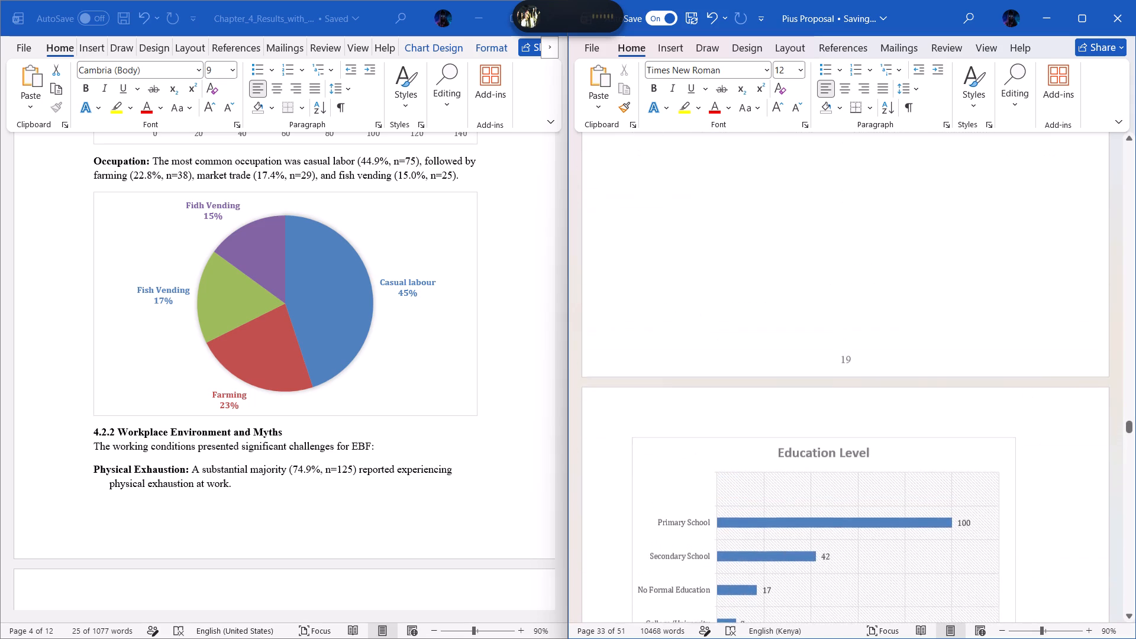
scroll(695, 309, "up", 3)
scroll(695, 309, "down", 1)
scroll(695, 309, "up", 1)
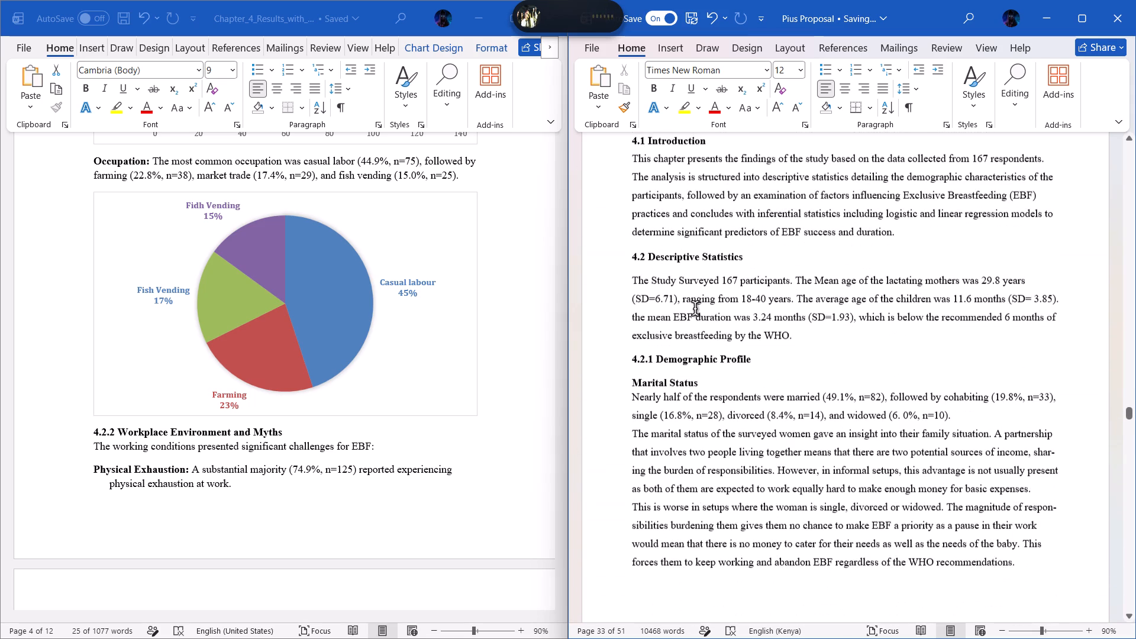
scroll(695, 309, "up", 2)
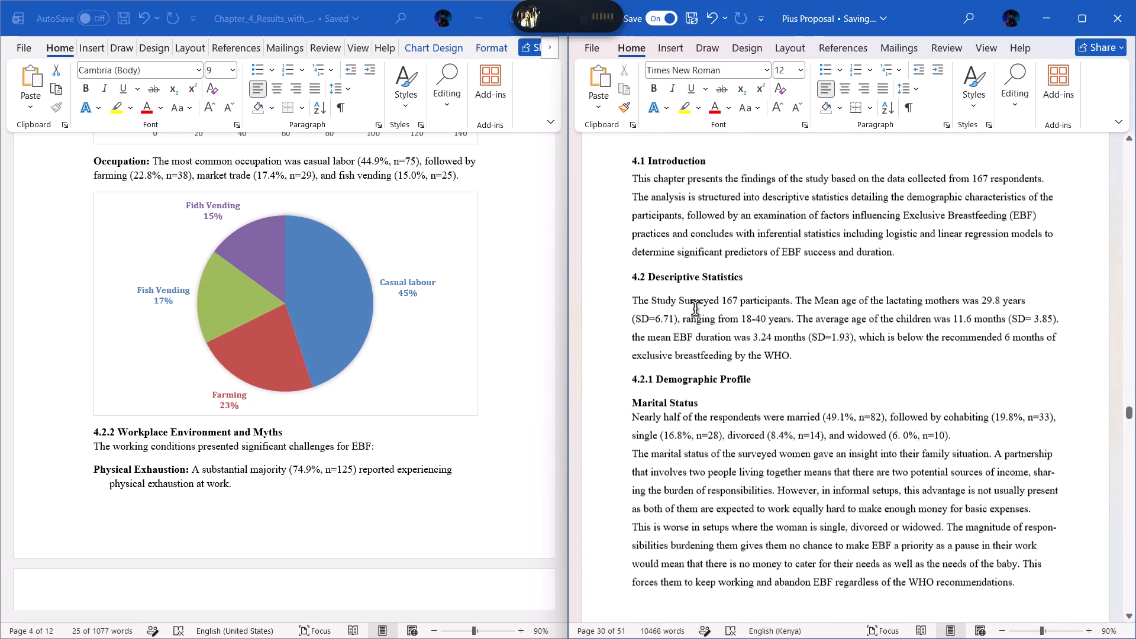
scroll(695, 309, "up", 2)
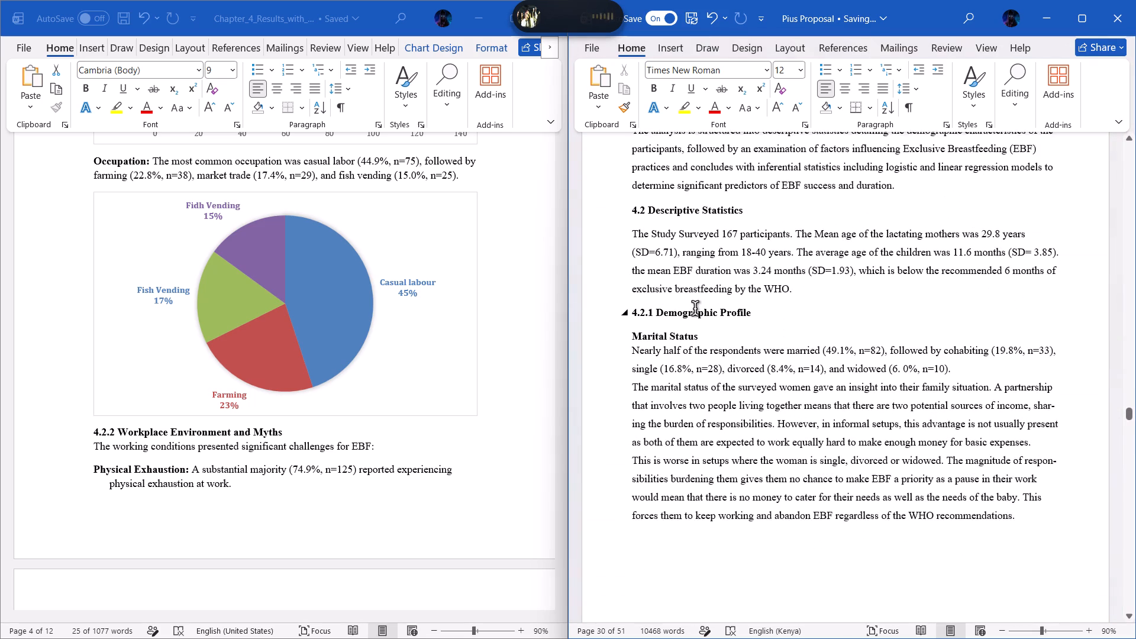
scroll(695, 309, "up", 1)
scroll(709, 362, "down", 2)
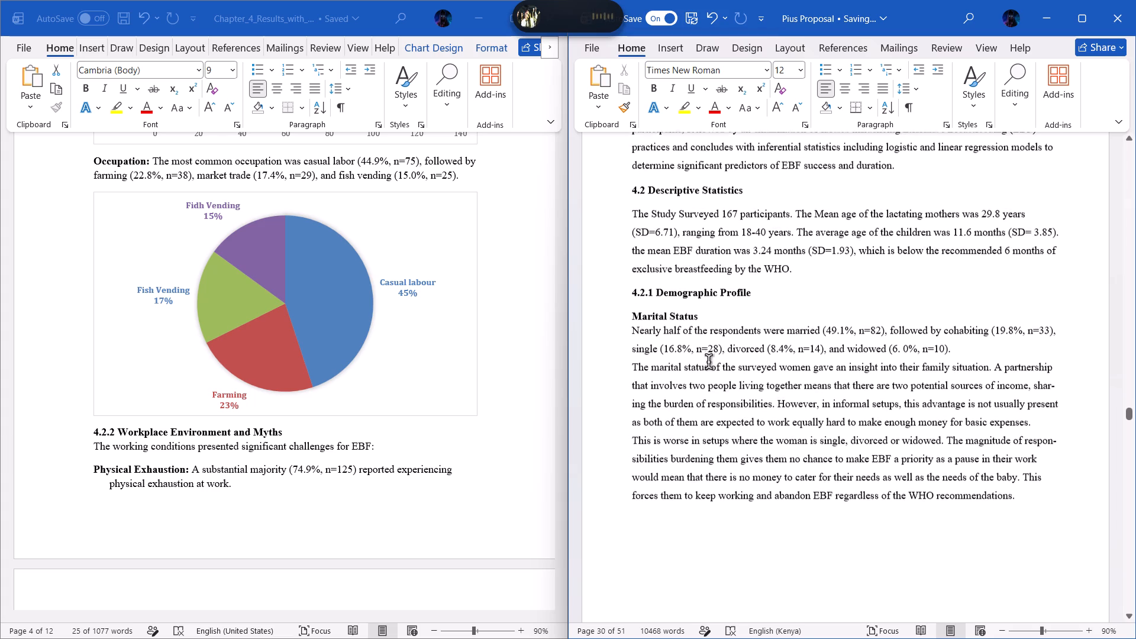
scroll(709, 362, "down", 5)
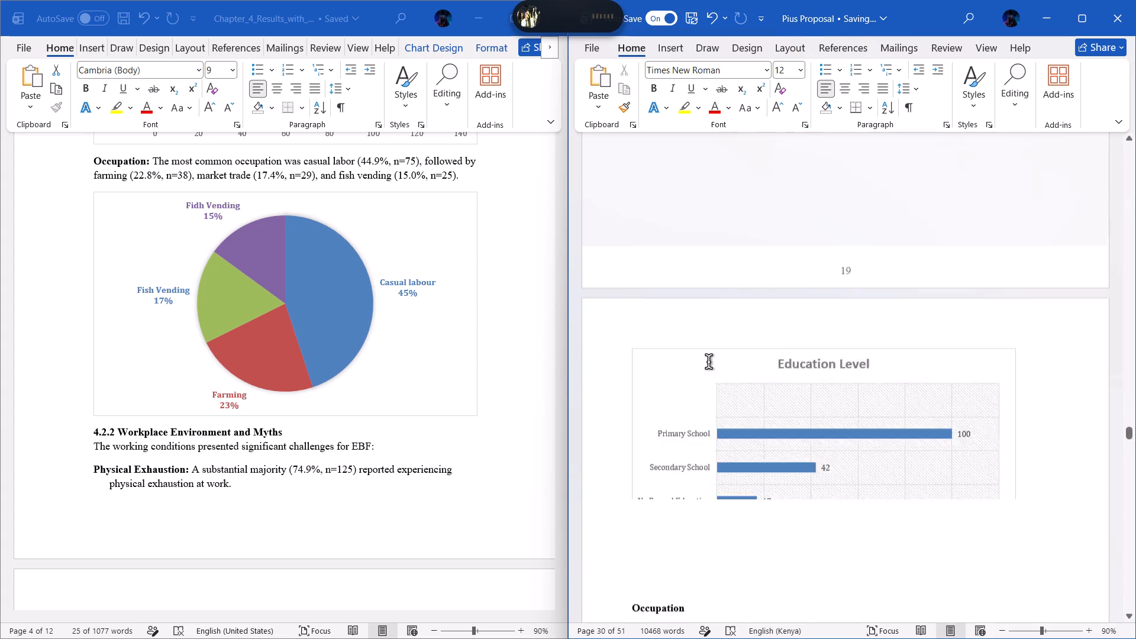
scroll(709, 362, "down", 5)
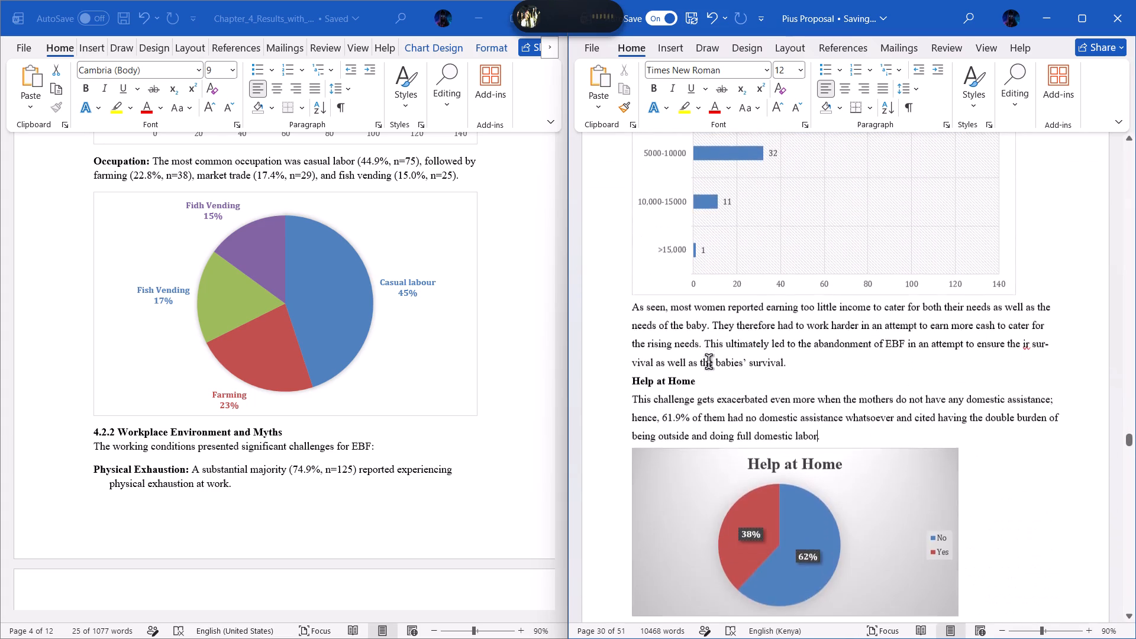
Add a "Physical Exhaustion" line directly below the proposal's heading 4.2.2 Workplace Environment and Myths.
scroll(709, 362, "down", 5)
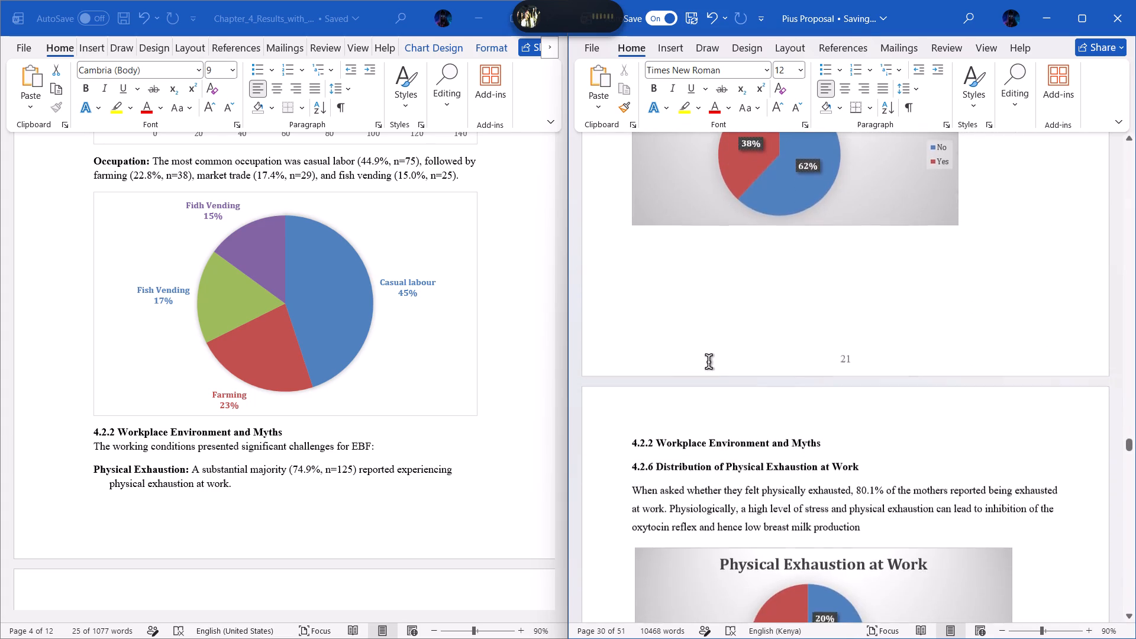
scroll(709, 362, "down", 2)
left_click(828, 343)
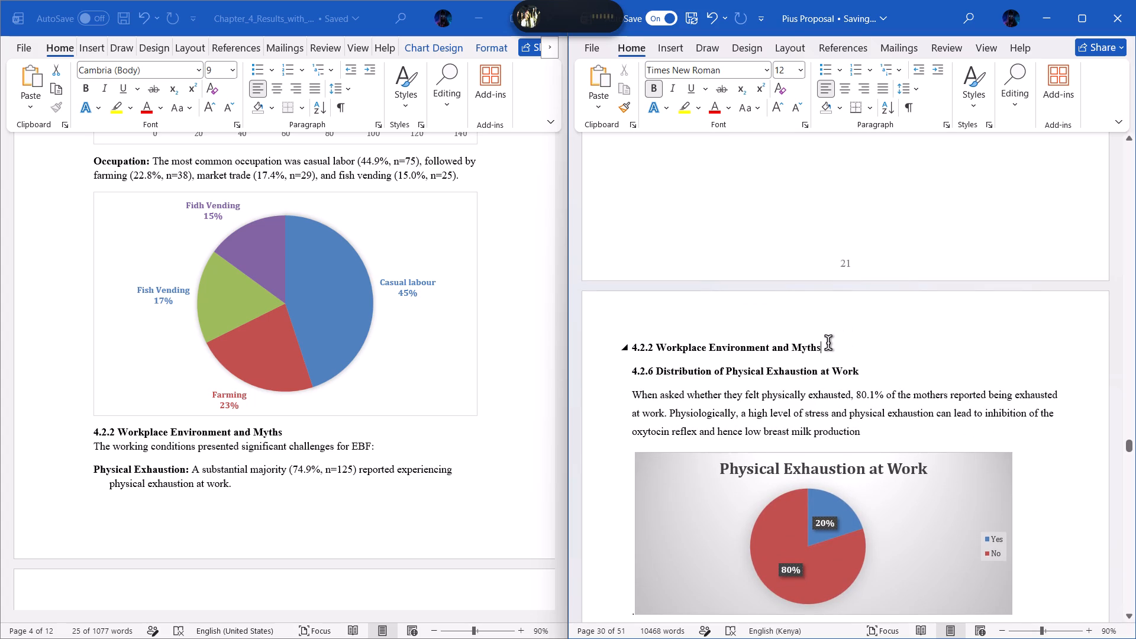
scroll(408, 348, "down", 1)
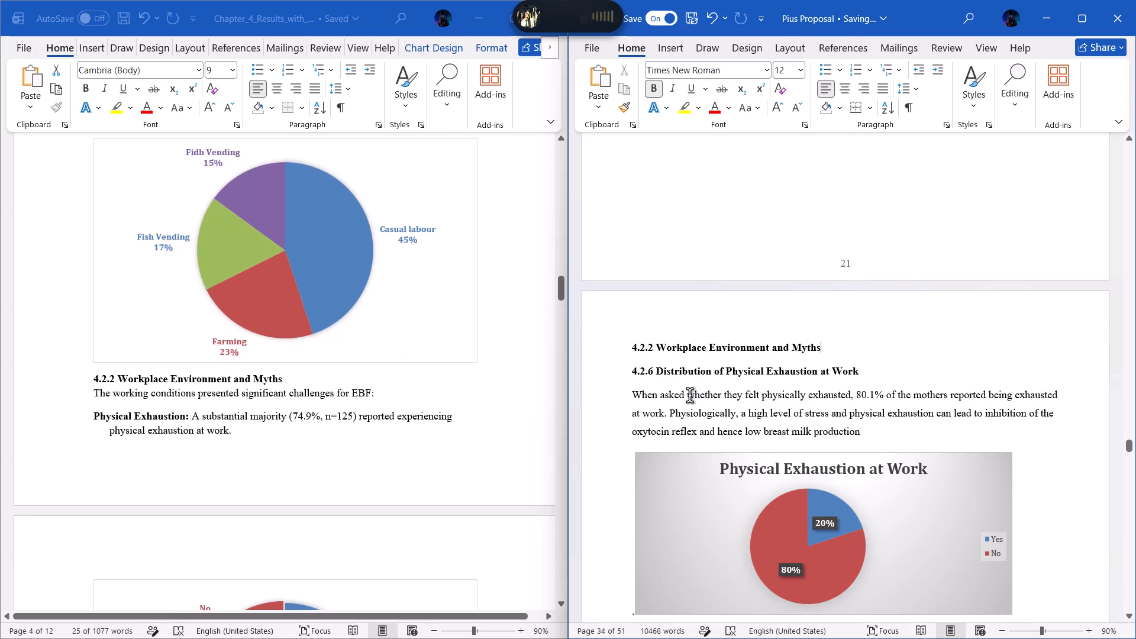
key("Return")
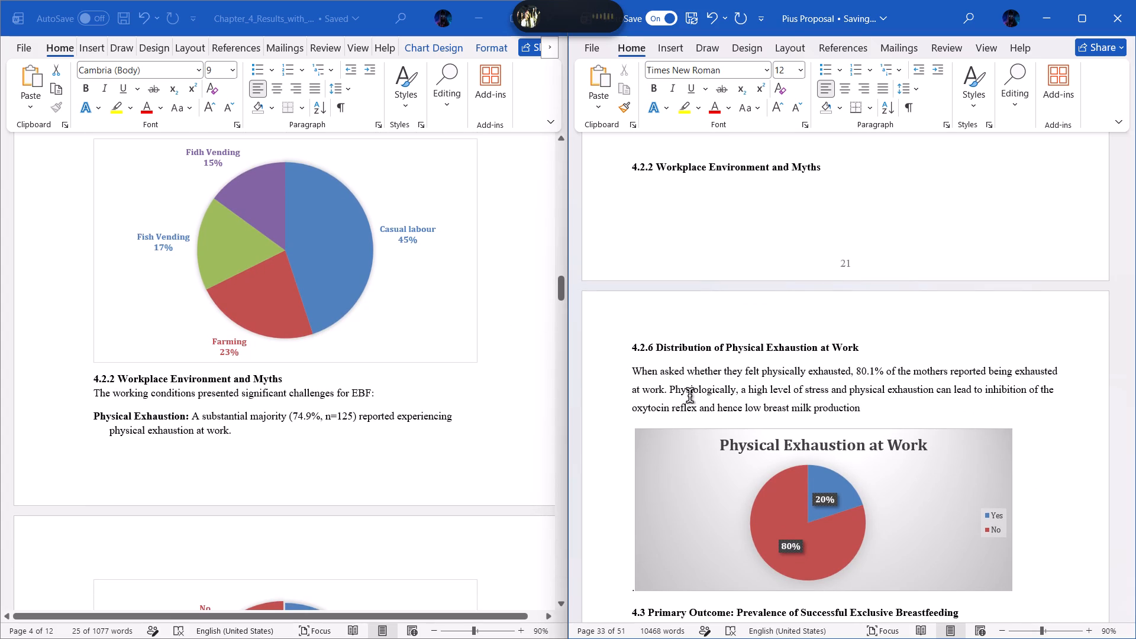
type("Physical")
key("space")
type("Exhas")
key("BackSpace")
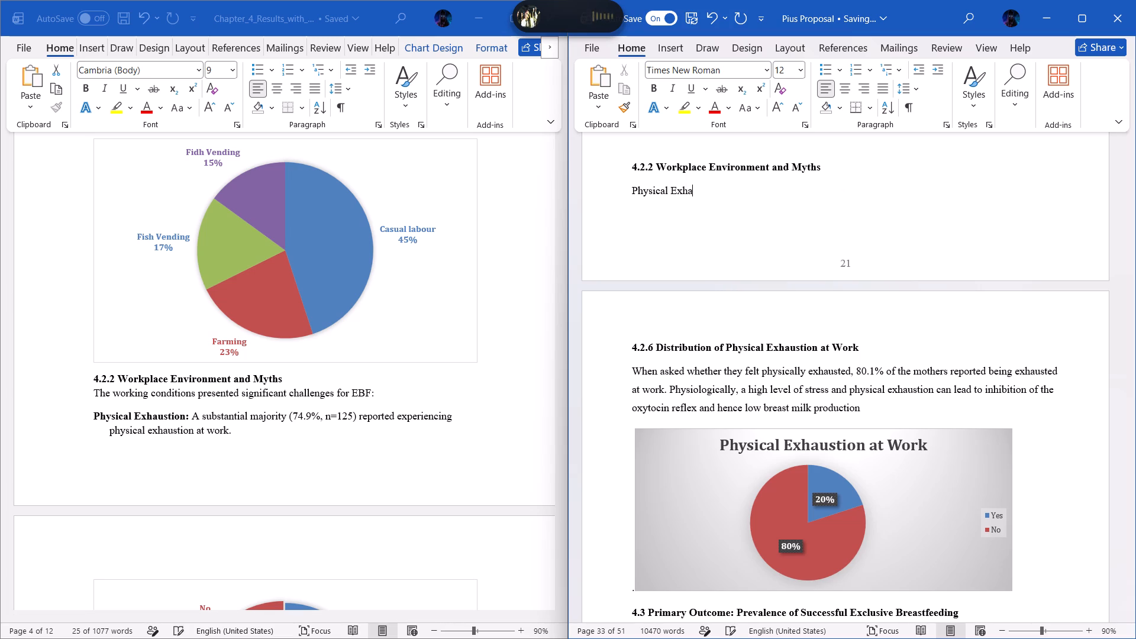
type("ustio")
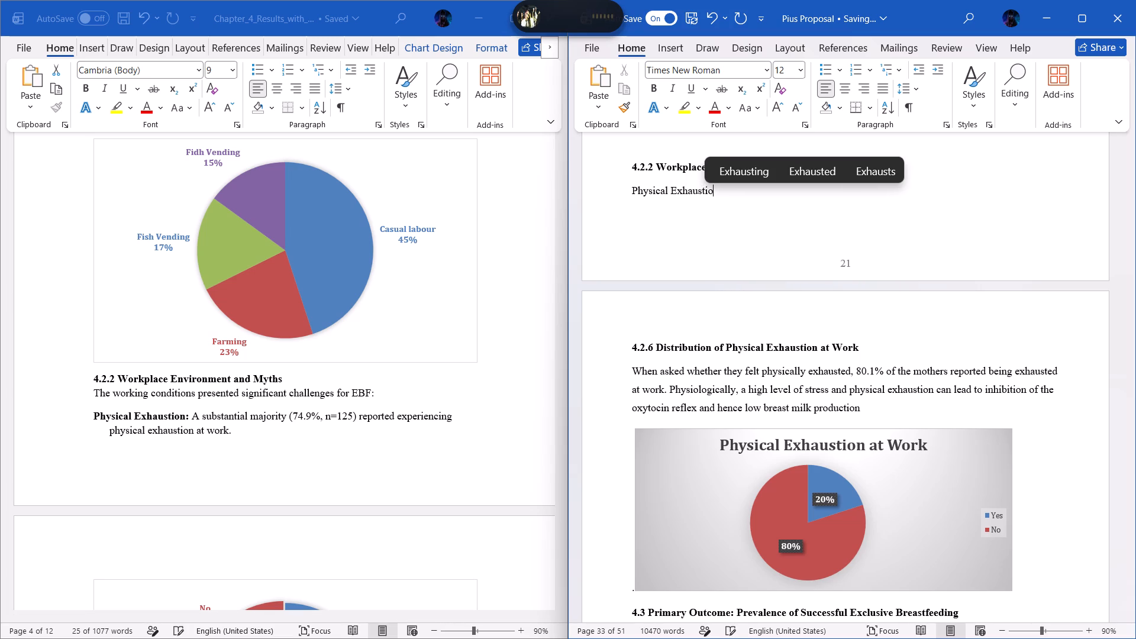
key("n")
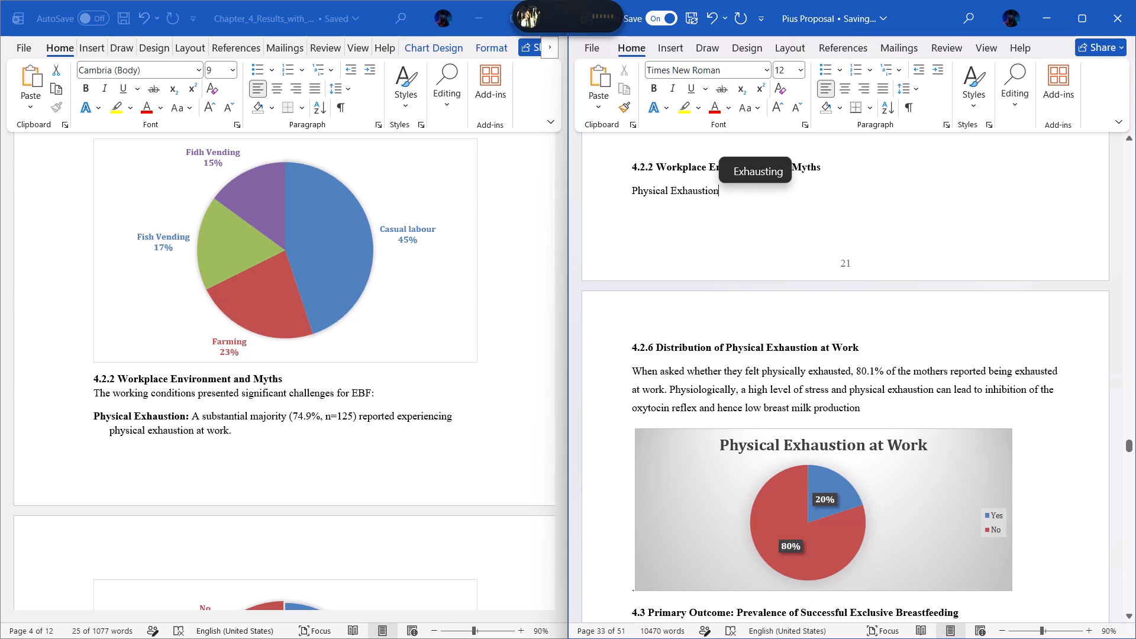
Format the "Physical Exhaustion" line with the Heading 5 style, bold and black.
triple_click(669, 192)
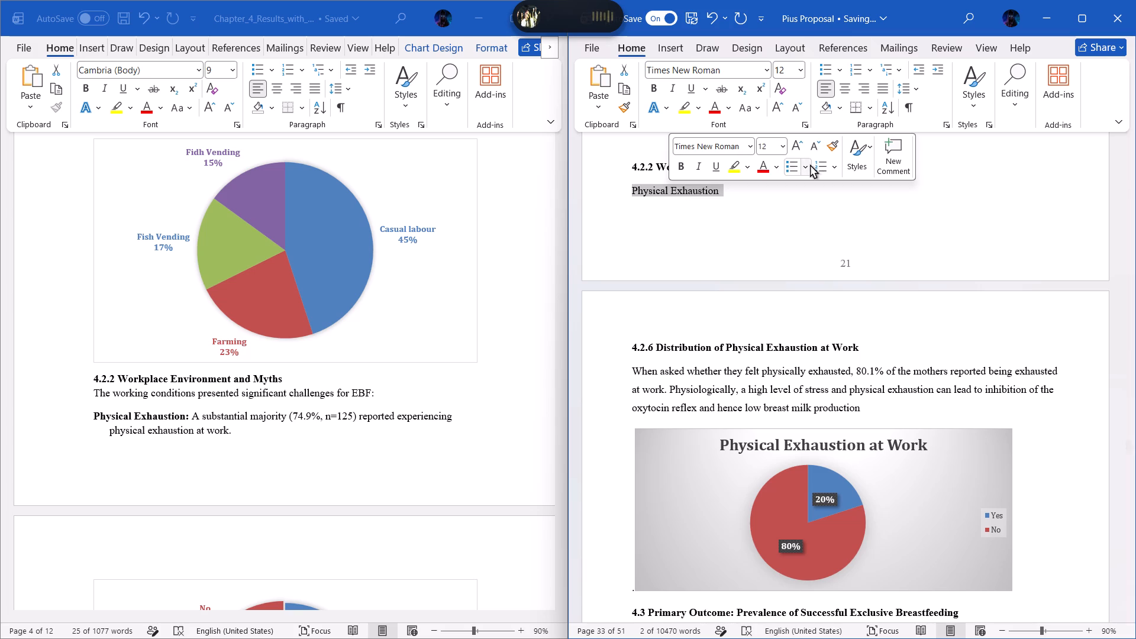
left_click(867, 151)
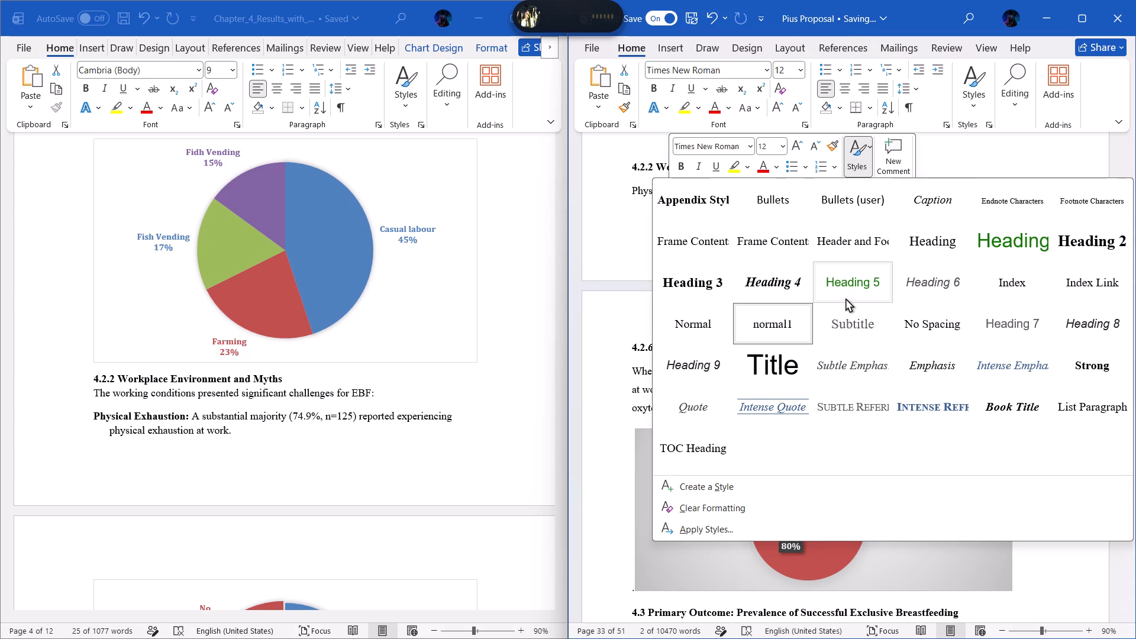
left_click(848, 288)
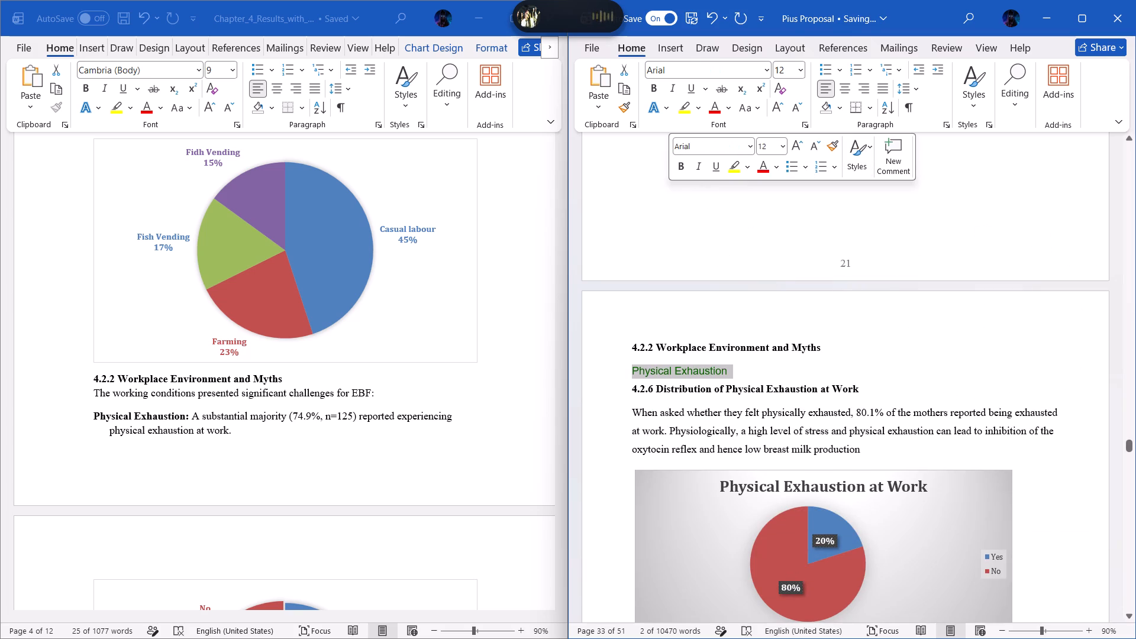
left_click(675, 166)
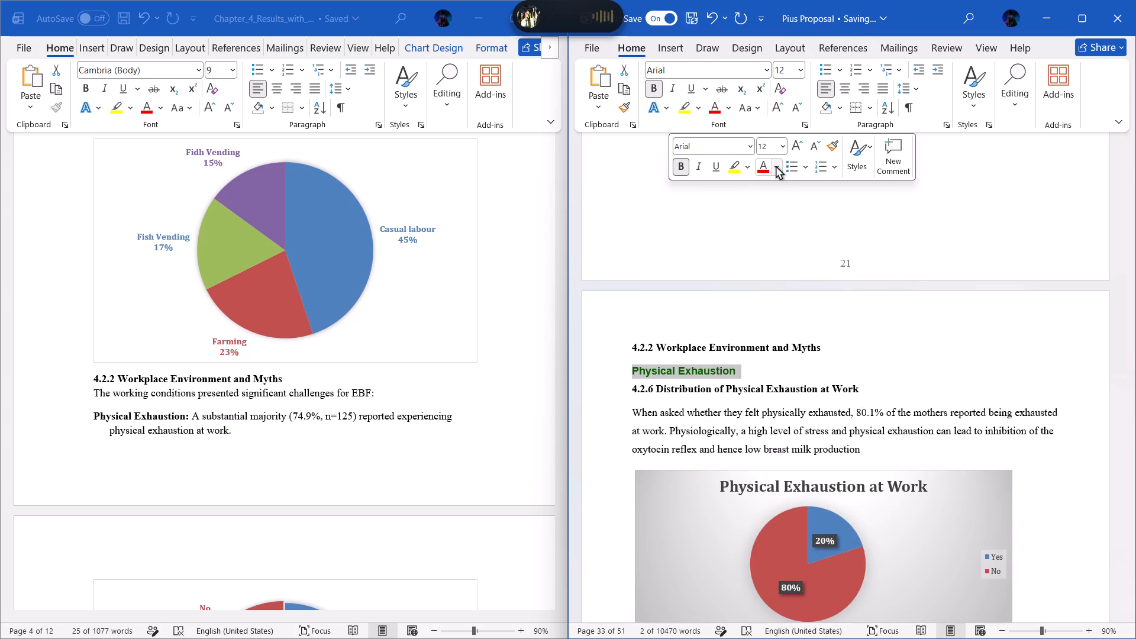
left_click(776, 166)
left_click(769, 215)
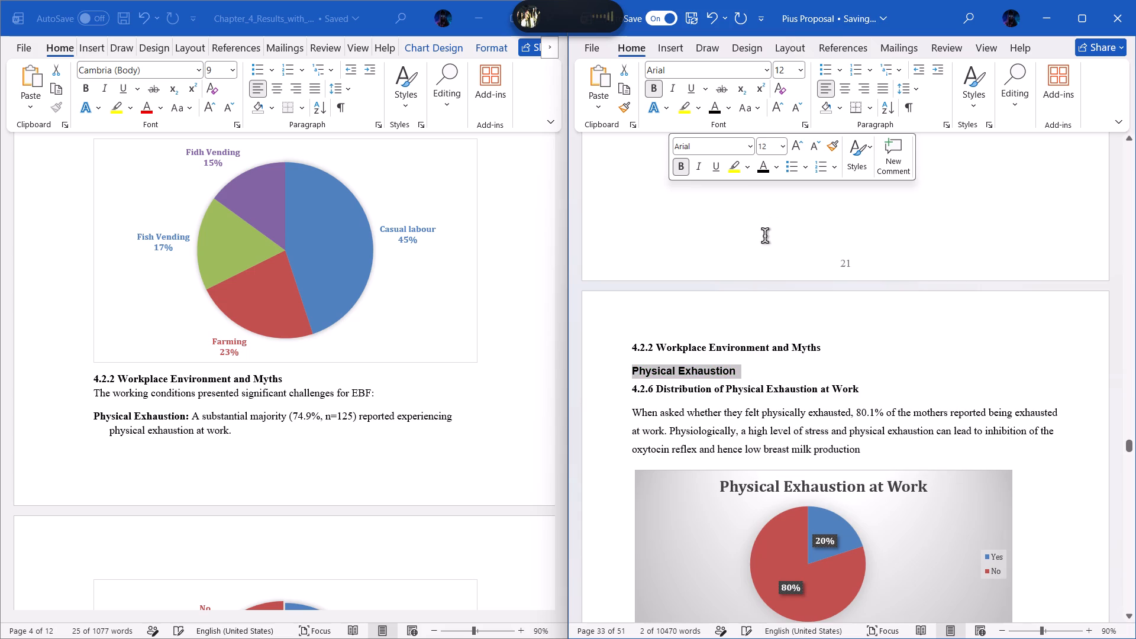
Copy the source document's sentence on 74.9% (n=125) reporting physical exhaustion into a new line under the proposal's "Physical Exhaustion" subheading.
left_click(763, 366)
key("Return")
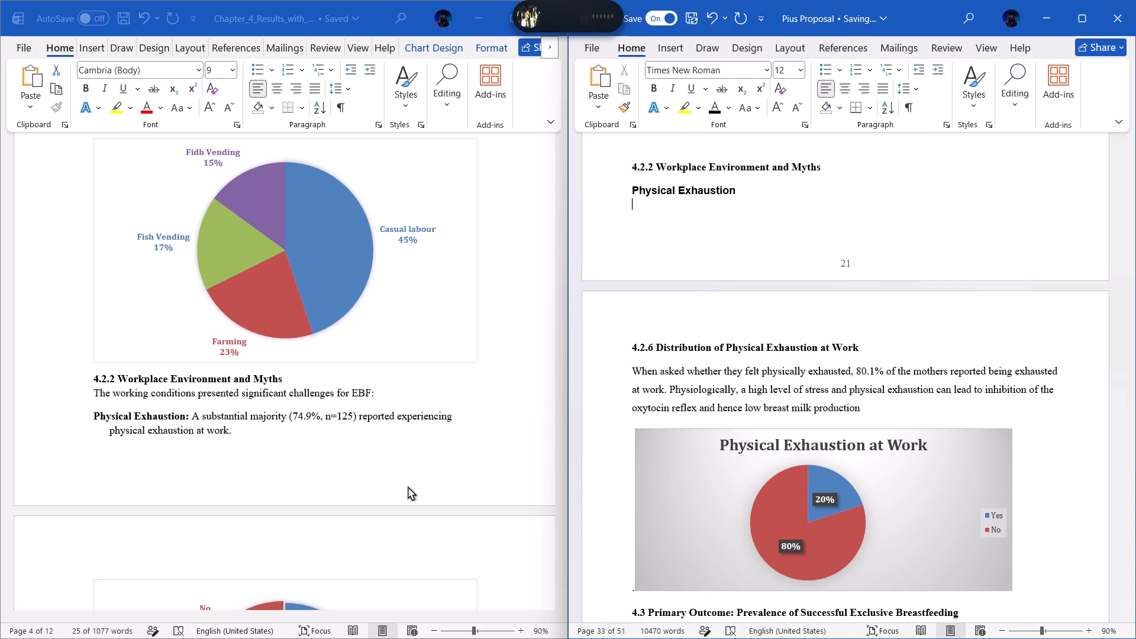
left_click_drag(195, 415, 231, 428)
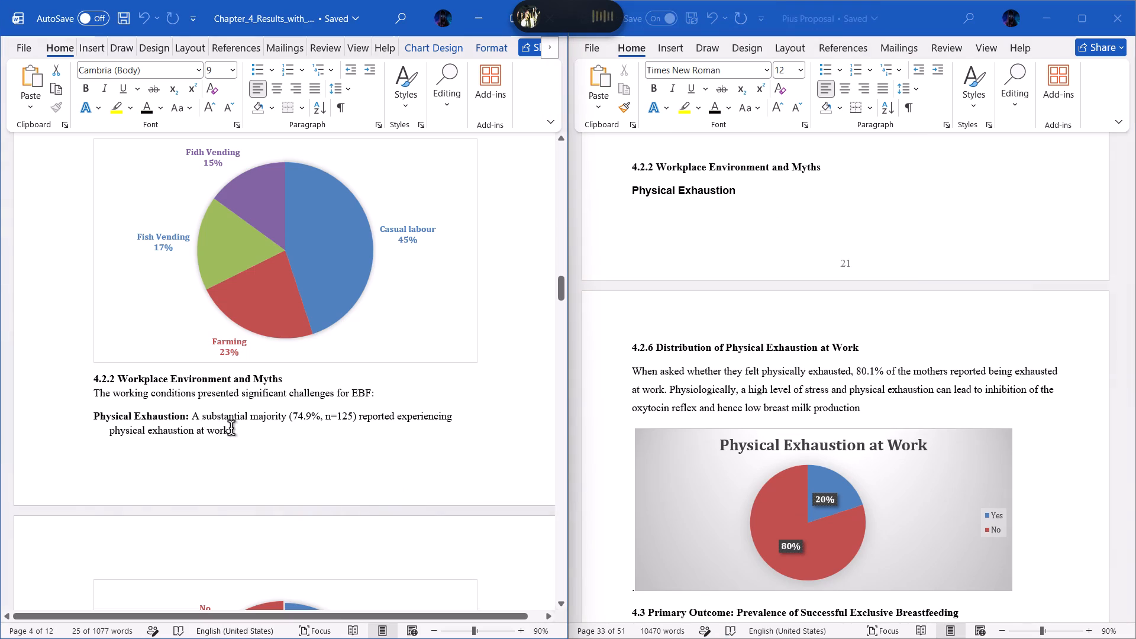
left_click_drag(231, 428, 235, 432)
left_click_drag(235, 432, 196, 417)
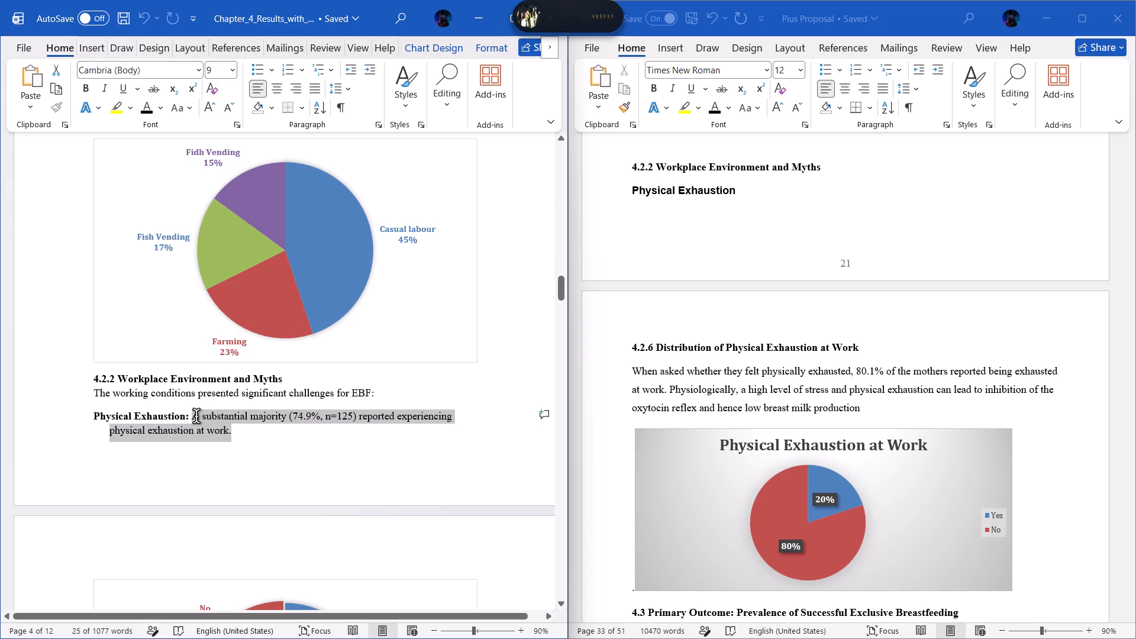
left_click_drag(196, 417, 195, 416)
key("ctrl+c")
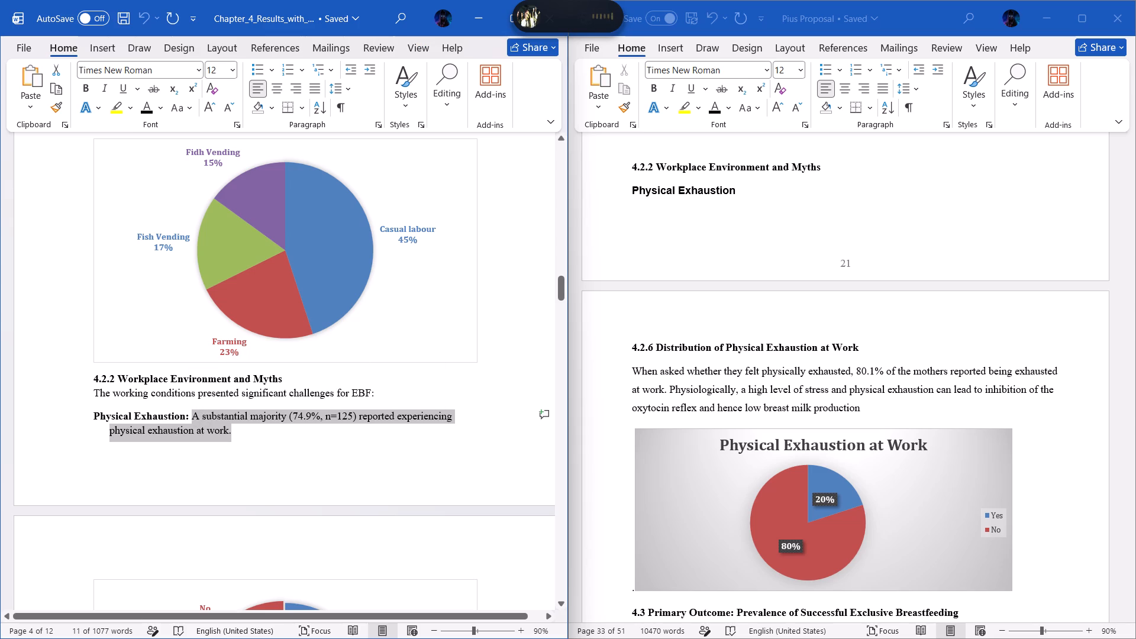
left_click(673, 220)
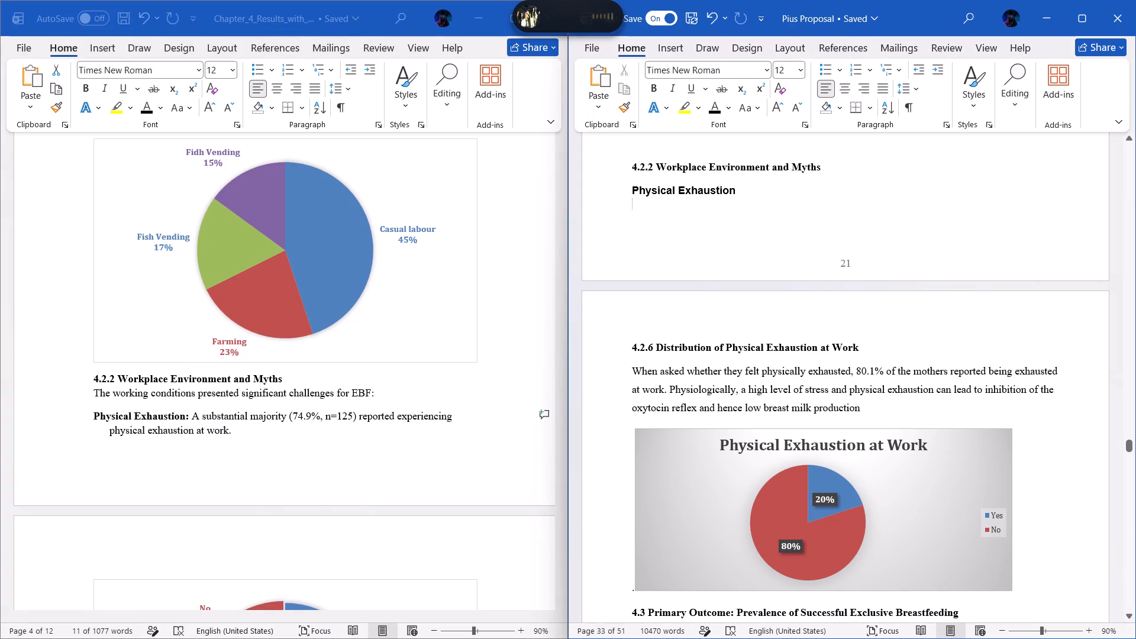
key("ctrl+v")
Set the "Physical Exhaustion" subheading's font to Times New Roman.
left_click(693, 193)
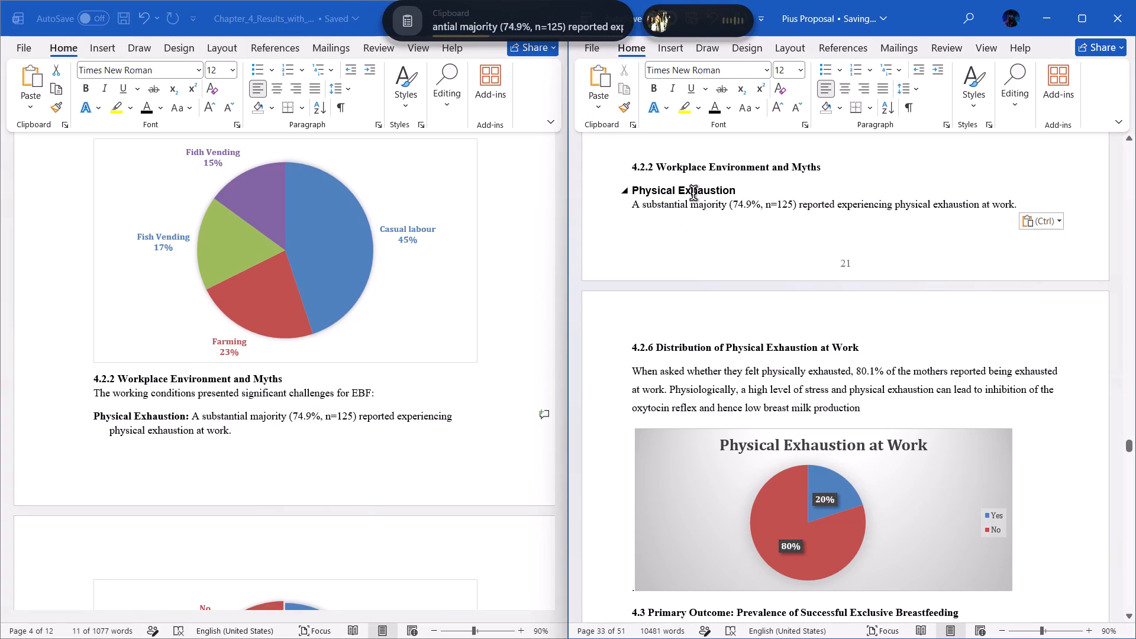
triple_click(693, 193)
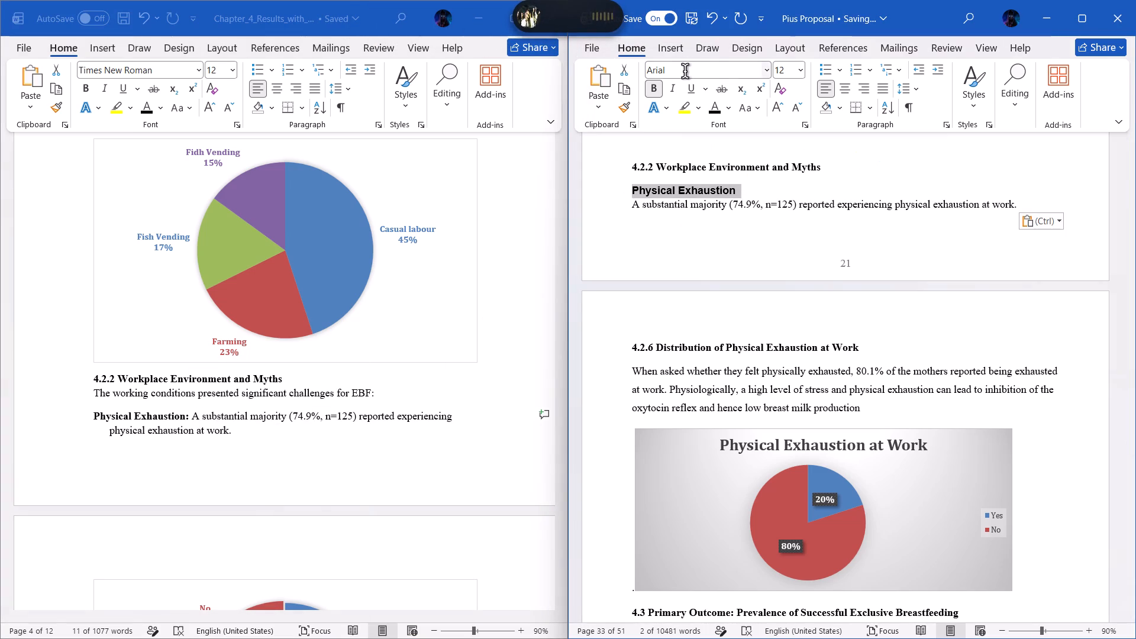
left_click(685, 72)
type("times")
key("Return")
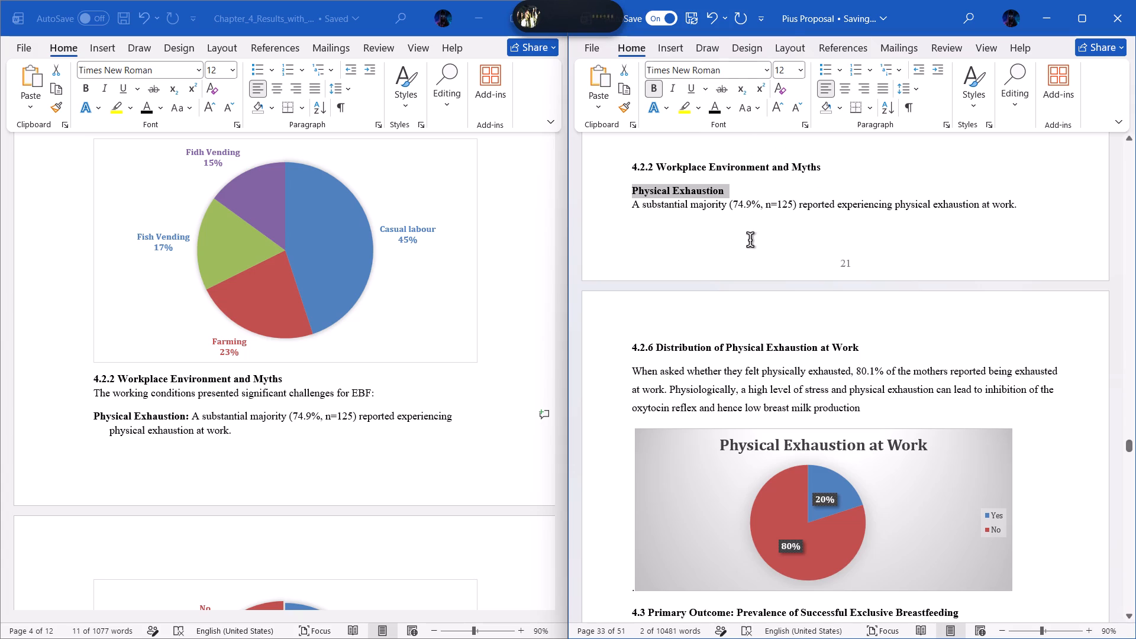
left_click(750, 240)
left_click(1032, 206)
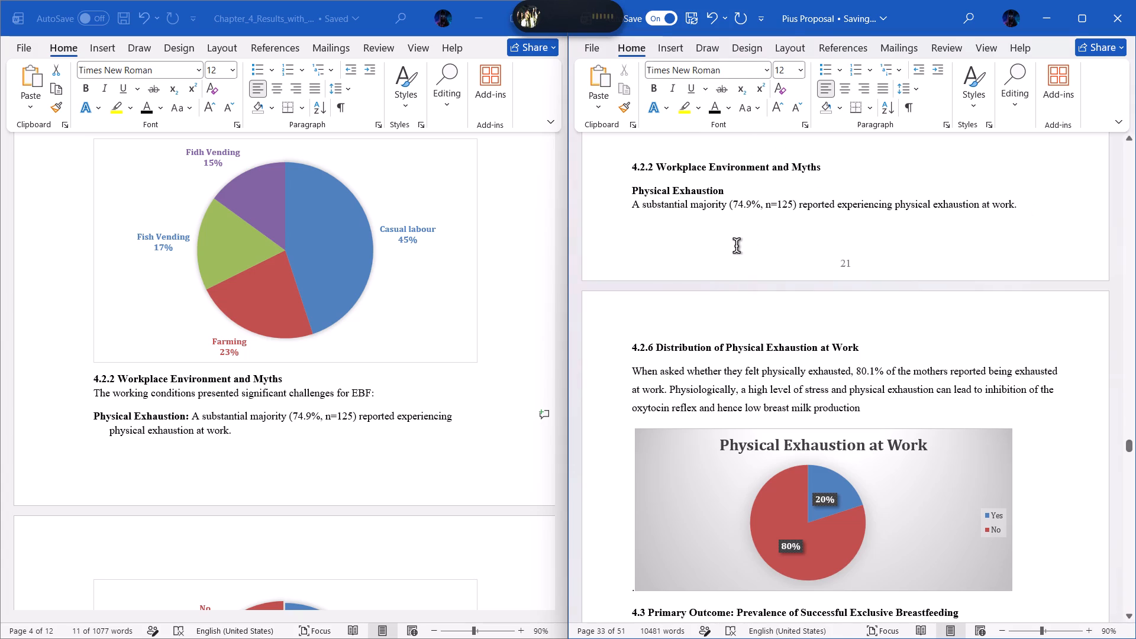
scroll(257, 409, "down", 3)
Copy the source document's Yes 75% / No 25% pie chart into a new line below the proposal's Physical Exhaustion sentence.
scroll(351, 456, "down", 16)
scroll(307, 495, "up", 1)
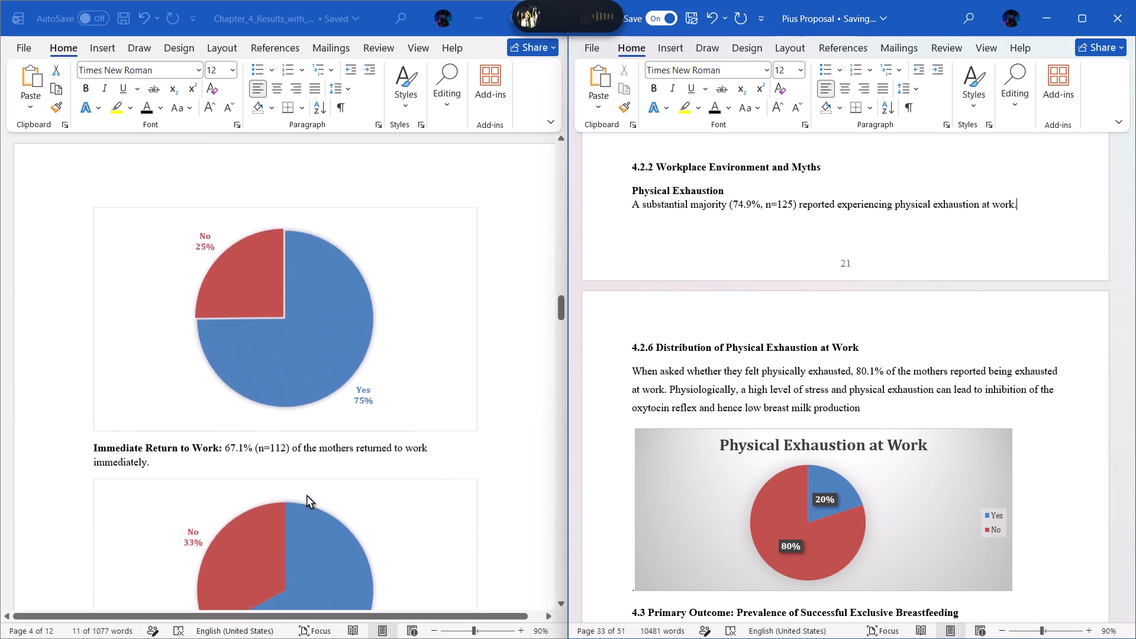
left_click(294, 341)
left_click(449, 296)
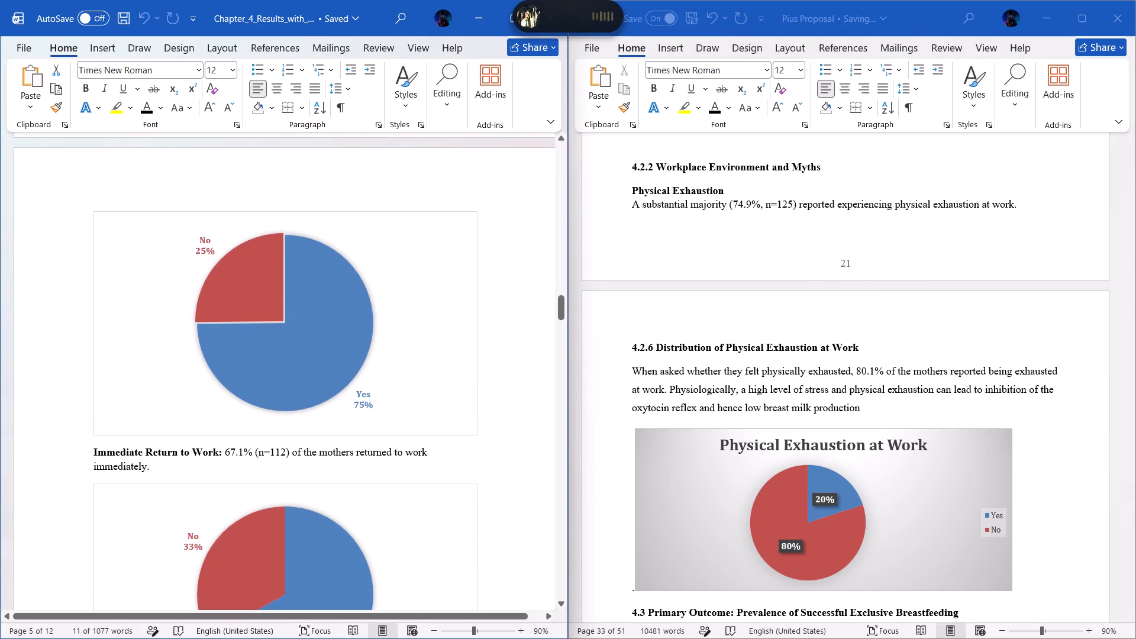
key("ctrl+c")
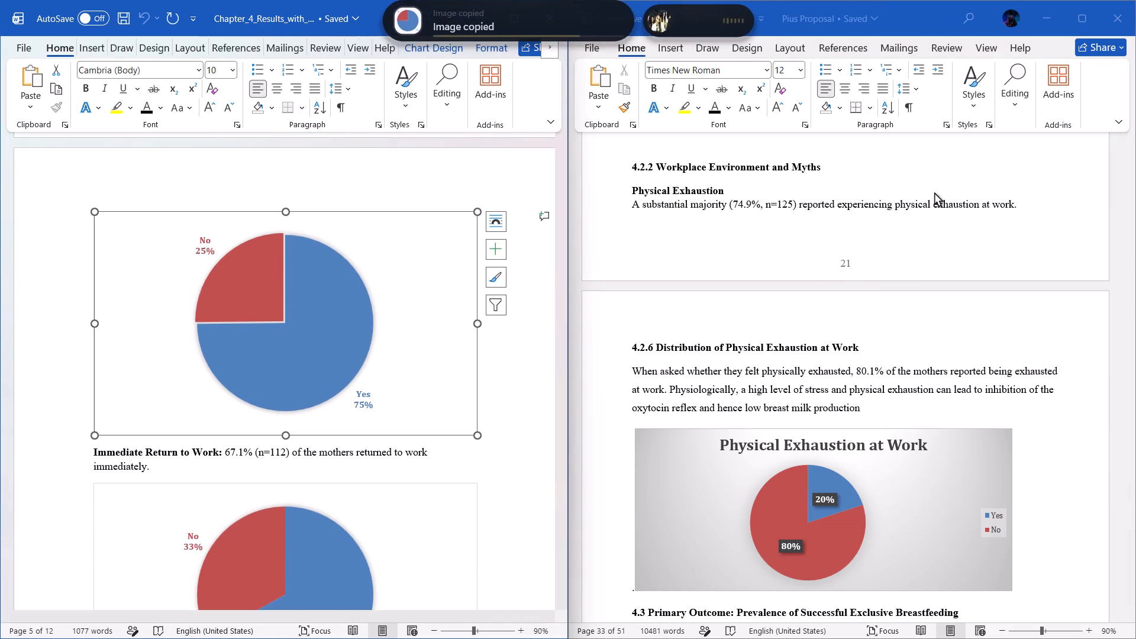
left_click(1018, 207)
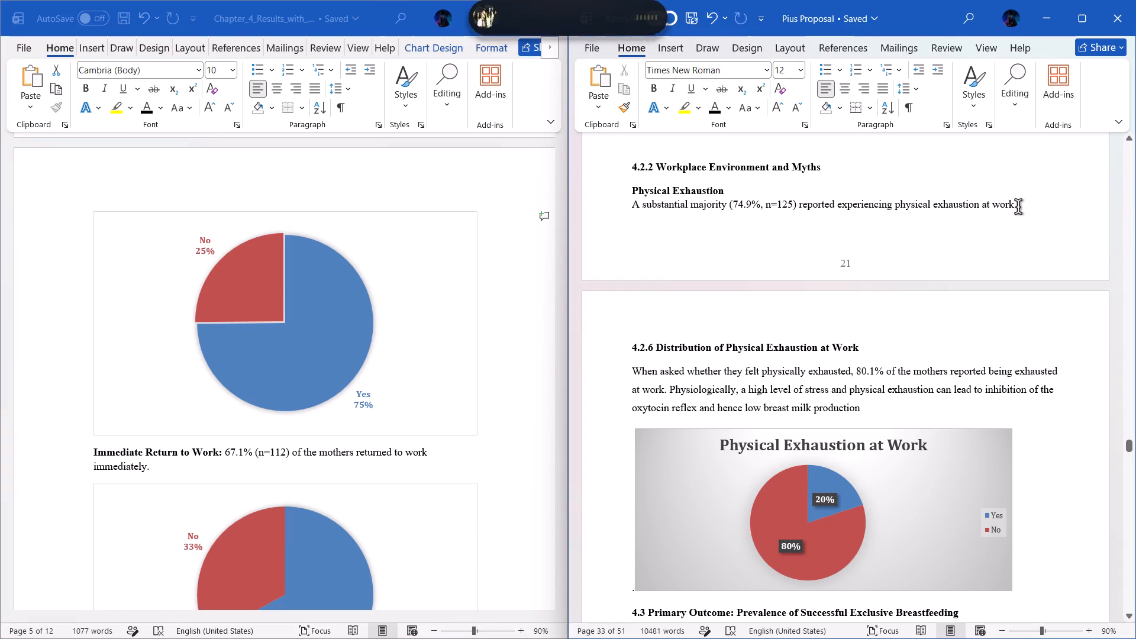
key("Return")
key("ctrl+v")
Review the proposal's remaining Chapter 4 sections, from 4.2.6 Distribution of Physical Exhaustion at Work through 4.6 Assessment of Maternal Knowledge.
scroll(1010, 333, "down", 1)
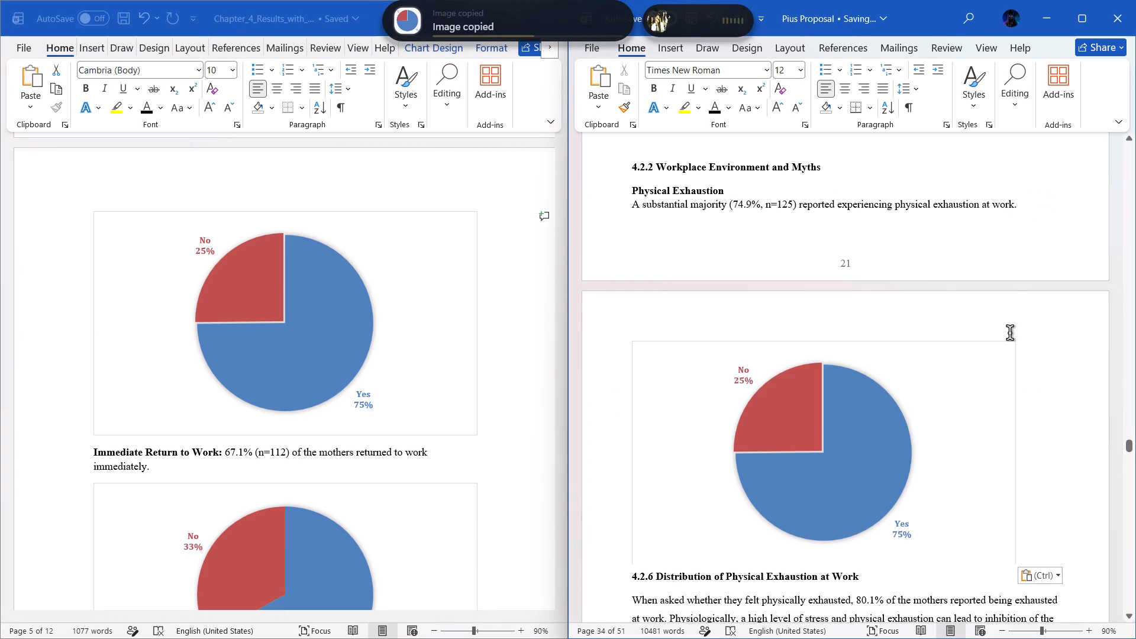
scroll(1010, 333, "down", 1)
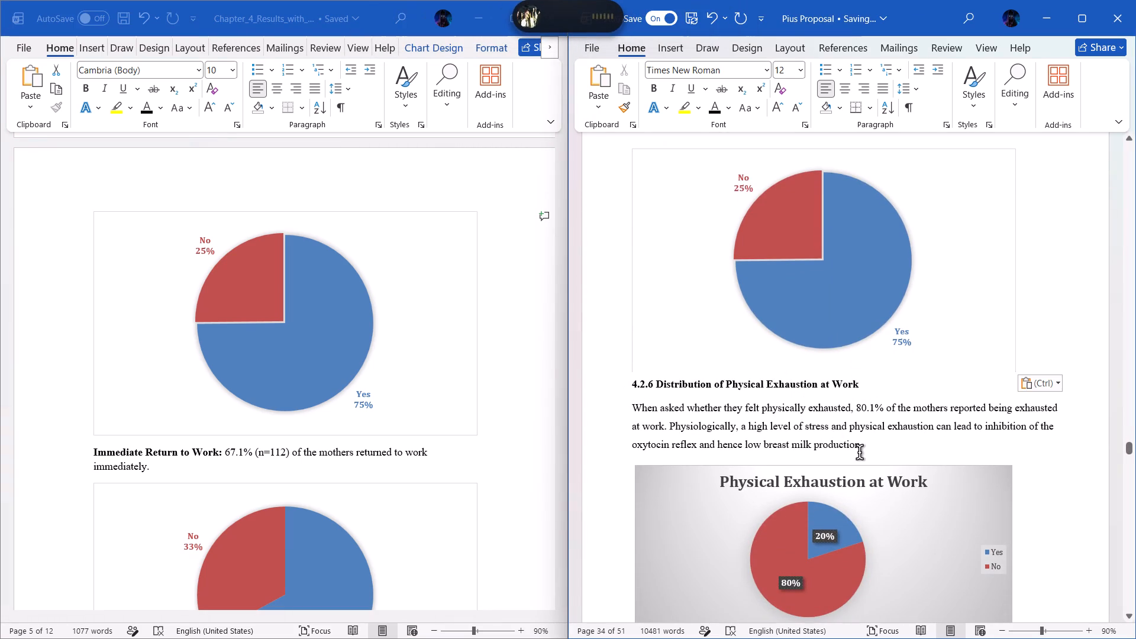
scroll(860, 453, "down", 1)
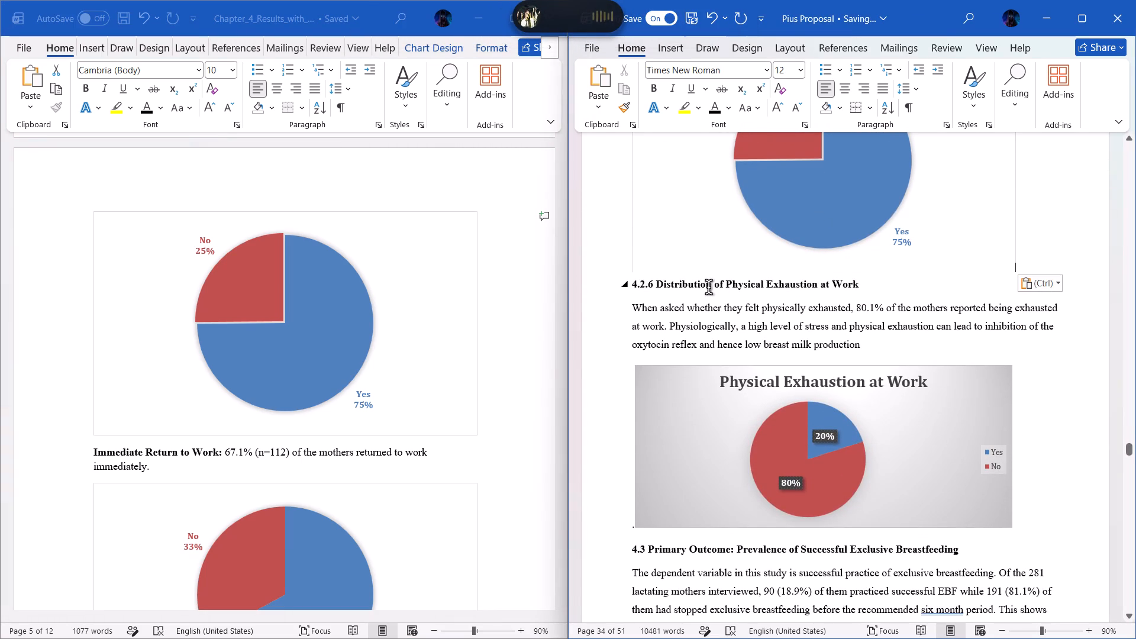
scroll(745, 287, "up", 2)
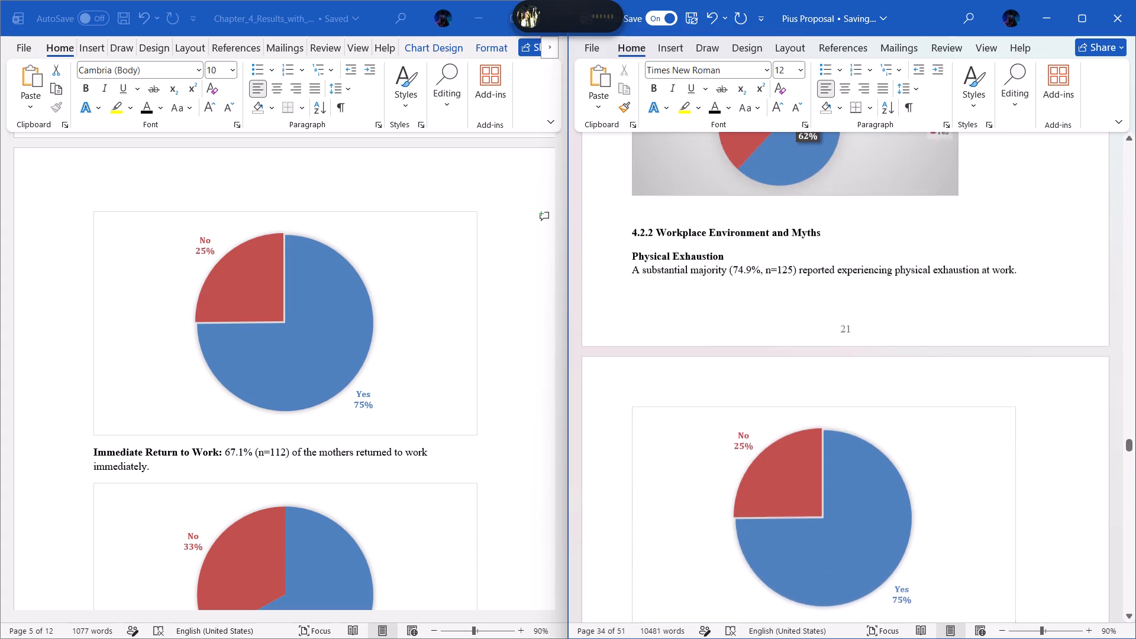
scroll(745, 287, "down", 1)
scroll(514, 410, "down", 1)
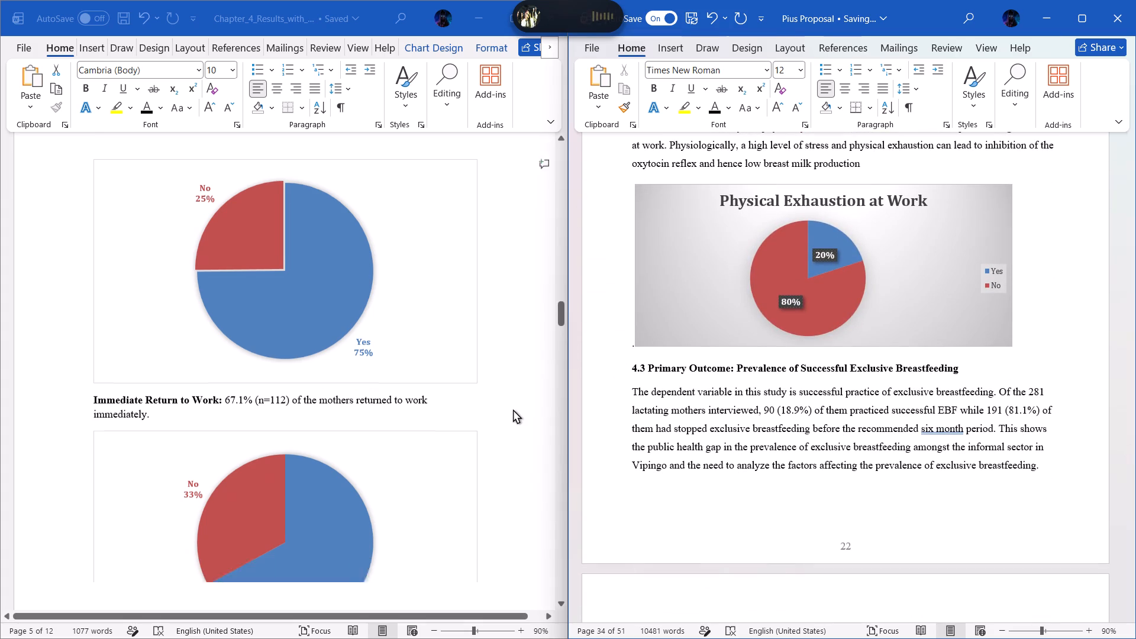
scroll(514, 410, "down", 1)
scroll(741, 483, "down", 2)
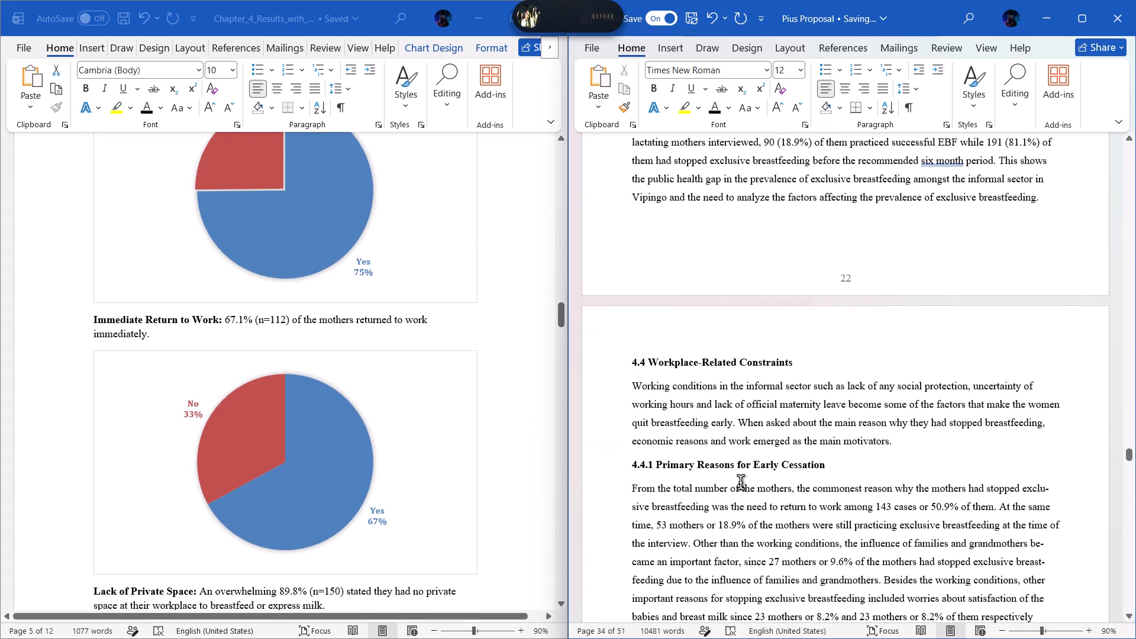
scroll(741, 483, "down", 2)
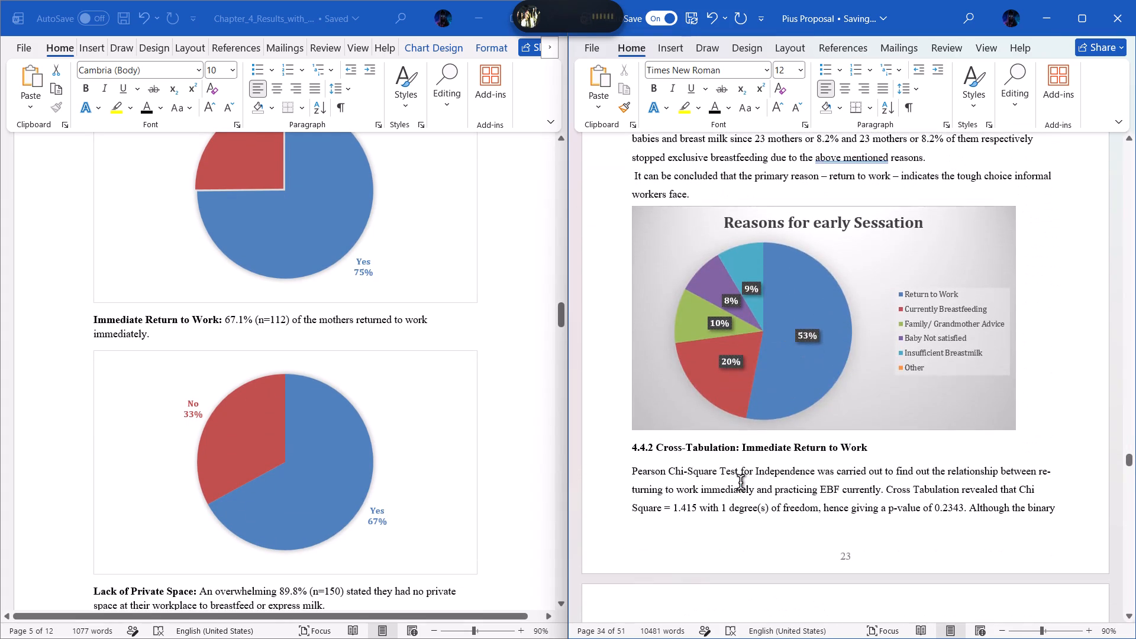
scroll(741, 483, "up", 1)
scroll(741, 483, "down", 2)
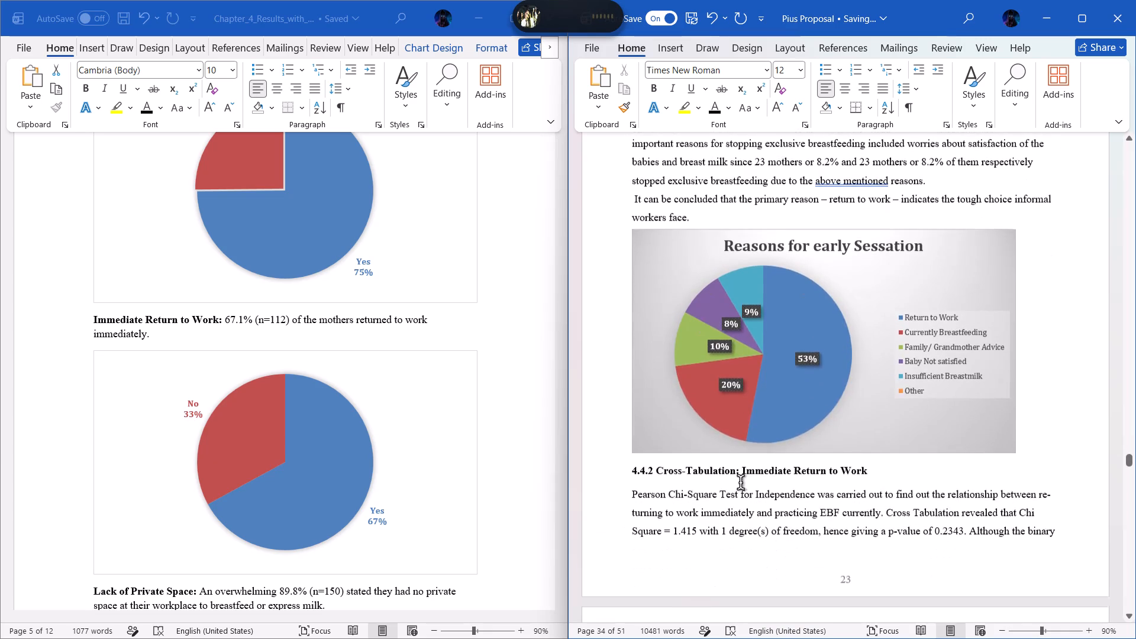
scroll(741, 483, "down", 2)
left_click(741, 483)
scroll(750, 406, "up", 1)
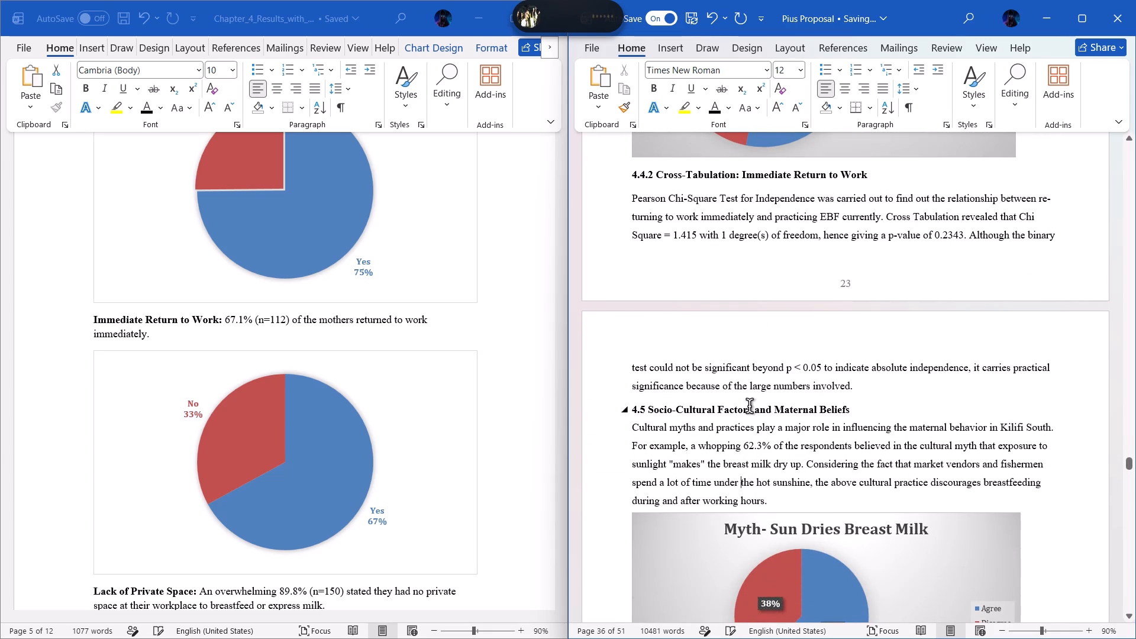
scroll(750, 406, "up", 1)
scroll(750, 406, "down", 4)
scroll(750, 406, "up", 2)
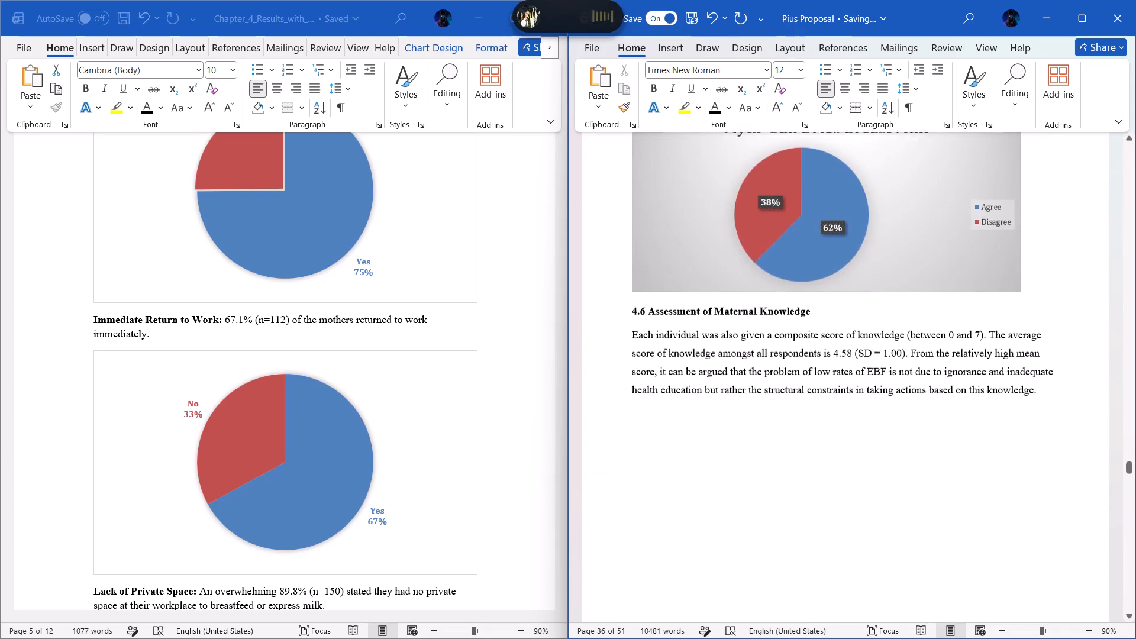
scroll(750, 406, "up", 1)
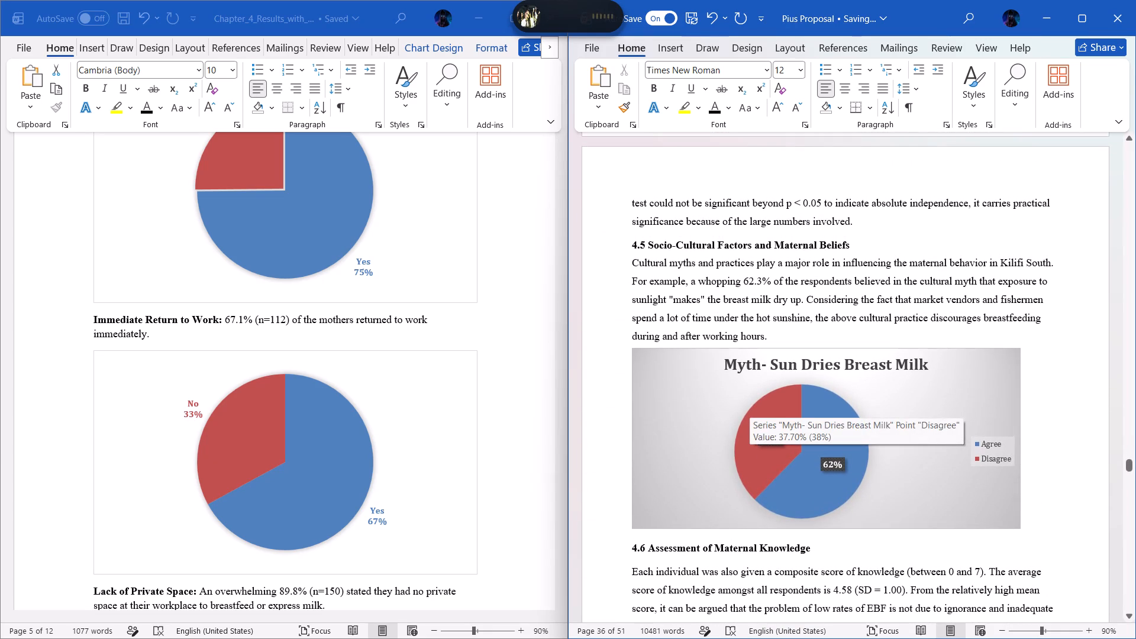
scroll(788, 304, "down", 2)
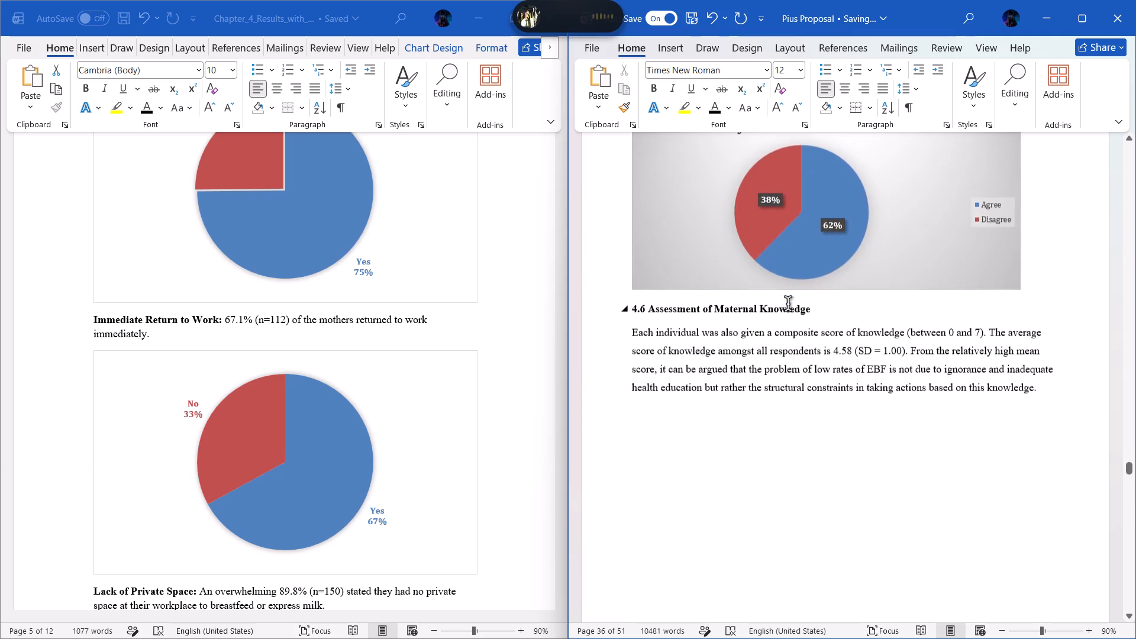
scroll(760, 399, "up", 1)
Review the source document's remaining results, from the workplace and Cultural Beliefs findings through 4.2.3 EBF Outcomes to 4.3 Contingency Table Analysis.
scroll(493, 403, "down", 2)
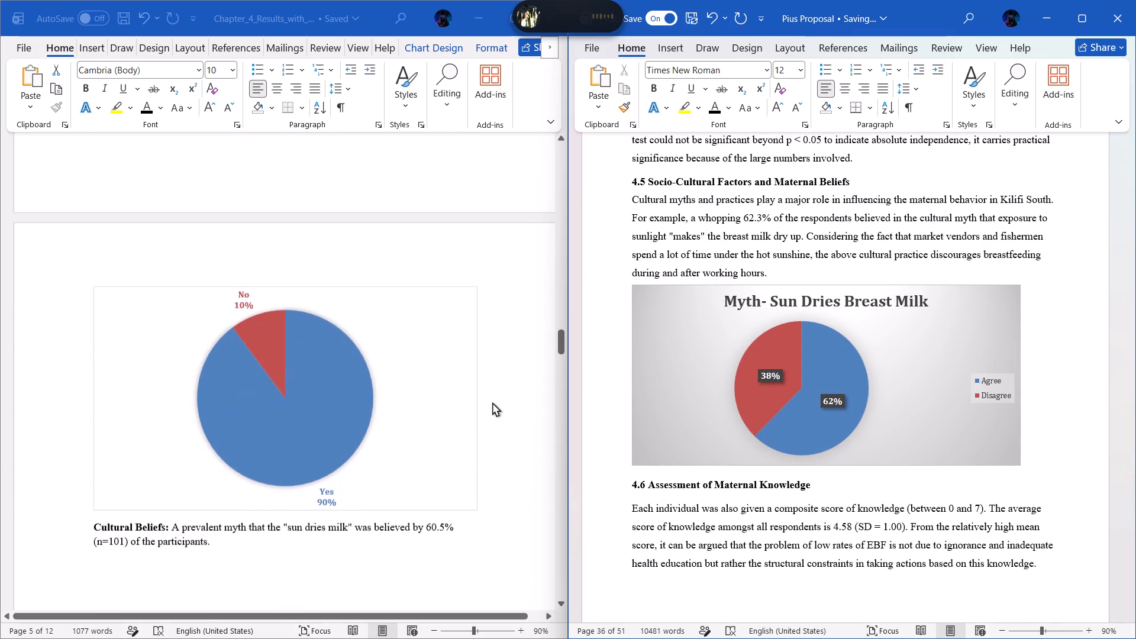
scroll(493, 403, "down", 1)
scroll(493, 403, "up", 1)
scroll(493, 403, "down", 3)
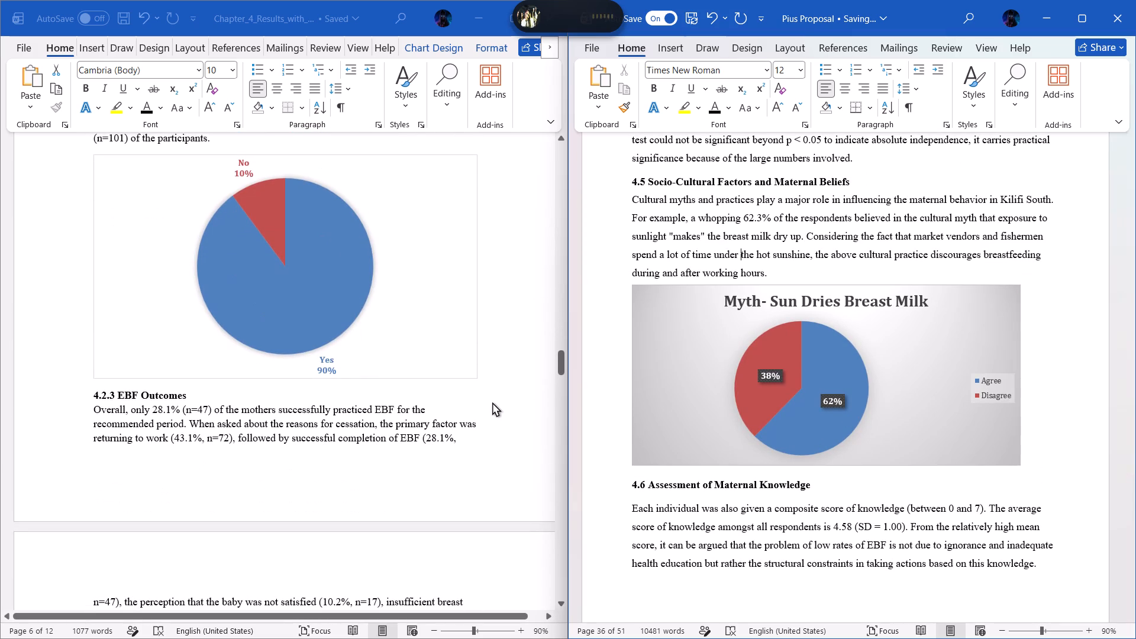
scroll(417, 384, "down", 1)
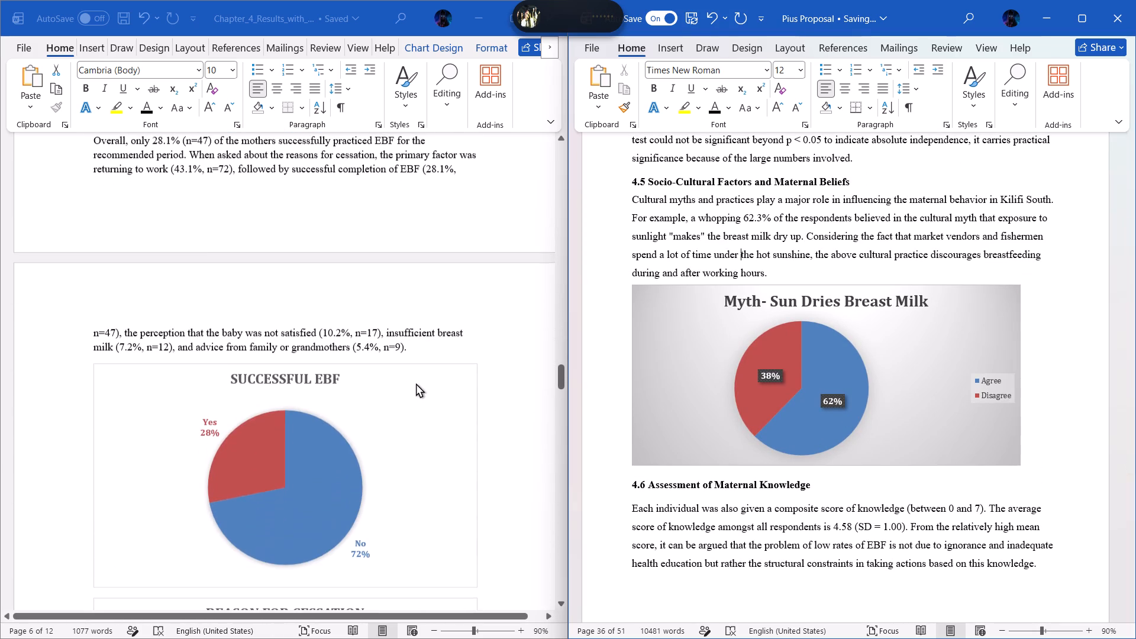
scroll(417, 384, "down", 1)
scroll(417, 384, "up", 1)
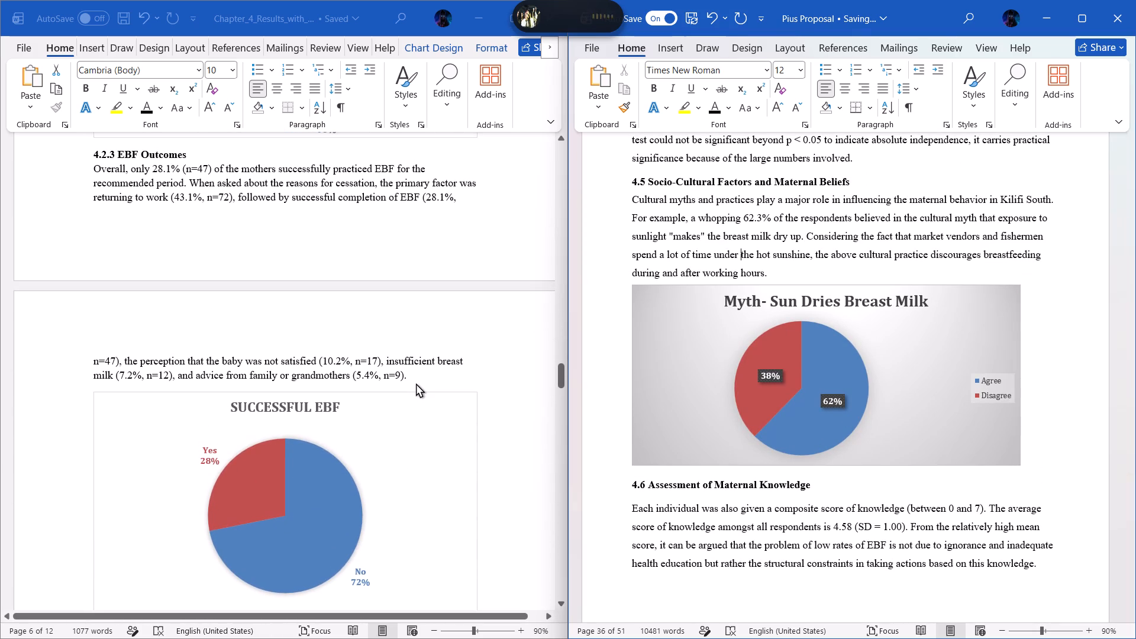
scroll(417, 384, "down", 1)
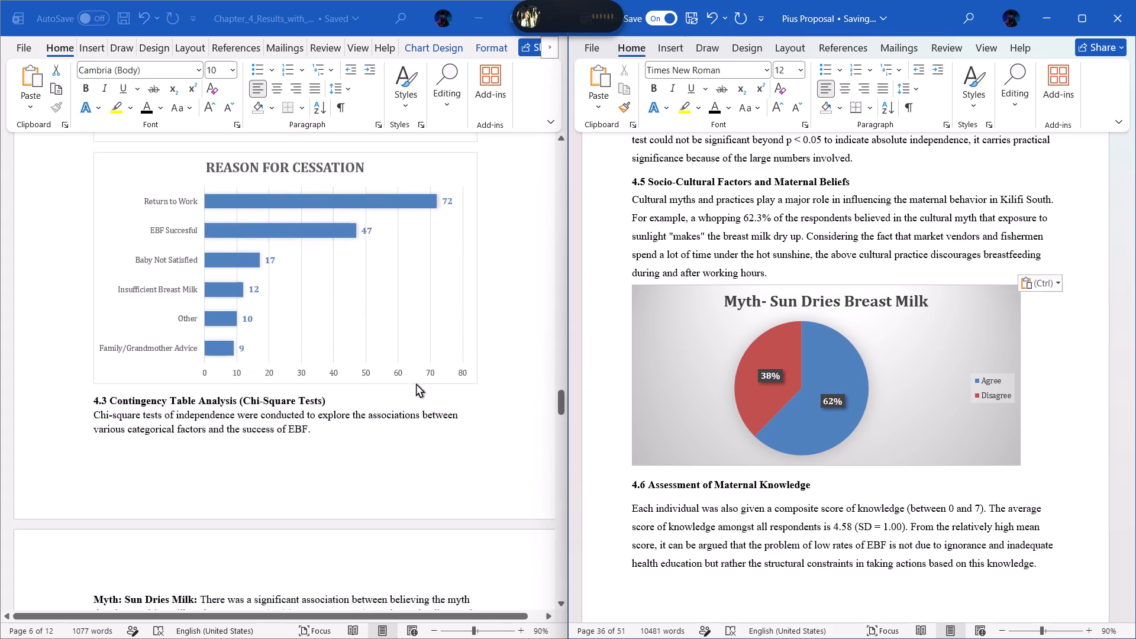
scroll(417, 384, "down", 2)
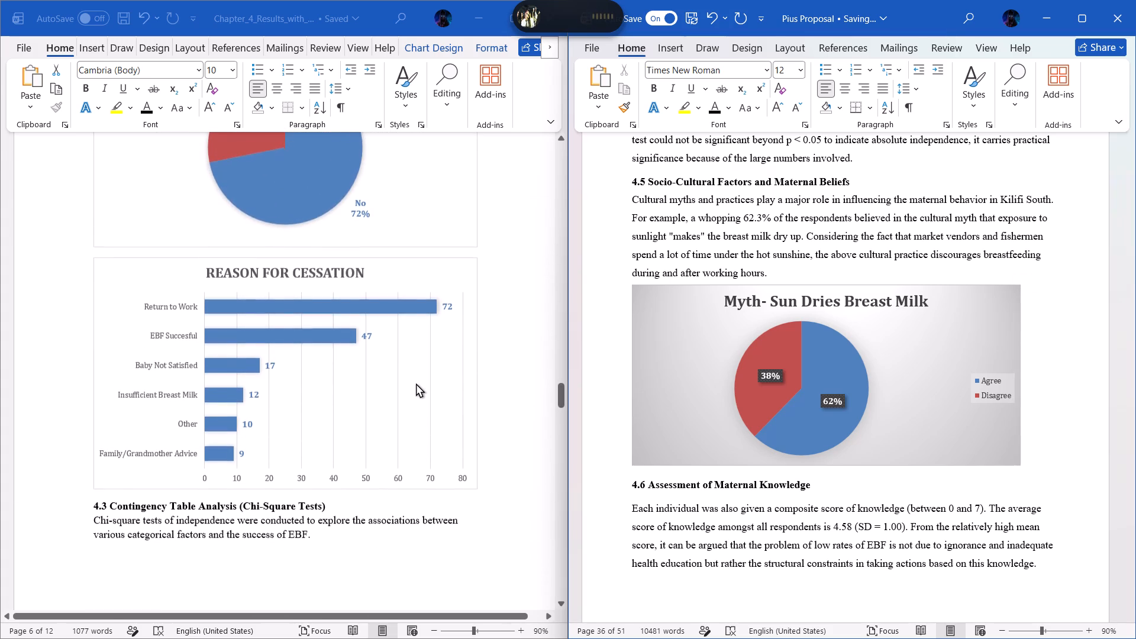
scroll(417, 384, "down", 1)
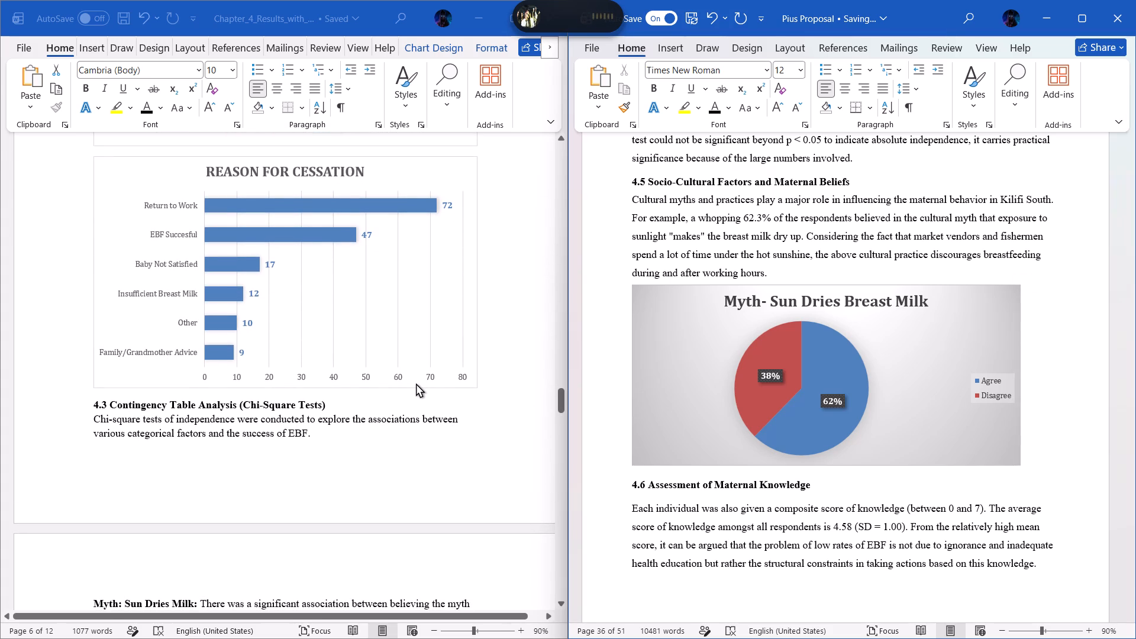
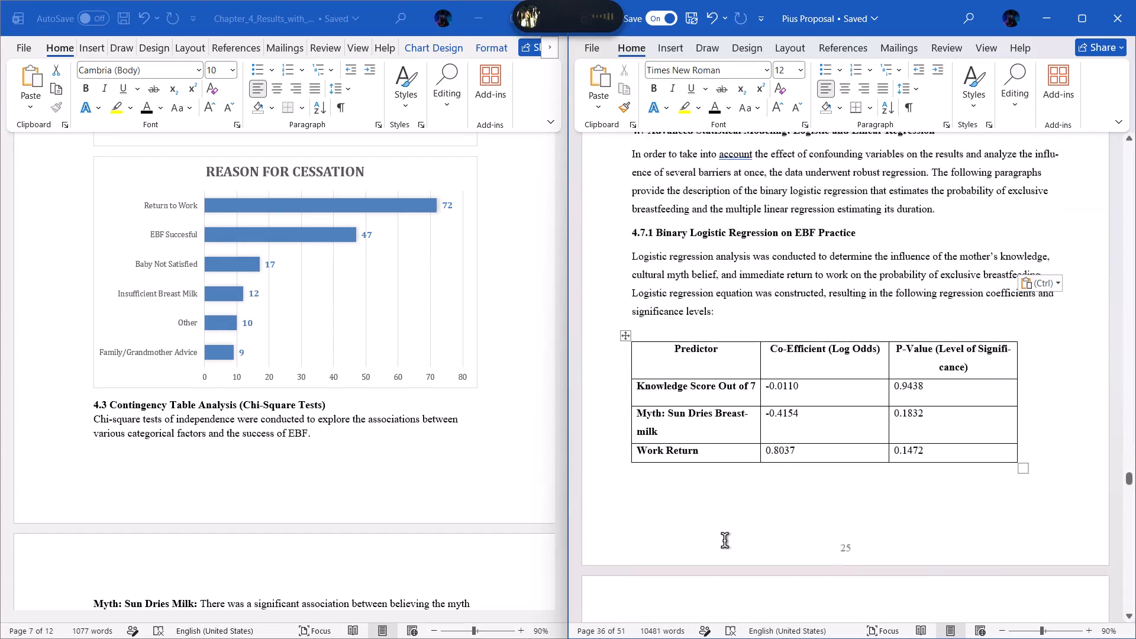
Delete the proposal's sections from 4.2.6 Distribution of Physical Exhaustion at Work through the end of 4.8 Summary of Findings.
scroll(725, 541, "down", 5)
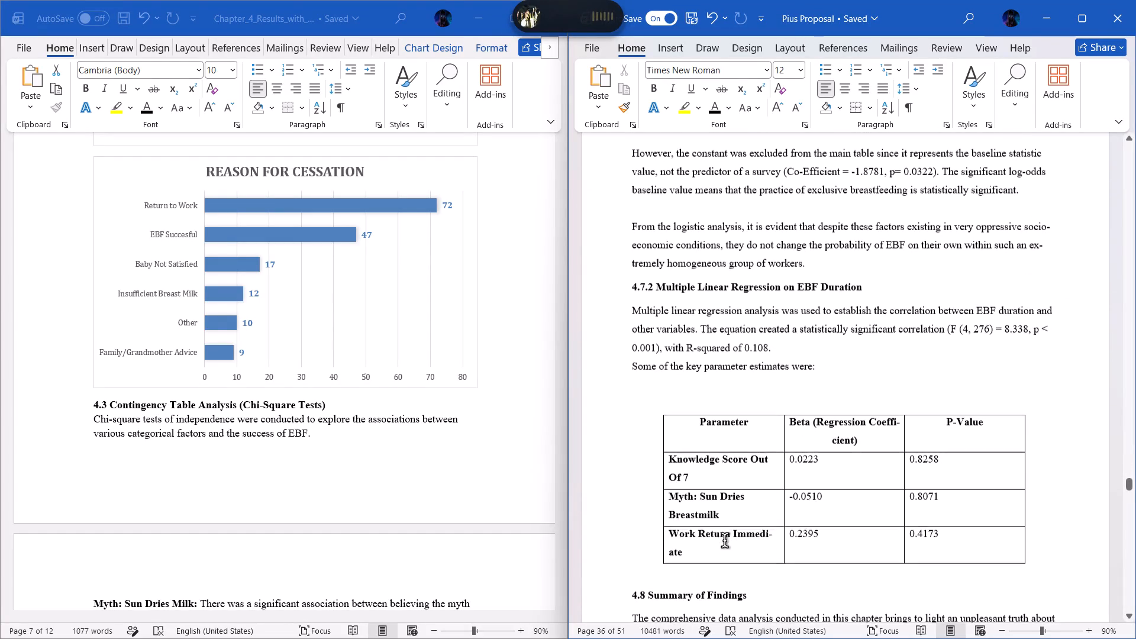
scroll(725, 541, "down", 2)
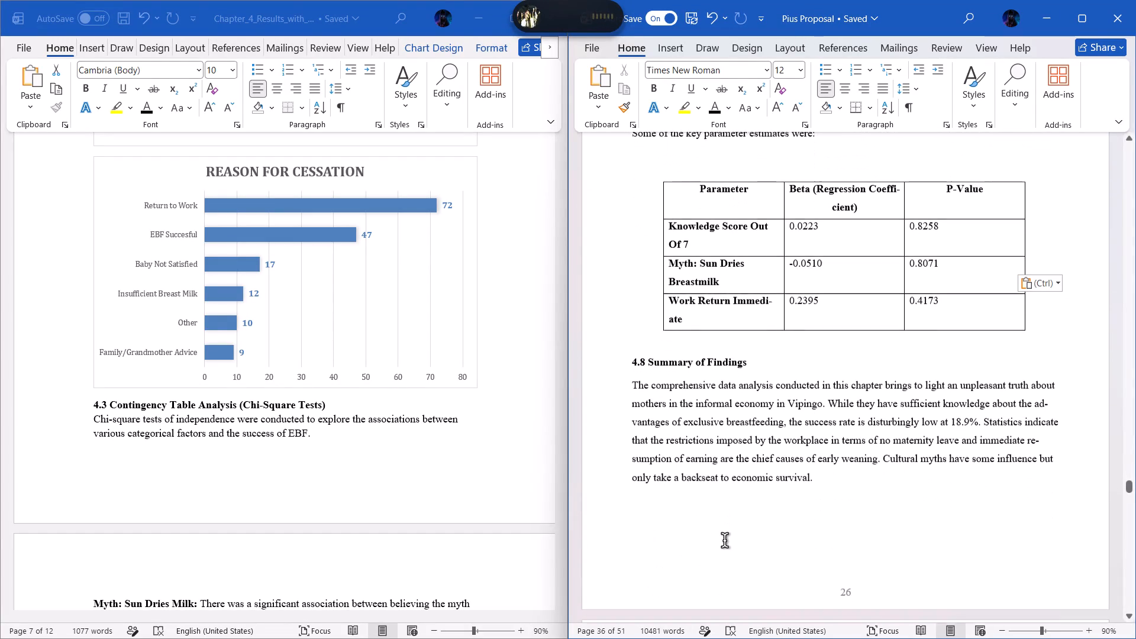
scroll(725, 541, "down", 1)
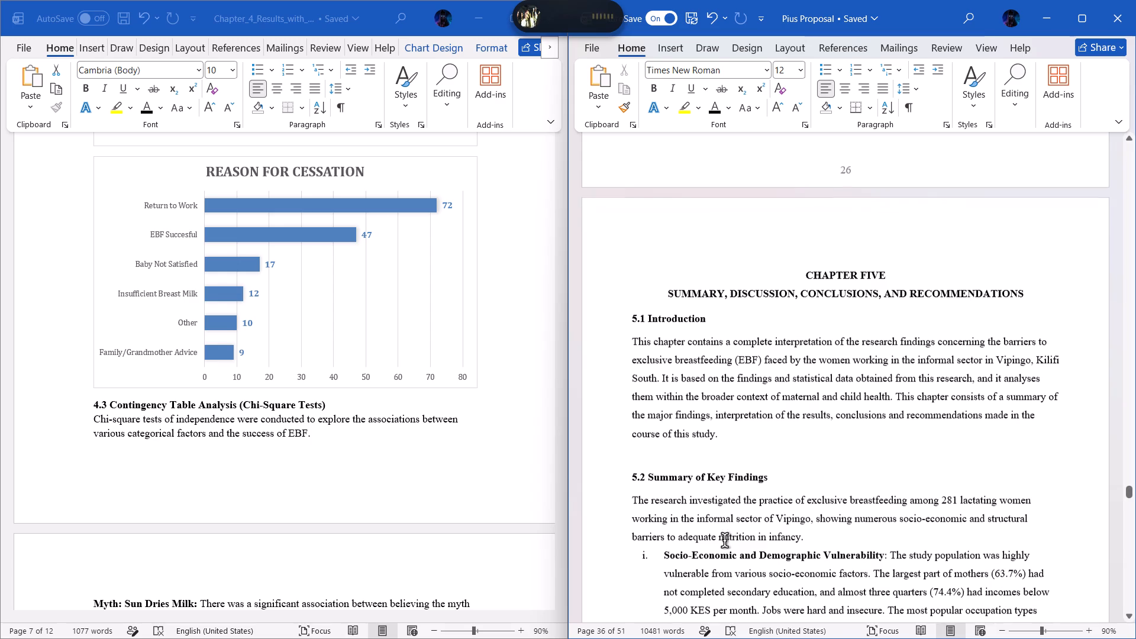
scroll(725, 541, "up", 1)
left_click(826, 362)
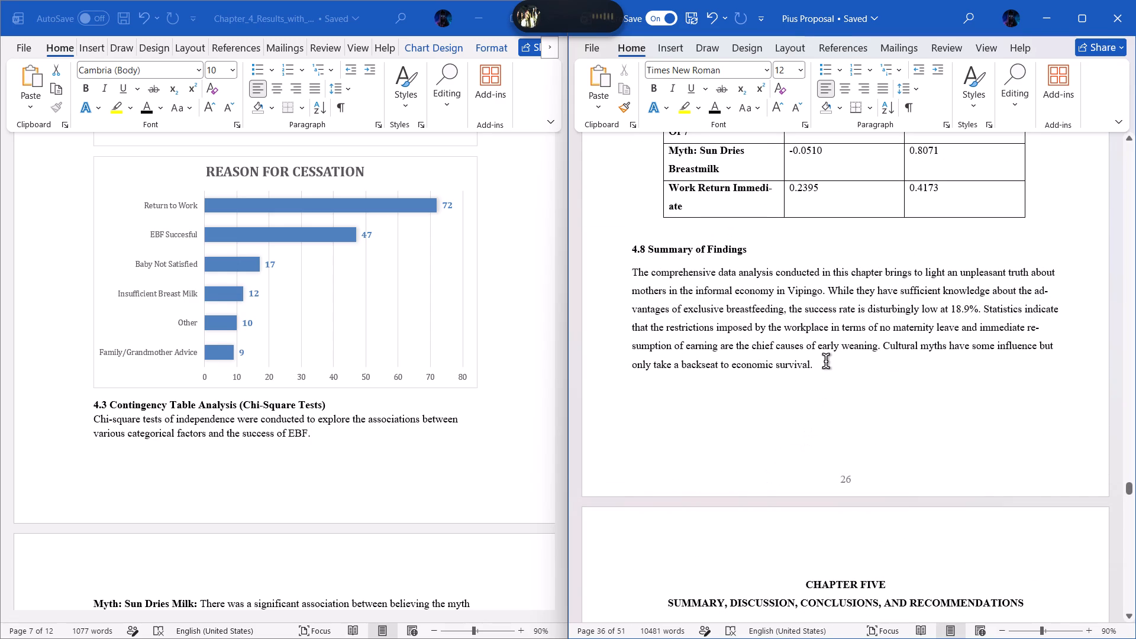
scroll(826, 362, "up", 3)
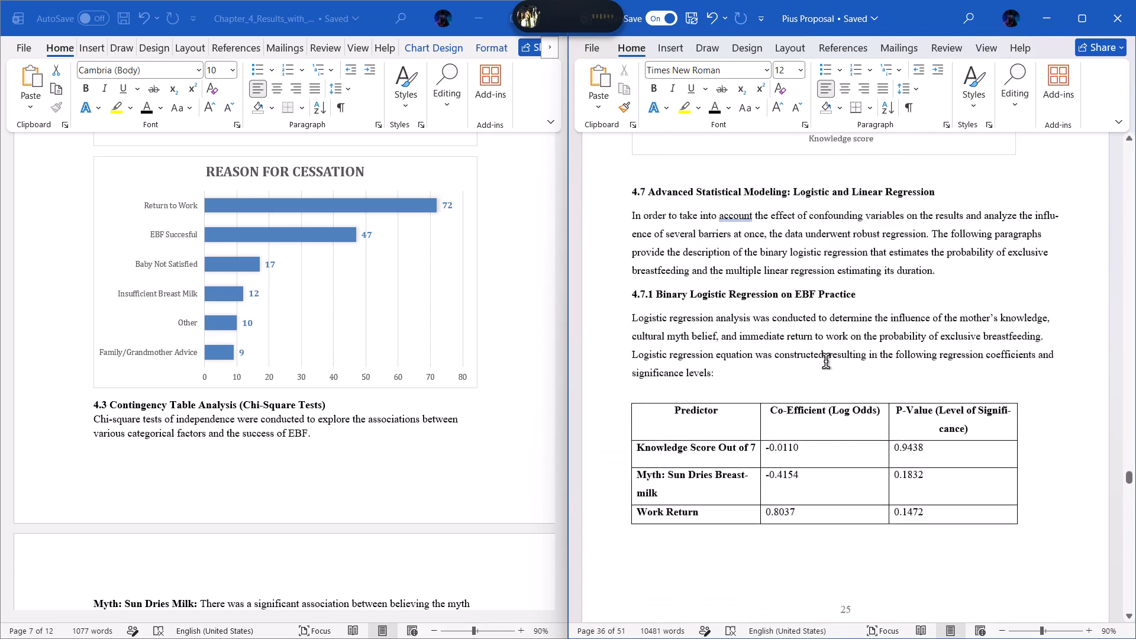
scroll(826, 362, "up", 4)
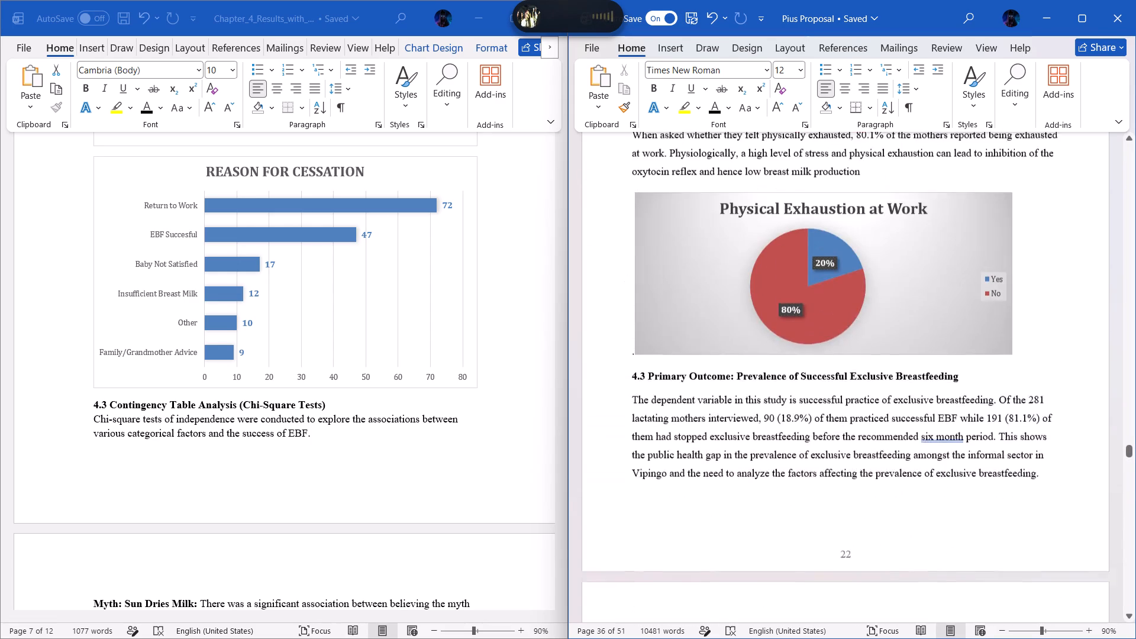
scroll(826, 362, "up", 3)
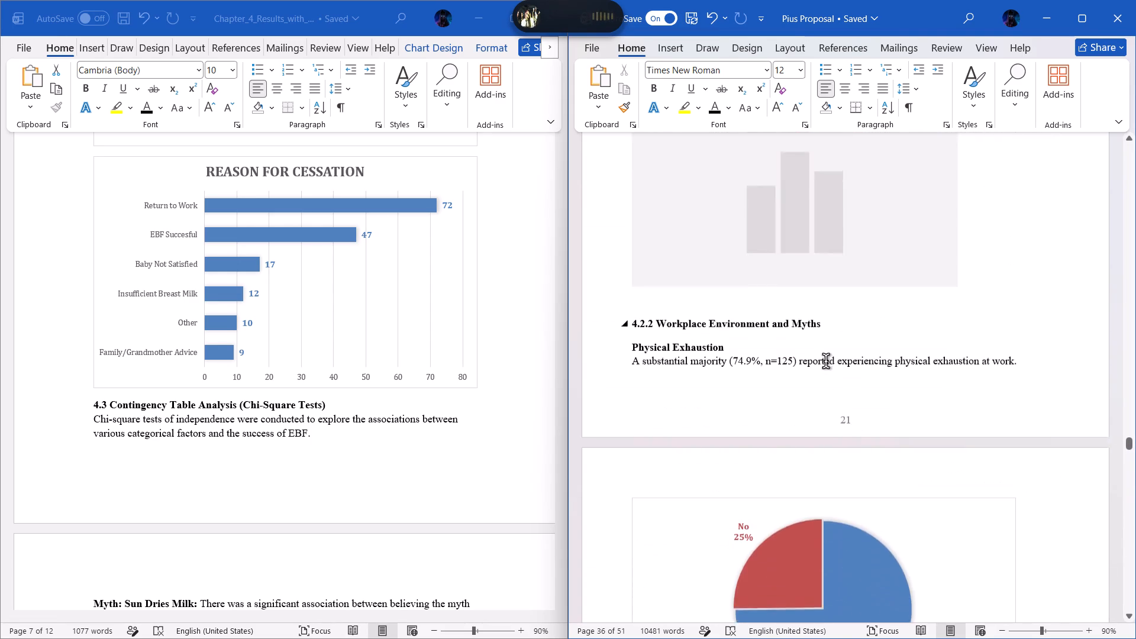
scroll(826, 362, "up", 4)
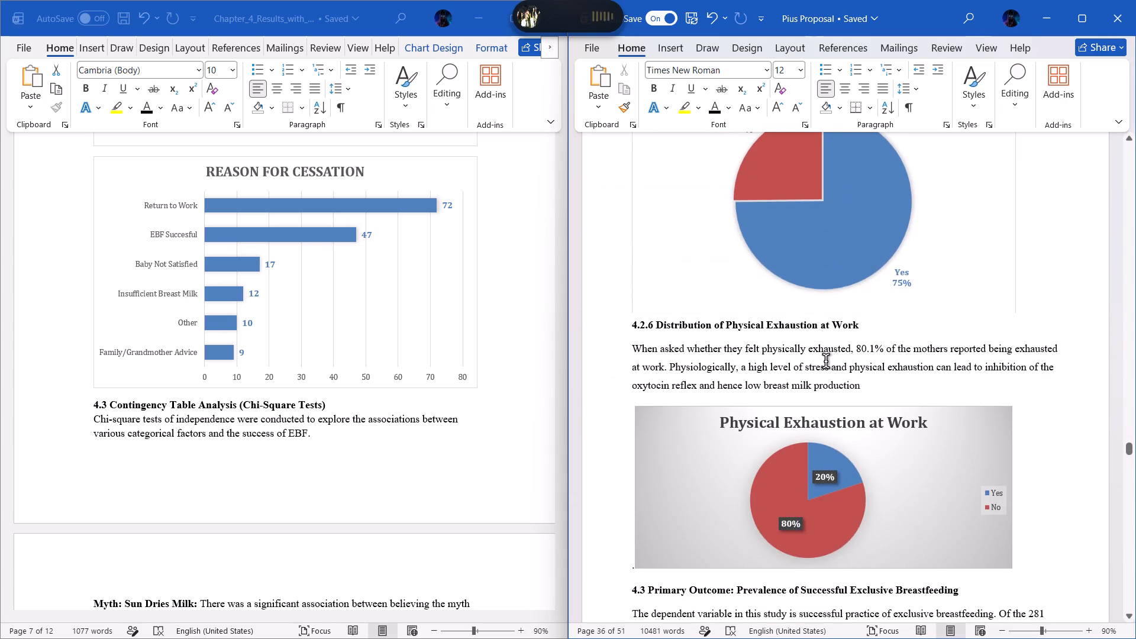
left_click(631, 328, "shift")
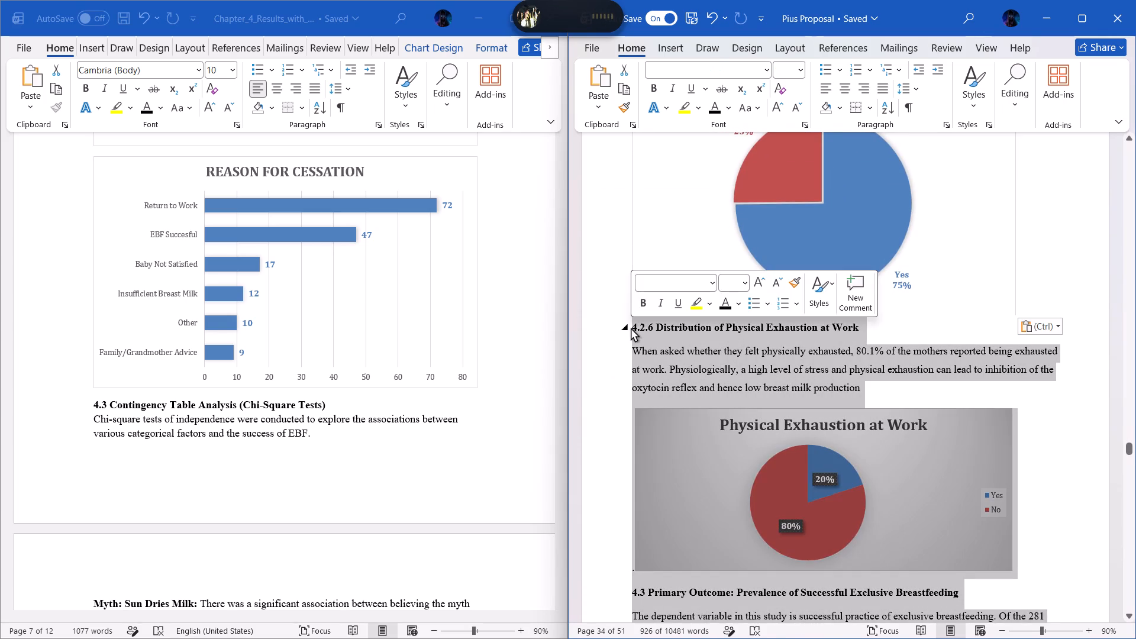
key("BackSpace")
left_click(717, 351)
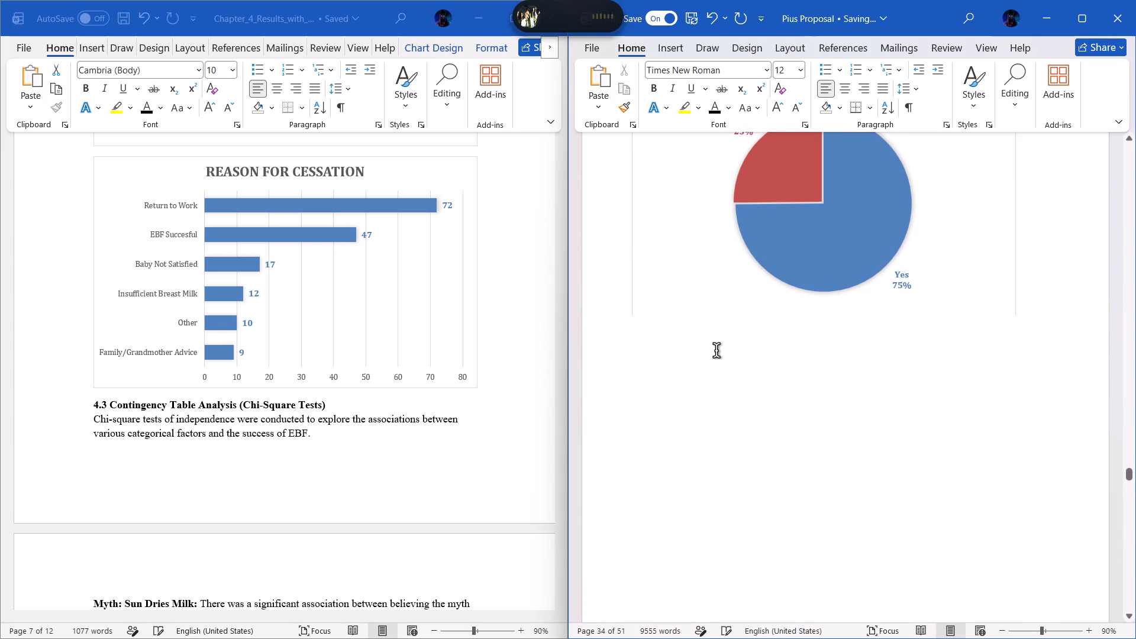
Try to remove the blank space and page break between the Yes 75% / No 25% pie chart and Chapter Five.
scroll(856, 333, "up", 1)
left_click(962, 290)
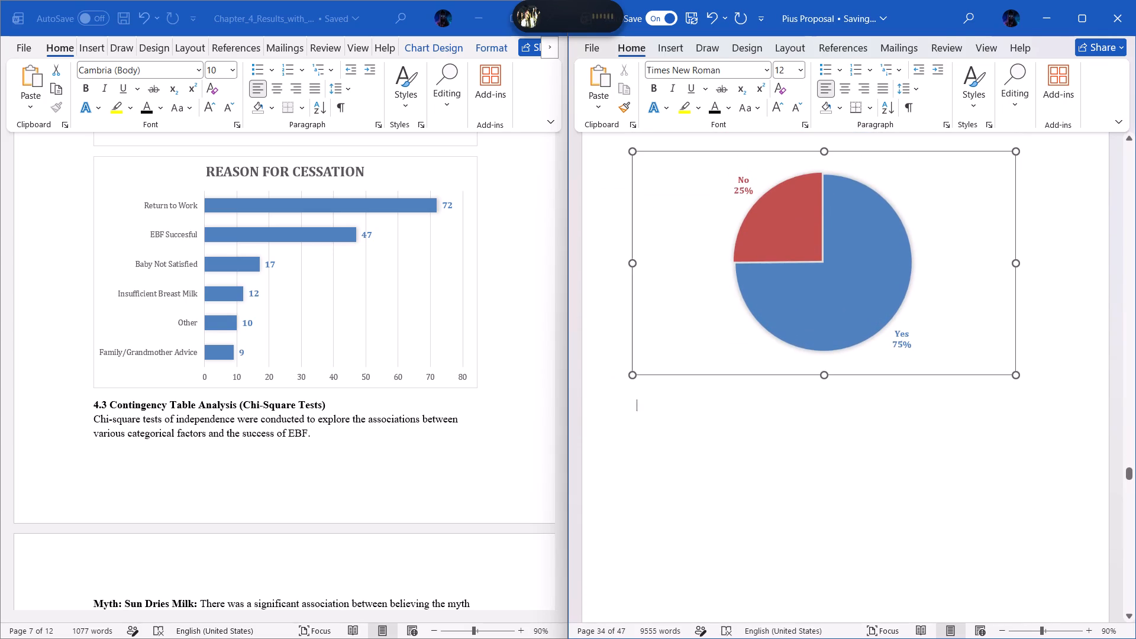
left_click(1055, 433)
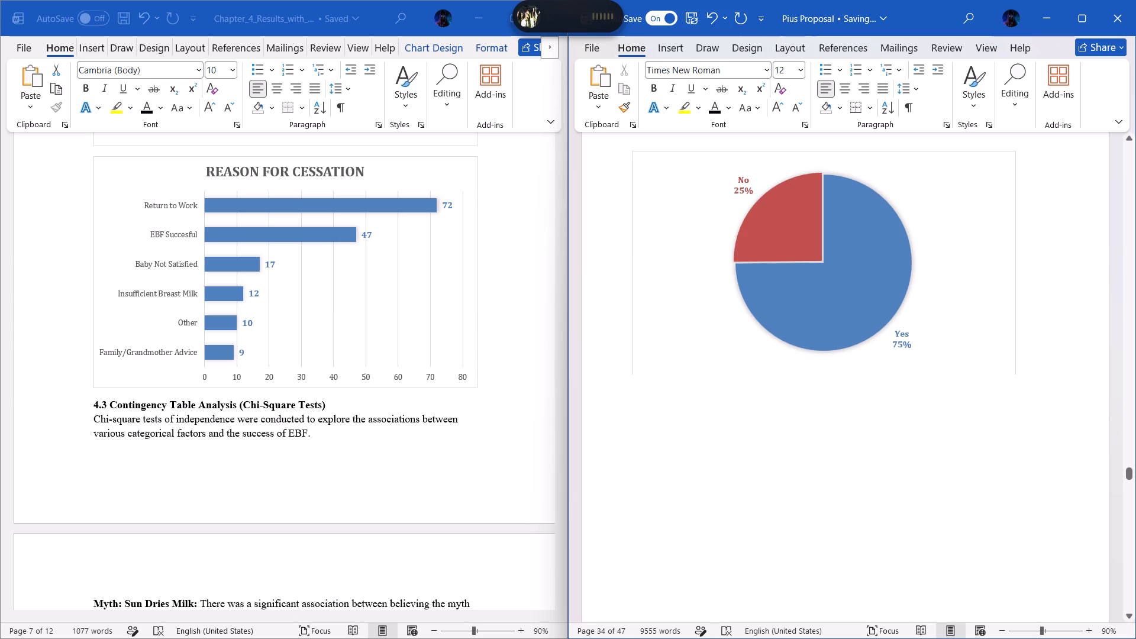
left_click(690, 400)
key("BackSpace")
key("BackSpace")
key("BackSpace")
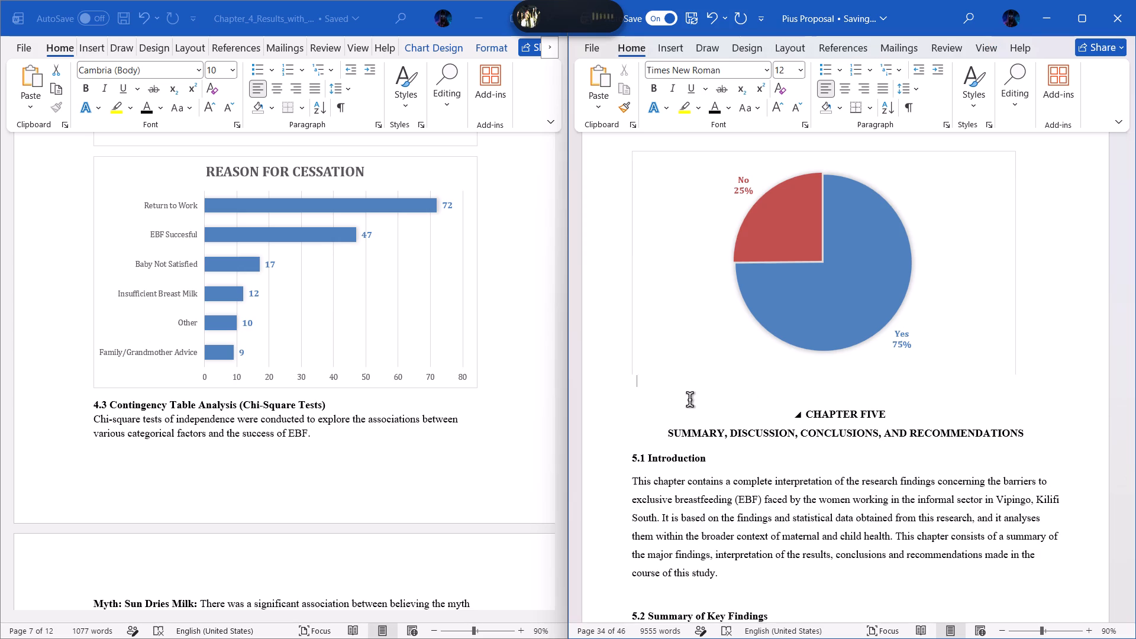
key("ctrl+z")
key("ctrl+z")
Show the formatting marks in the proposal.
scroll(646, 380, "down", 1)
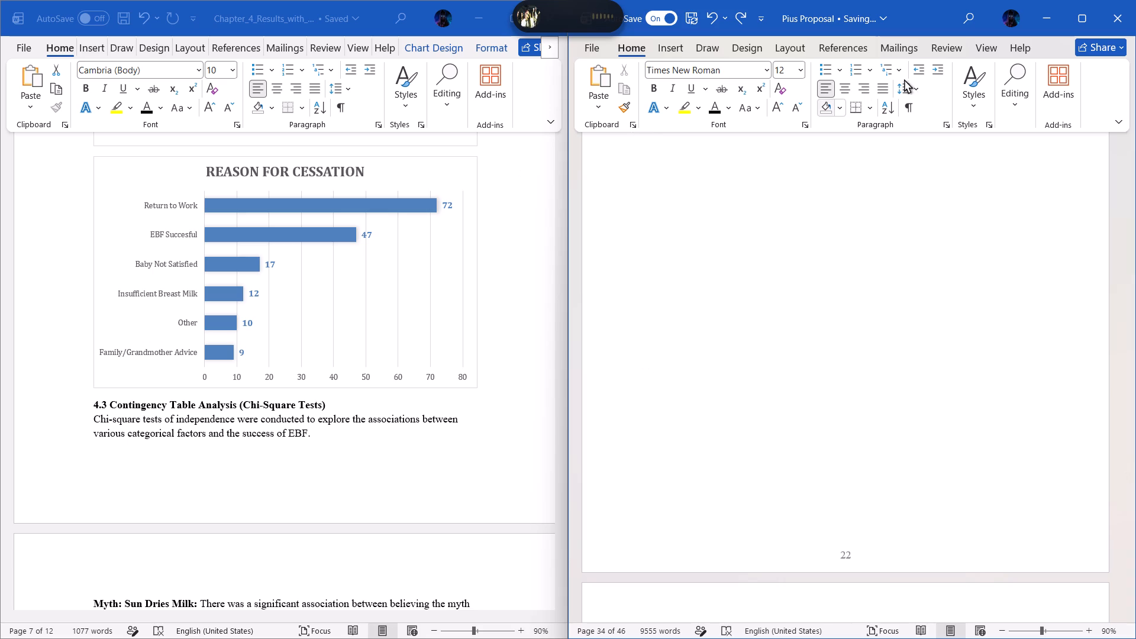
left_click(909, 102)
Add three blank lines between the pie chart and the page break, and enter the subheading "Immediate Return to Work" there.
scroll(819, 295, "up", 1)
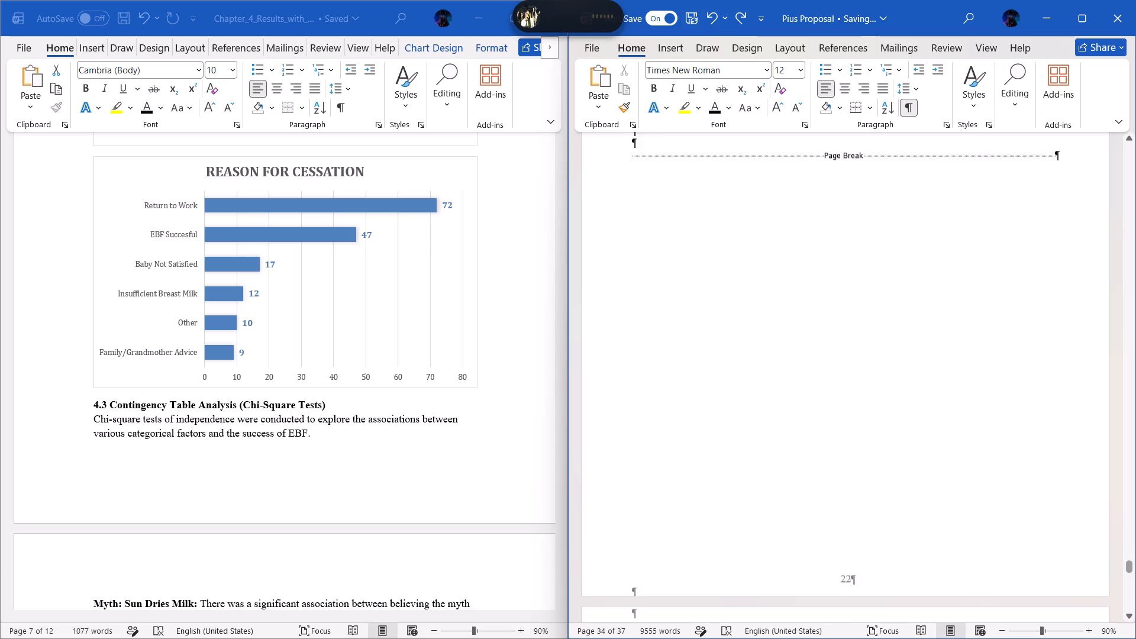
scroll(819, 295, "up", 2)
left_click(675, 362)
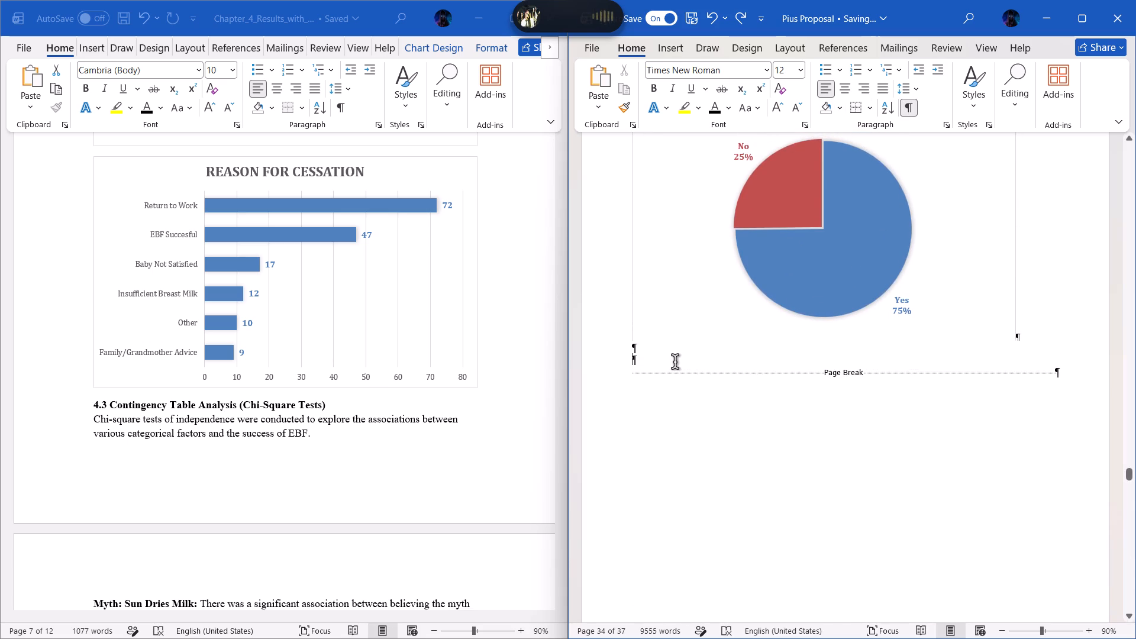
key("Return")
key("Return")
key("Return")
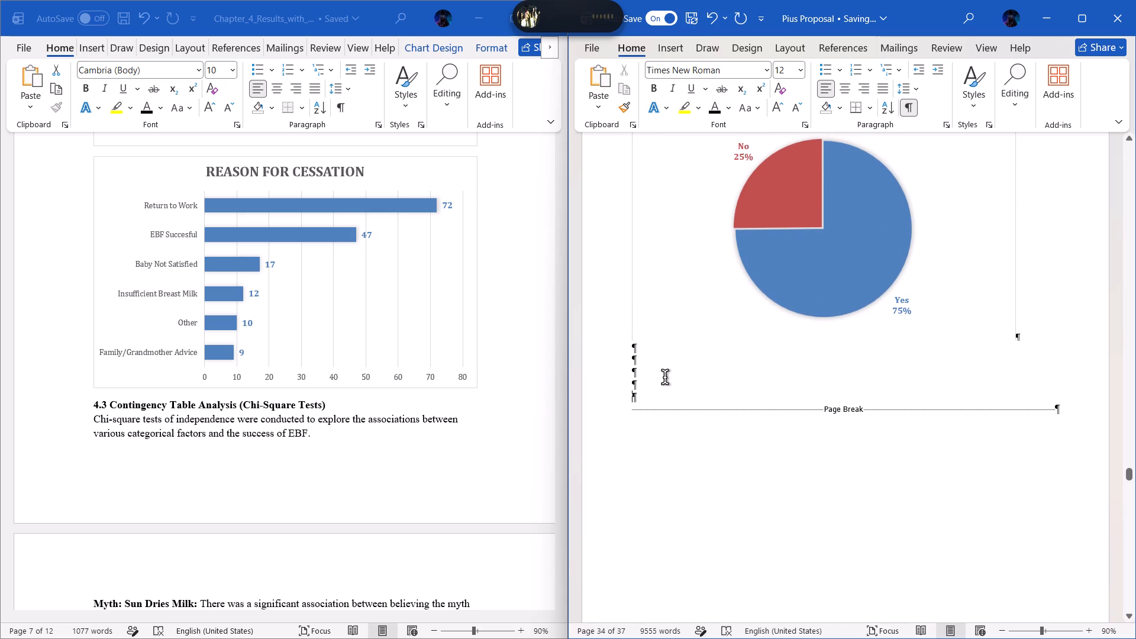
left_click(664, 377)
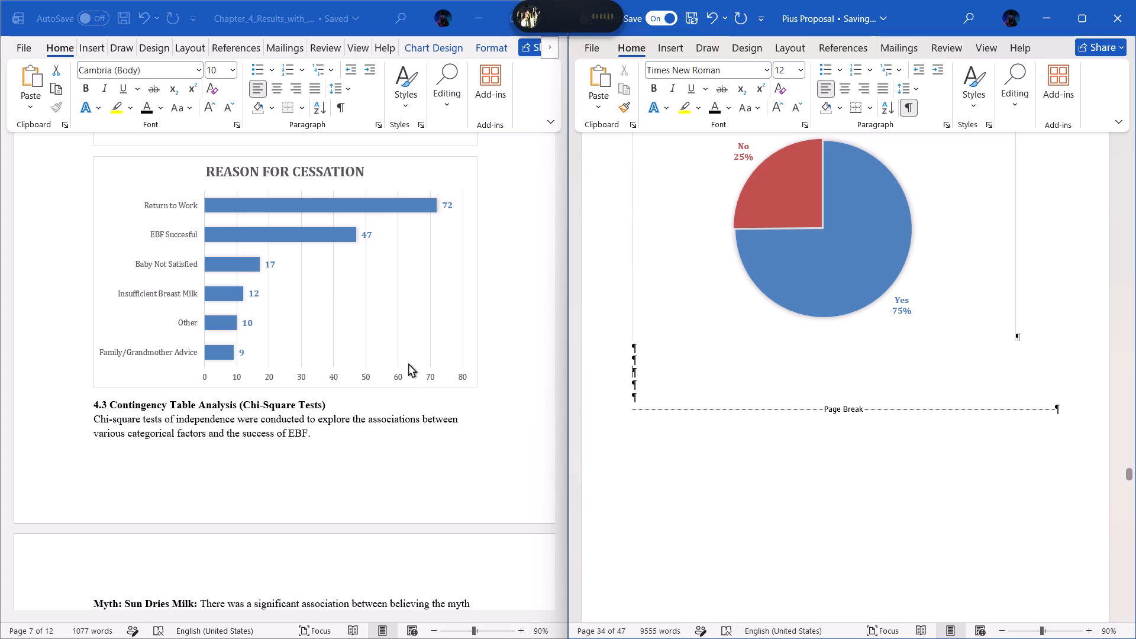
scroll(409, 364, "up", 5)
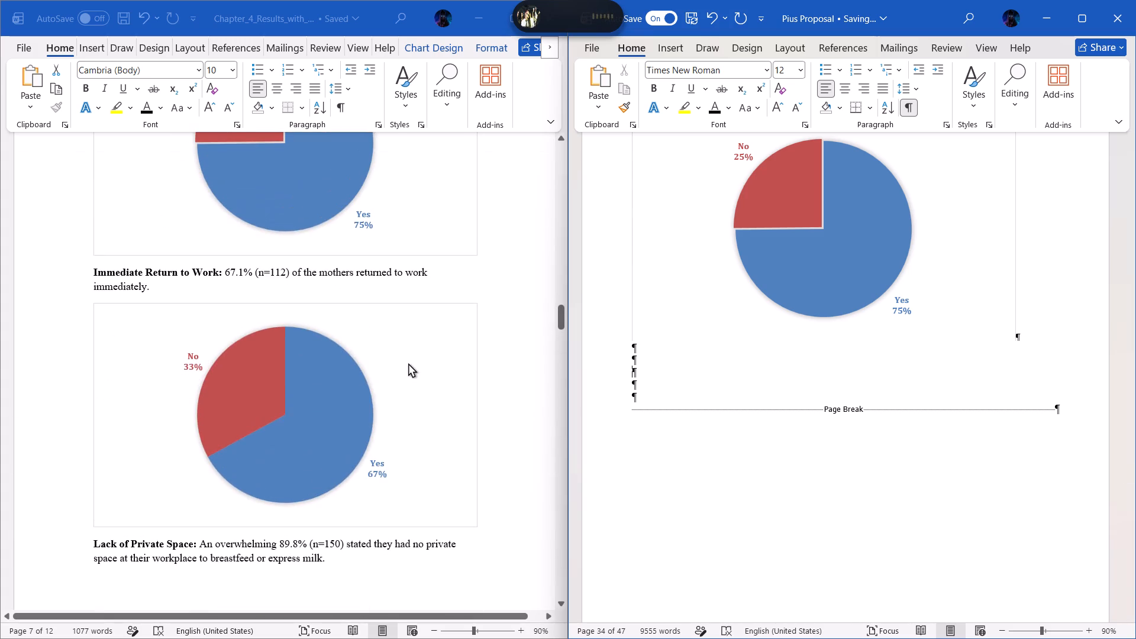
scroll(409, 364, "up", 1)
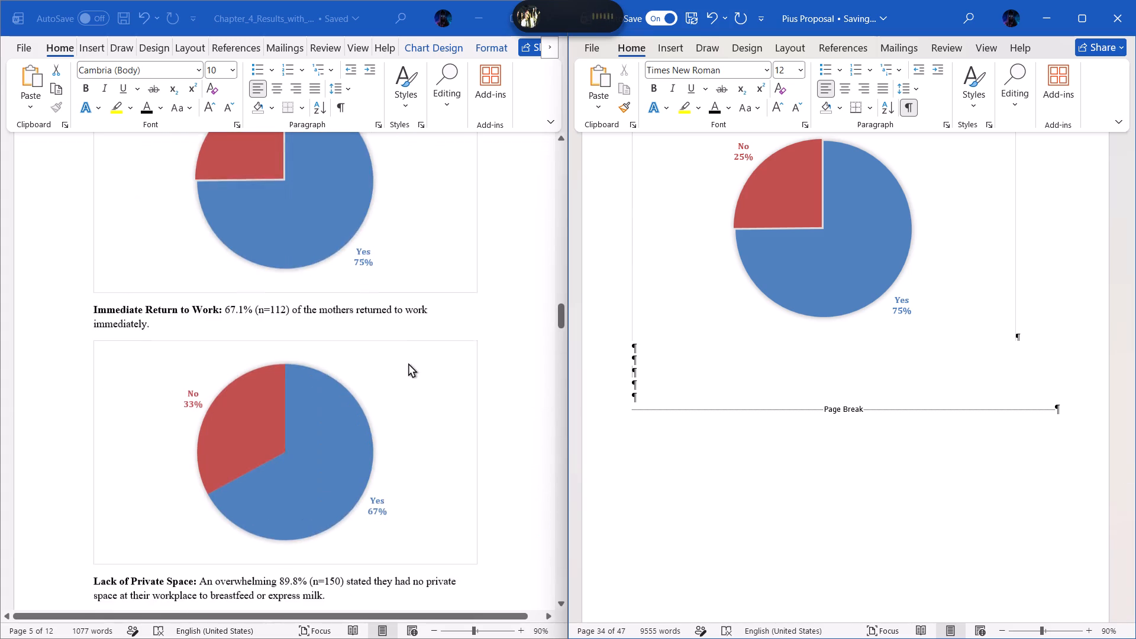
type("Imme")
type("diate Return to Work")
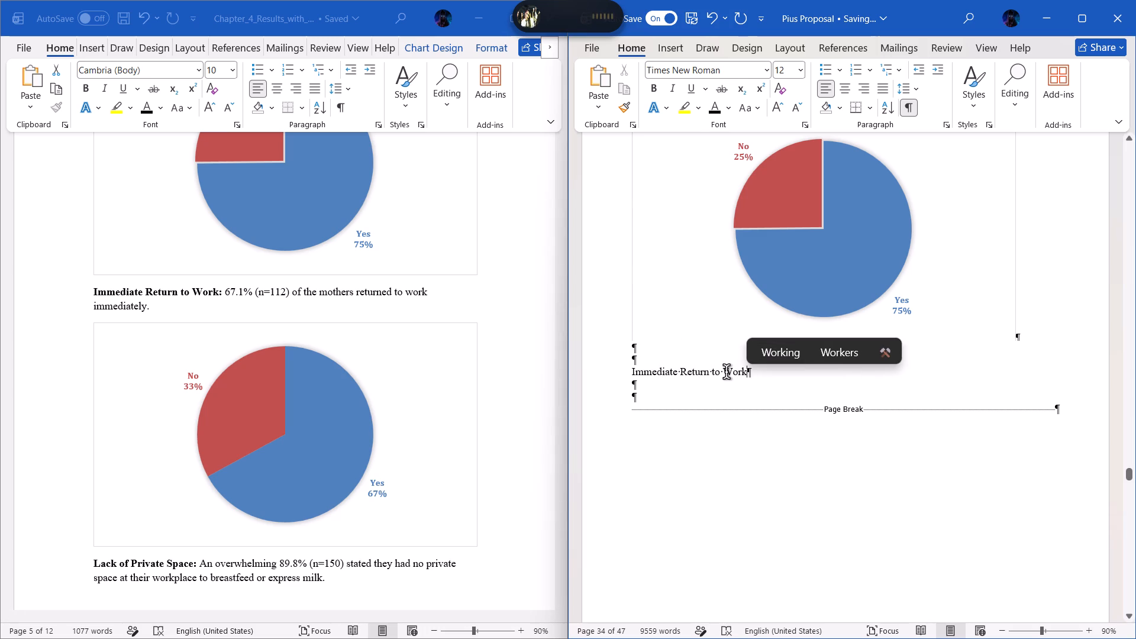
Format the "Immediate Return to Work" subheading as Heading 5 in black, bold Times New Roman.
triple_click(727, 372)
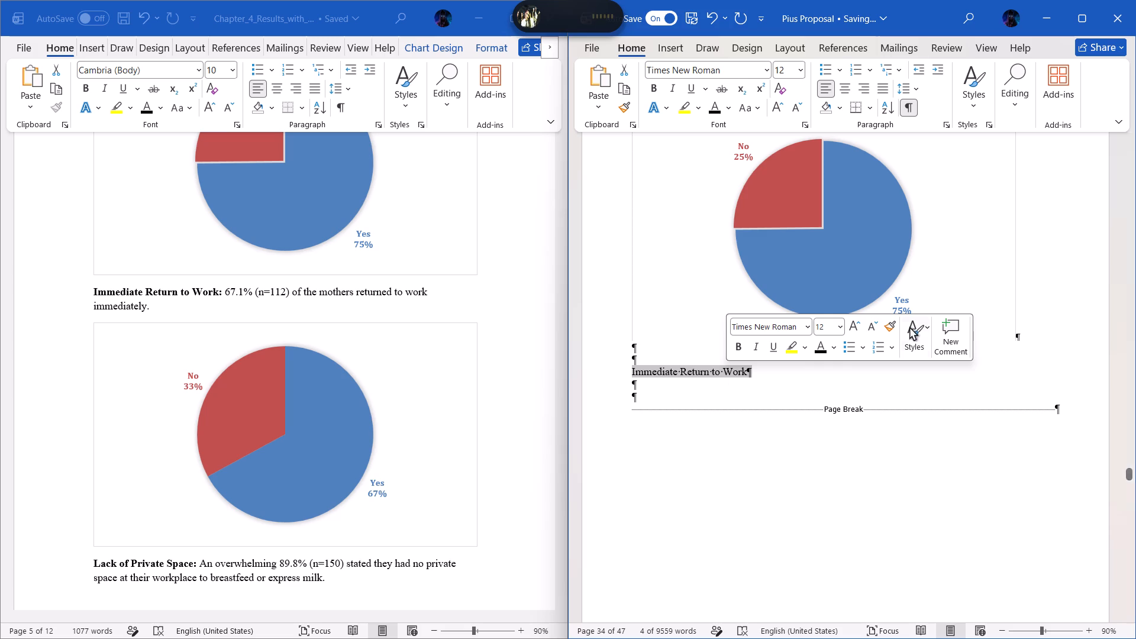
left_click(930, 329)
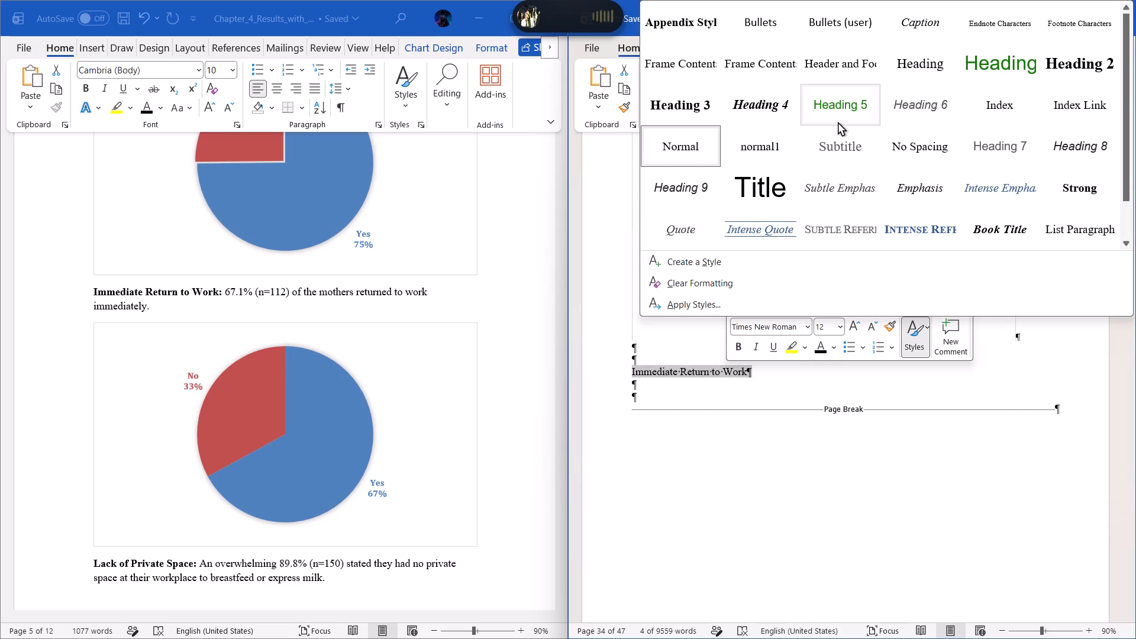
left_click(838, 125)
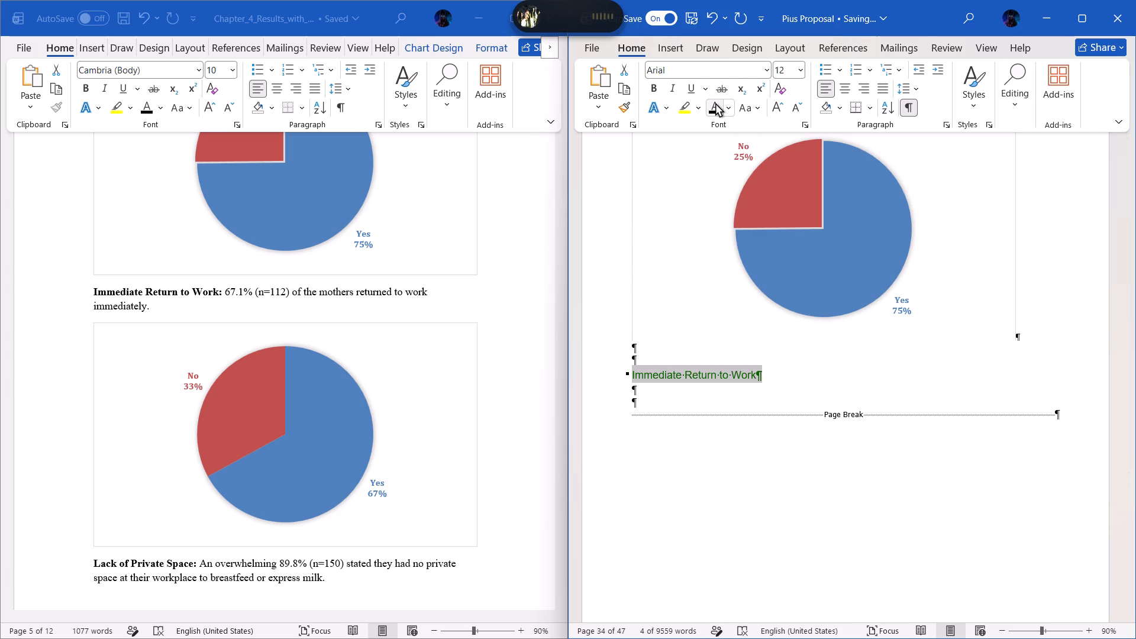
left_click(716, 104)
left_click(697, 68)
type("Times")
key("Return")
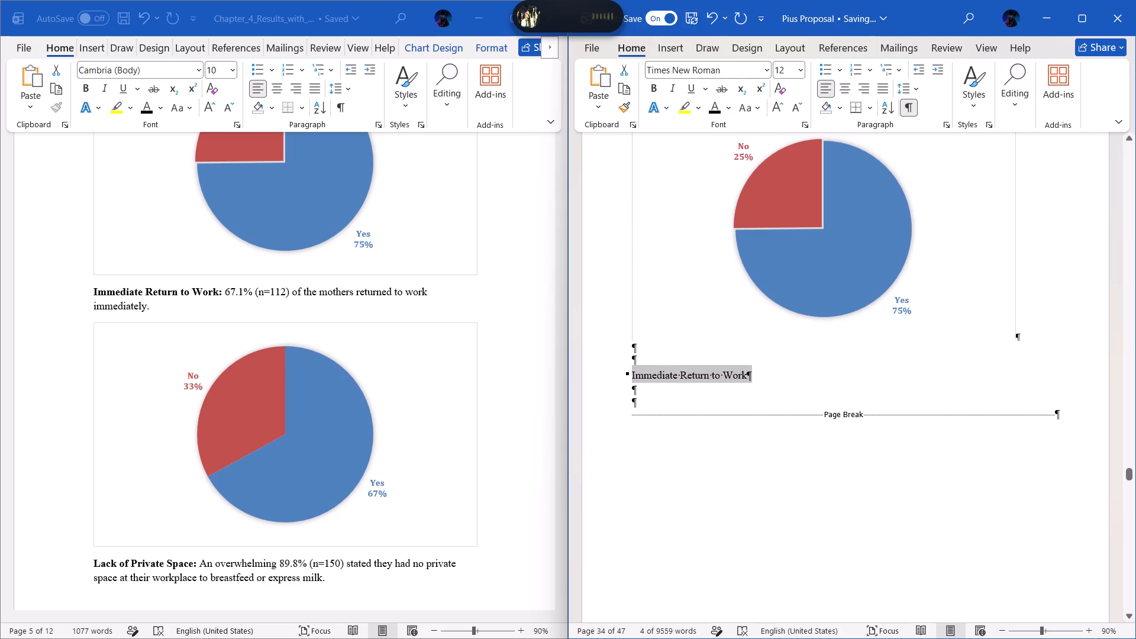
left_click(657, 91)
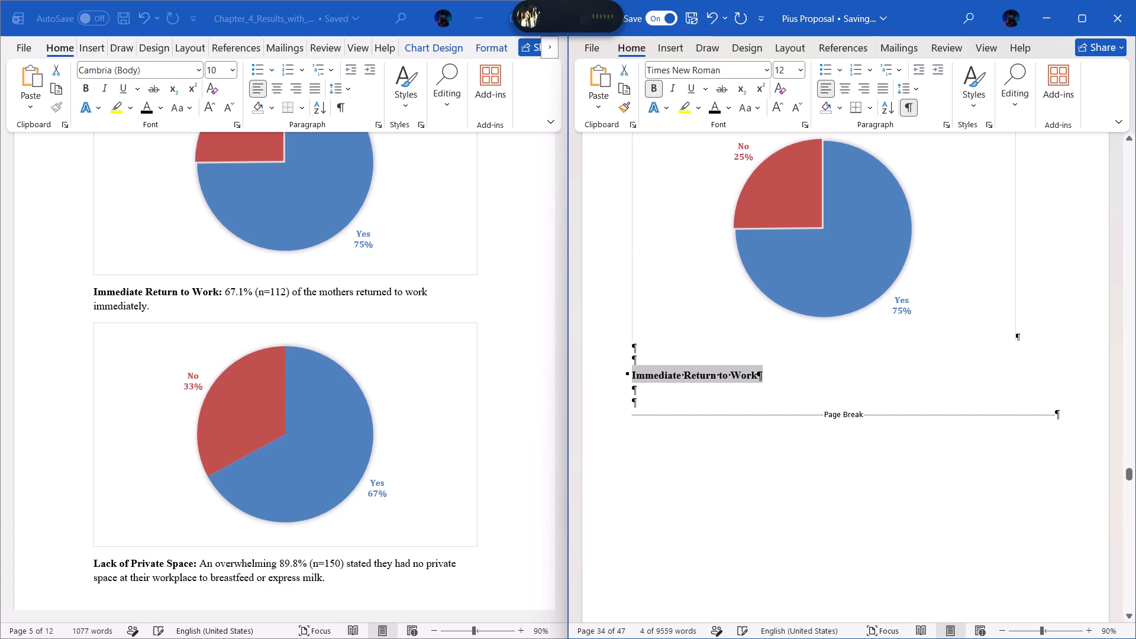
Add one more blank line between the "Immediate Return to Work" subheading and the page break.
scroll(715, 389, "up", 2)
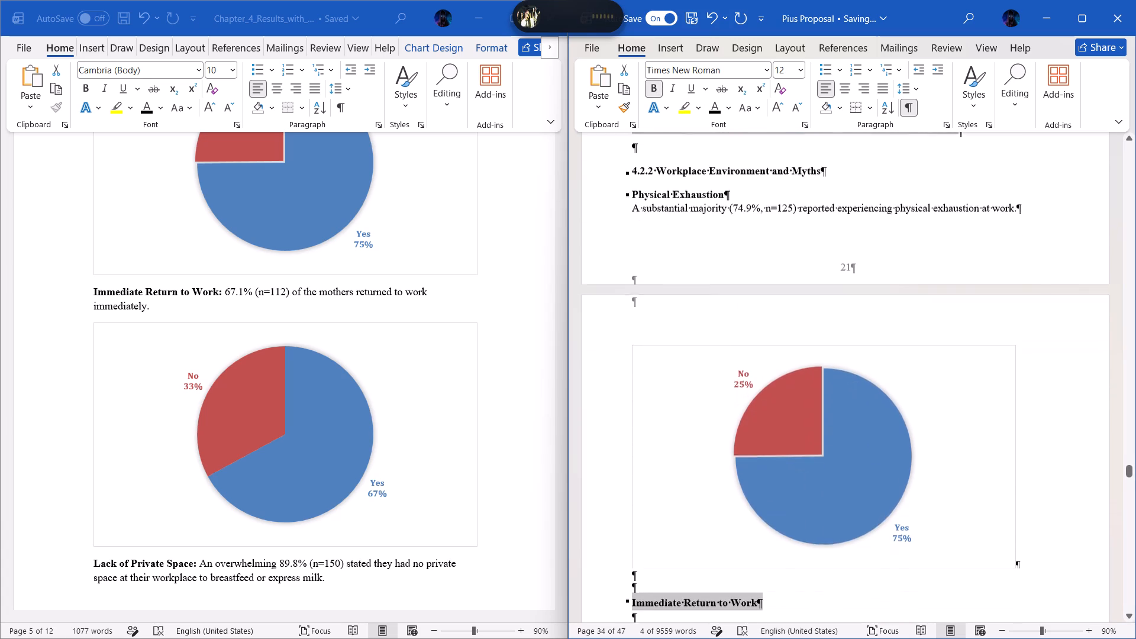
scroll(750, 451, "down", 1)
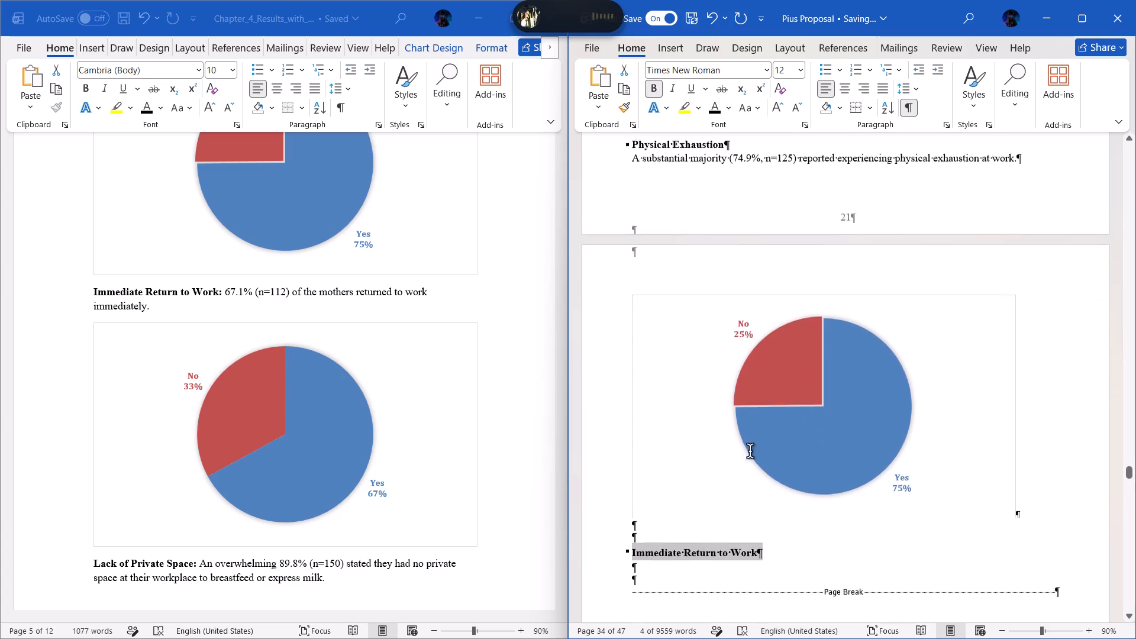
scroll(750, 451, "down", 1)
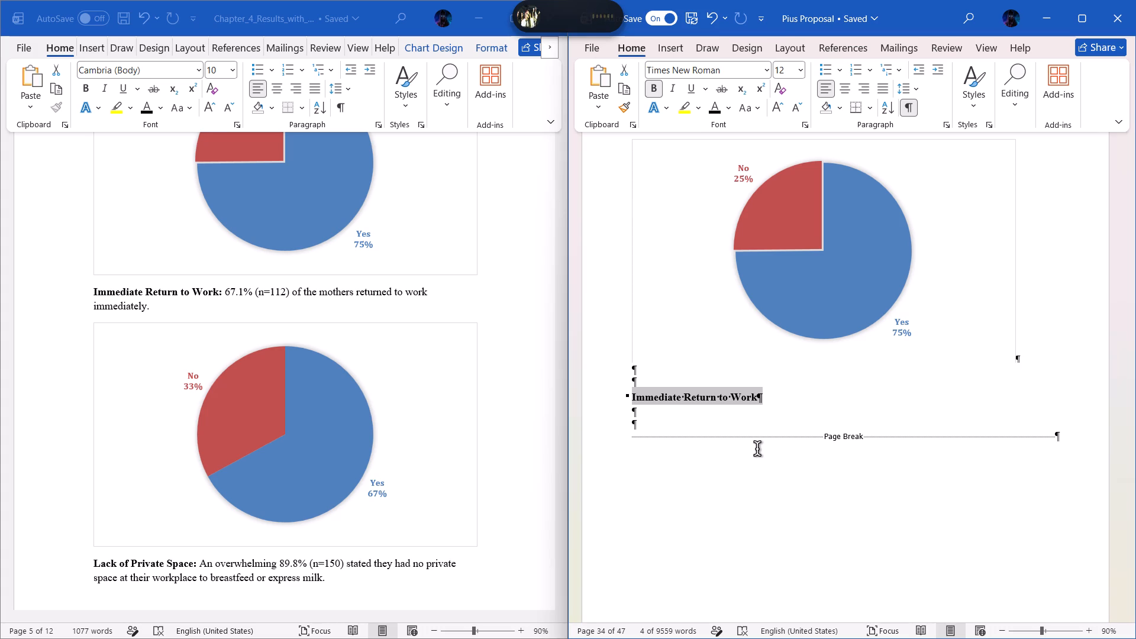
left_click(741, 541)
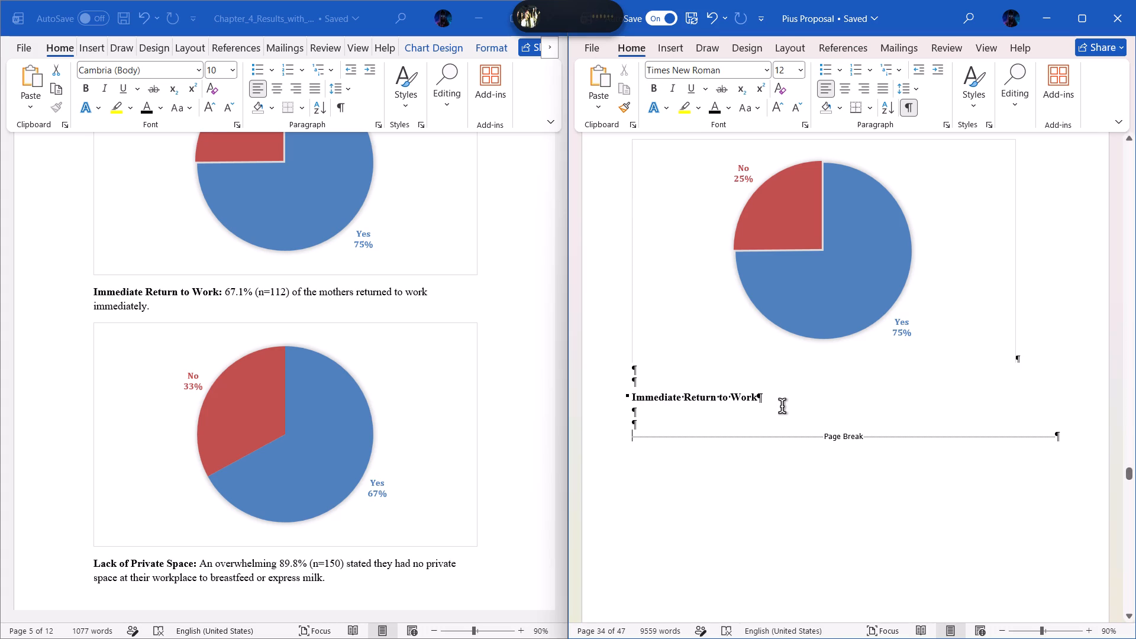
left_click(783, 401)
key("Return")
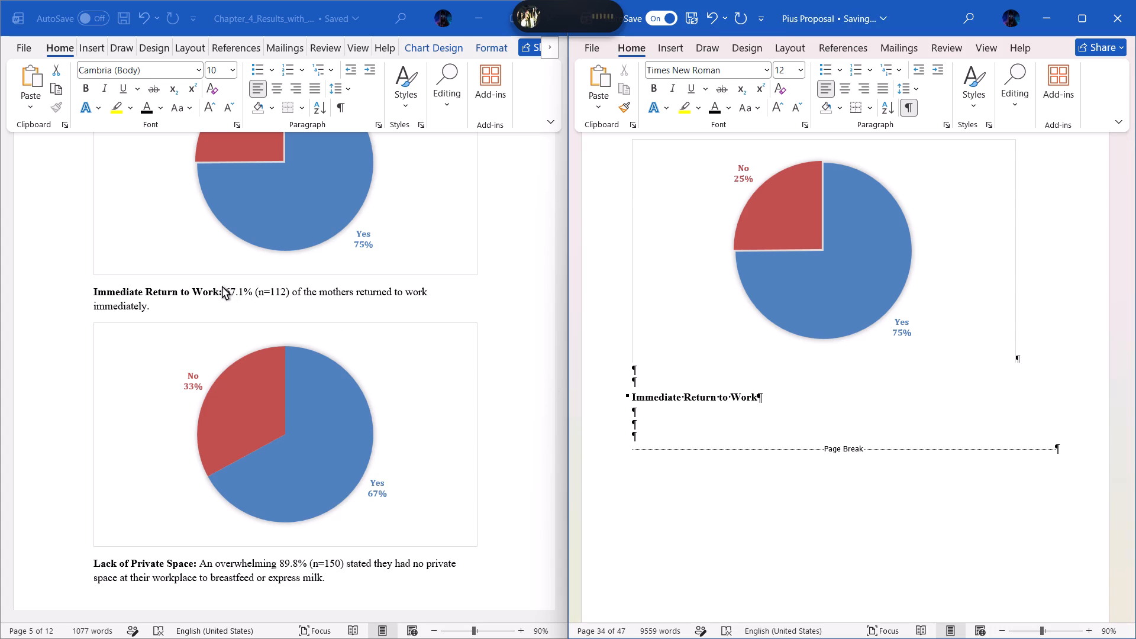
Copy the source's "67.1% (n=112) of the mothers returned to work immediately." sentence beneath the "Immediate Return to Work" subheading, without its leading colon.
left_click_drag(221, 286, 237, 304)
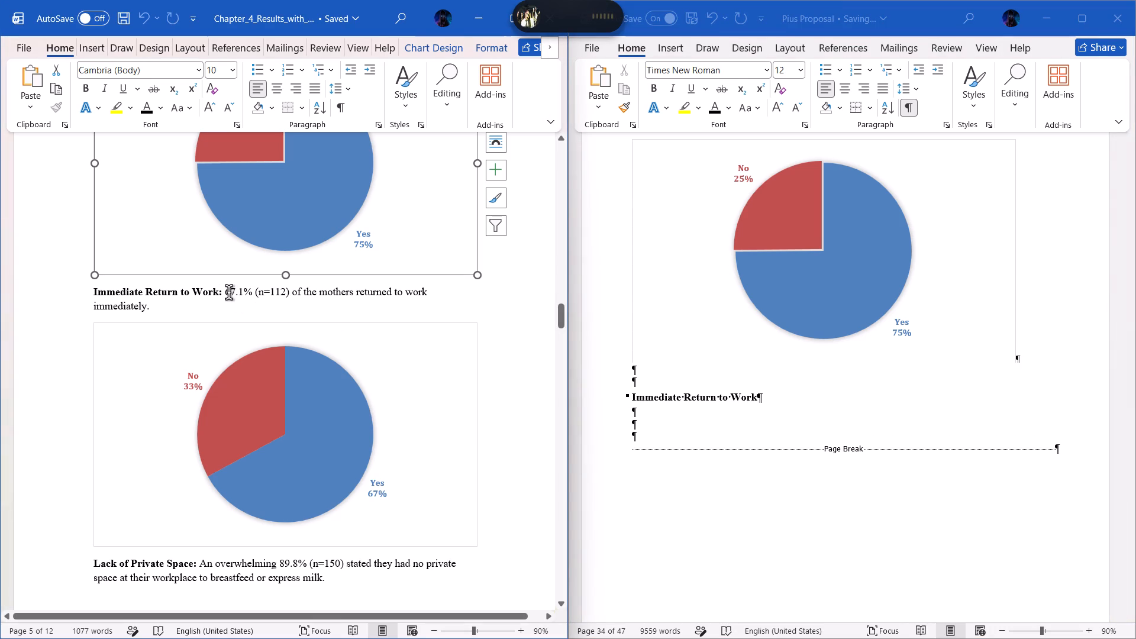
left_click_drag(223, 293, 231, 308)
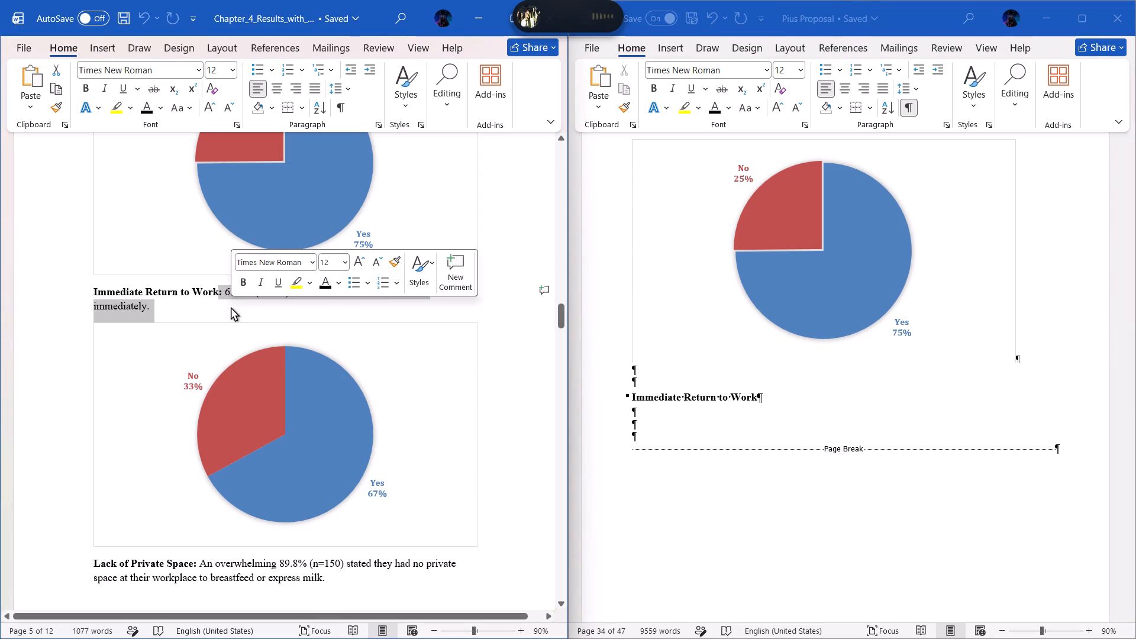
key("ctrl+c")
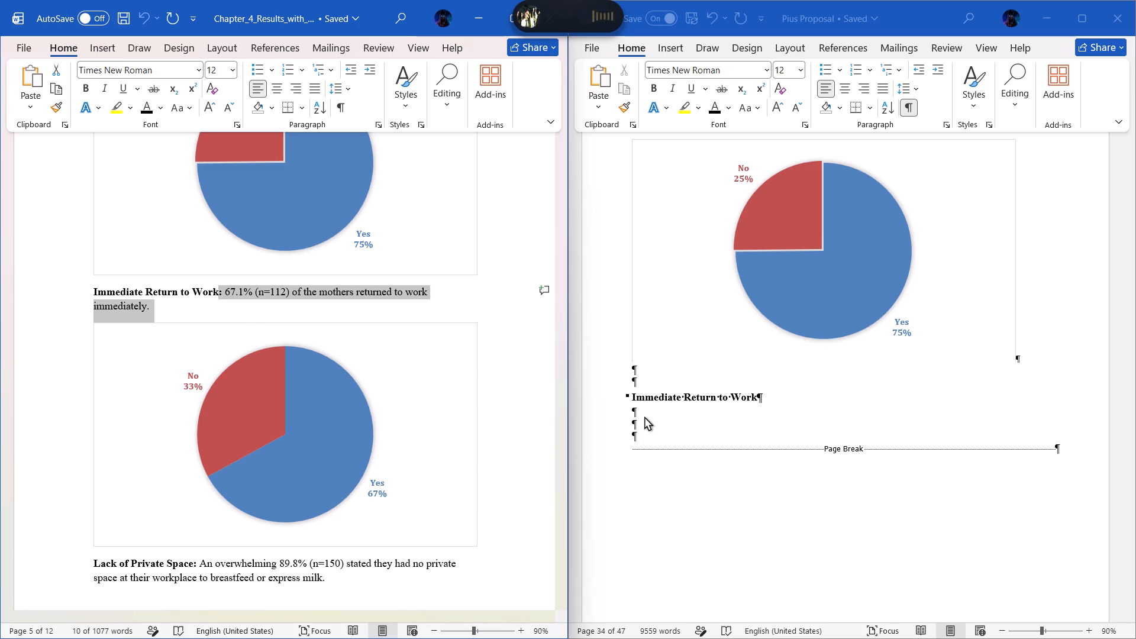
left_click(648, 411)
key("ctrl+v")
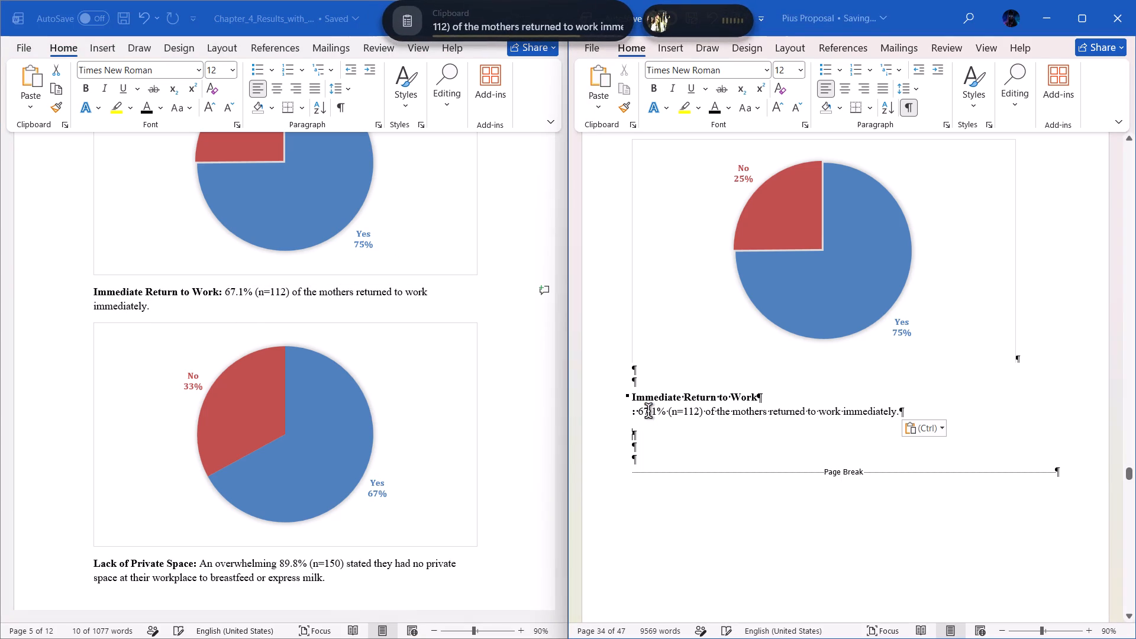
left_click(640, 411)
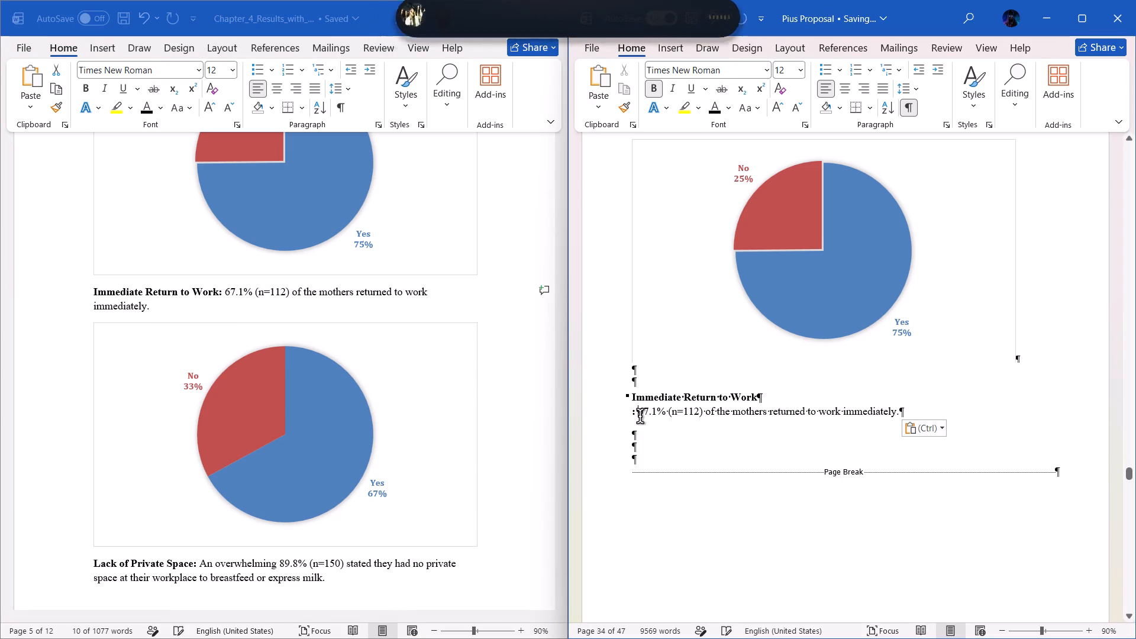
key("BackSpace")
key("BackSpace")
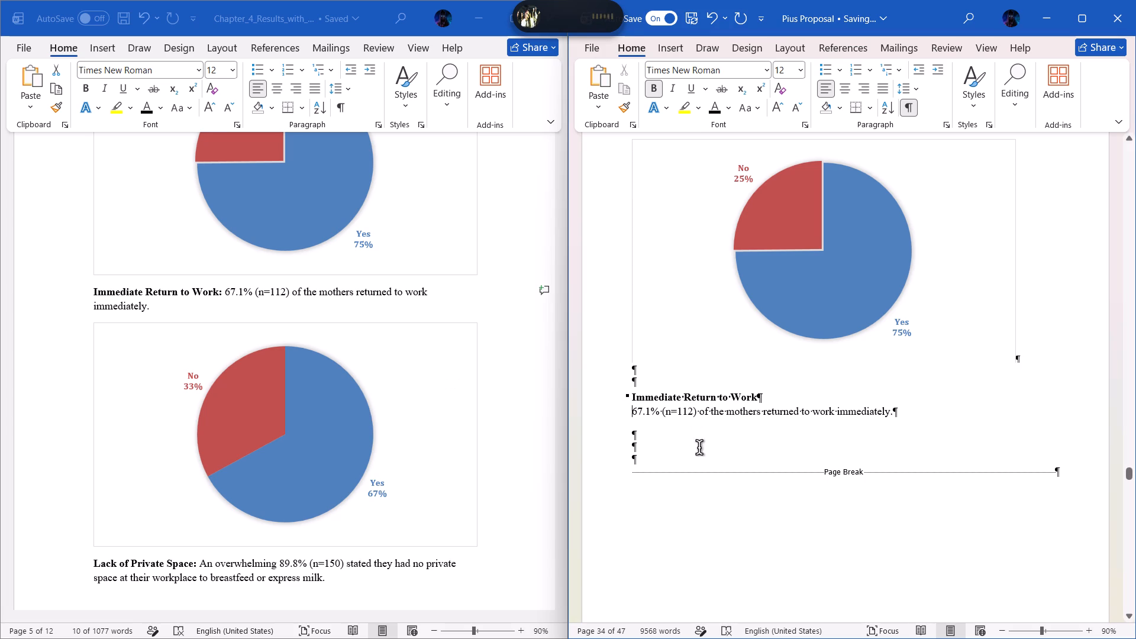
Copy the source's Yes 67% / No 33% pie chart into the blank line below the 67.1% sentence in the proposal.
left_click(647, 434)
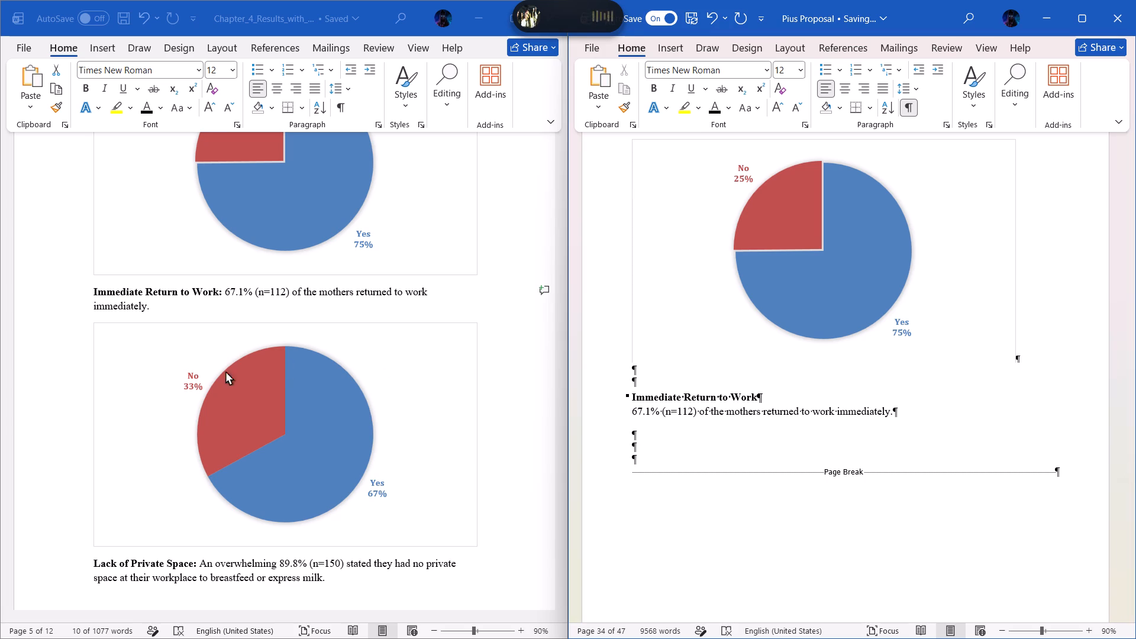
left_click(218, 322)
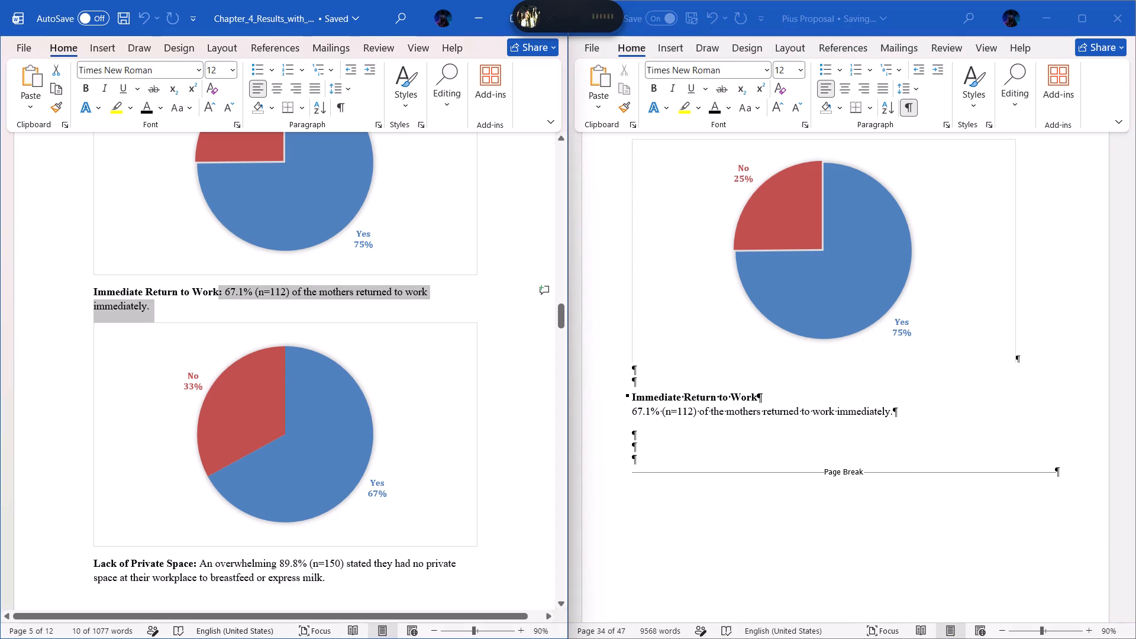
left_click(227, 325)
key("ctrl+c")
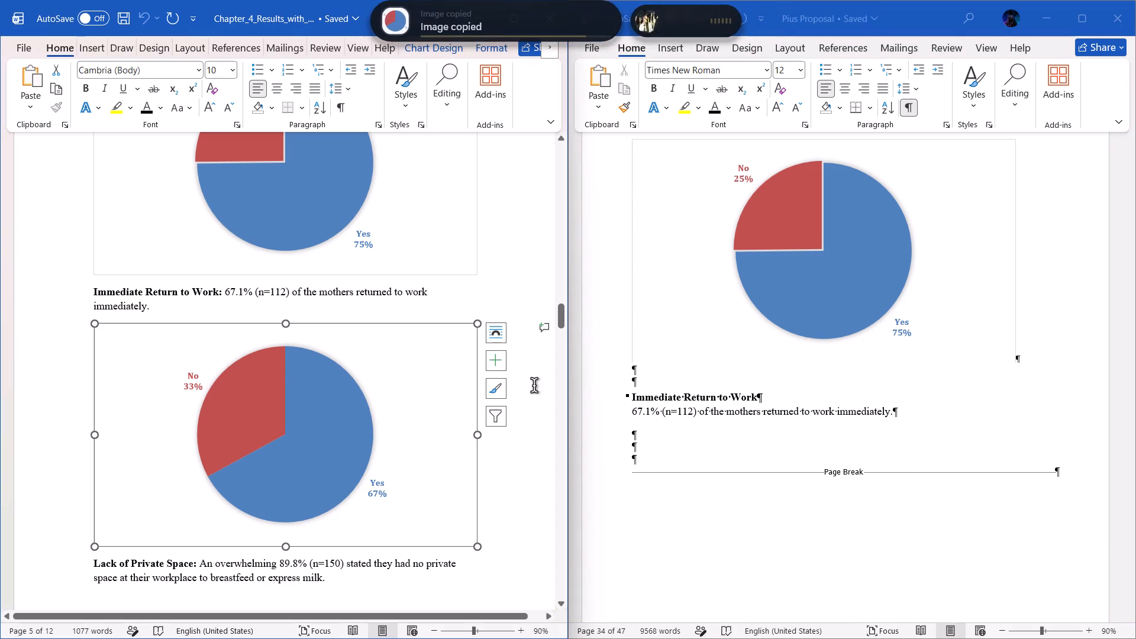
left_click(650, 434)
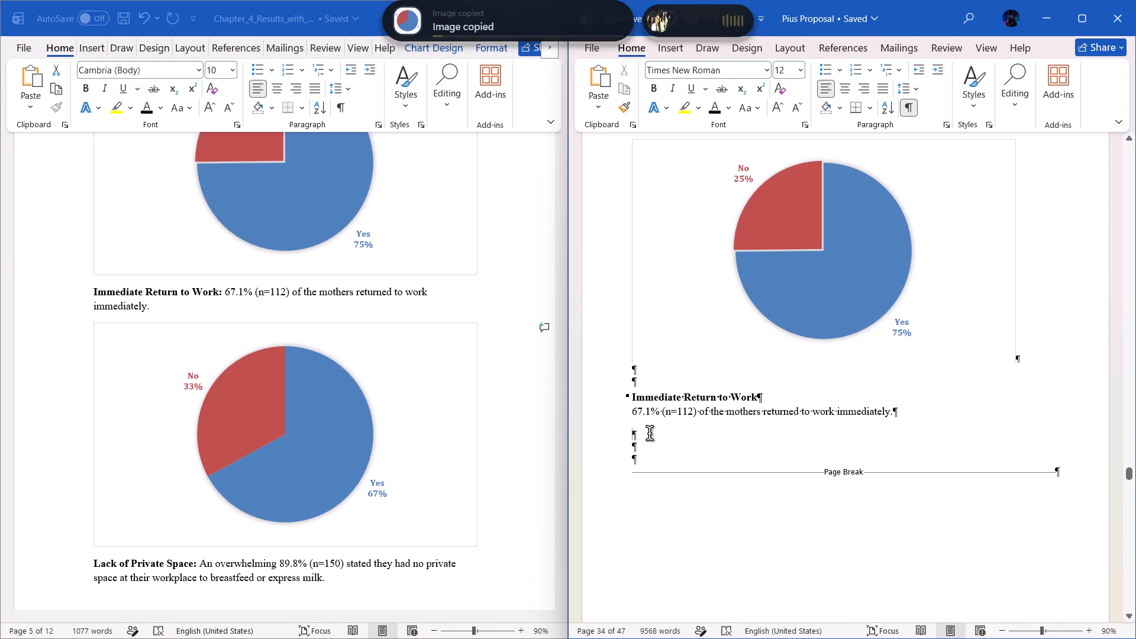
key("ctrl+v")
Add a new line below the Yes 67% / No 33% pie chart and enter the subheading "Lack of private Space" there.
scroll(792, 415, "down", 1)
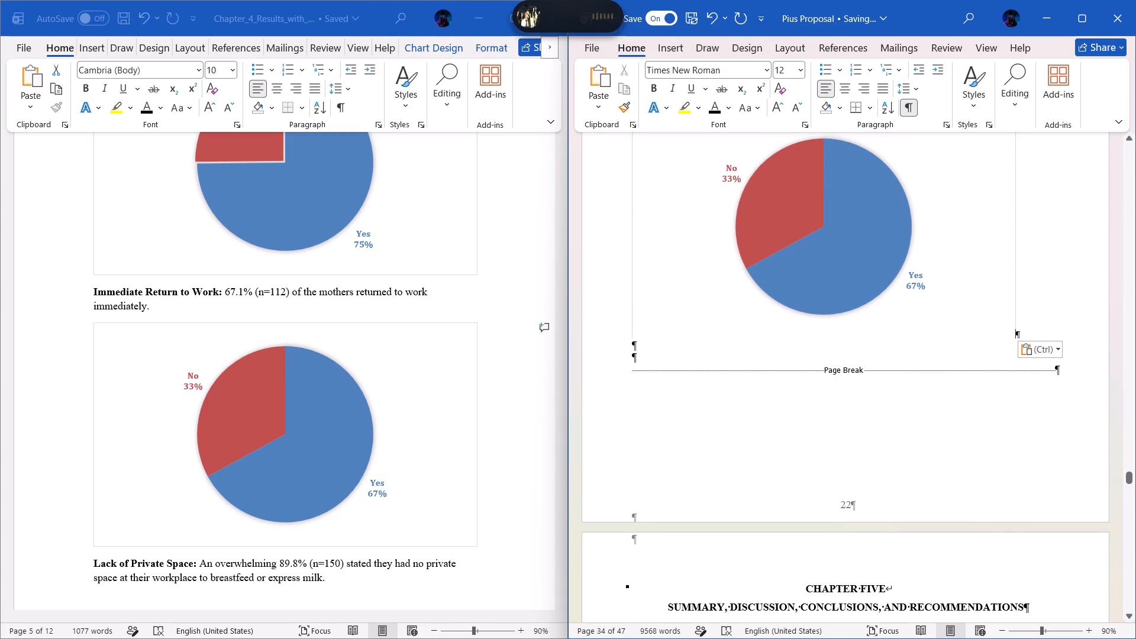
left_click(640, 345)
key("Return")
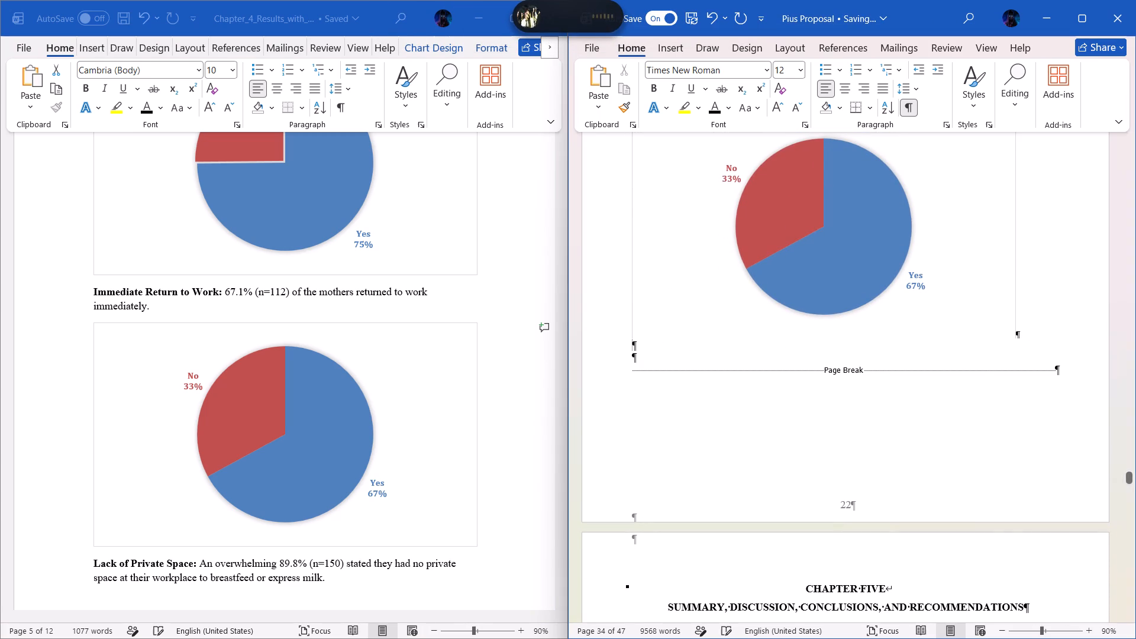
scroll(476, 398, "down", 1)
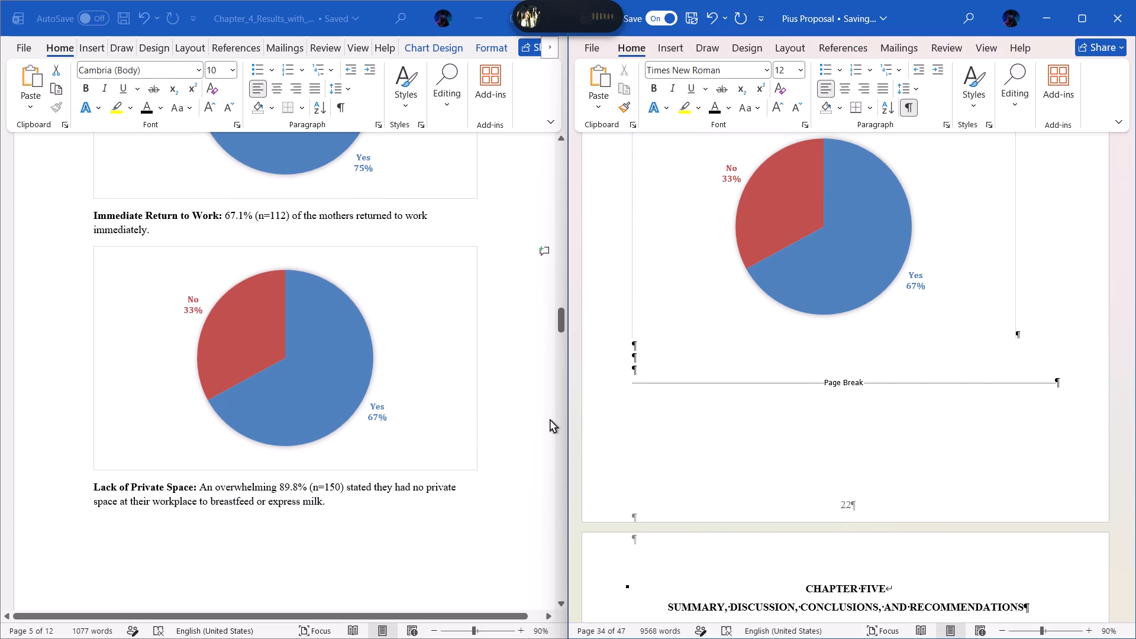
type("Lack")
key("space")
type("of privte Space")
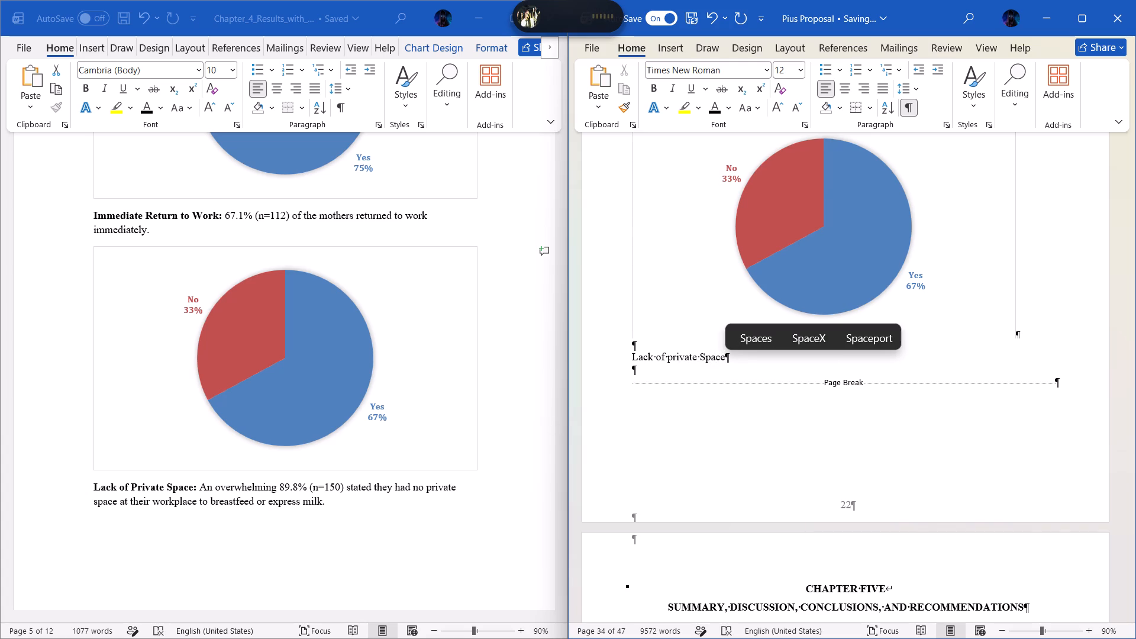
Format the "Lack of private Space" subheading as Heading 5 in black, bold Times New Roman.
triple_click(685, 358)
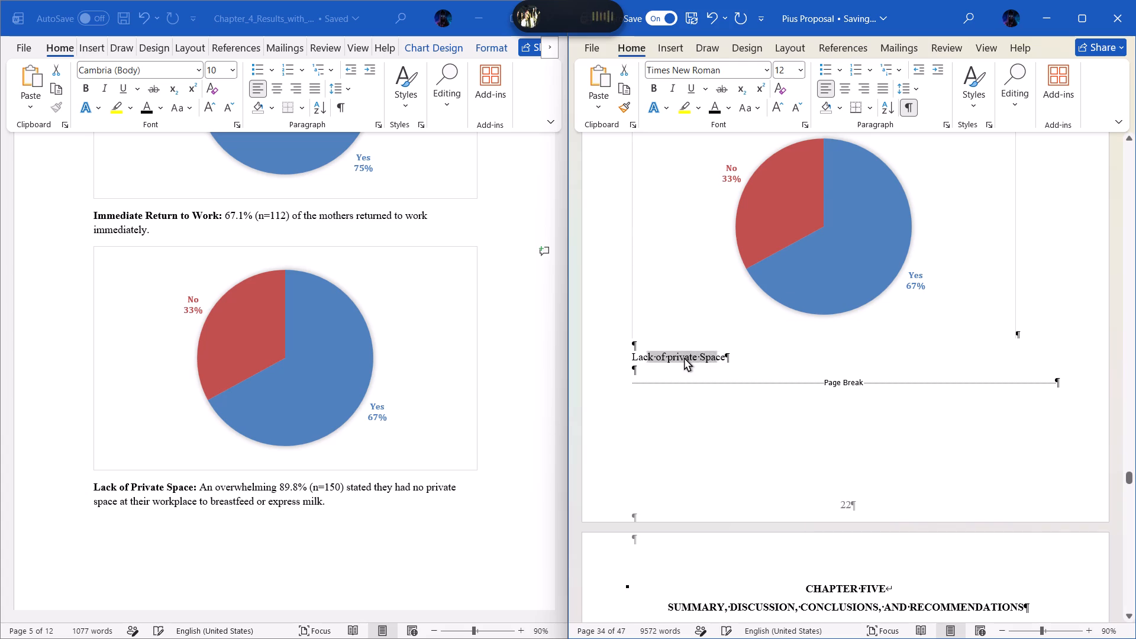
left_click(887, 314)
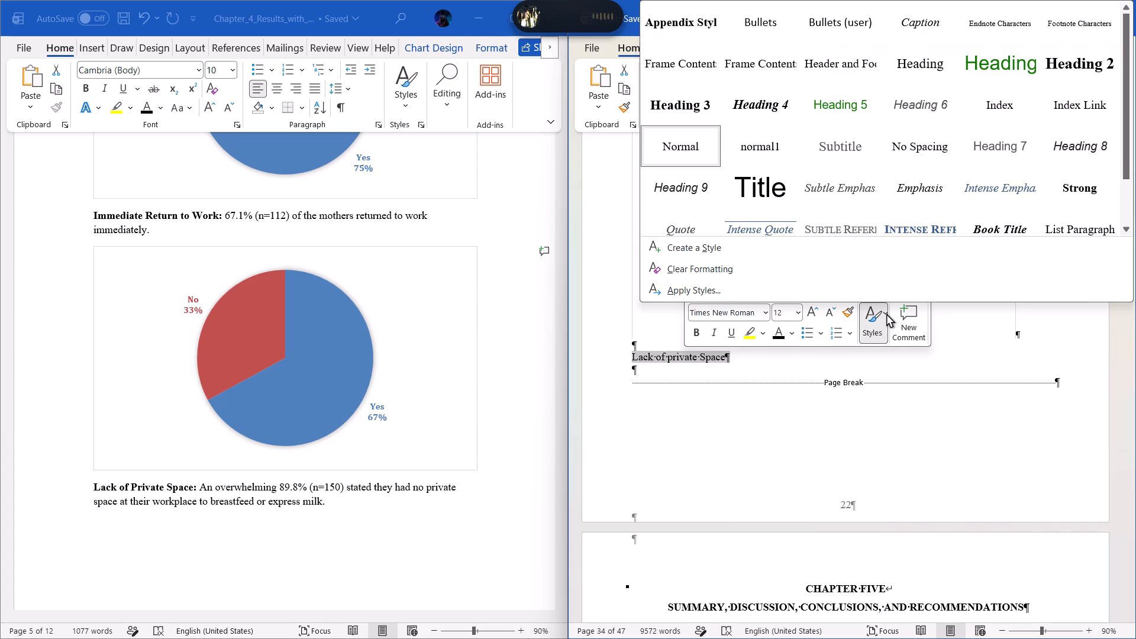
left_click(839, 99)
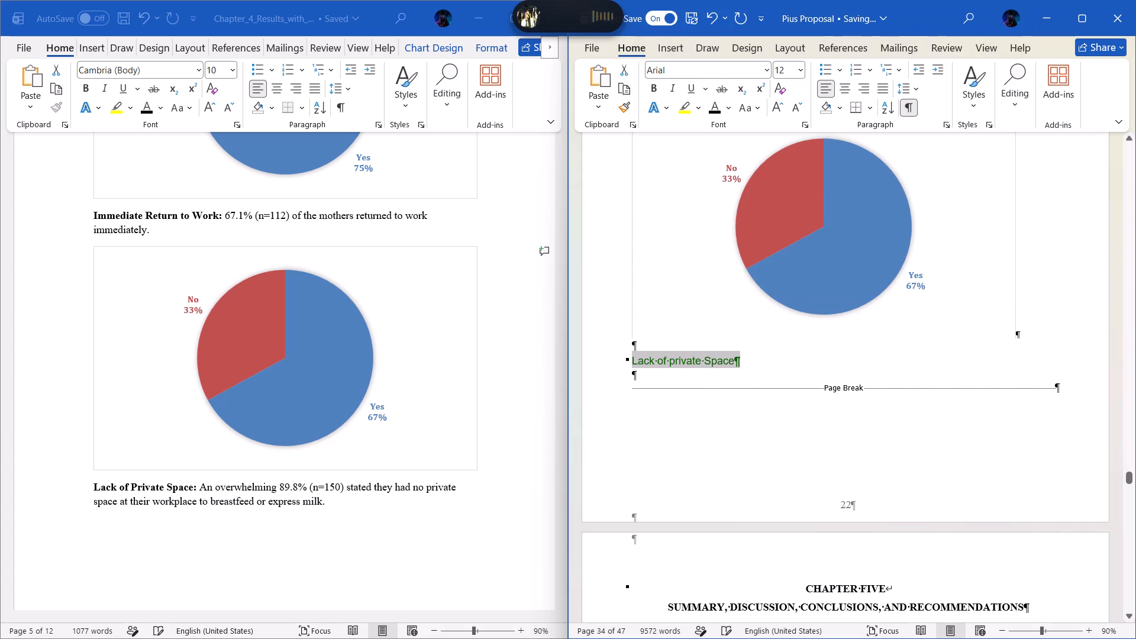
right_click(720, 358)
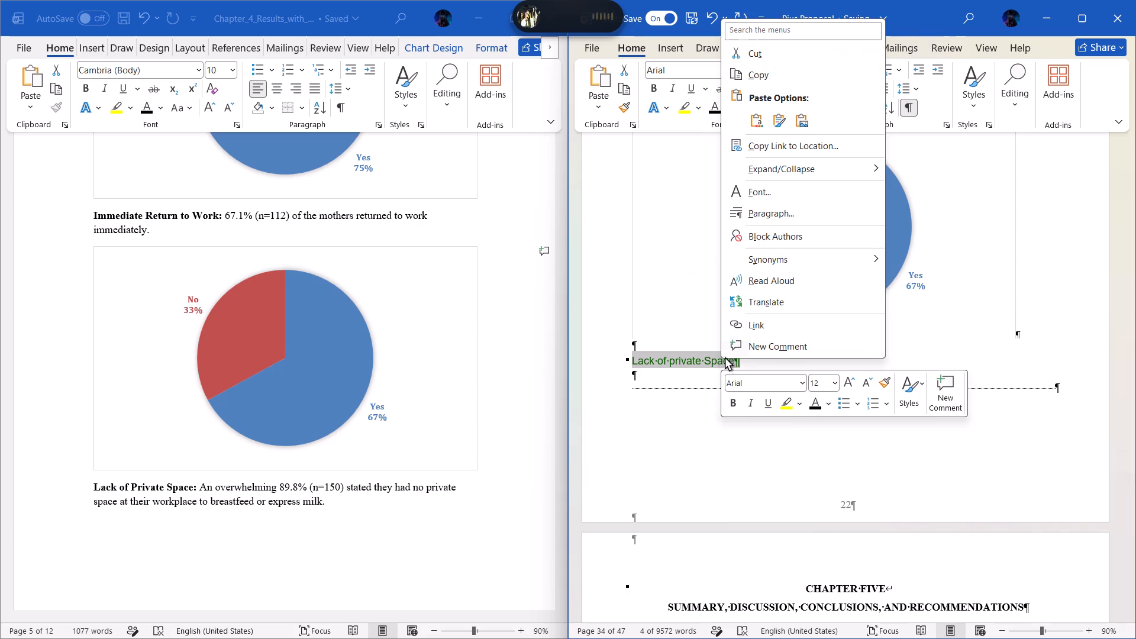
left_click(812, 399)
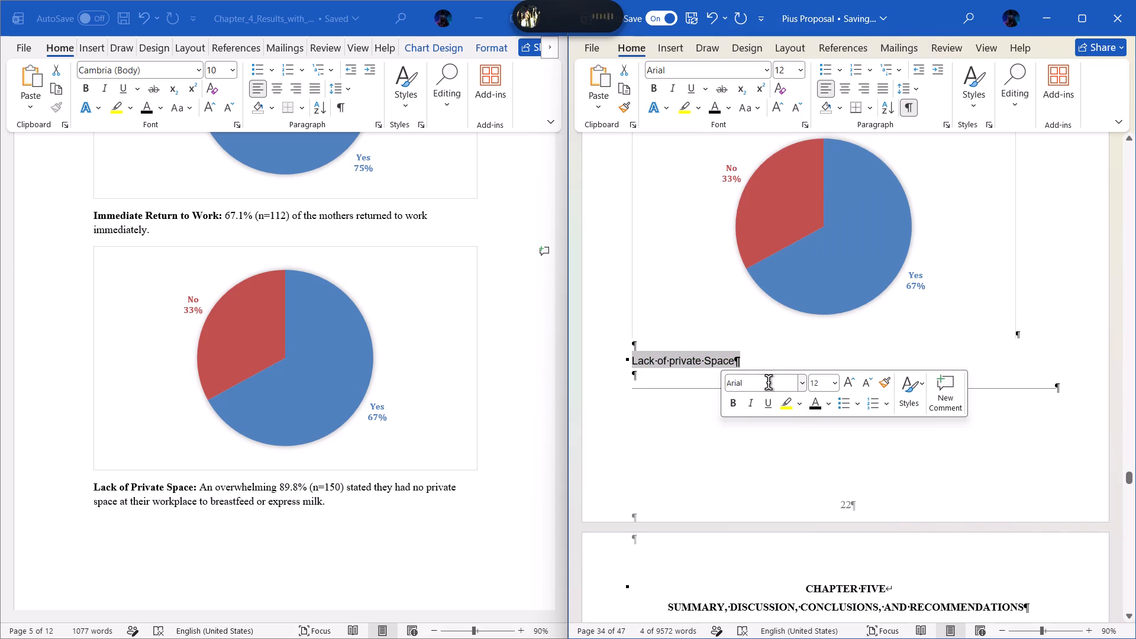
left_click(769, 383)
type("times]")
key("BackSpace")
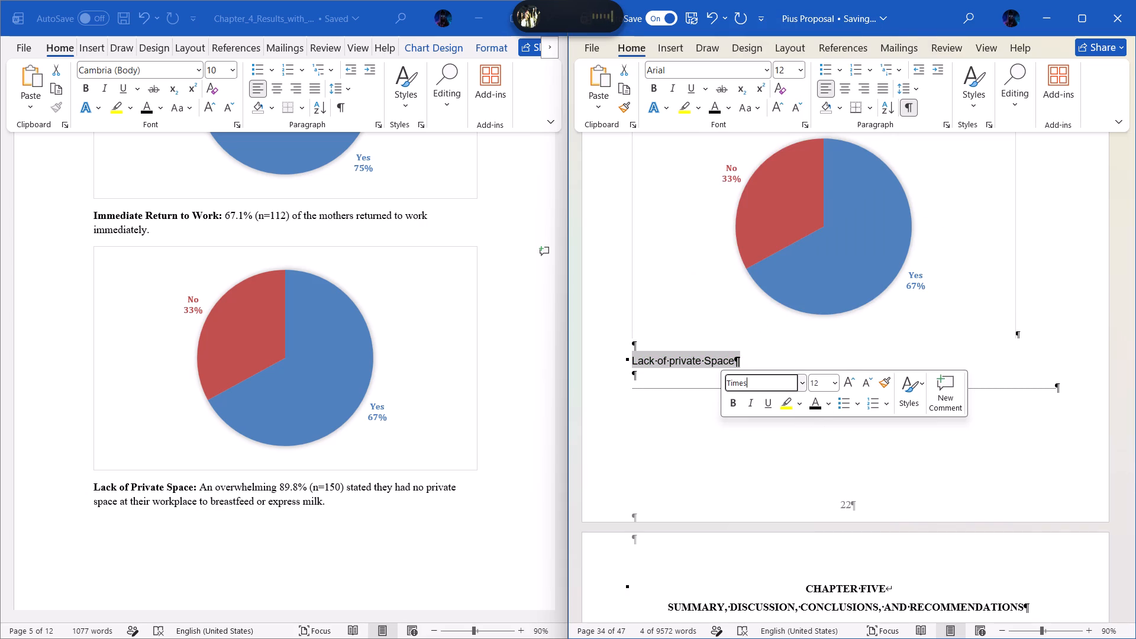
key("space")
key("Return")
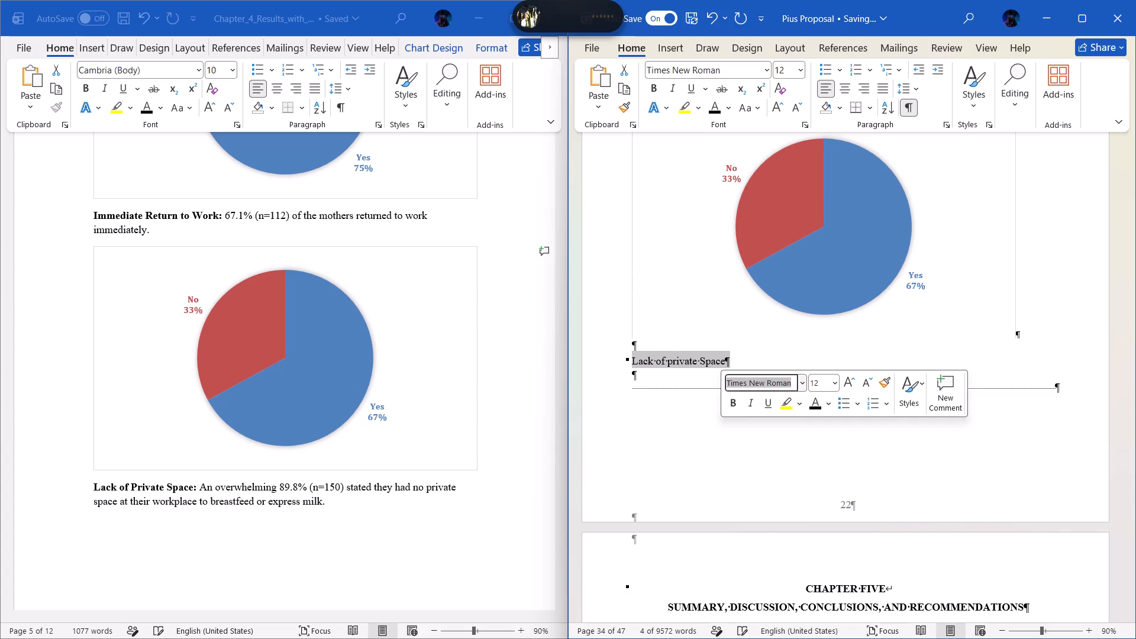
left_click(737, 406)
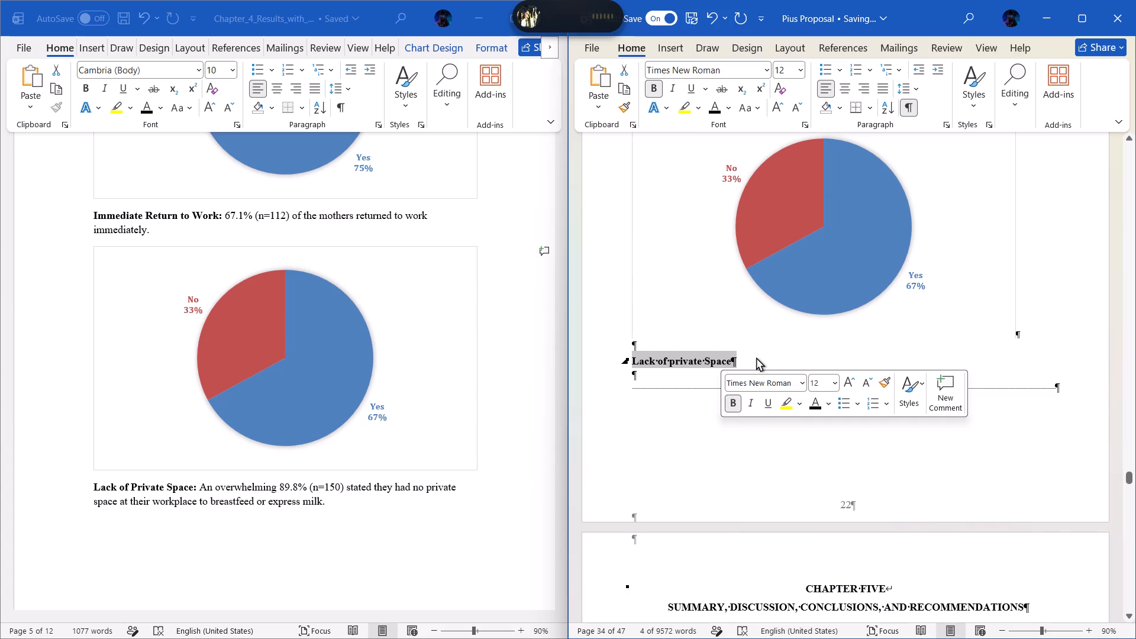
Copy the source's "An overwhelming 89.8% (n=150) stated they had no private space" sentence onto a new line beneath the "Lack of private Space" subheading.
left_click(757, 358)
key("Return")
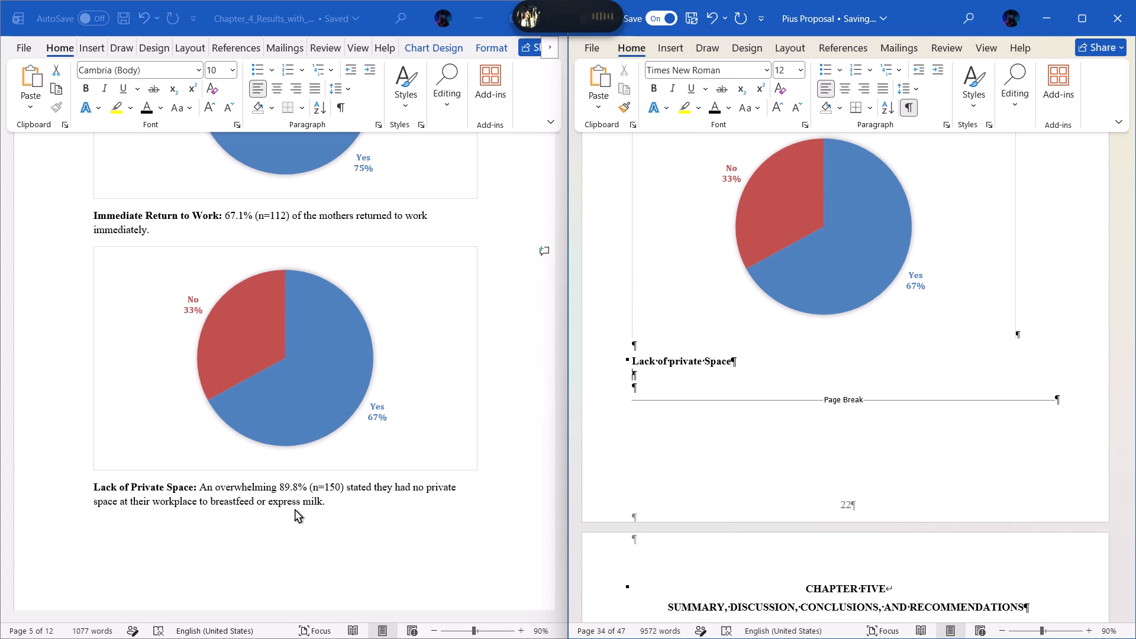
left_click_drag(334, 499, 282, 488)
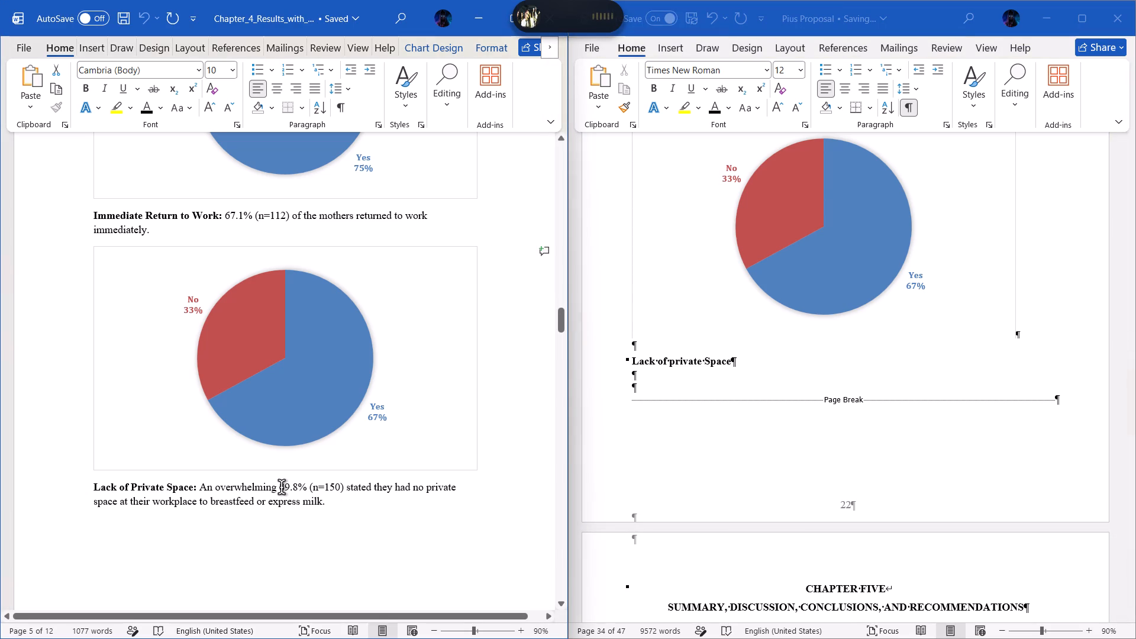
left_click_drag(329, 506, 203, 488)
key("ctrl+c")
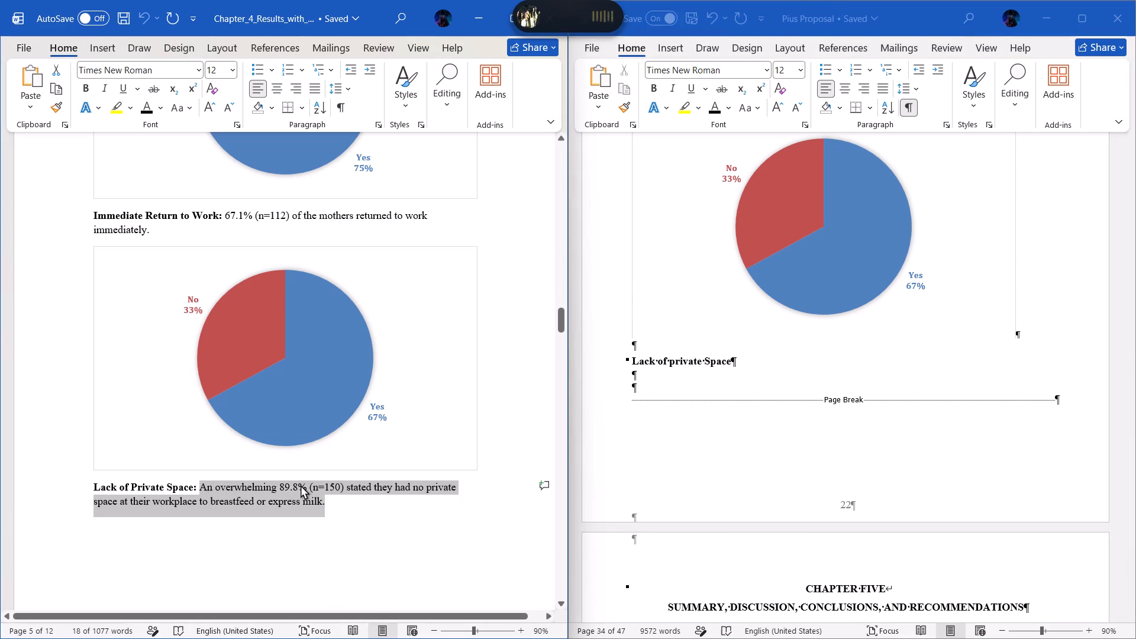
left_click(641, 366)
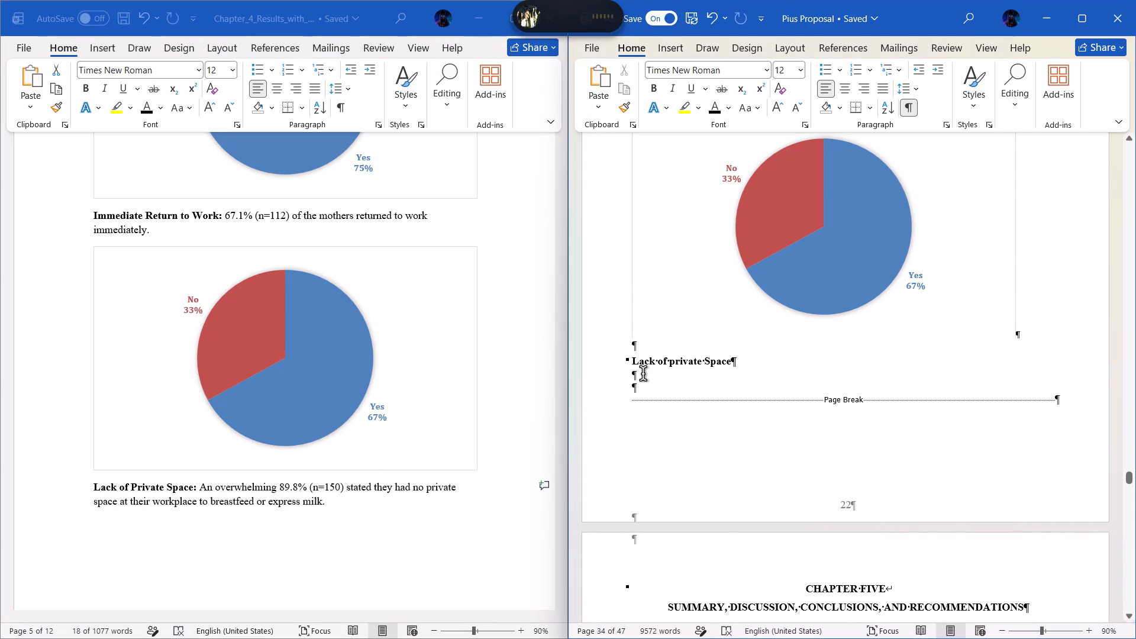
key("ctrl+v")
Copy the source's Yes 90% / No 10% pie chart above "Cultural Beliefs" onto a new line below the 89.8% sentence in the proposal.
left_click(751, 389)
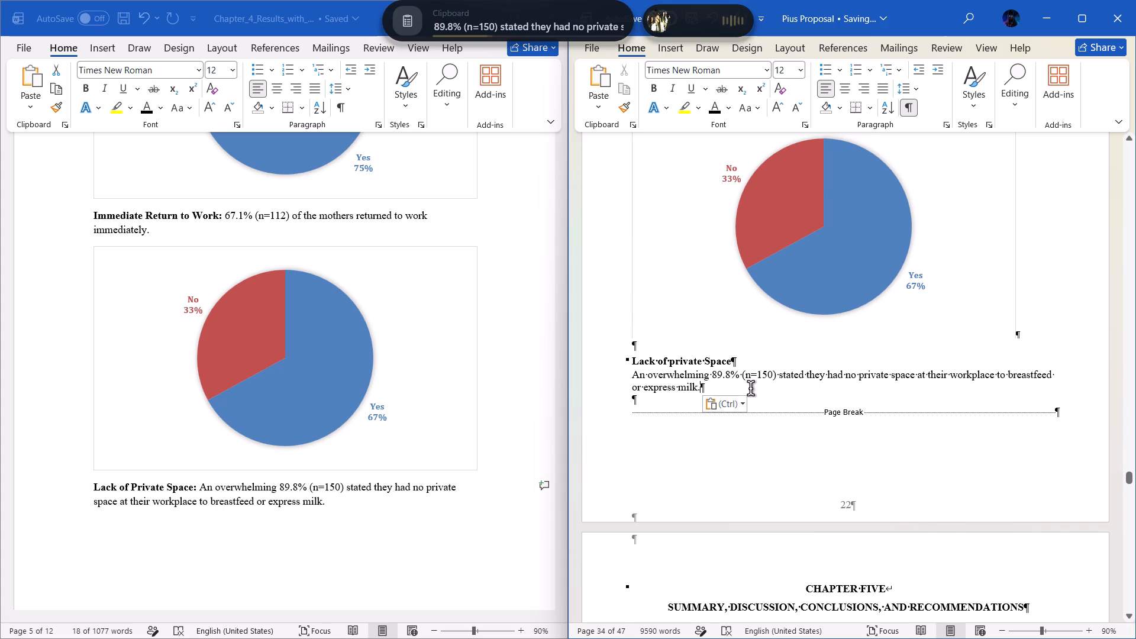
key("Return")
scroll(386, 500, "down", 1)
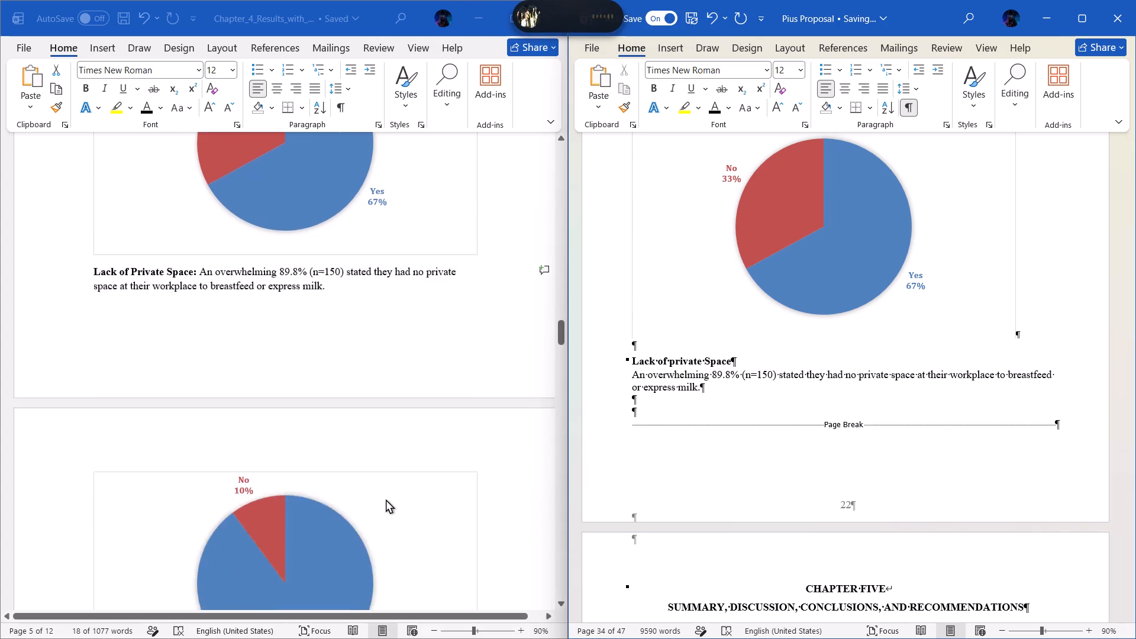
scroll(386, 500, "down", 1)
left_click(336, 406)
left_click(336, 406)
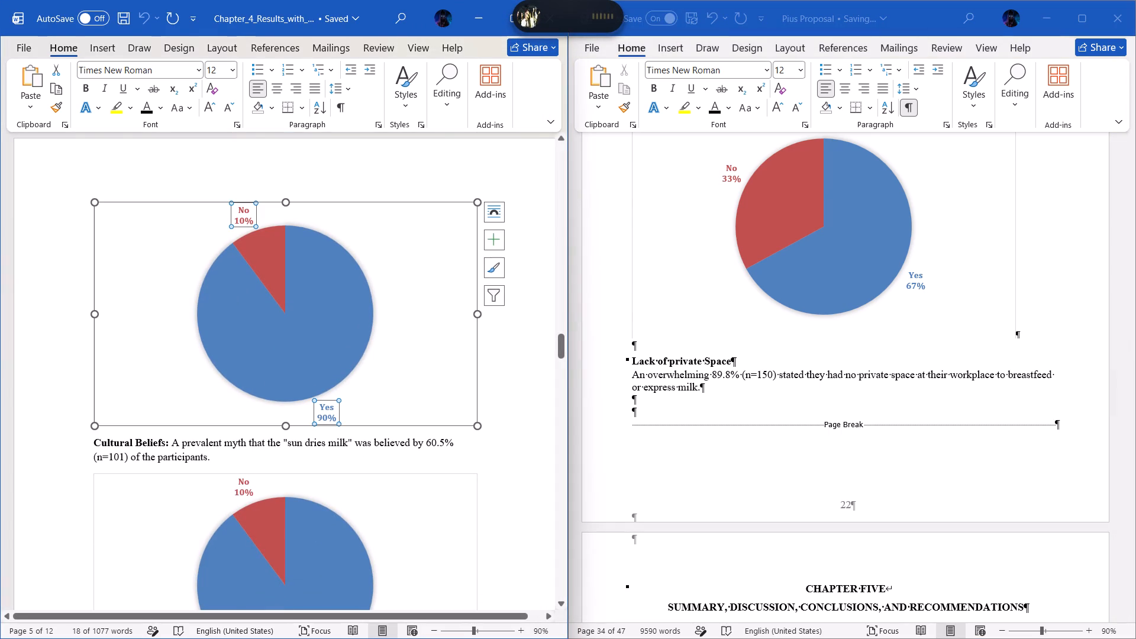
left_click(477, 424)
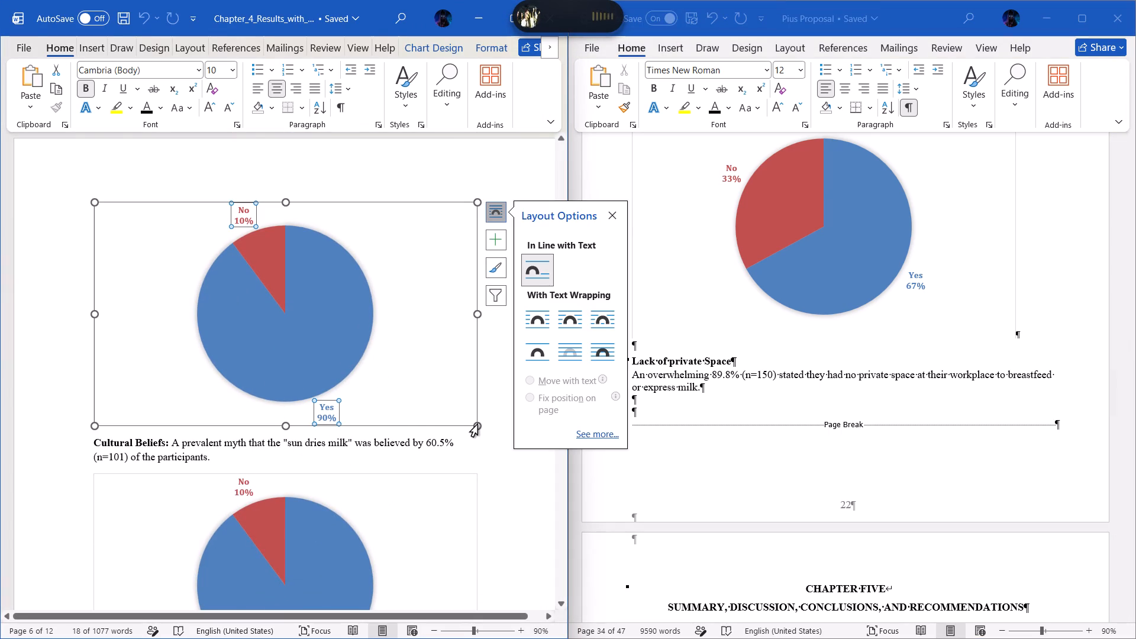
left_click(477, 424)
key("ctrl+c")
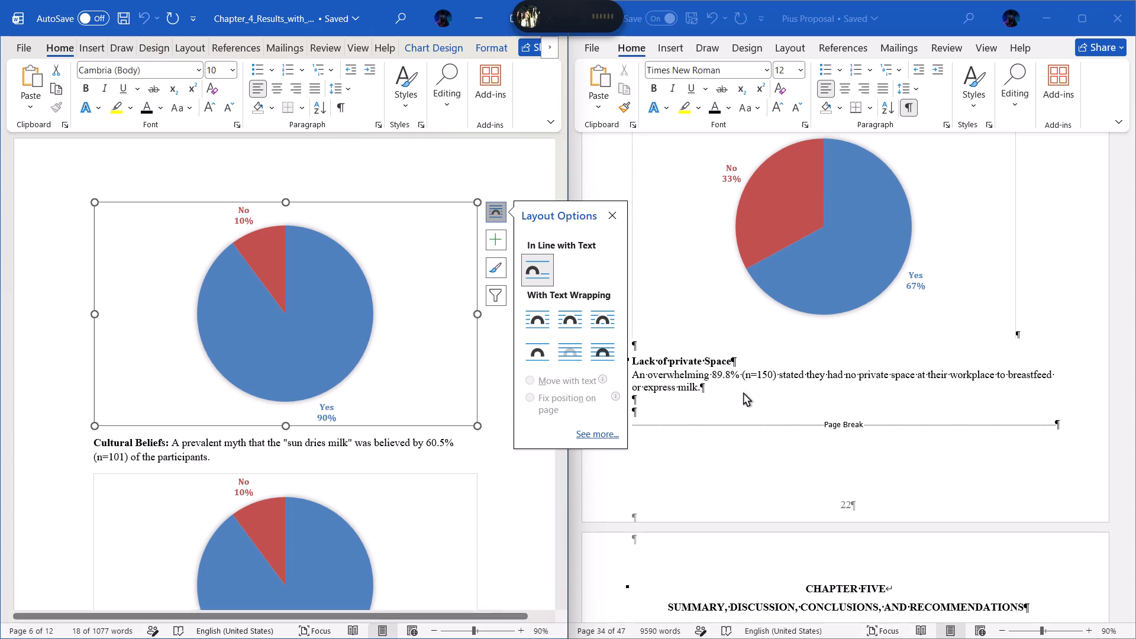
left_click(677, 405)
key("ctrl+v")
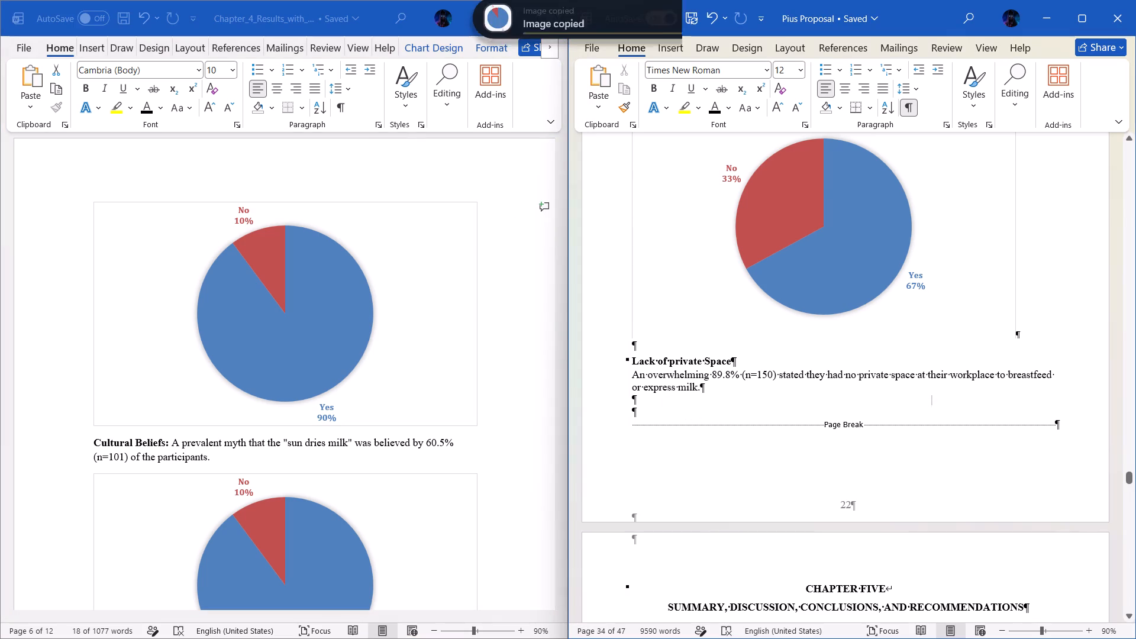
Add three blank lines below the pasted Yes 90% / No 10% chart and enter the subheading "Cultural Beliefs" there.
scroll(678, 343, "down", 2)
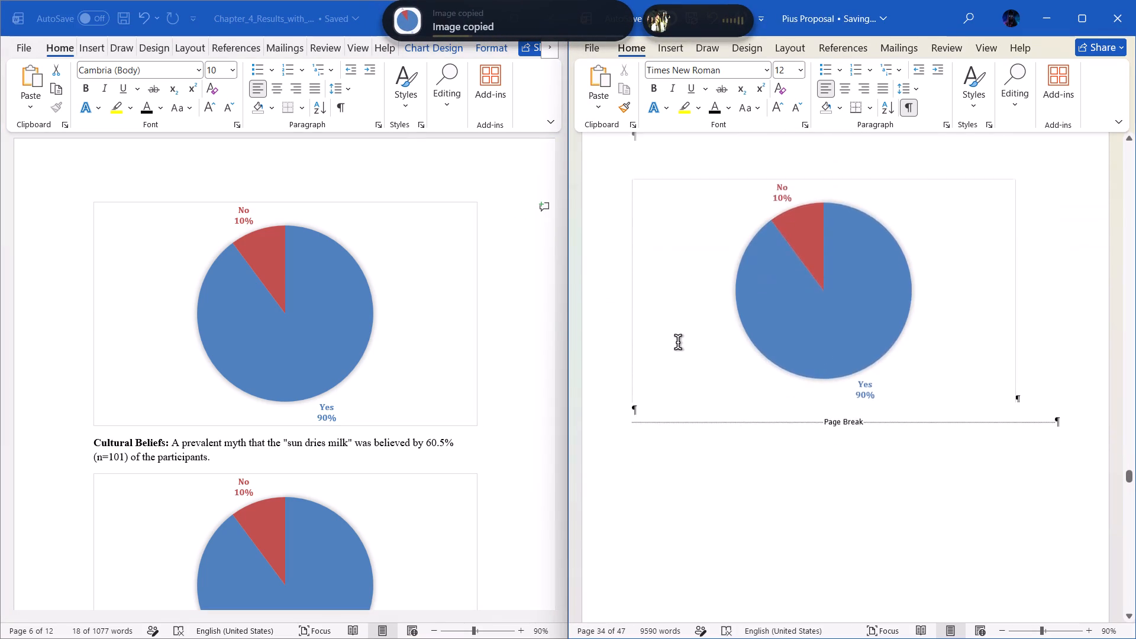
scroll(678, 343, "down", 1)
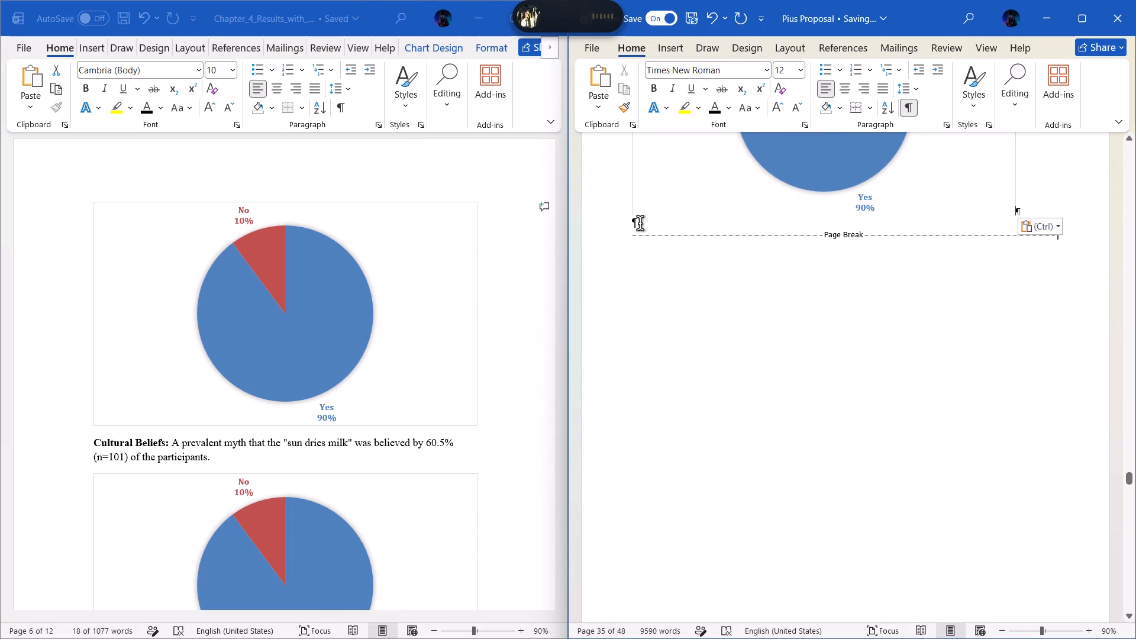
left_click(640, 224)
key("Return")
key("Return")
key("Return")
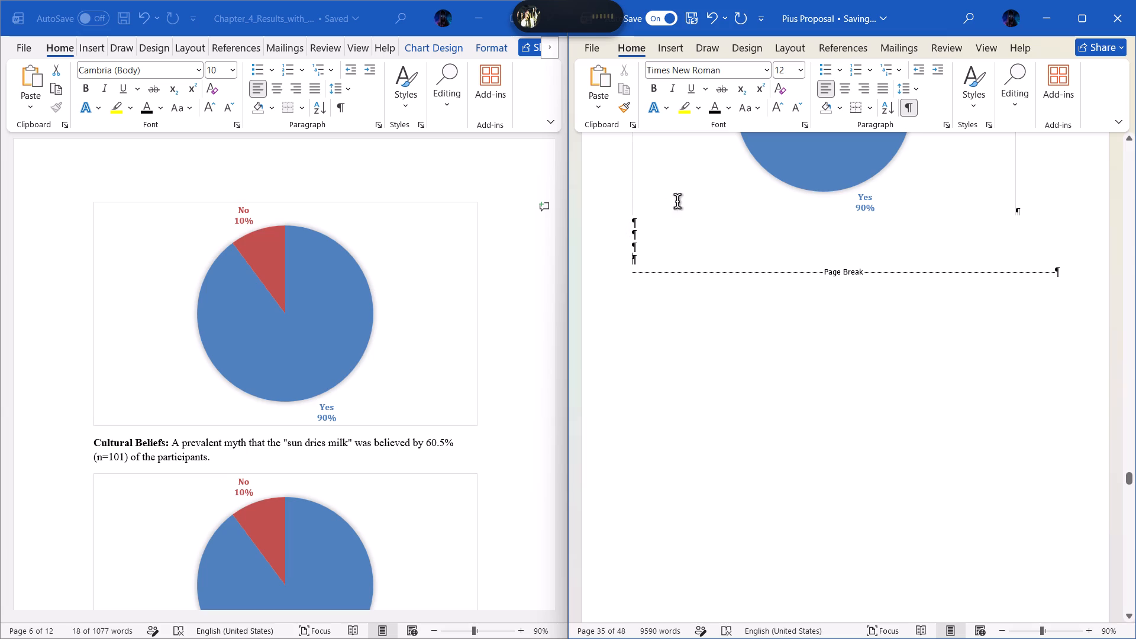
left_click(652, 232)
scroll(304, 371, "down", 1)
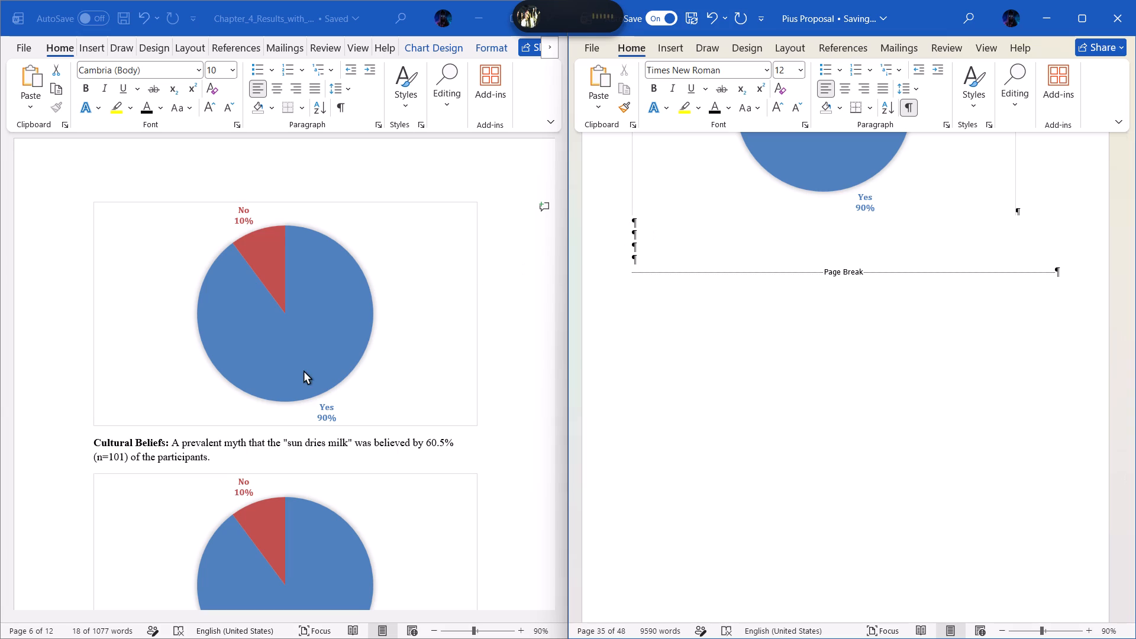
scroll(304, 371, "down", 1)
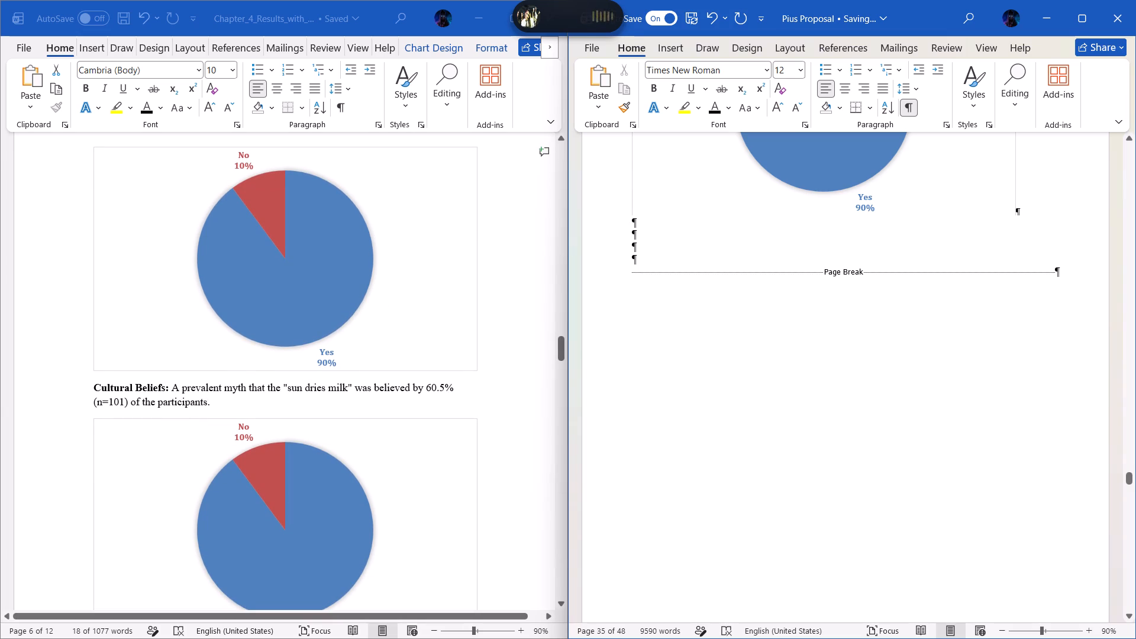
type("Cultural Belies")
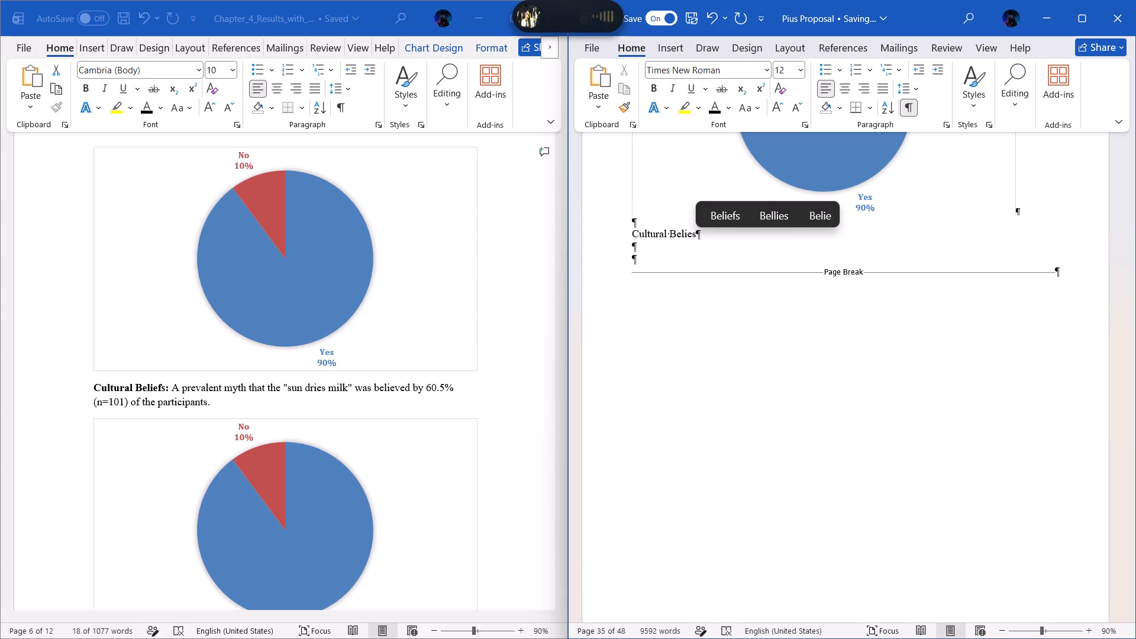
key("BackSpace")
type("fs")
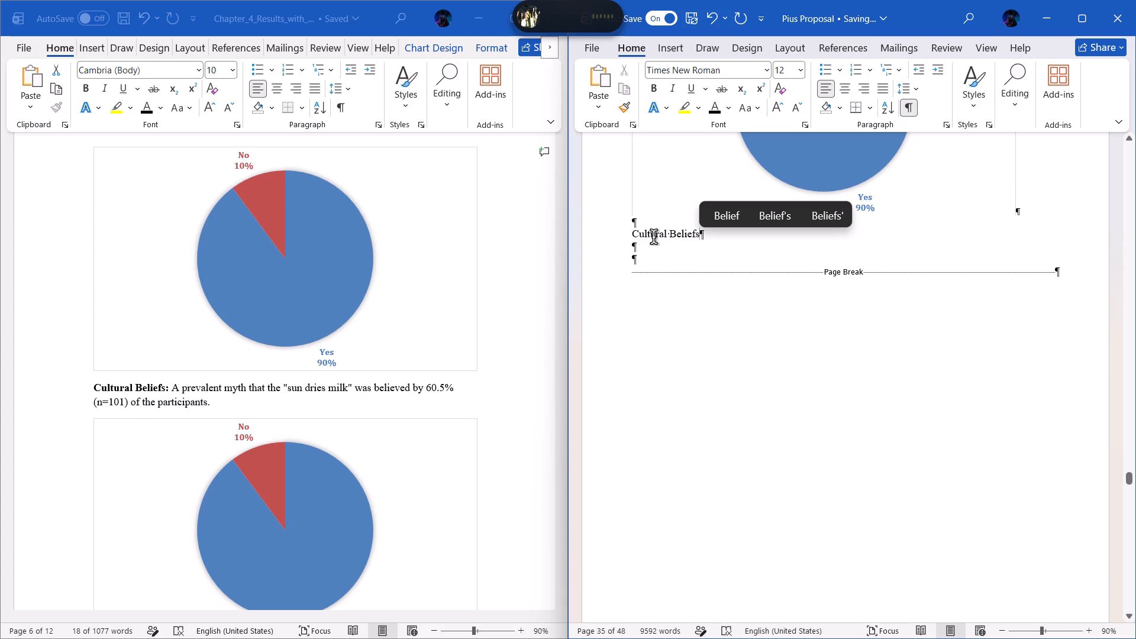
Format "Cultural Beliefs" with the same heading style as "Lack of private Space", in black, bold Times New Roman.
triple_click(654, 237)
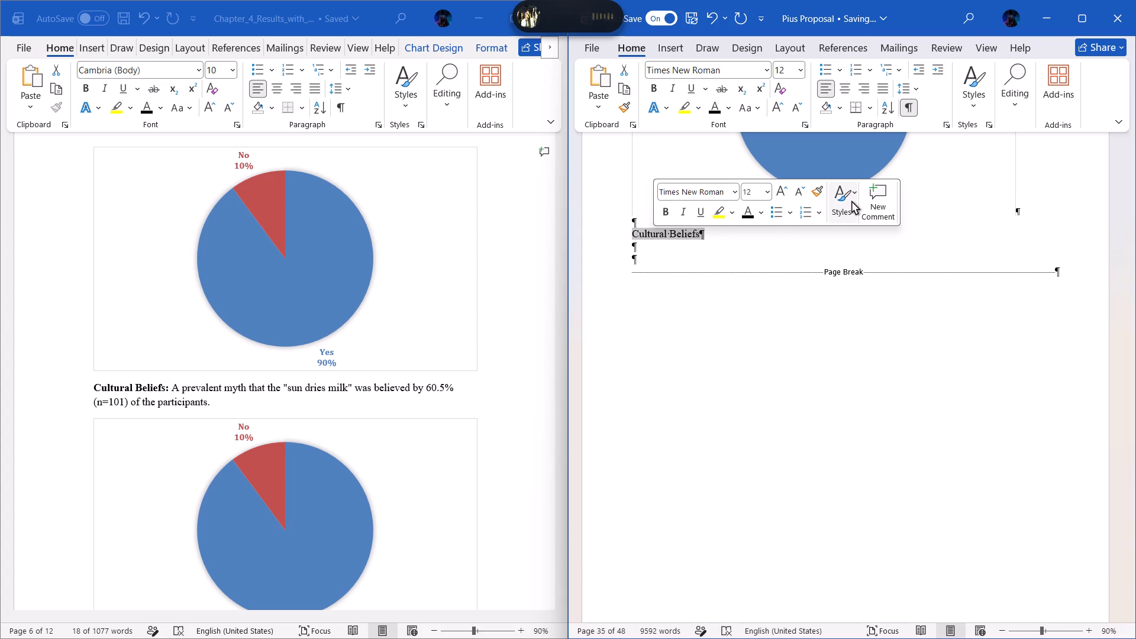
left_click(854, 193)
left_click(874, 330)
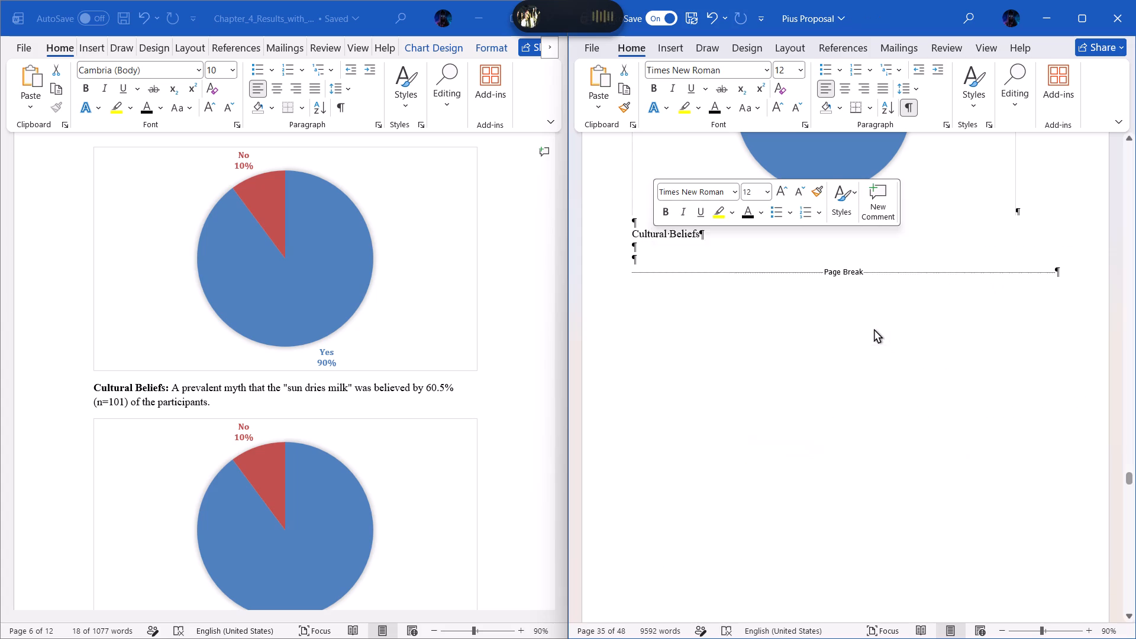
left_click(716, 192)
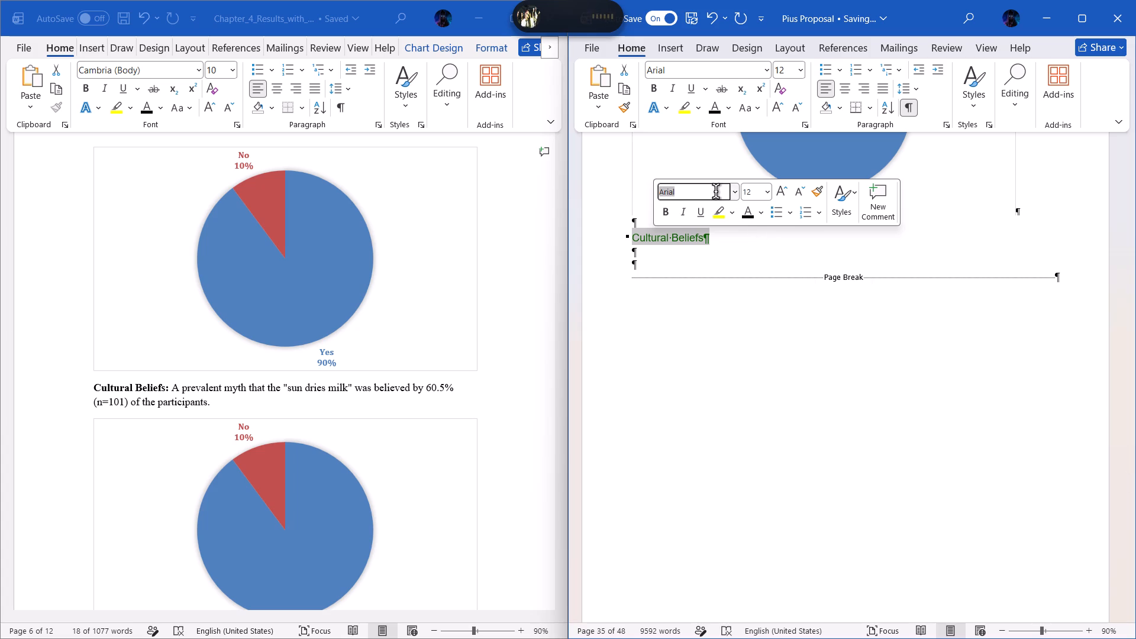
type("times")
key("Return")
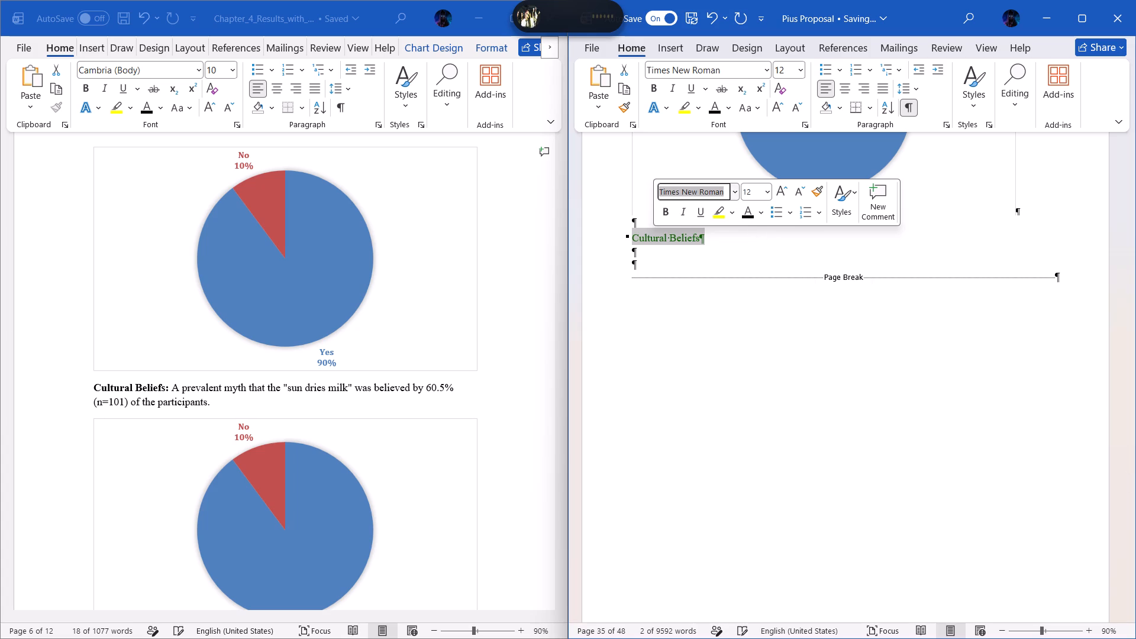
left_click(749, 215)
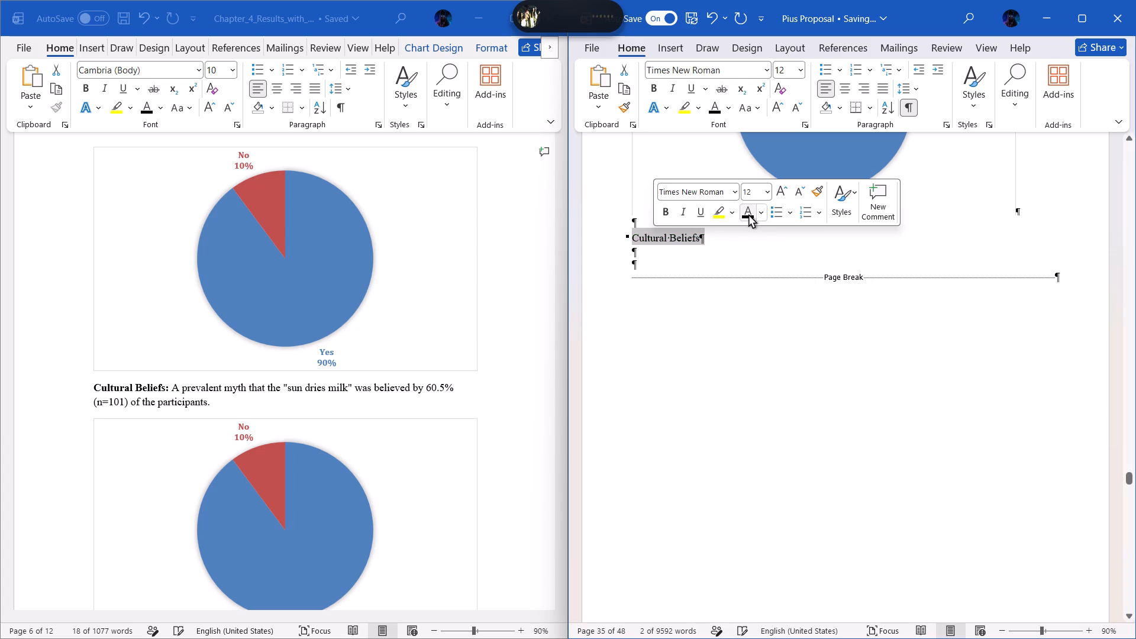
left_click(663, 208)
Beneath the "Cultural Beliefs" subheading, enter "A prevalent myth that the 'sun dries milk' was believed by 60.5% (n=101) of the participants.".
left_click(753, 251)
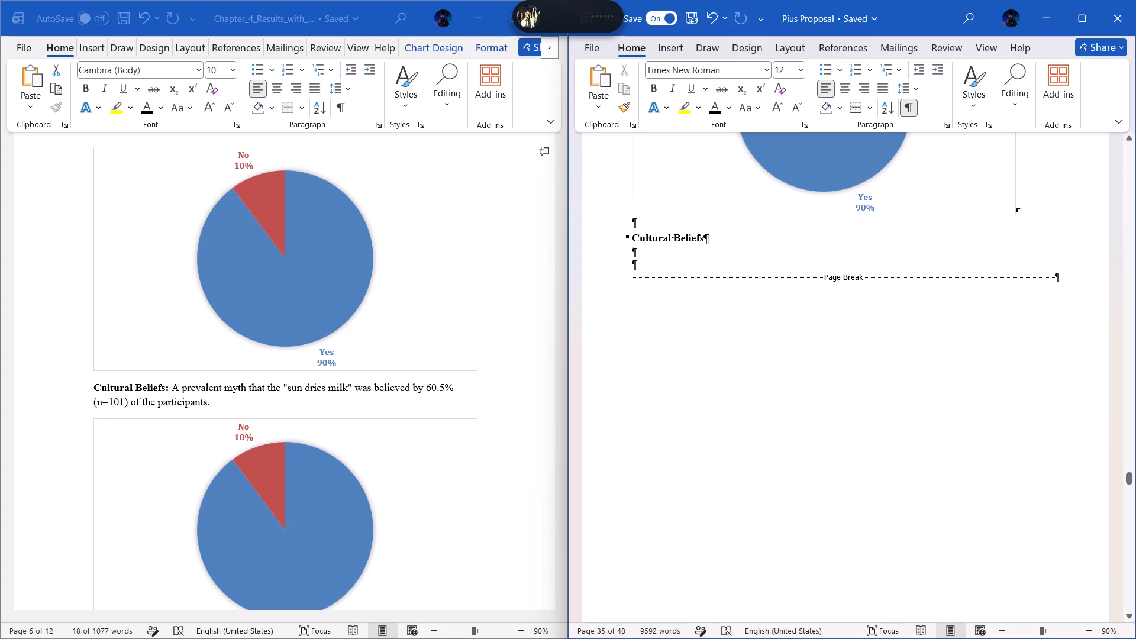
key("shift+a")
type("prevalent")
key("space")
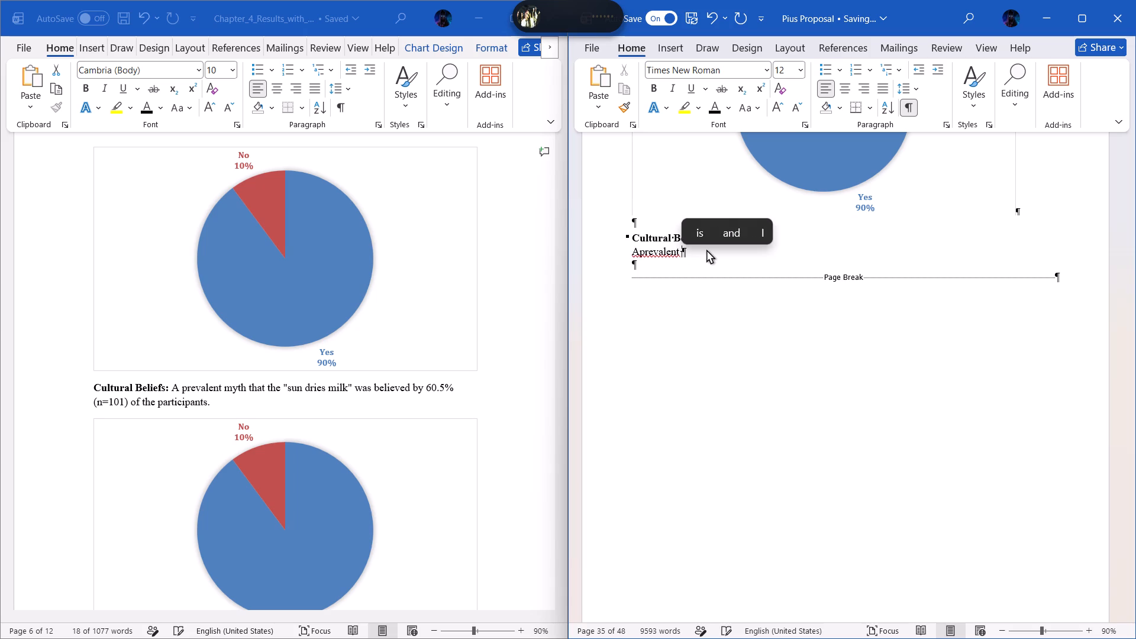
key("BackSpace")
key("BackSpace")
key("BackSpace")
key("BackSpace")
key("BackSpace")
key("BackSpace")
key("BackSpace")
key("BackSpace")
key("BackSpace")
key("BackSpace")
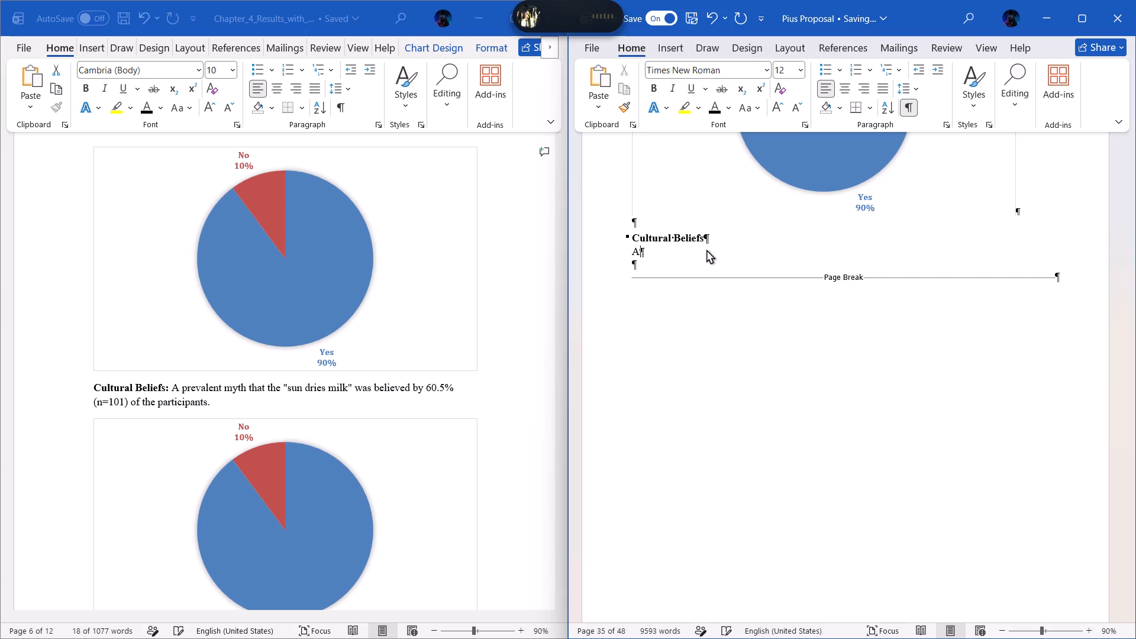
key("space")
type("prevalet")
key("space")
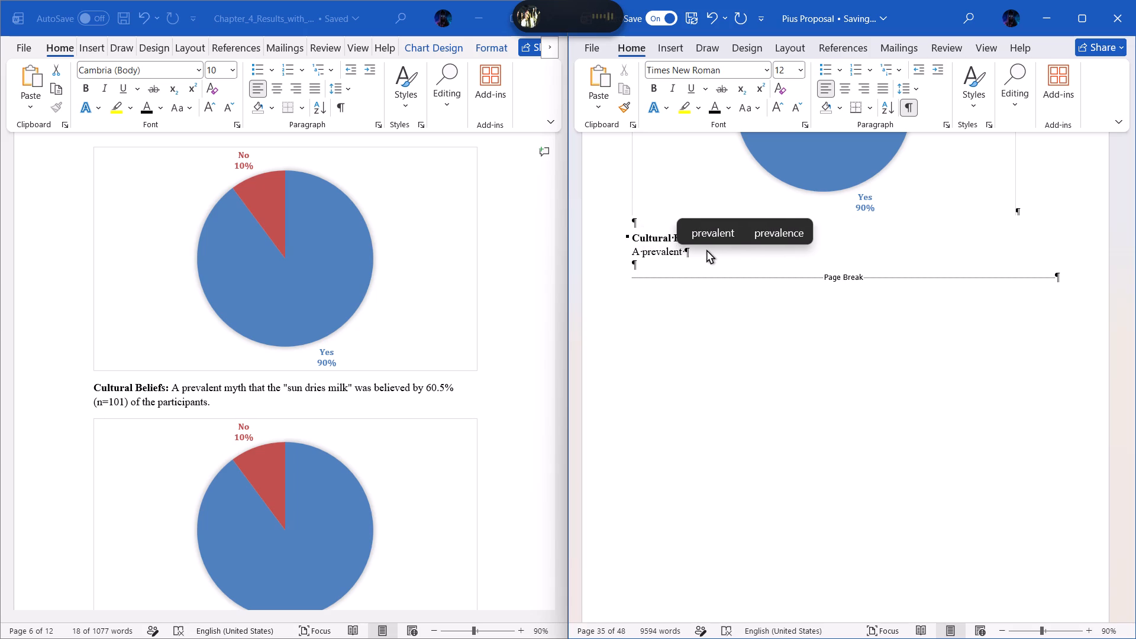
type("myth")
key("space")
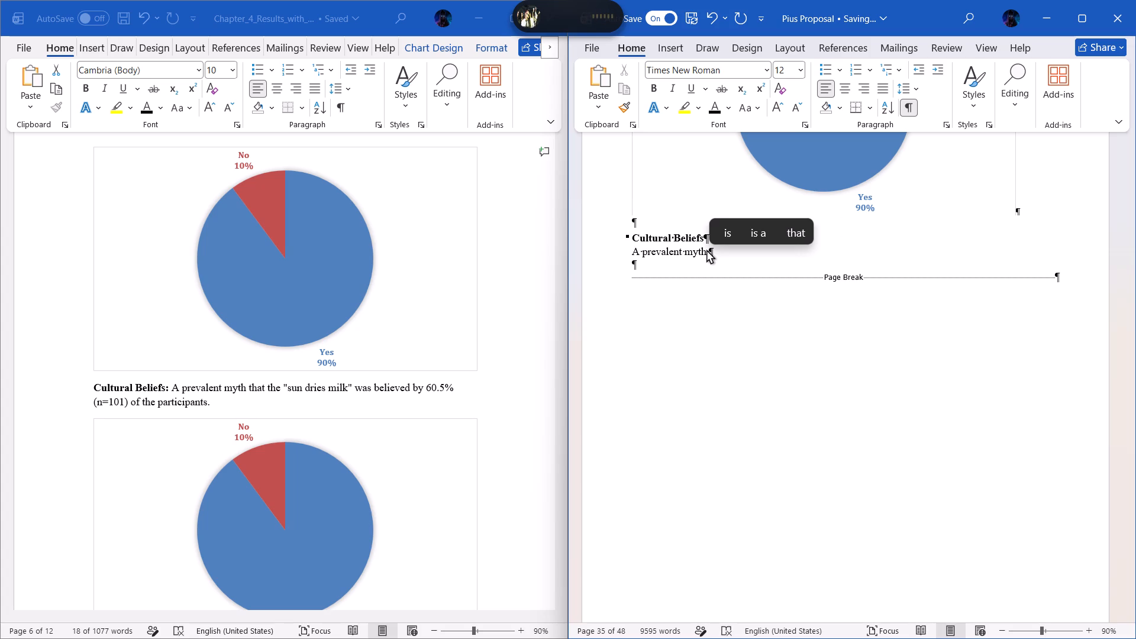
type("that the")
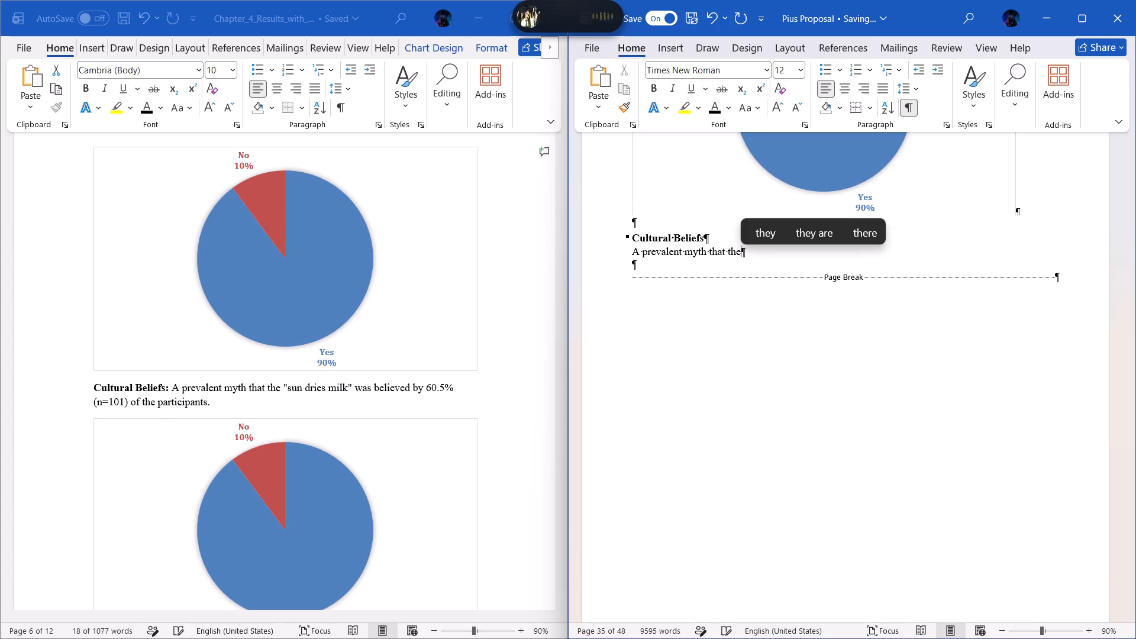
key("space")
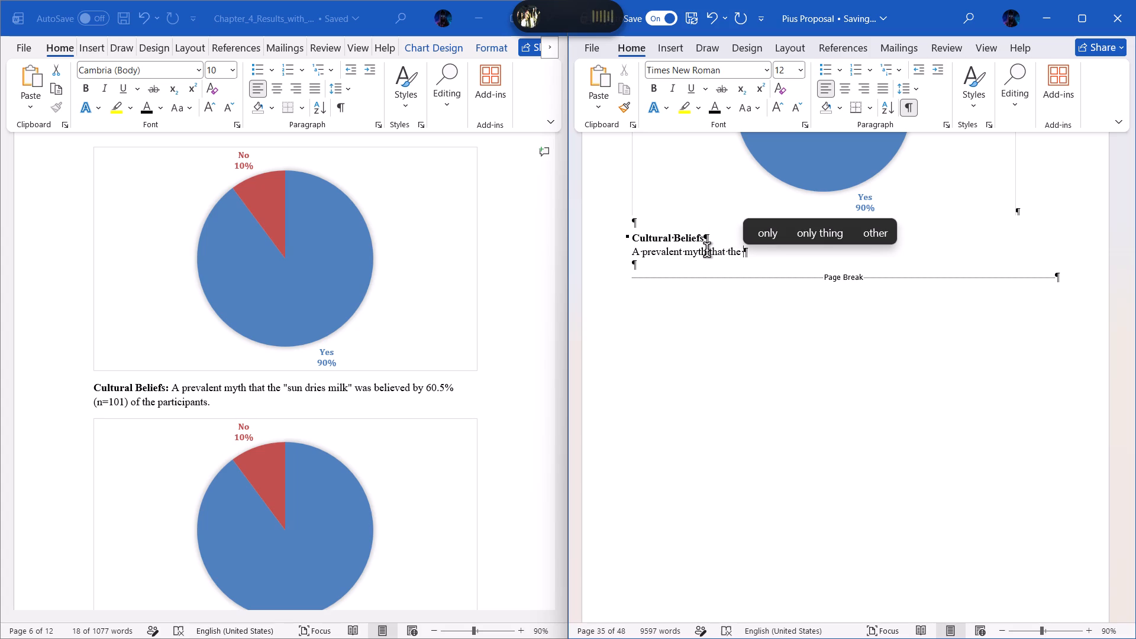
type("'sun dires")
key("space")
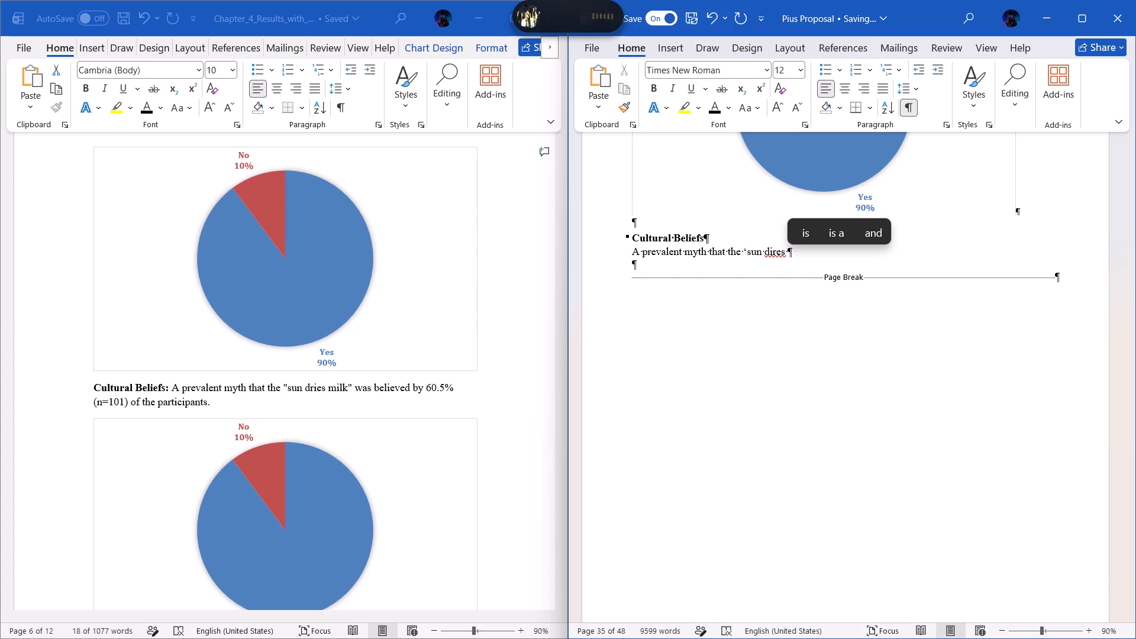
type("bre")
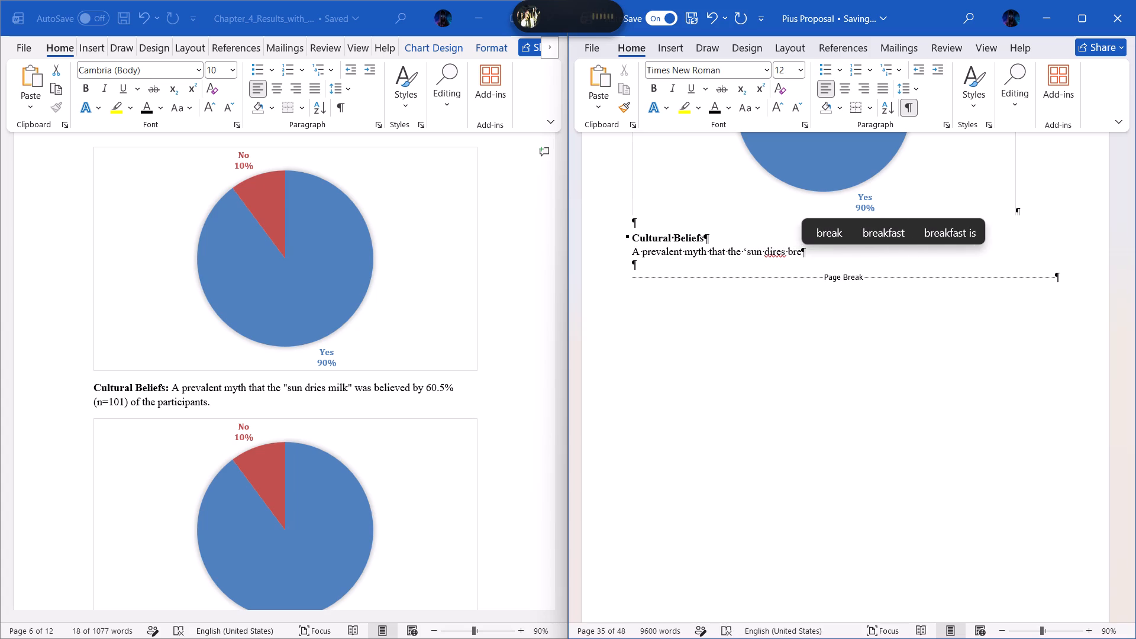
key("BackSpace")
key("BackSpace")
key("BackSpace")
key("BackSpace")
key("BackSpace")
key("BackSpace")
key("BackSpace")
key("BackSpace")
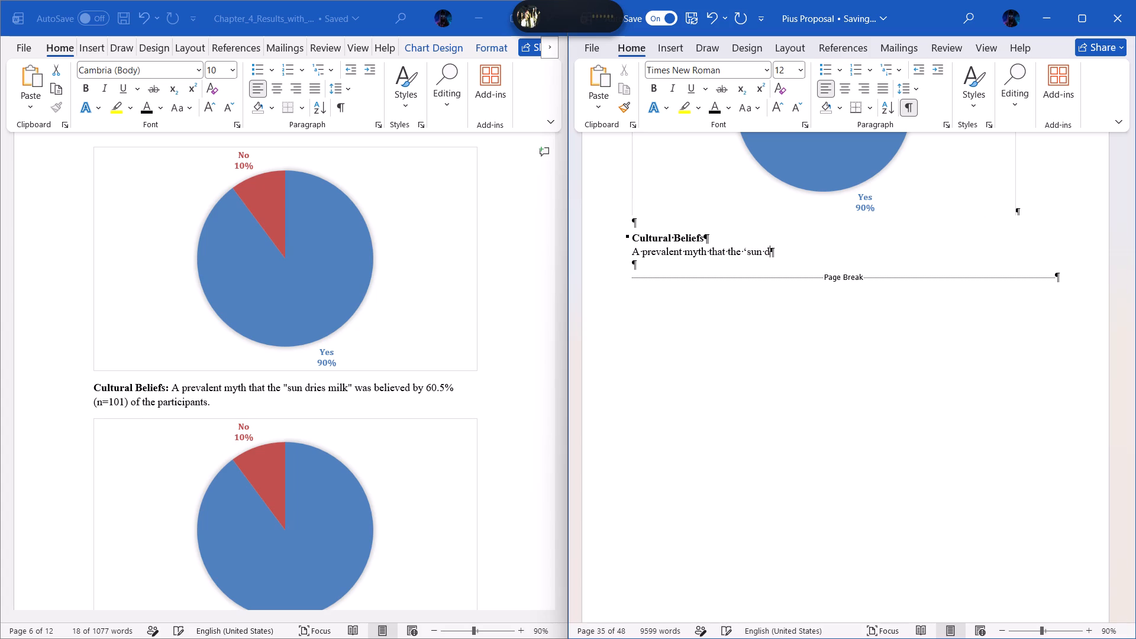
type("ries")
key("space")
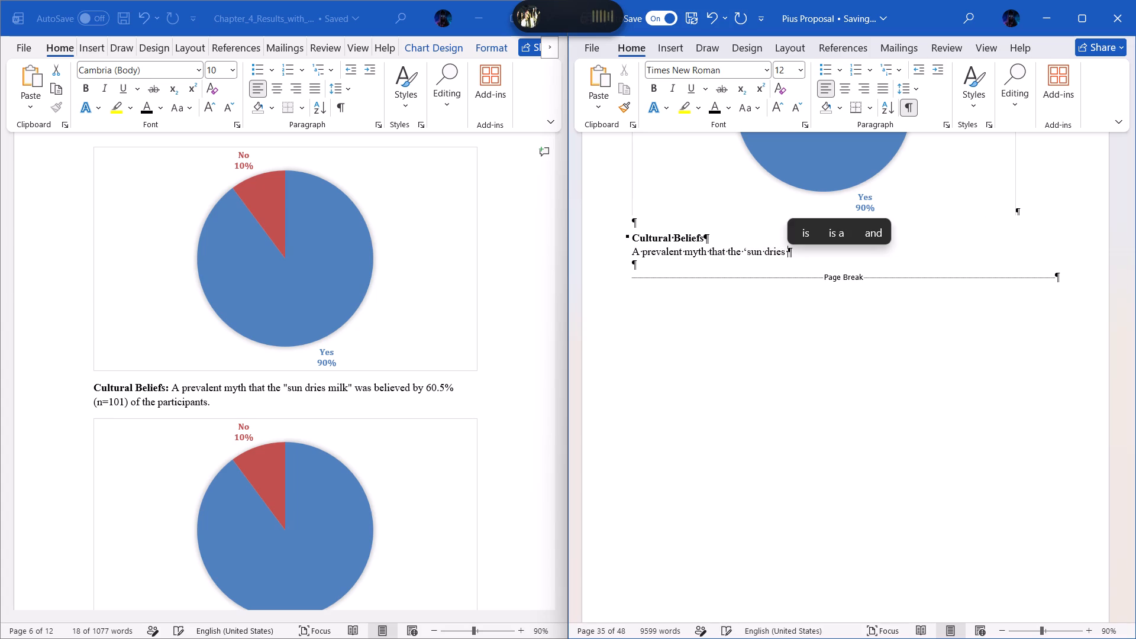
type("milk")
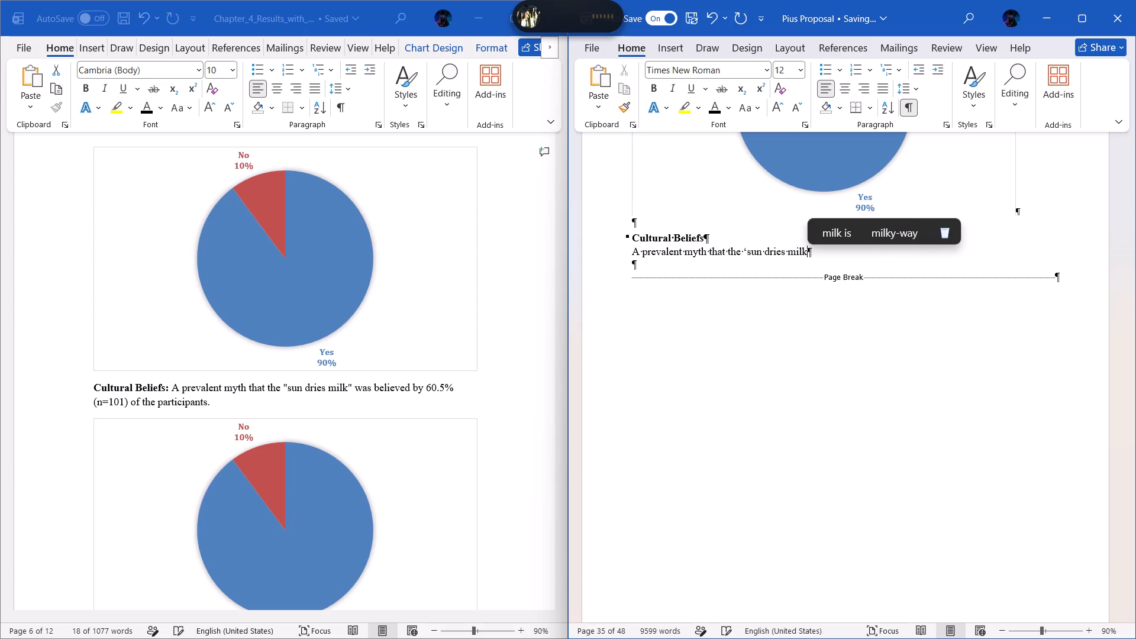
type("'")
key("space")
type("wa")
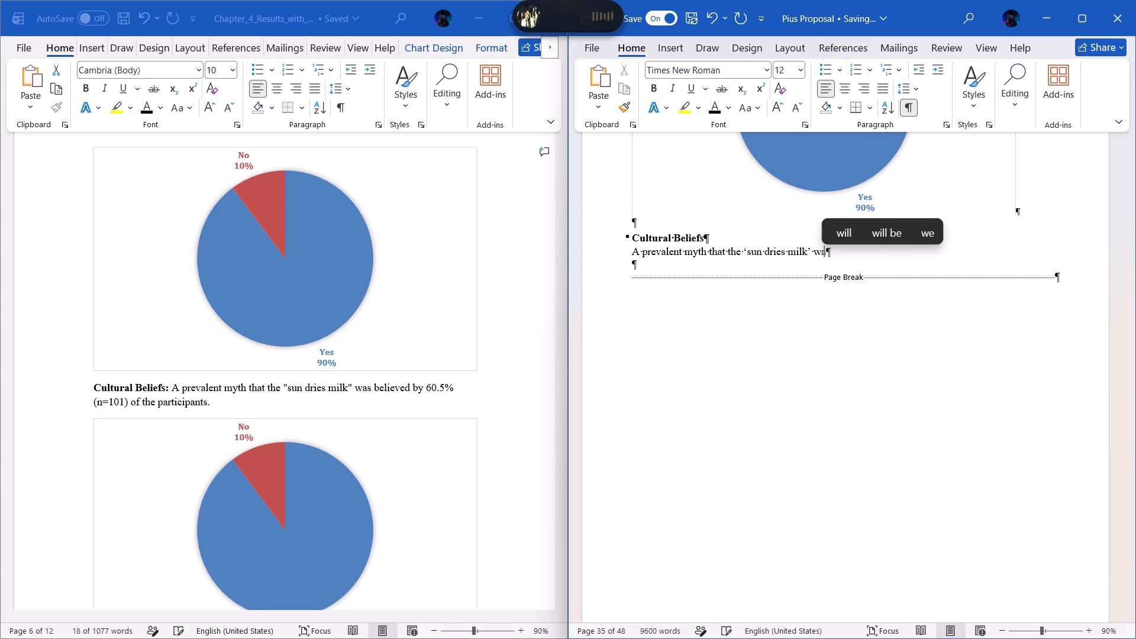
key("space")
key("BackSpace")
type("s believed")
key("space")
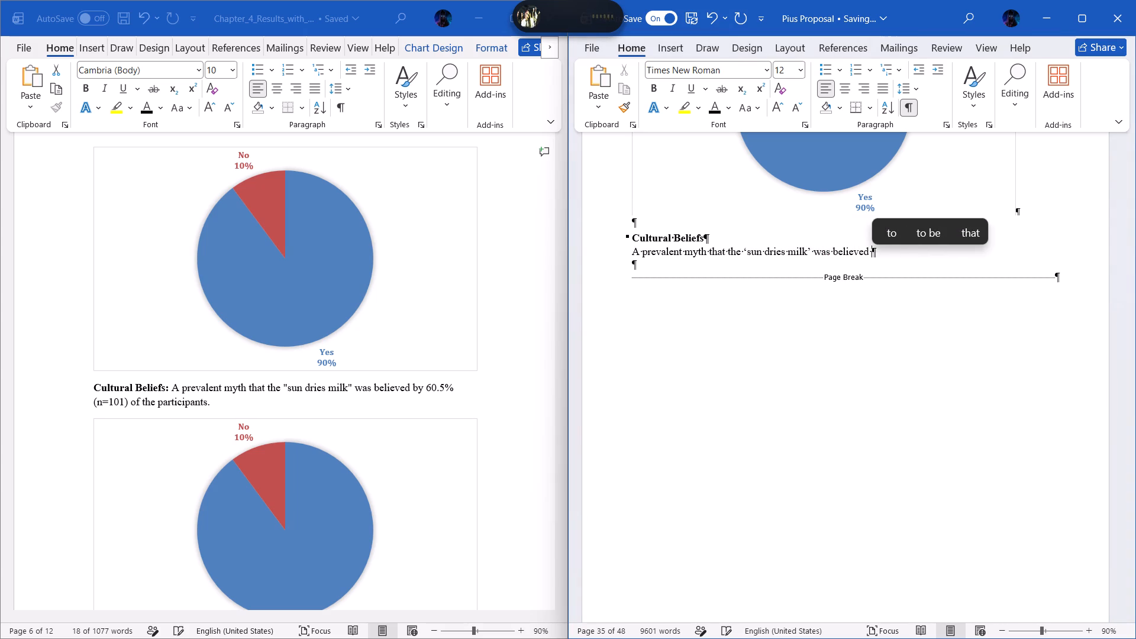
type("by")
key("space")
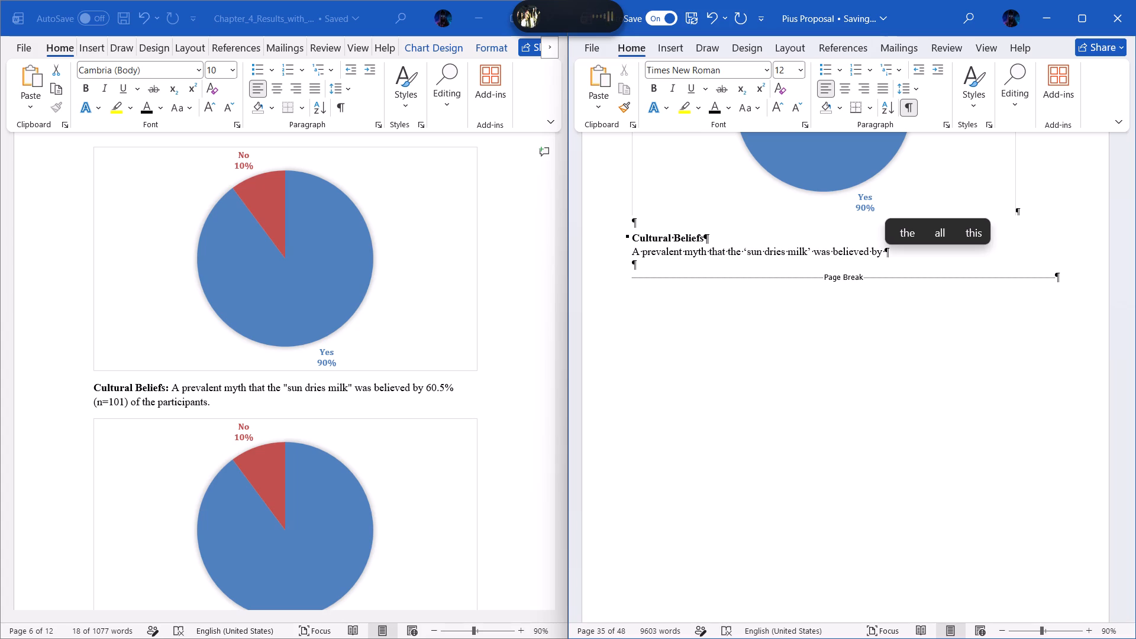
type("60.")
type("5%")
key("space")
type("of the")
key("space")
key("BackSpace")
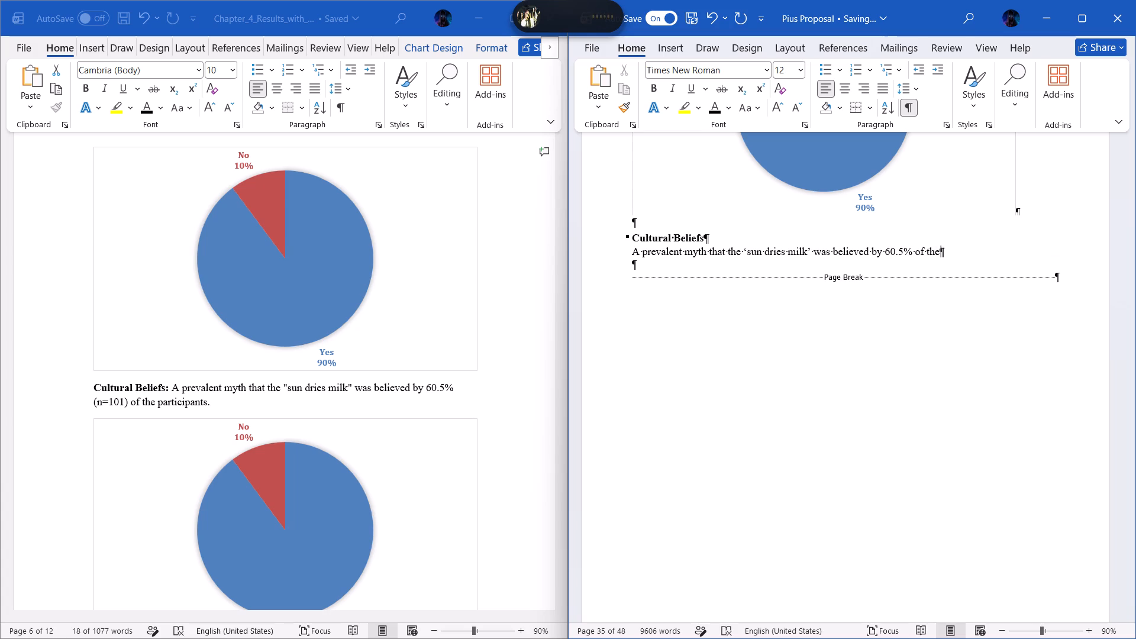
key("BackSpace")
key("BackSpace")
key("BackSpace")
key("BackSpace")
key("BackSpace")
key("BackSpace")
key("shift+parenleft")
key("n")
key("equal")
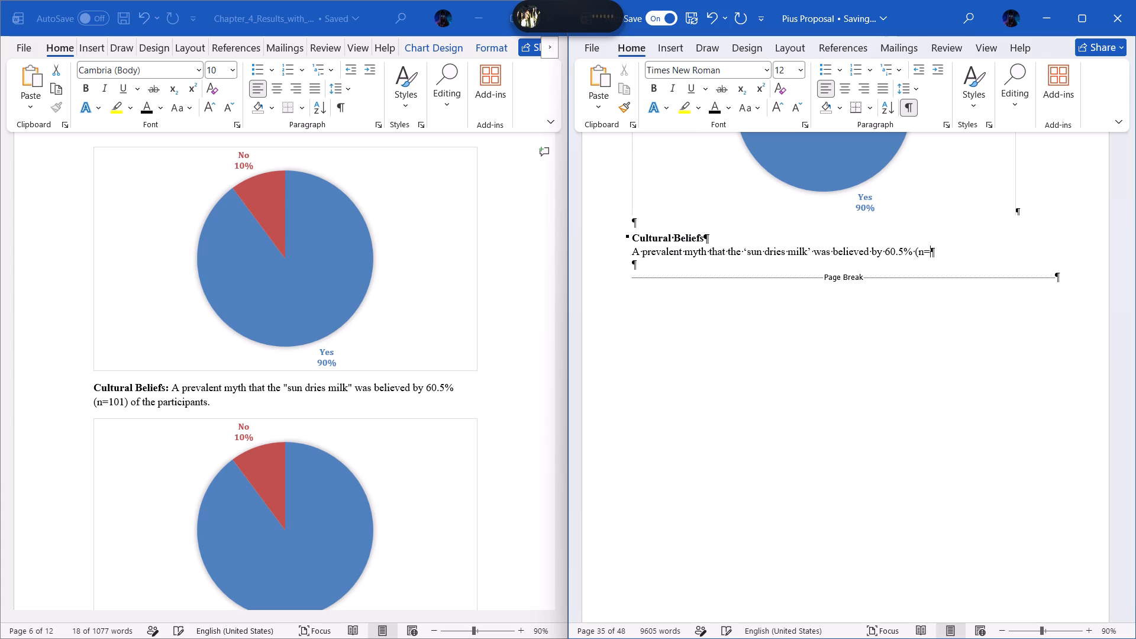
type("101")
type(")")
key("space")
type("of the participants")
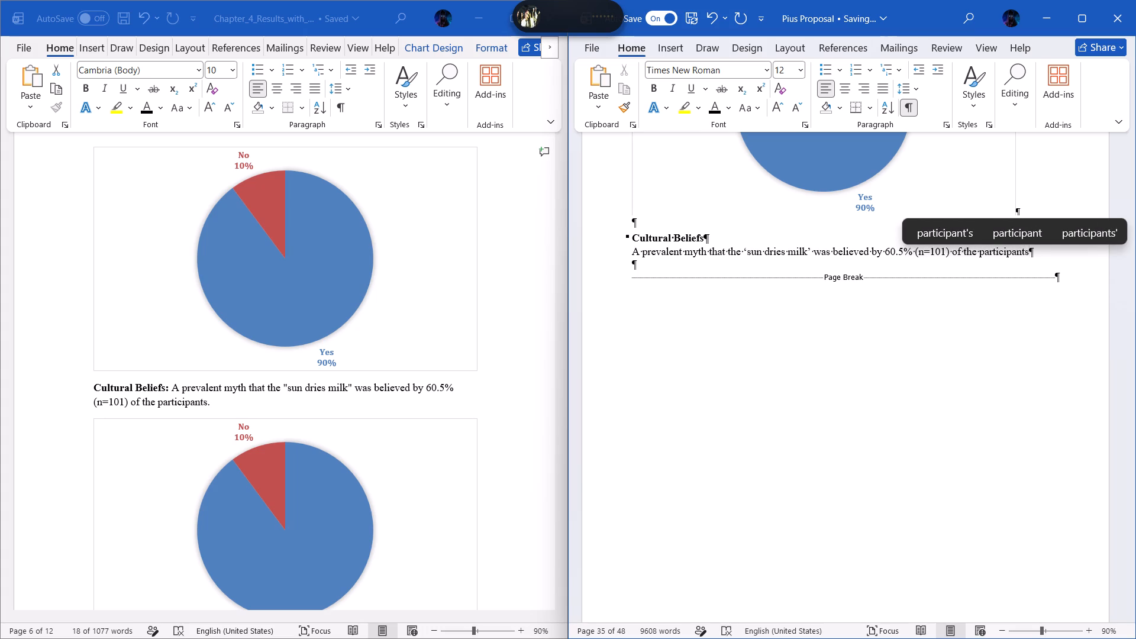
key("period")
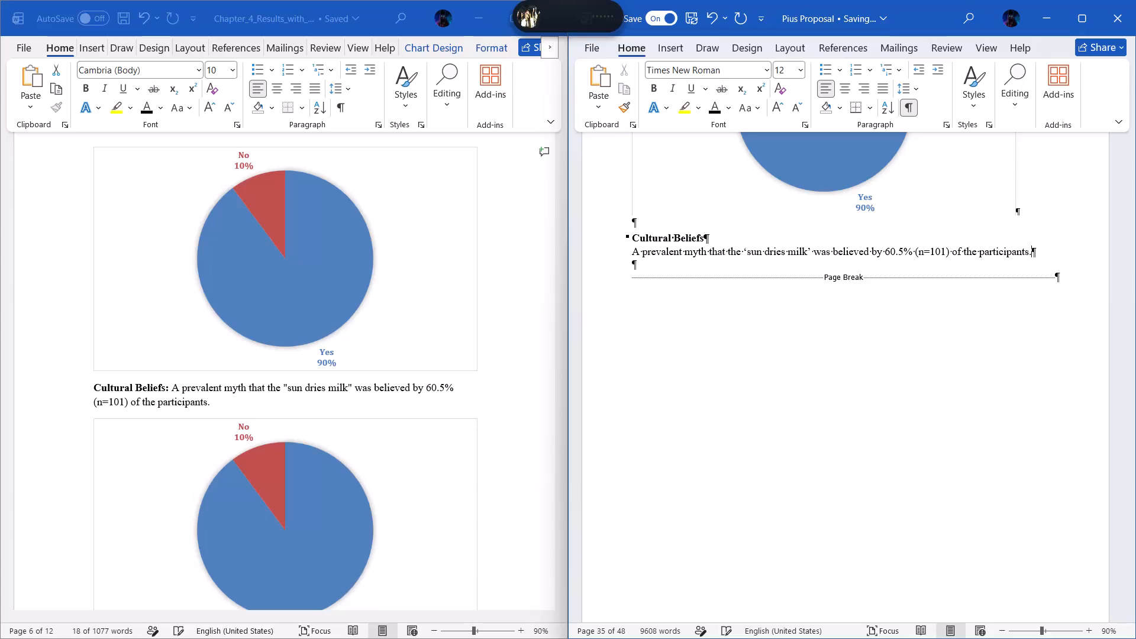
Add two lines below the 60.5% sentence and copy the source's Yes 90% / No 10% pie chart under "Cultural Beliefs" onto the second.
key("Return")
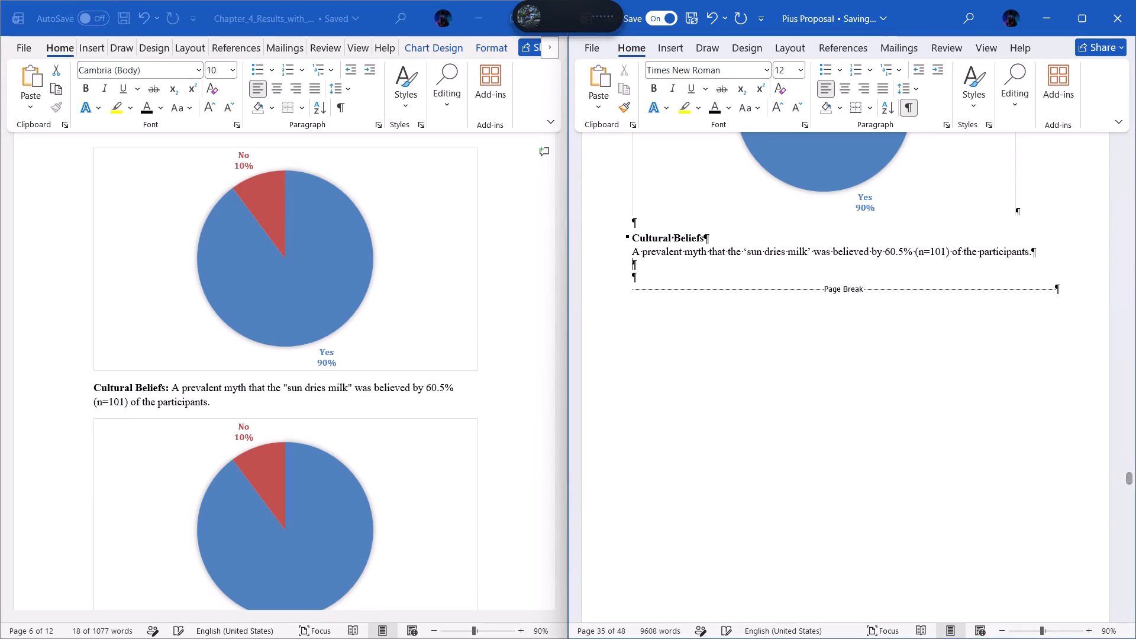
key("Return")
left_click(298, 463)
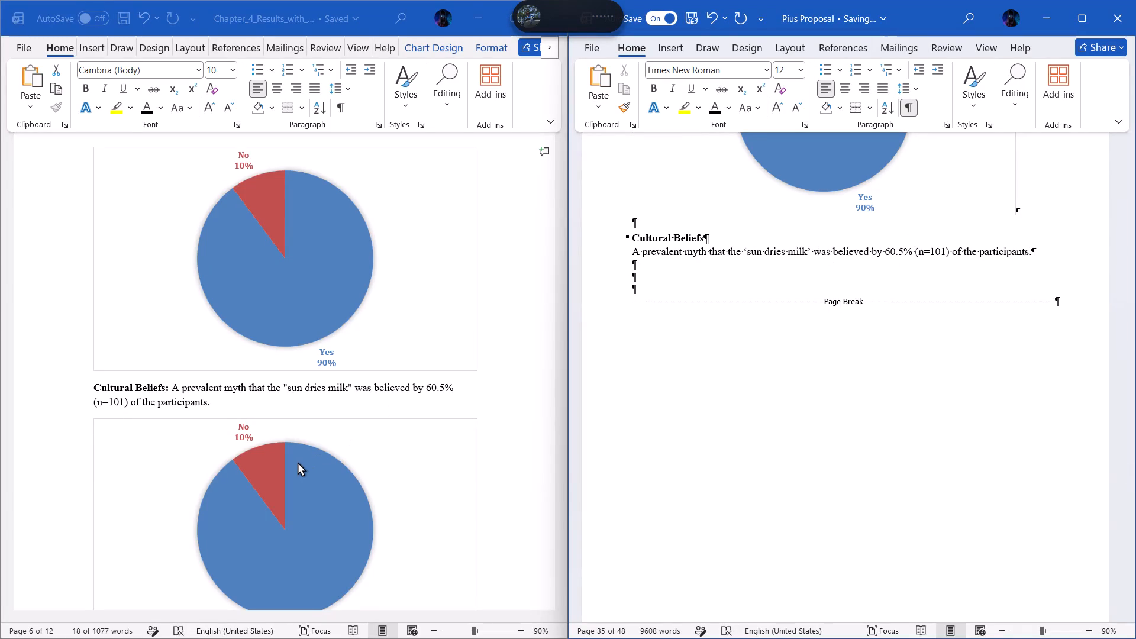
left_click(476, 421)
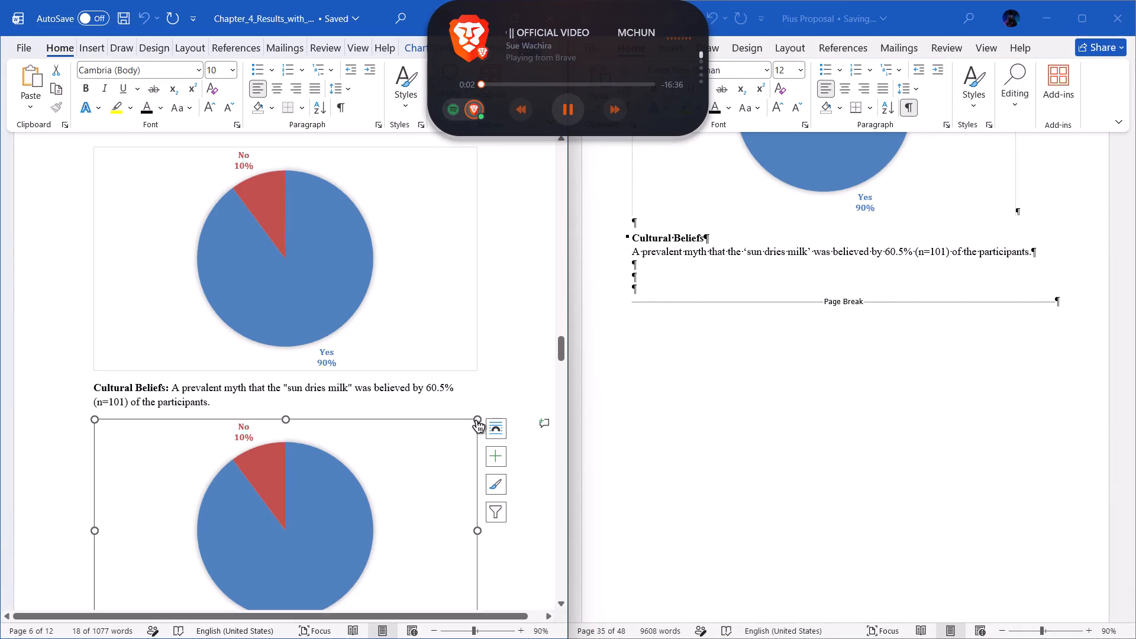
key("ctrl+c")
left_click(644, 271)
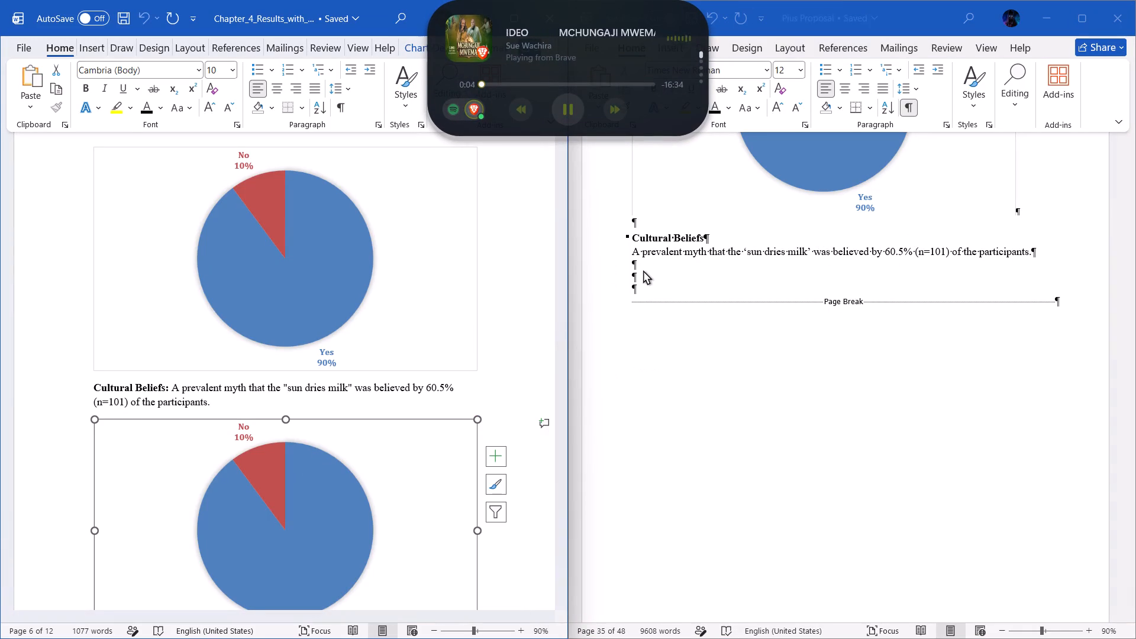
key("ctrl+v")
Add two more blank lines beneath the newly pasted Yes 90% / No 10% chart under "Cultural Beliefs".
scroll(745, 338, "down", 1)
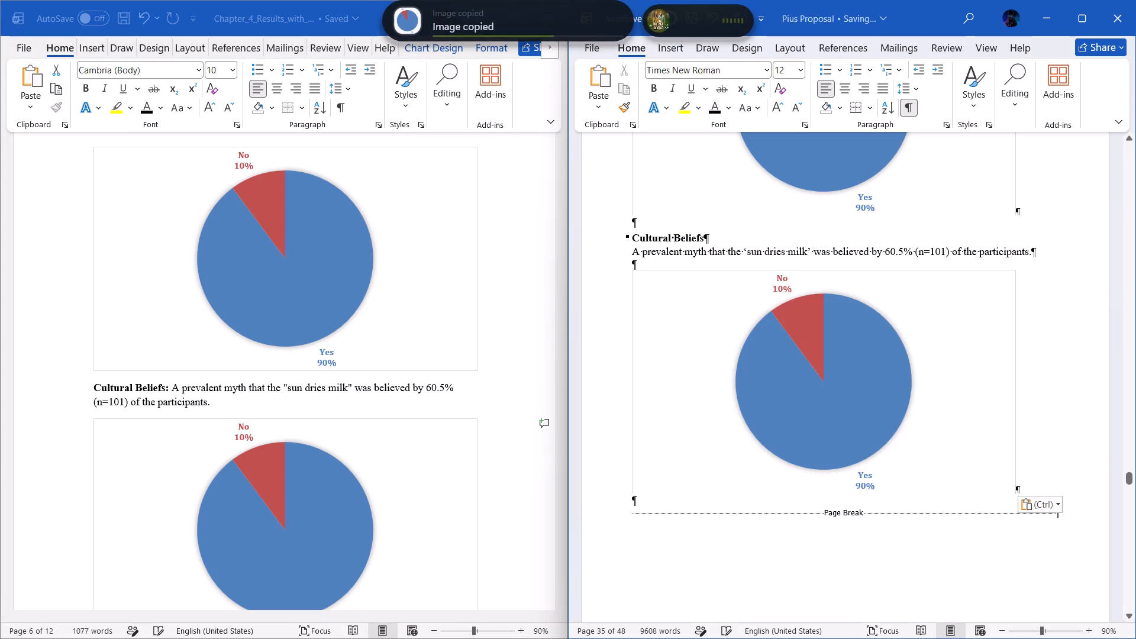
scroll(745, 338, "down", 1)
scroll(441, 437, "down", 1)
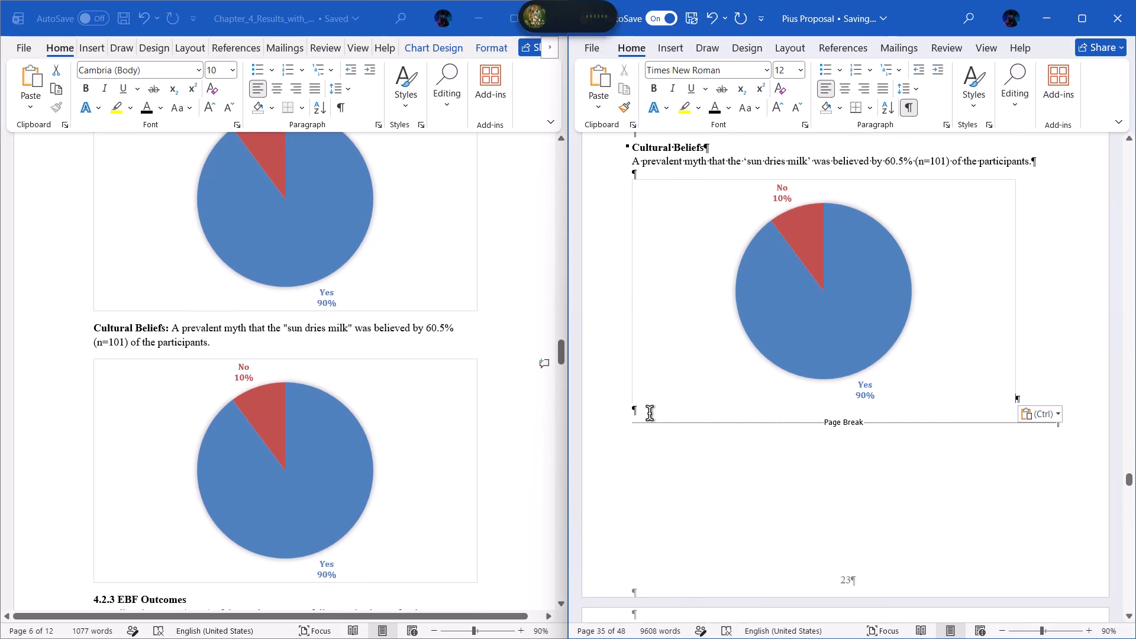
left_click(646, 411)
key("Return")
key("Return")
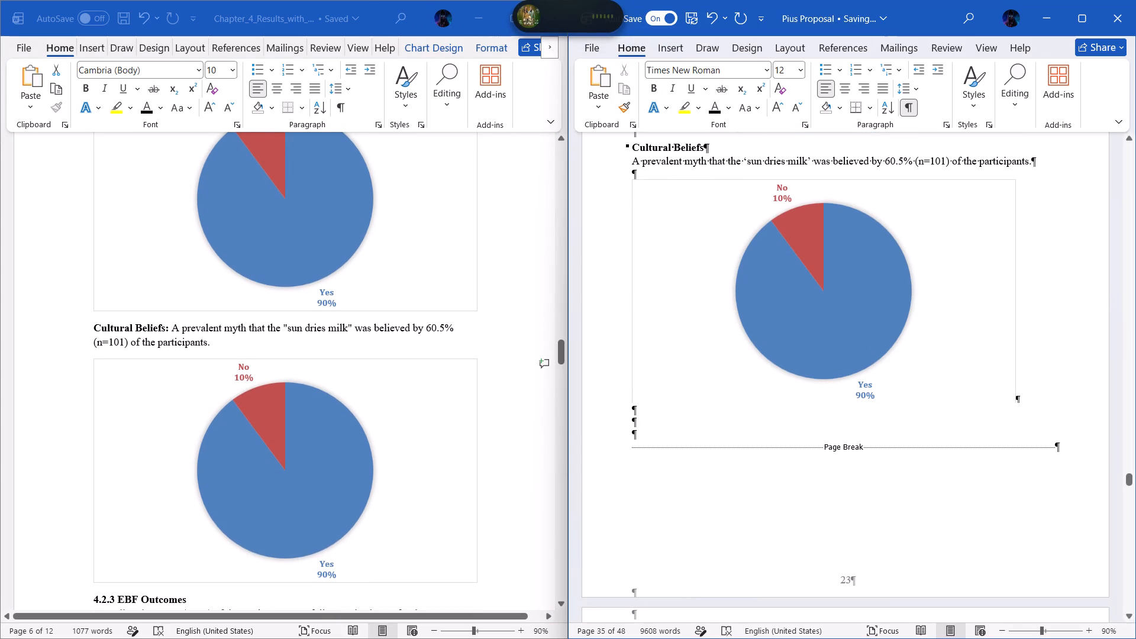
Enter the source's section heading "4.2.3 EBF Outcomes" on the middle blank line beneath the Cultural Beliefs chart.
scroll(482, 427, "down", 6)
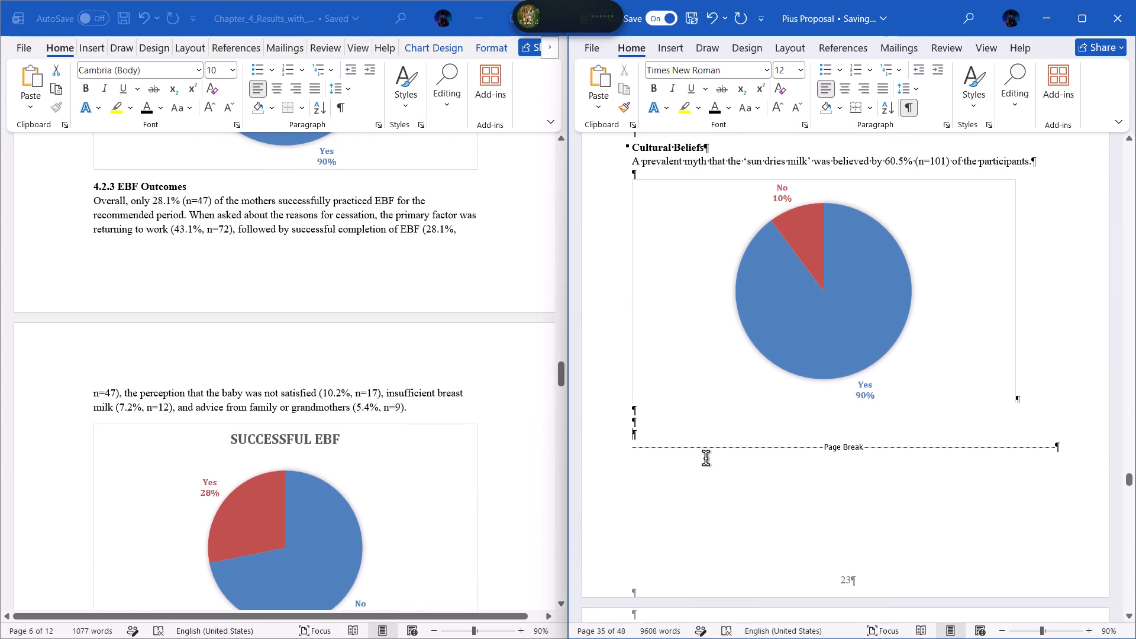
left_click(673, 472)
left_click(652, 425)
key("shift+dollar")
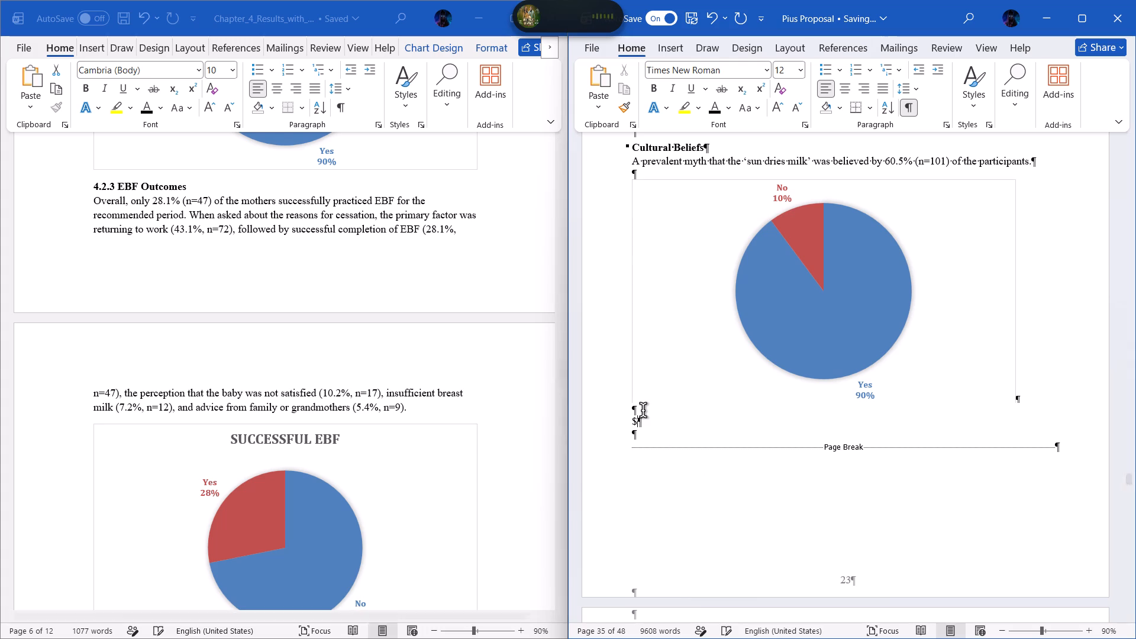
key("BackSpace")
type("4.2.3")
key("space")
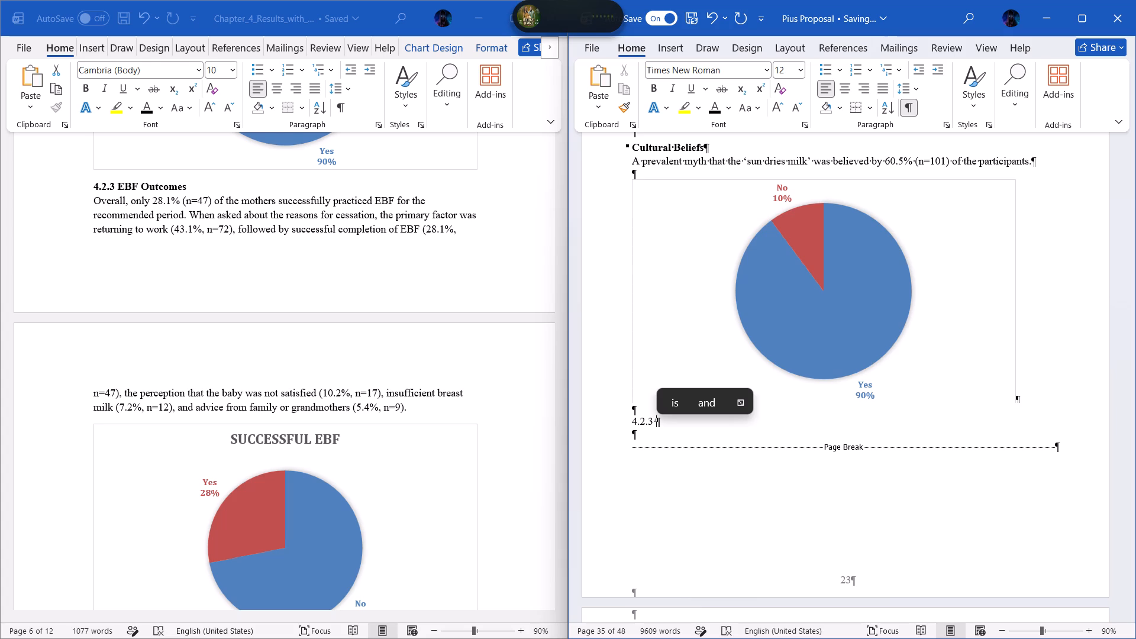
key("shift+e")
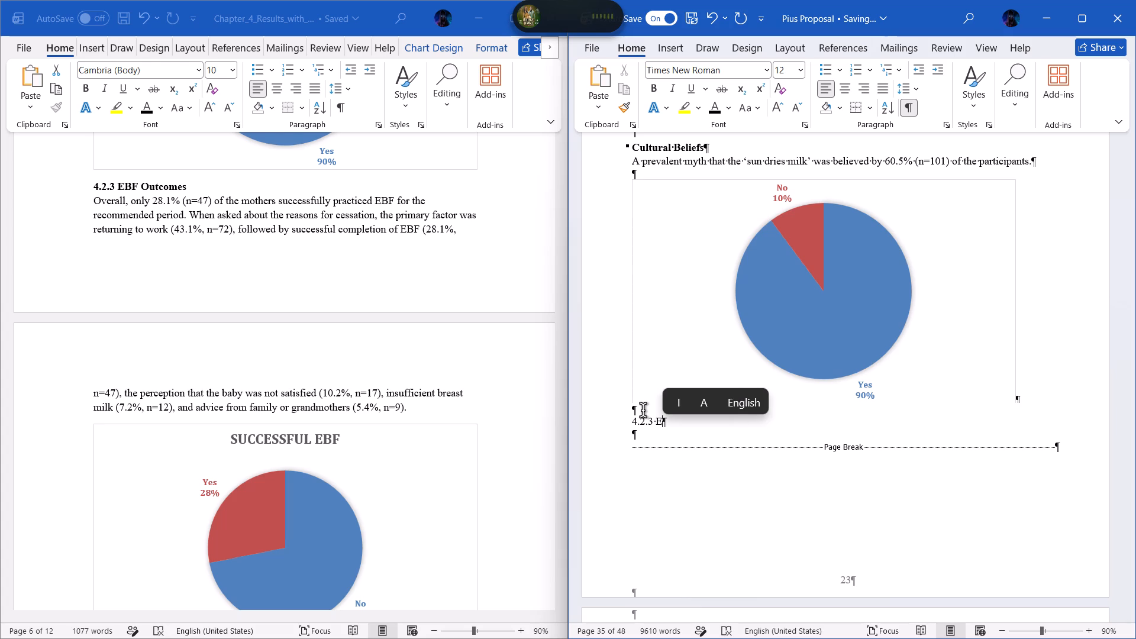
type("bf")
key("space")
type("Outcomes")
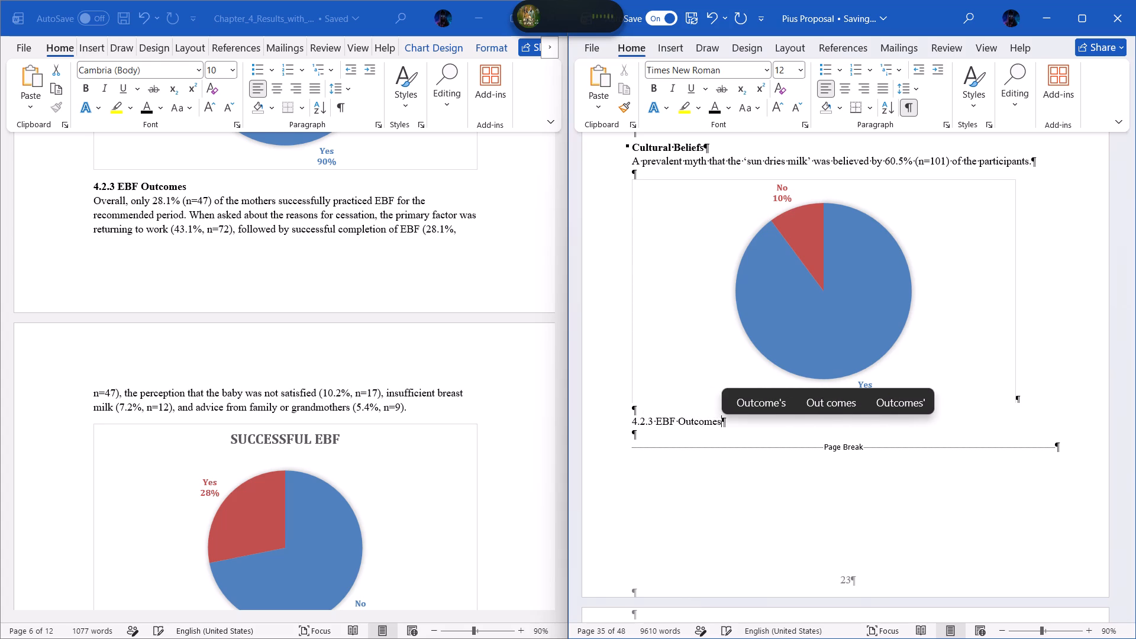
Format "4.2.3 EBF Outcomes" to match the 4.2.2 section heading: Heading 4 style without italics, size 12, black.
triple_click(691, 425)
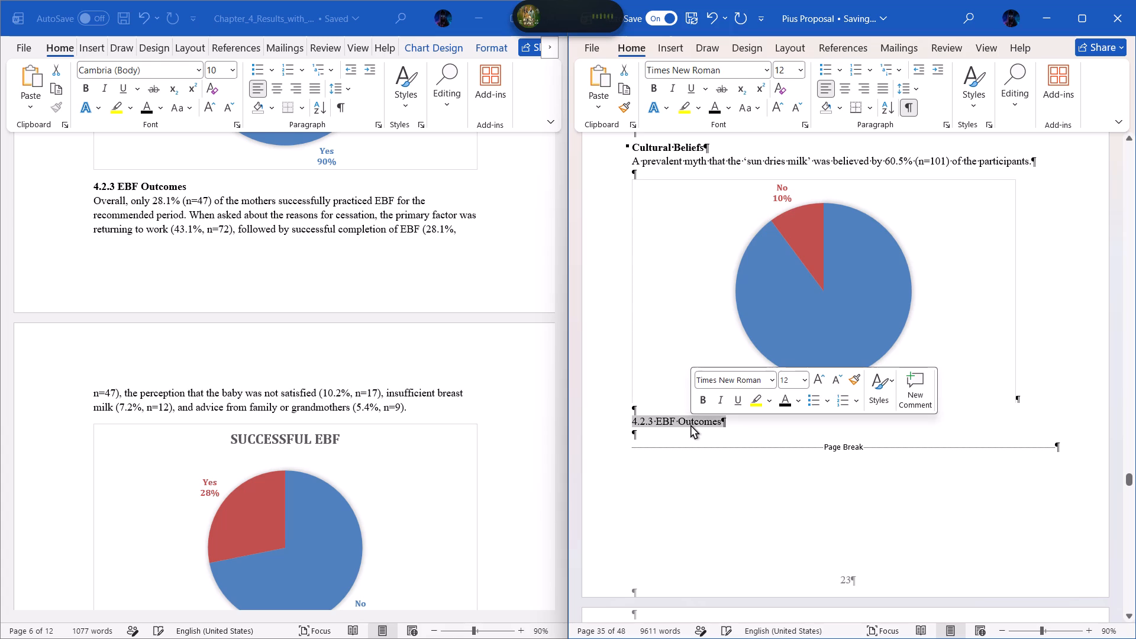
scroll(692, 322, "up", 5)
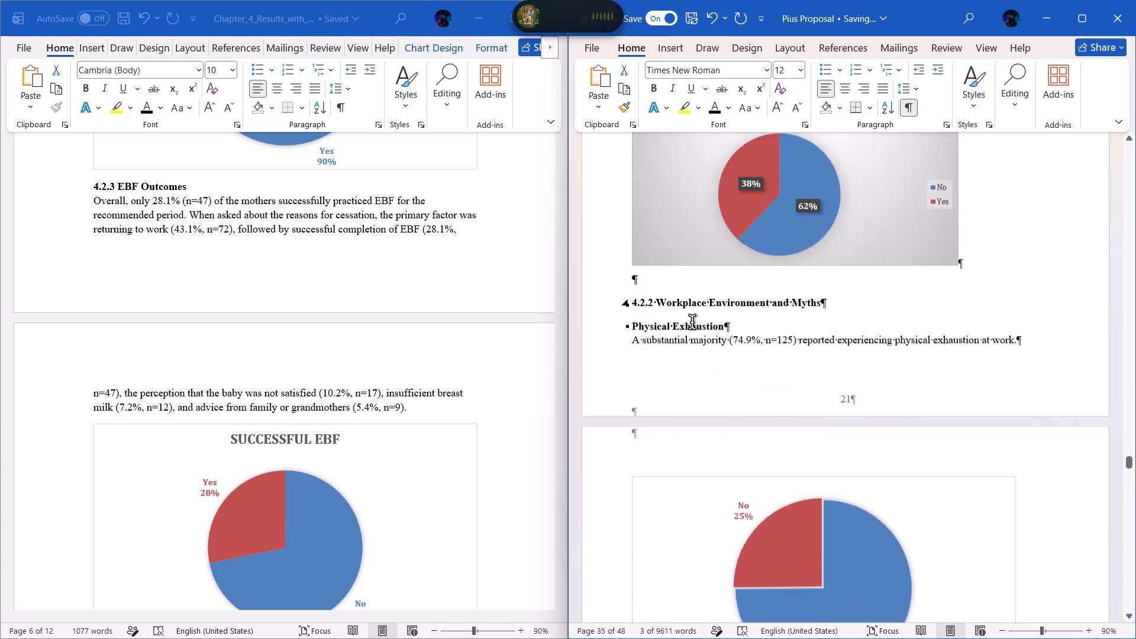
scroll(692, 322, "up", 2)
scroll(683, 377, "down", 1)
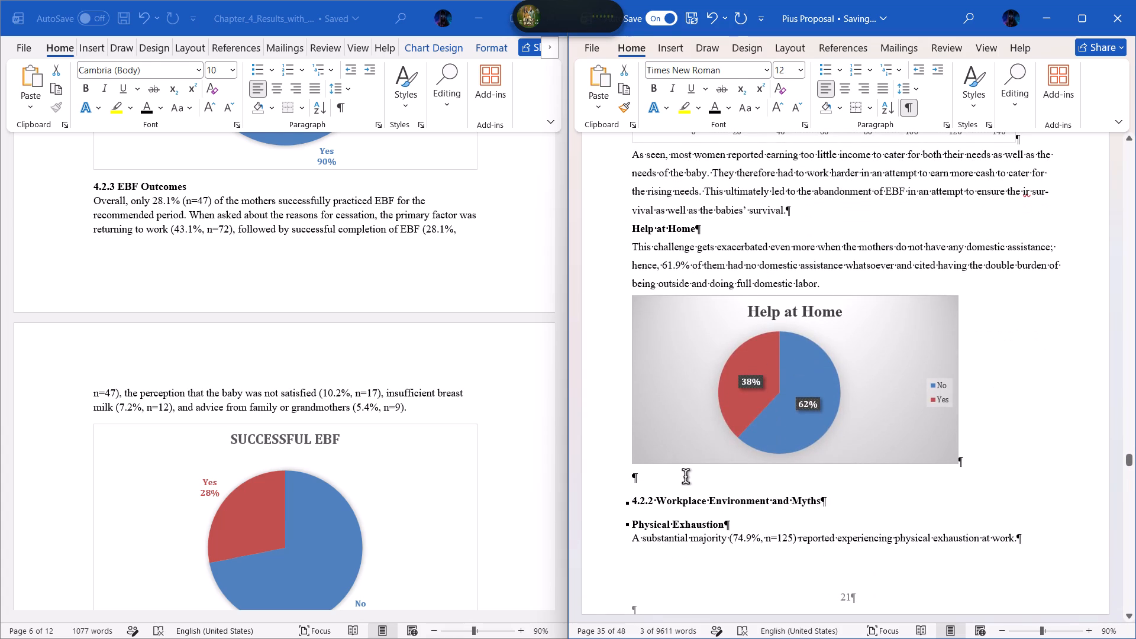
left_click(684, 502)
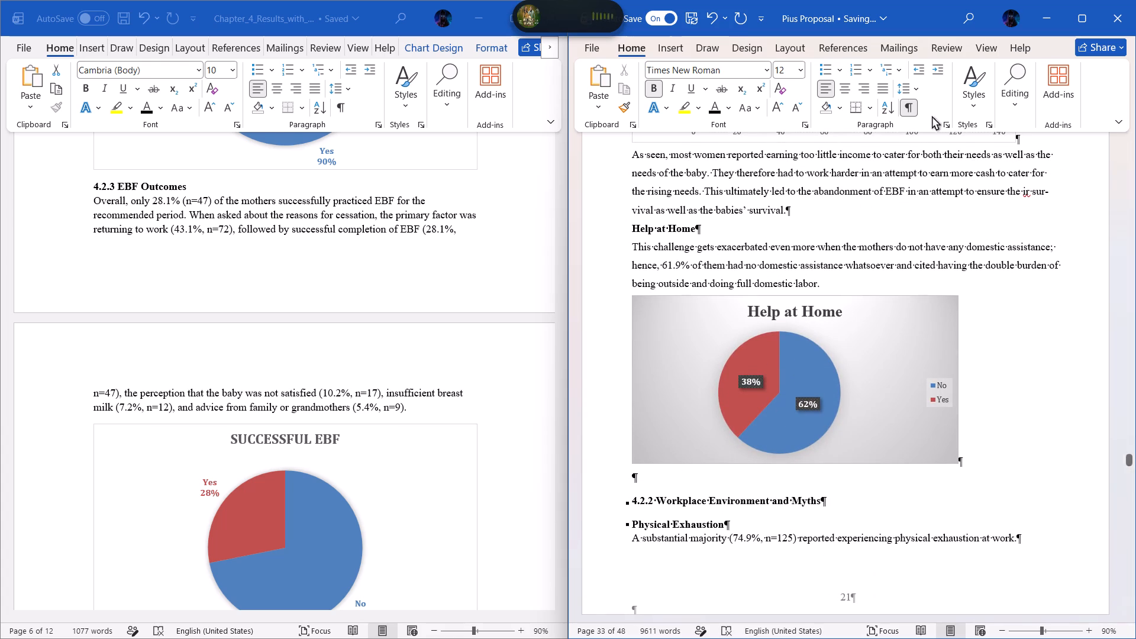
left_click(976, 101)
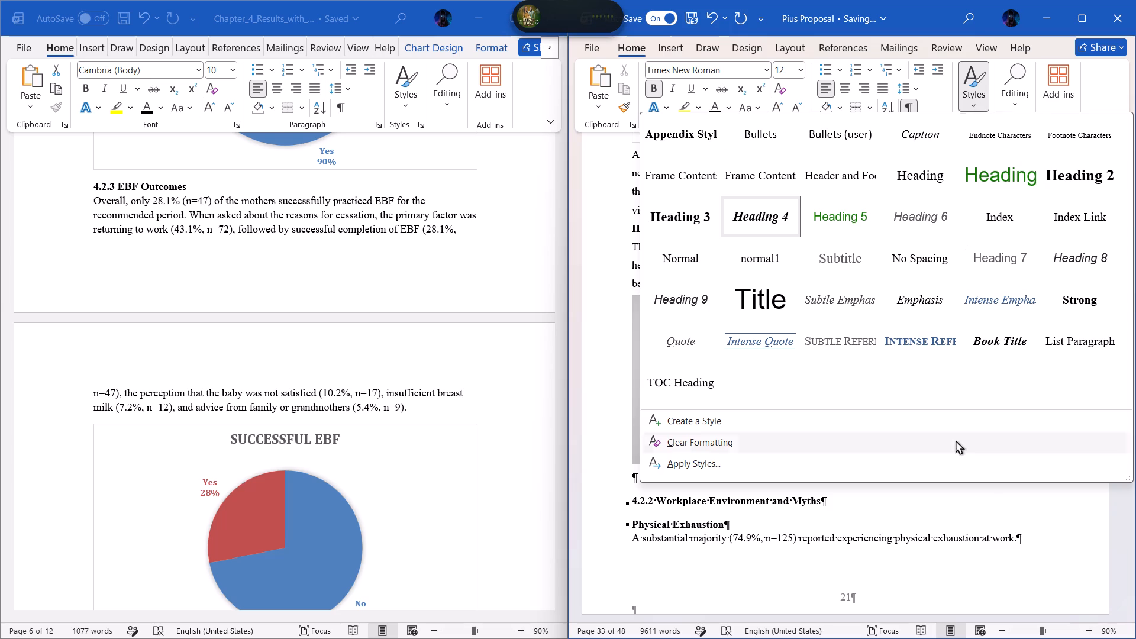
left_click(995, 499)
scroll(831, 450, "down", 2)
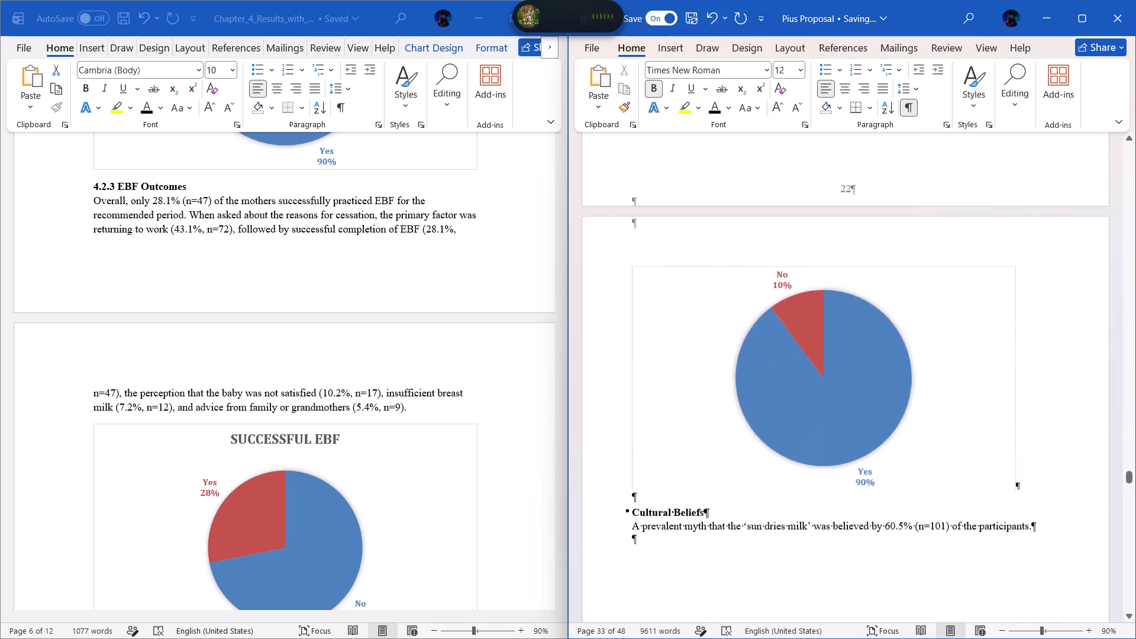
scroll(831, 450, "down", 2)
scroll(772, 401, "down", 4)
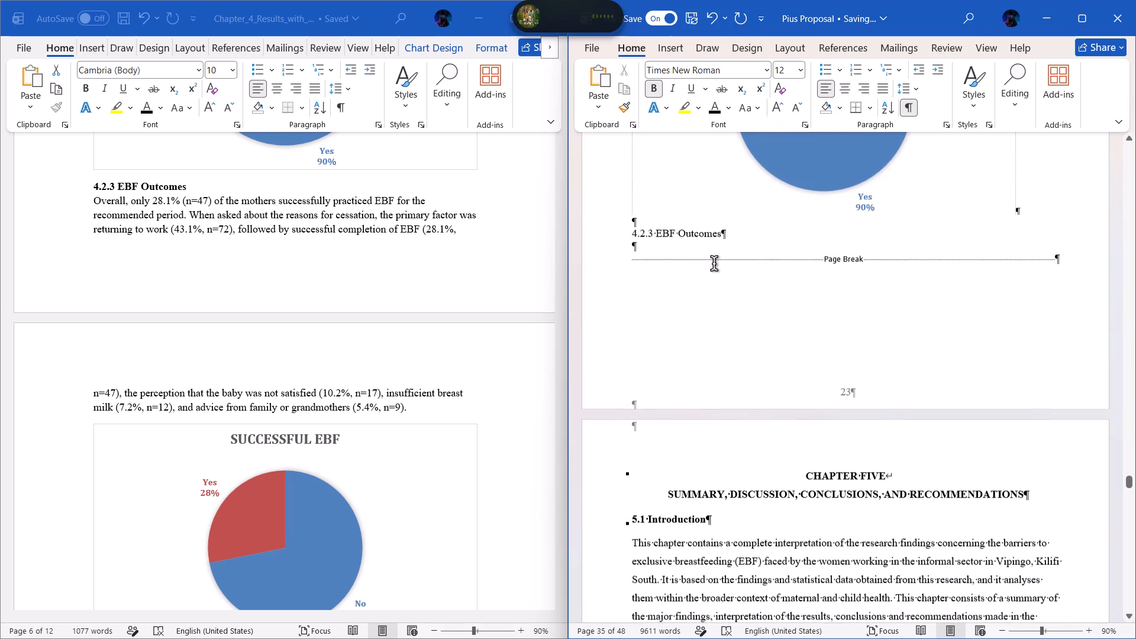
triple_click(687, 234)
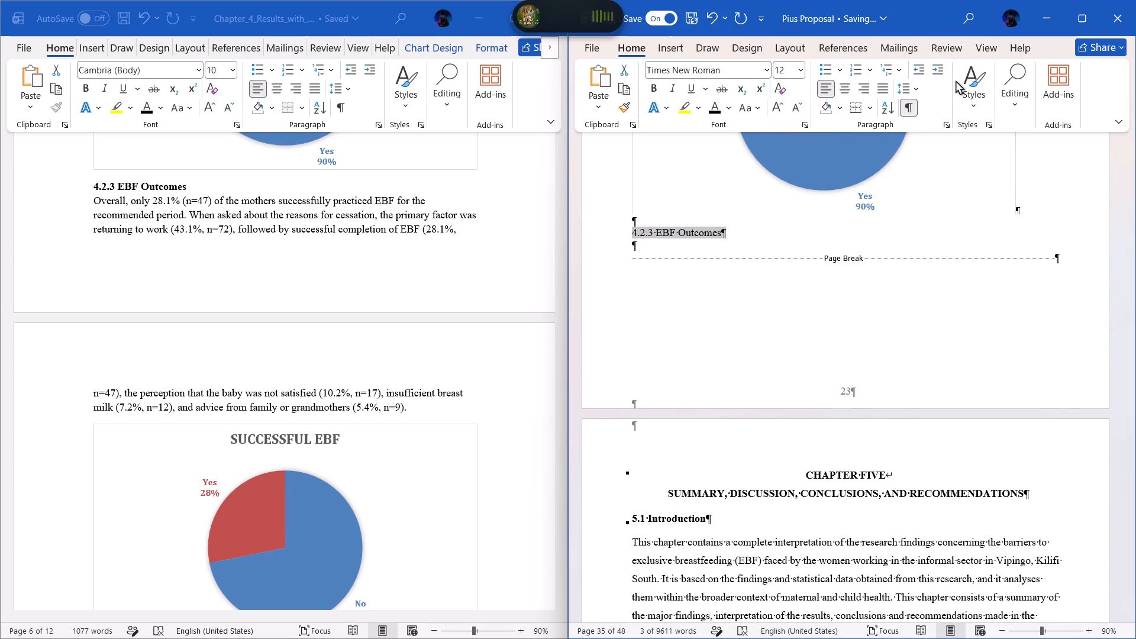
left_click(982, 85)
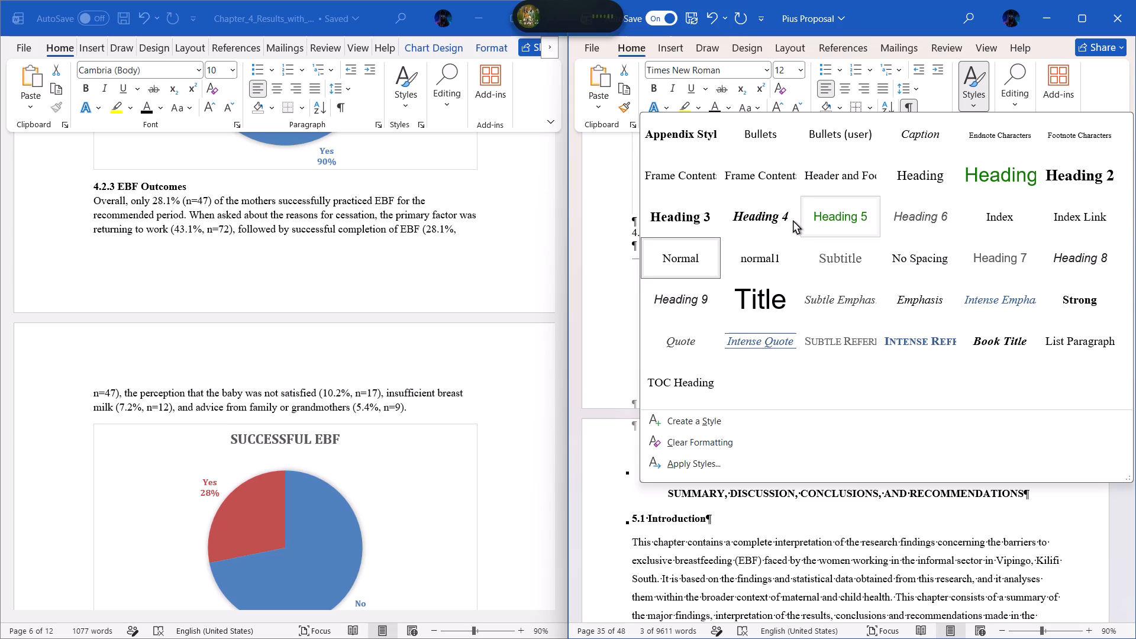
left_click(787, 220)
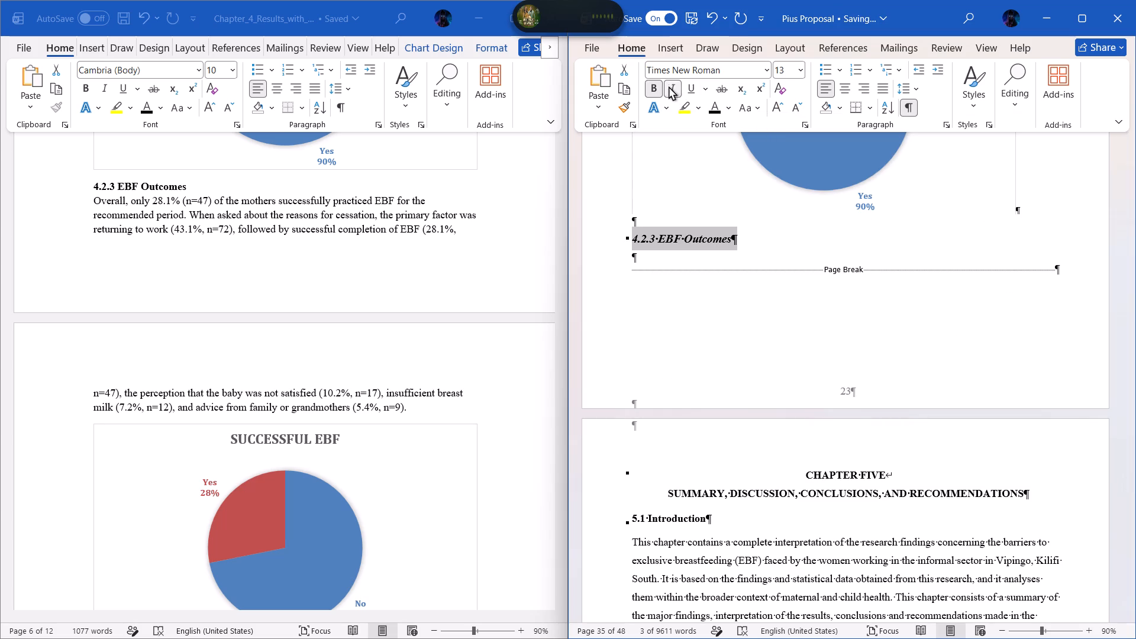
left_click(675, 92)
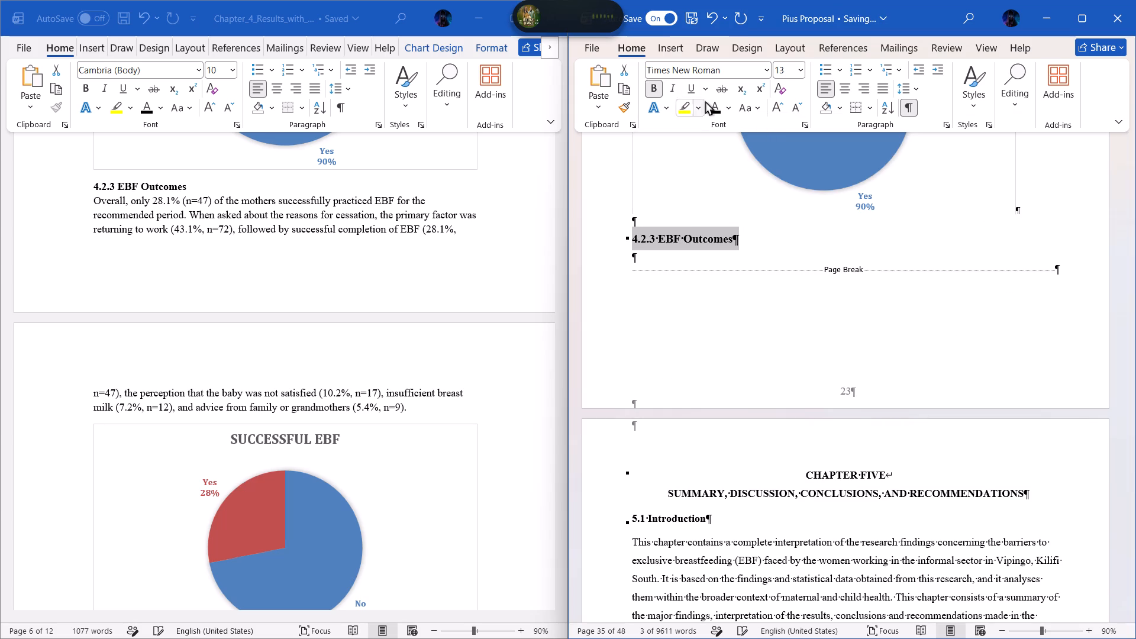
left_click(780, 72)
type("12")
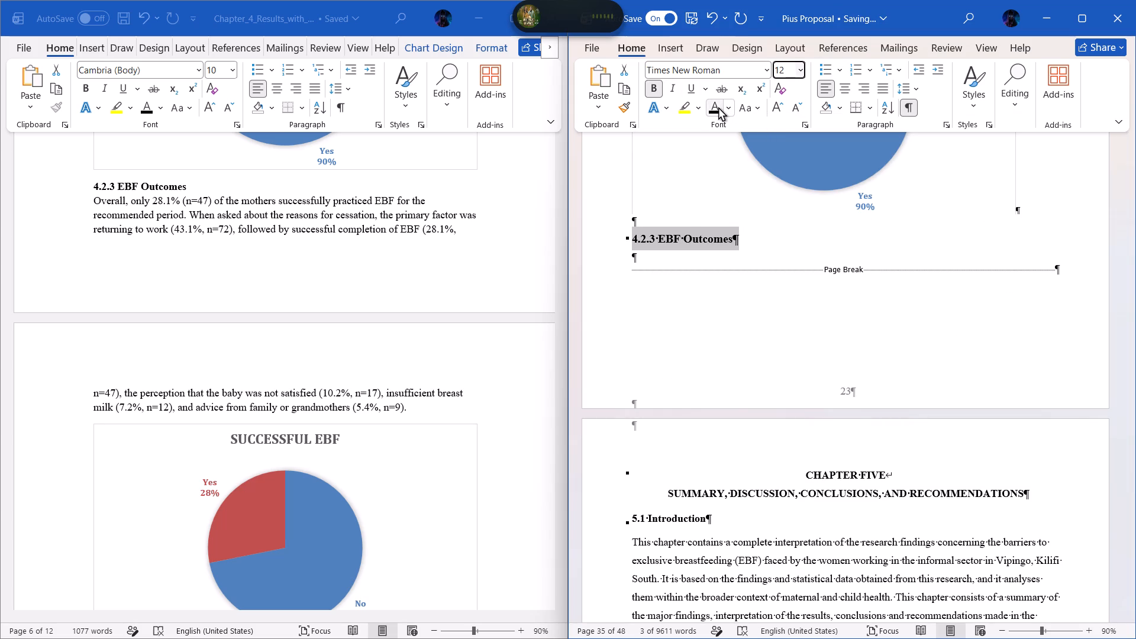
left_click(719, 108)
Copy the source's "Overall, only 28.1% (n=47)…" paragraph onto a new line beneath "4.2.3 EBF Outcomes" and add a blank line after it.
left_click(764, 237)
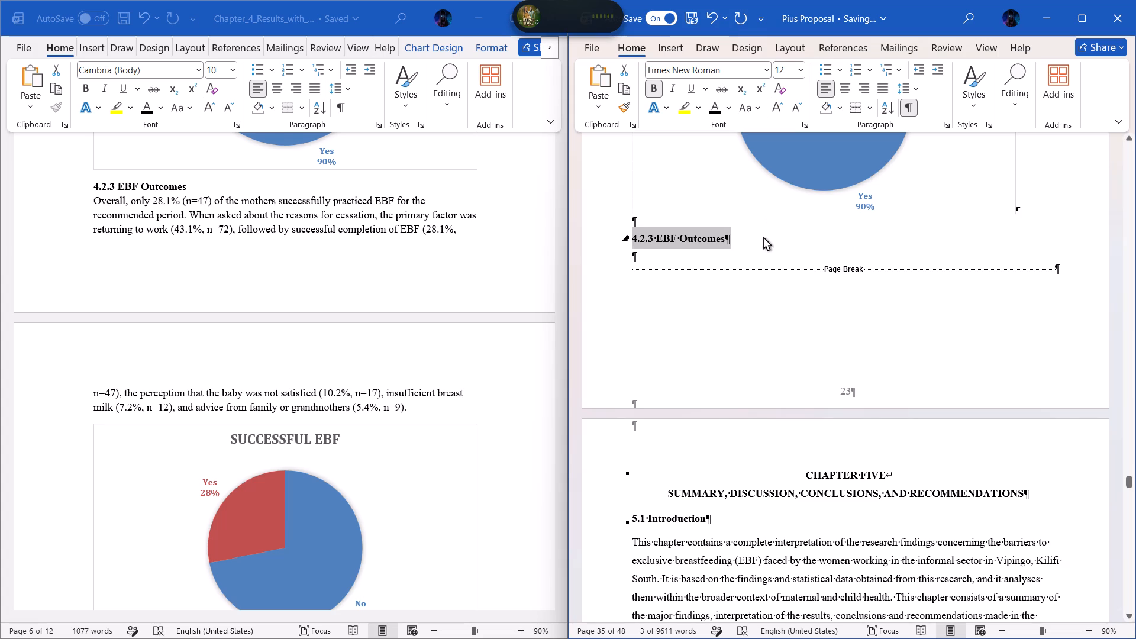
key("Return")
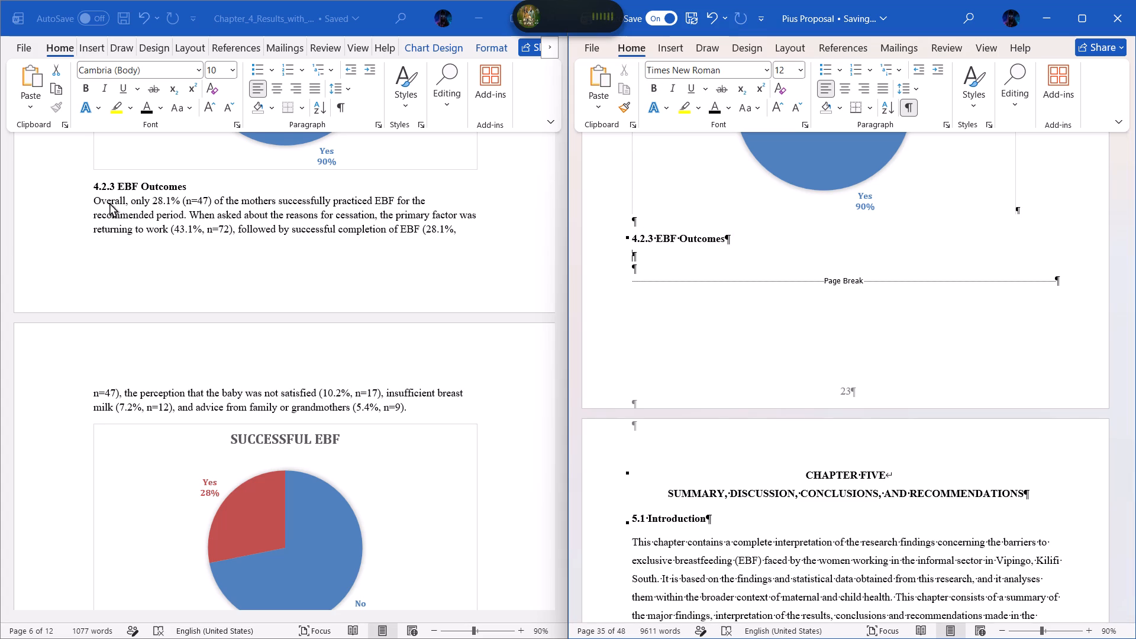
left_click(92, 197)
left_click_drag(92, 197, 157, 268)
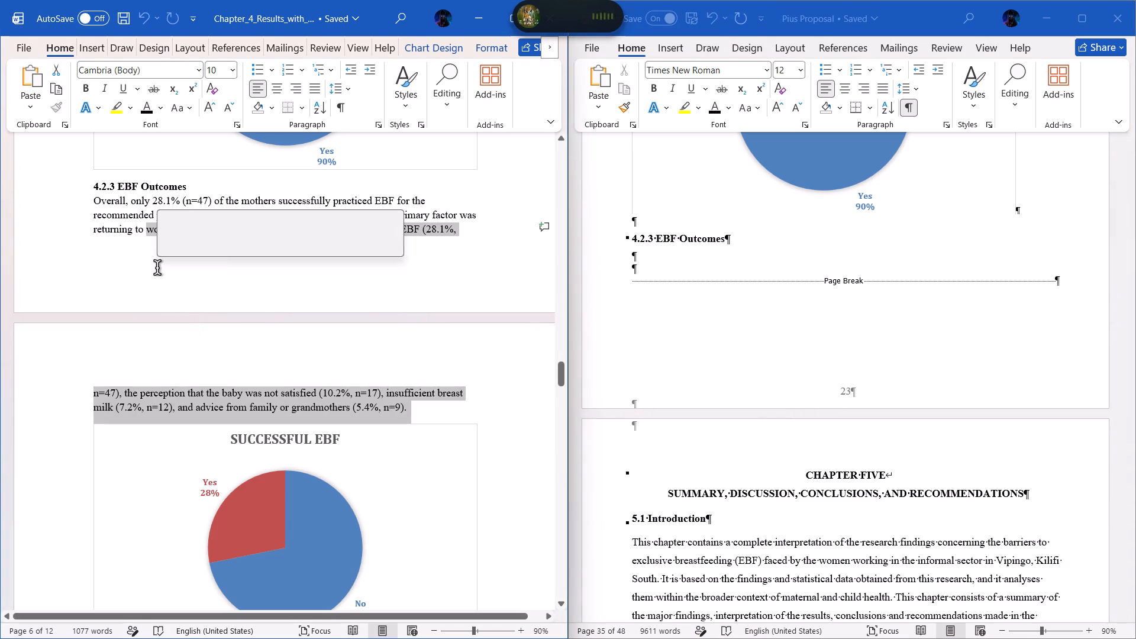
left_click(435, 406)
left_click_drag(415, 406, 138, 269)
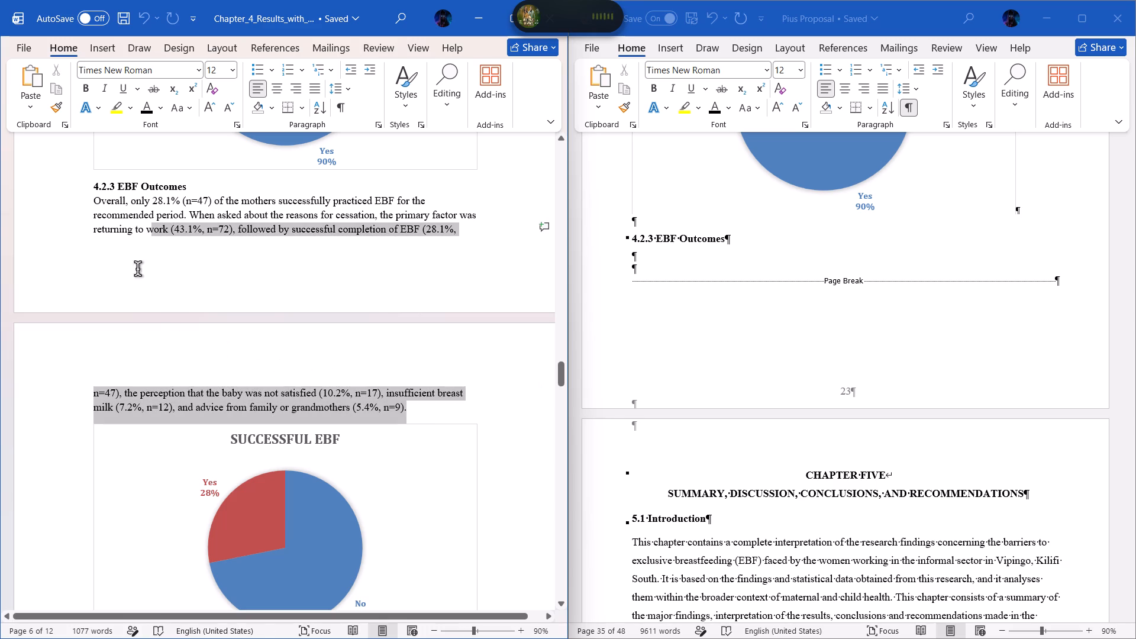
left_click_drag(138, 269, 96, 206)
key("ctrl+c")
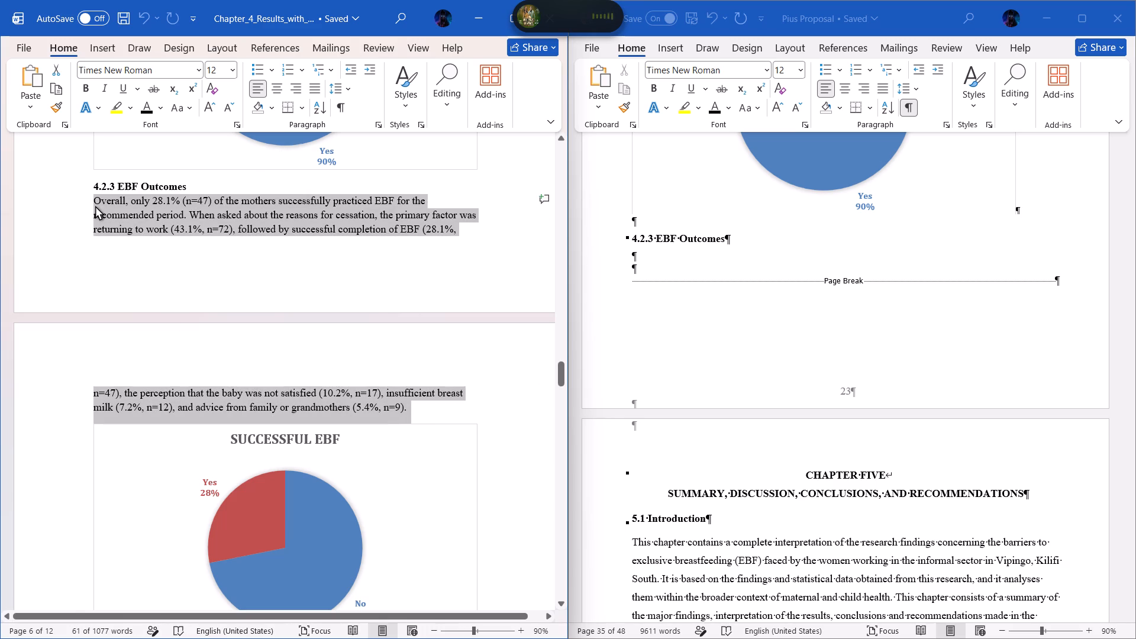
left_click(634, 253)
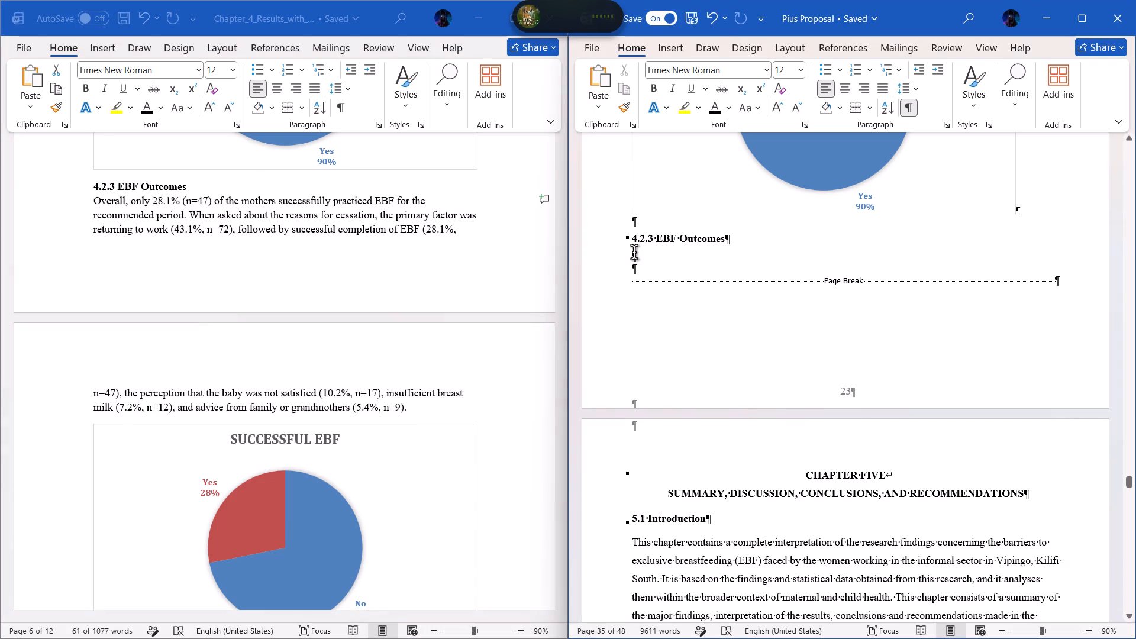
key("ctrl+v")
key("Return")
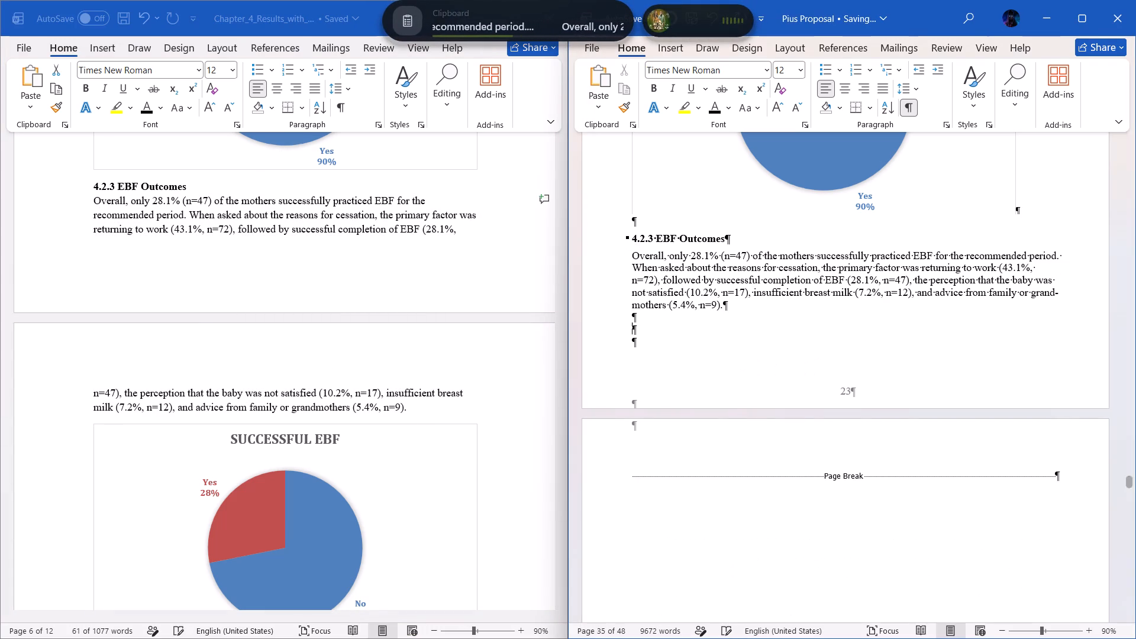
Copy the source's "SUCCESSFUL EBF" and "REASON FOR CESSATION" charts together onto the middle blank line beneath the proposal's 4.2.3 EBF Outcomes paragraph.
scroll(333, 385, "down", 1)
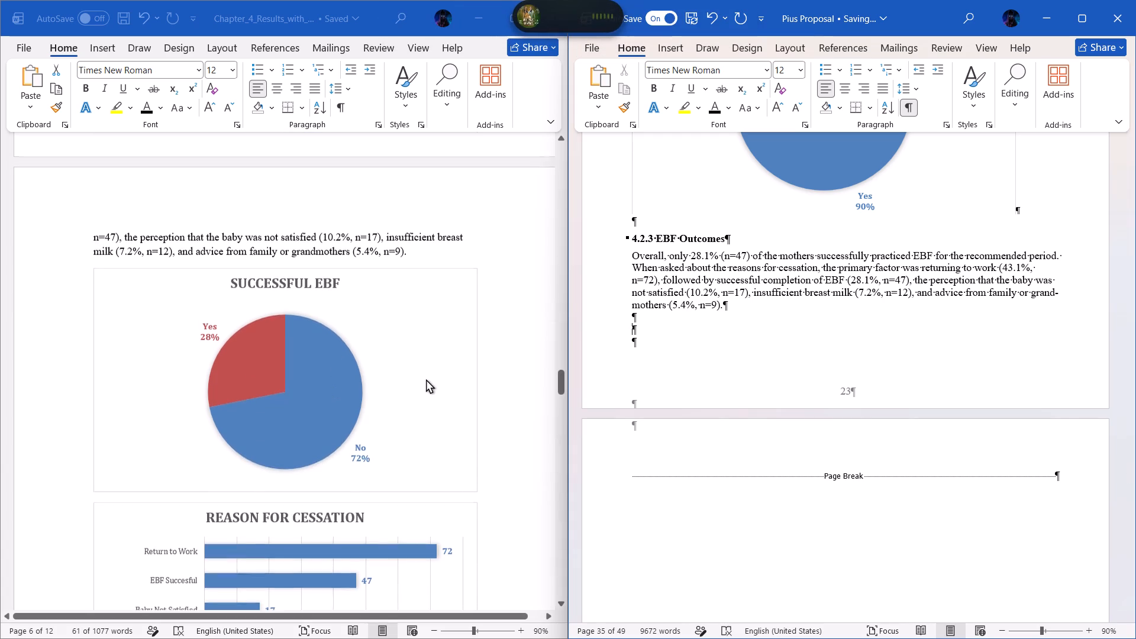
left_click(435, 378)
right_click(435, 378)
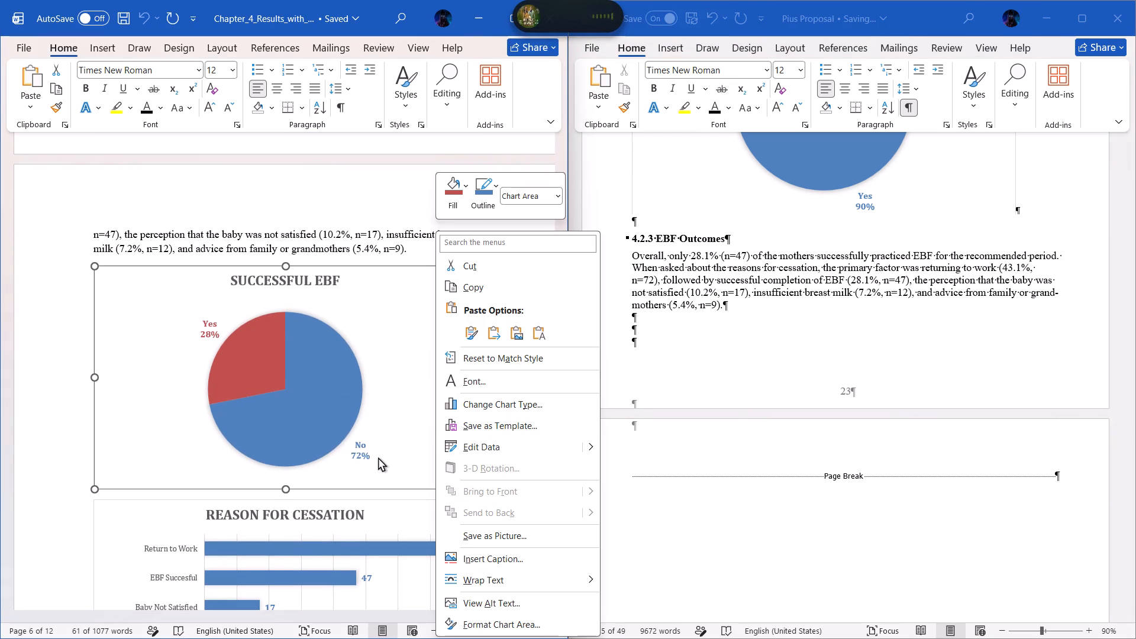
left_click(370, 454)
left_click_drag(510, 408, 467, 545)
left_click(519, 333)
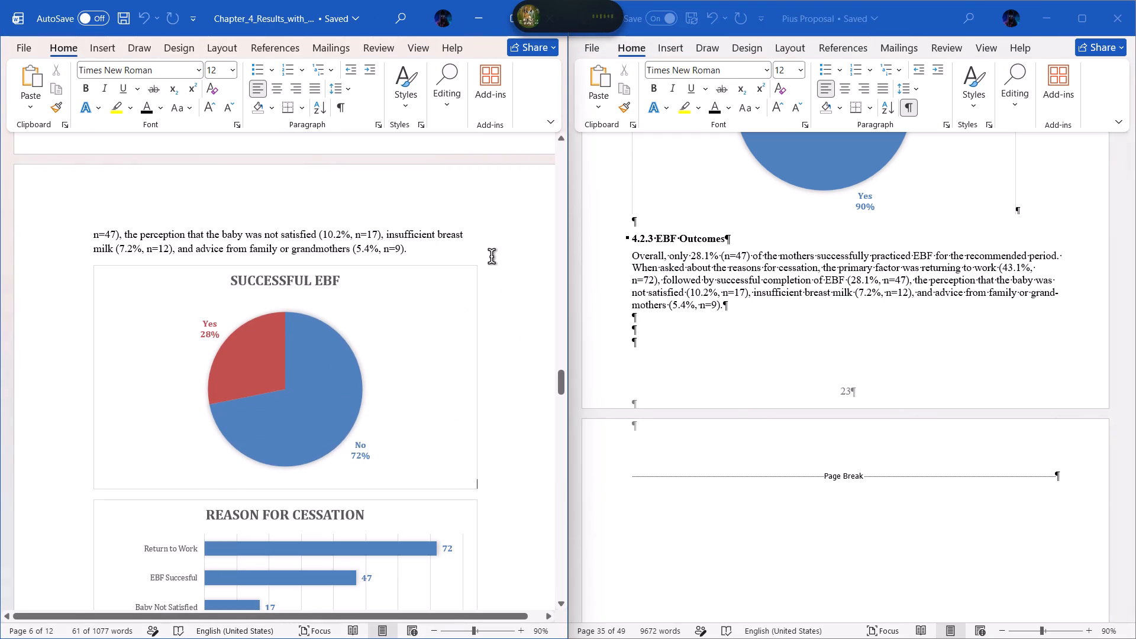
left_click_drag(483, 256, 437, 576)
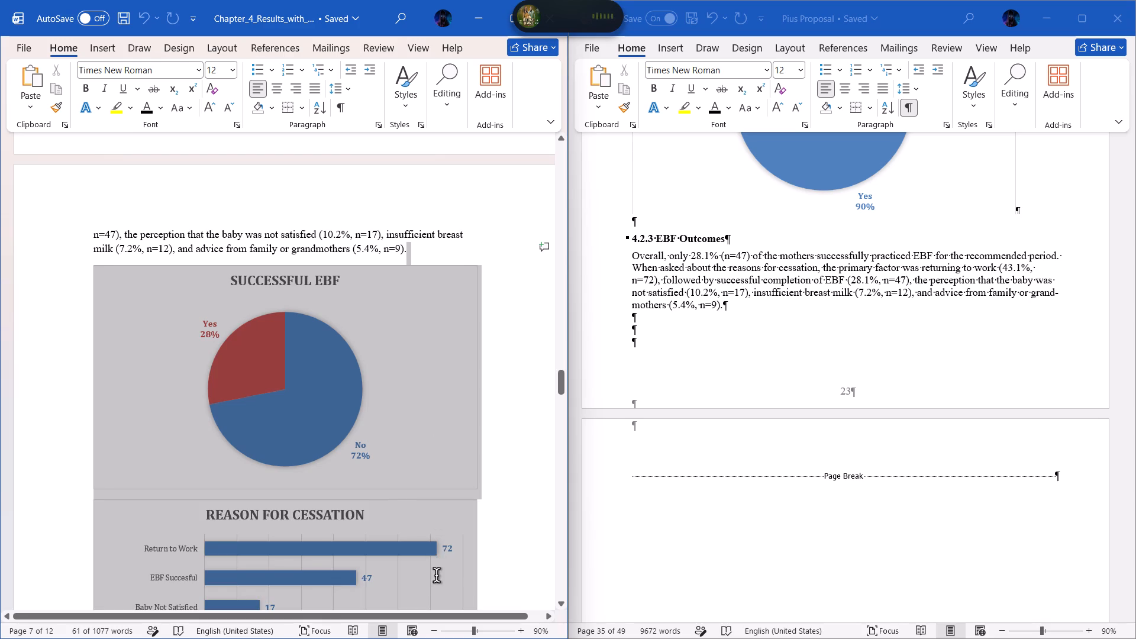
left_click_drag(437, 576, 437, 582)
key("ctrl+c")
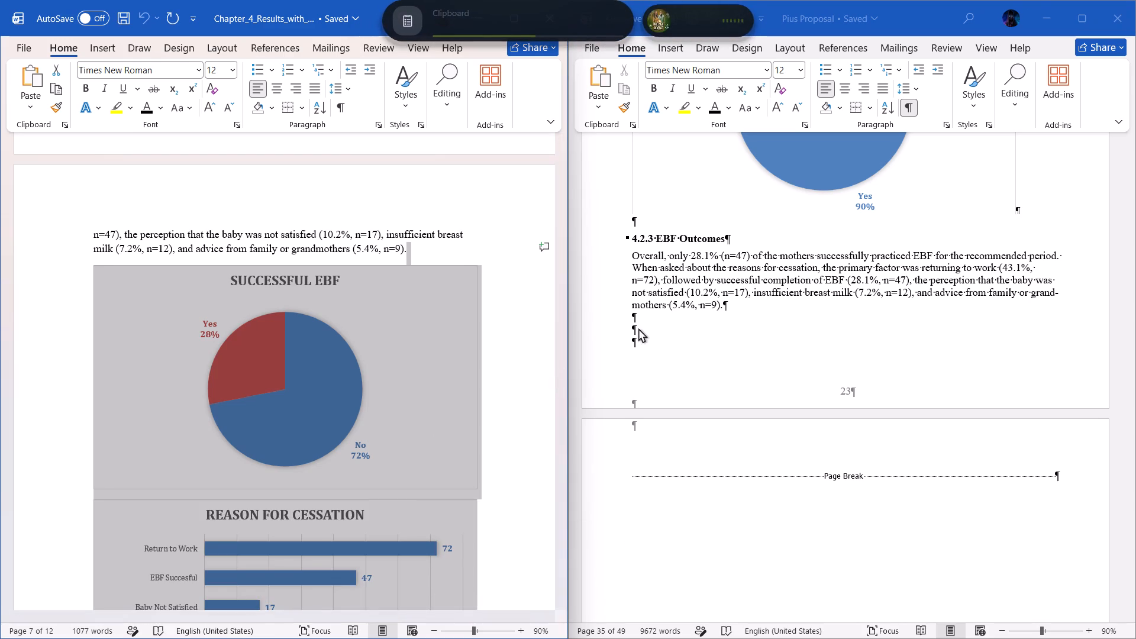
left_click(639, 329)
key("ctrl+v")
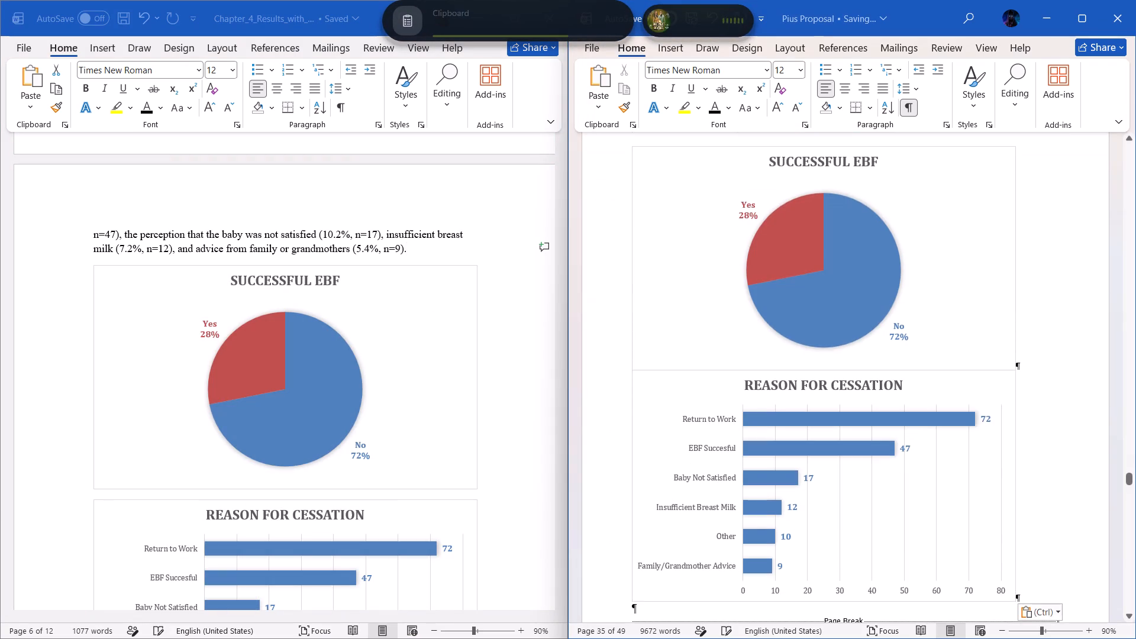
Insert two blank lines between the pasted "SUCCESSFUL EBF" and "REASON FOR CESSATION" charts in the proposal.
scroll(747, 356, "down", 1)
left_click(1031, 283)
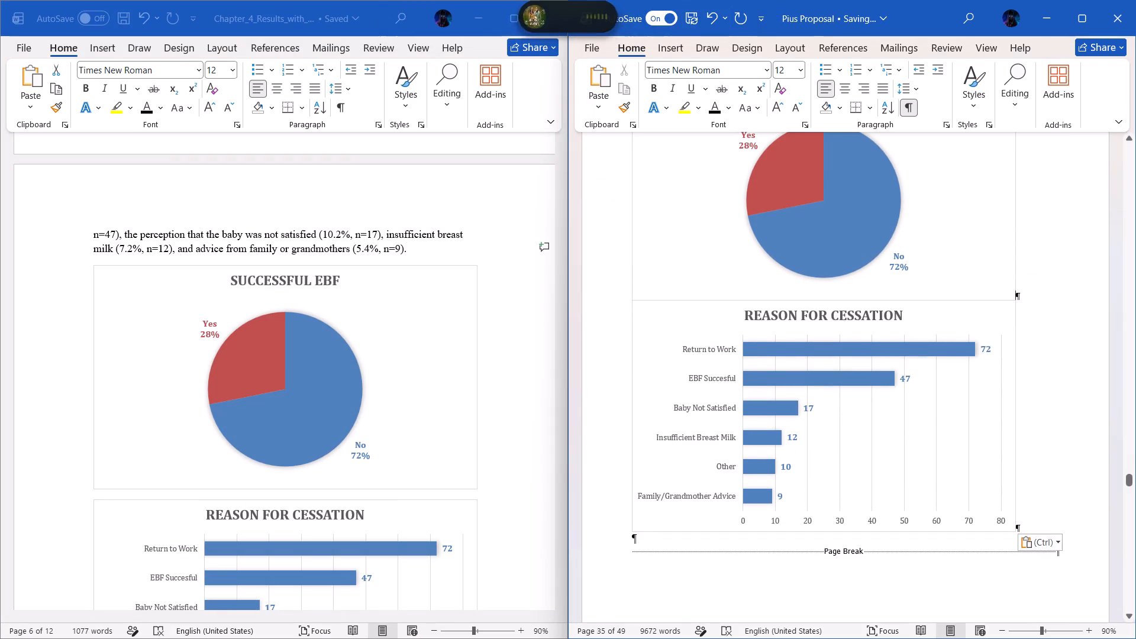
key("Return")
key("Return")
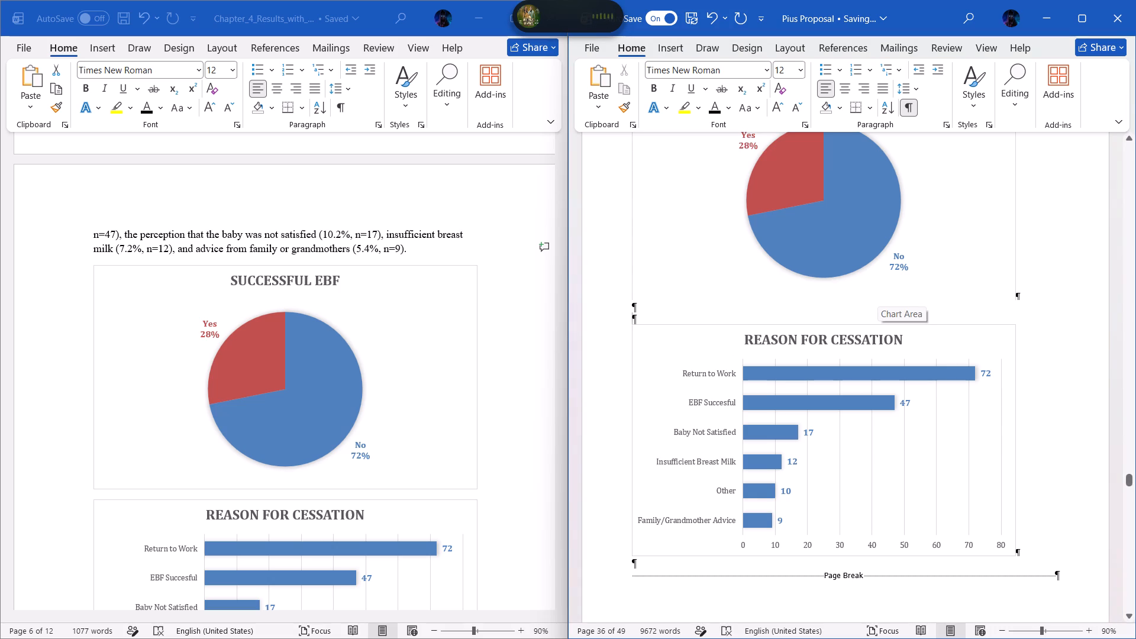
left_click(612, 303)
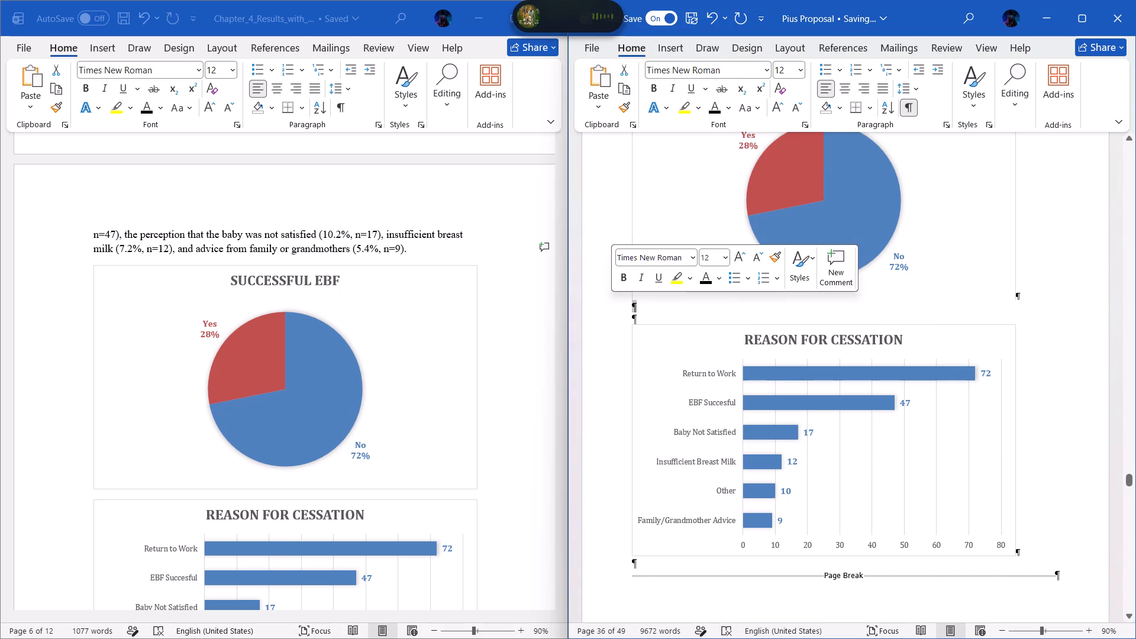
left_click(632, 351)
left_click(679, 241)
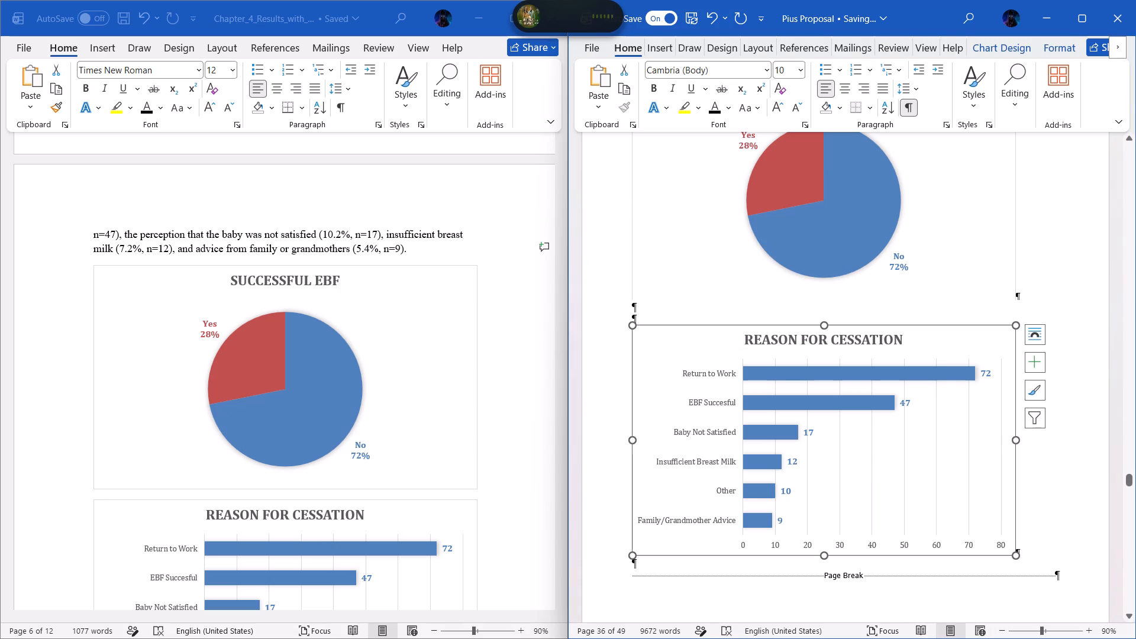
Add two more blank lines beneath the "REASON FOR CESSATION" chart, above the page break before Chapter Five.
scroll(730, 248, "up", 1)
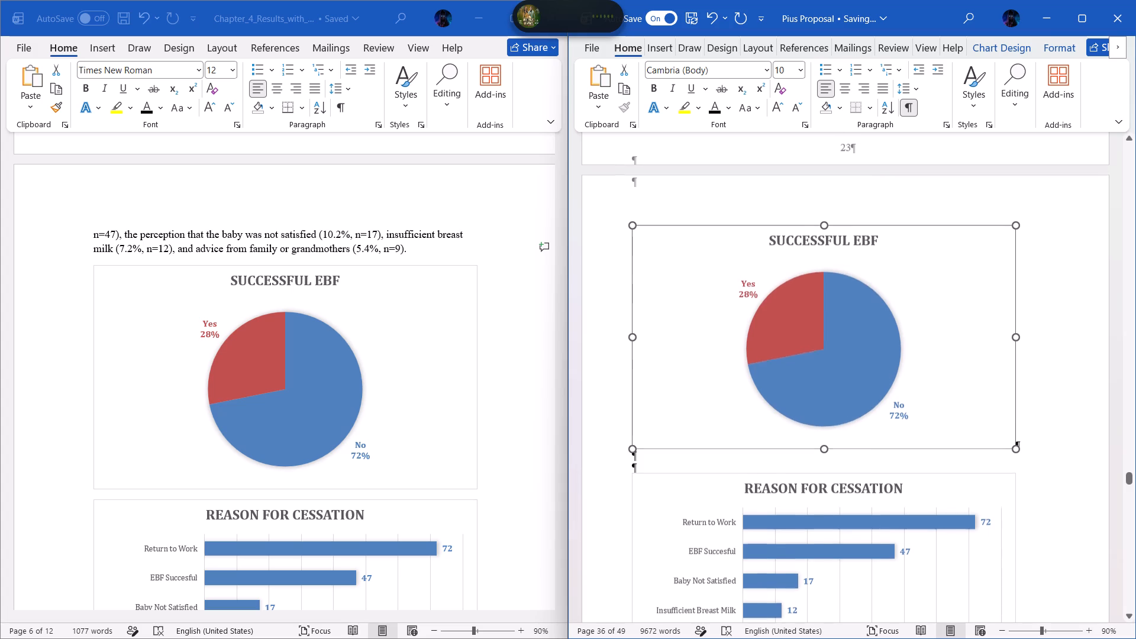
scroll(730, 248, "up", 2)
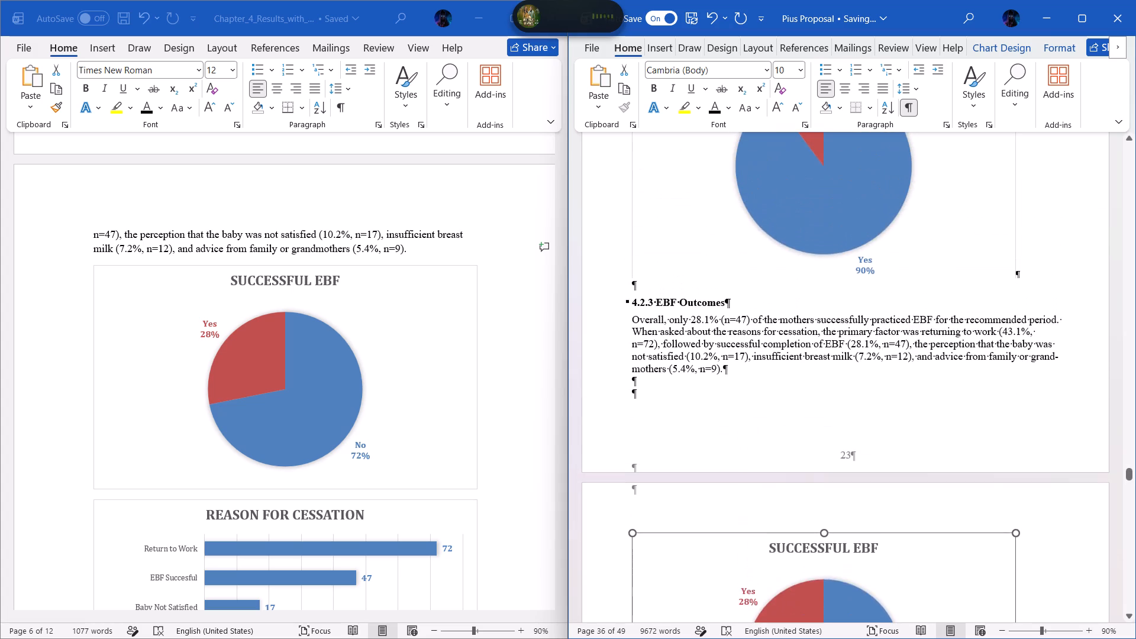
scroll(730, 248, "up", 1)
scroll(730, 248, "down", 3)
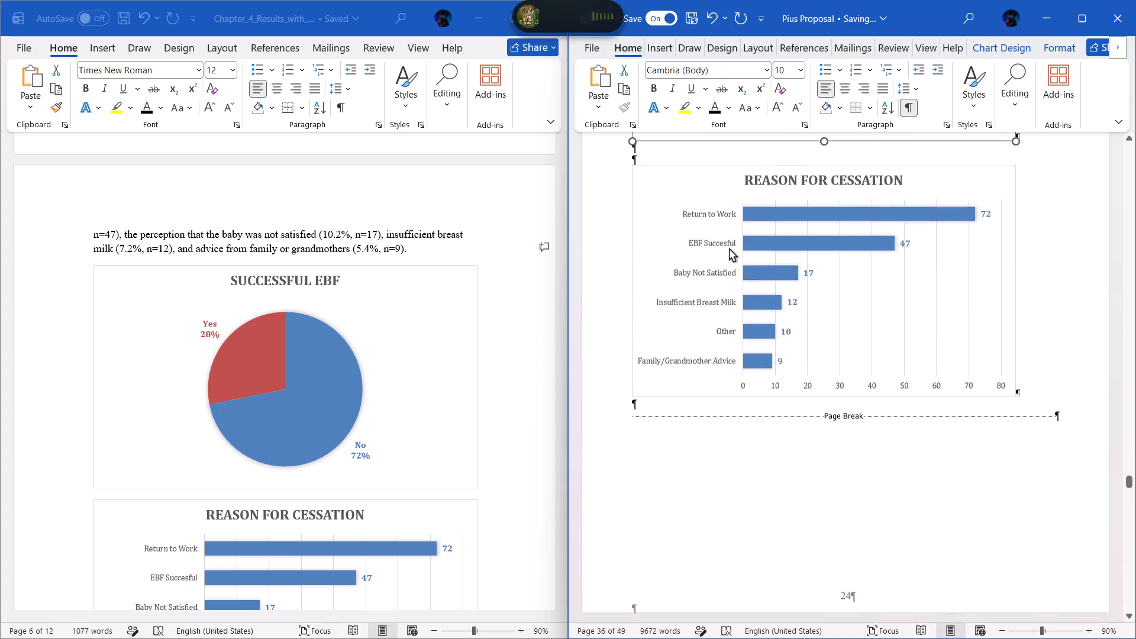
scroll(730, 248, "down", 2)
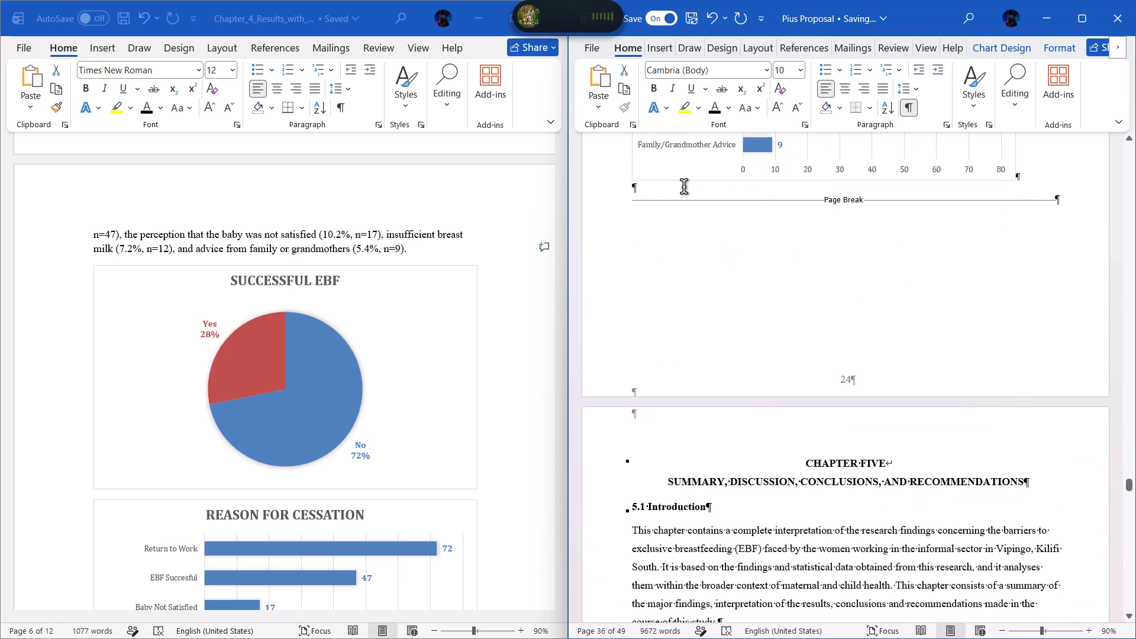
left_click(683, 187)
key("Return")
key("Return")
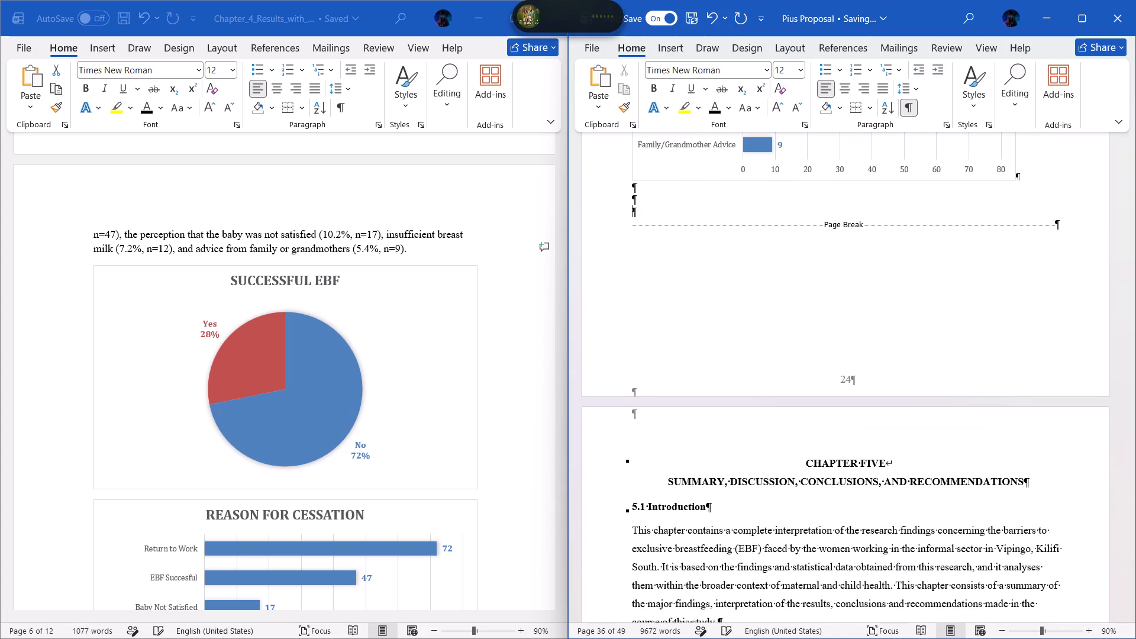
Copy everything from the source's "4.3 Contingency Table Analysis (Chi-Square Tests)" heading to its end onto the middle blank line beneath the proposal's "REASON FOR CESSATION" chart.
scroll(425, 238, "down", 1)
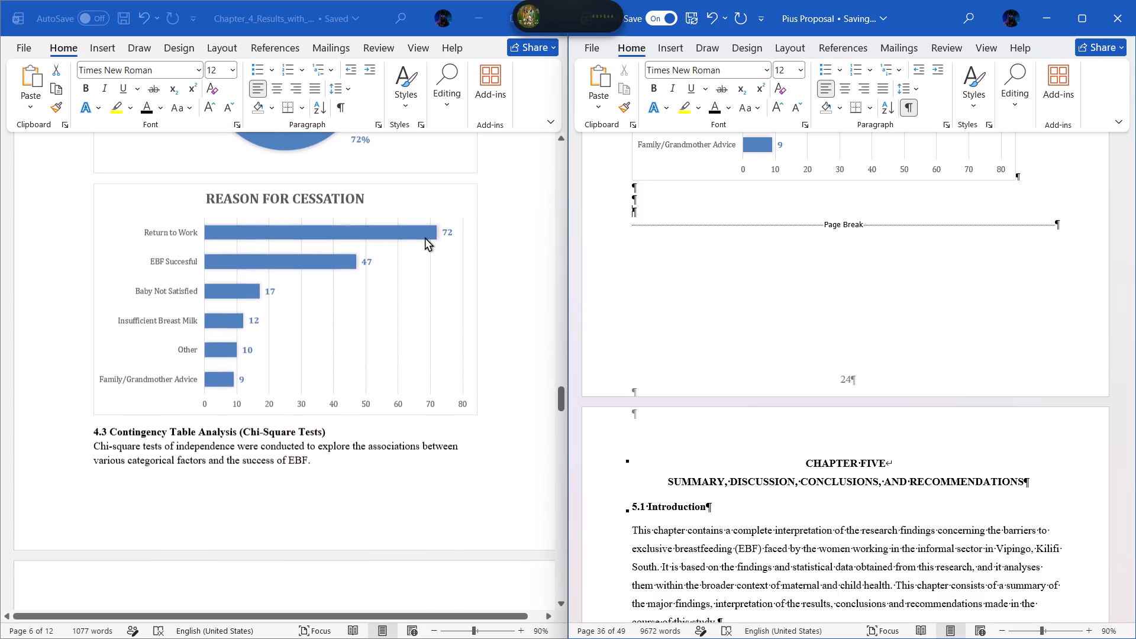
scroll(425, 238, "down", 2)
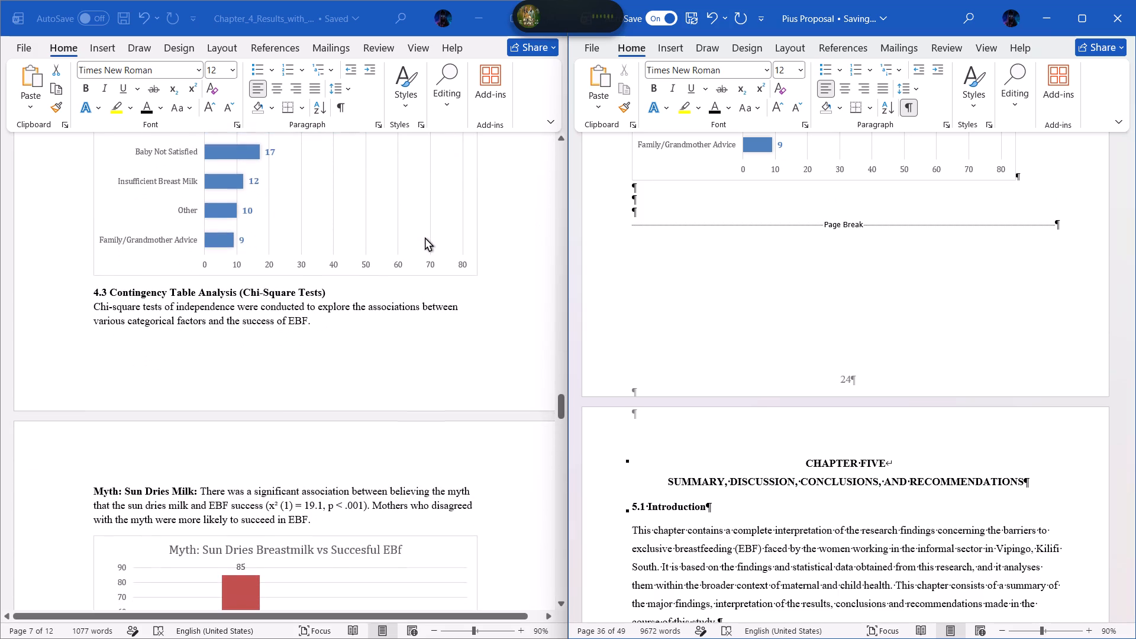
scroll(425, 238, "down", 1)
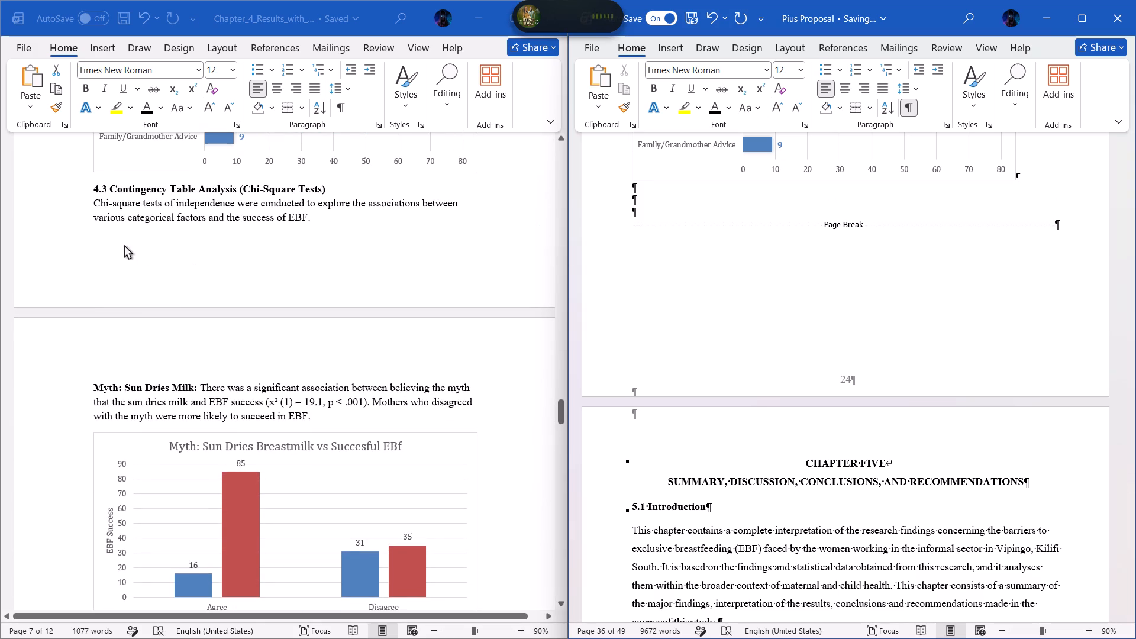
left_click(91, 183)
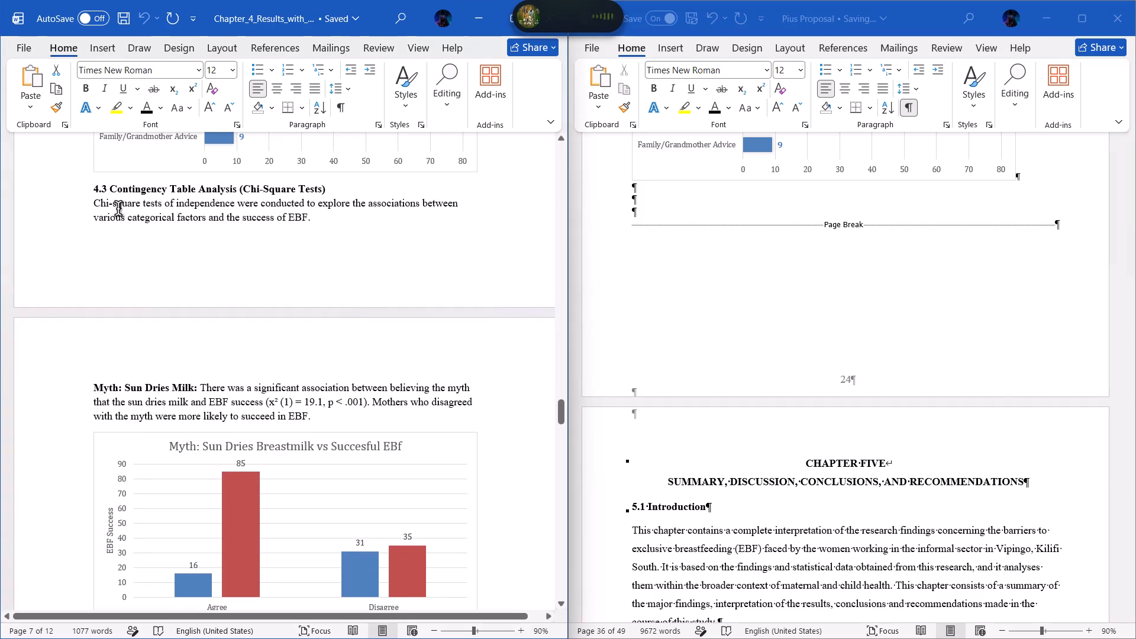
left_click(96, 192)
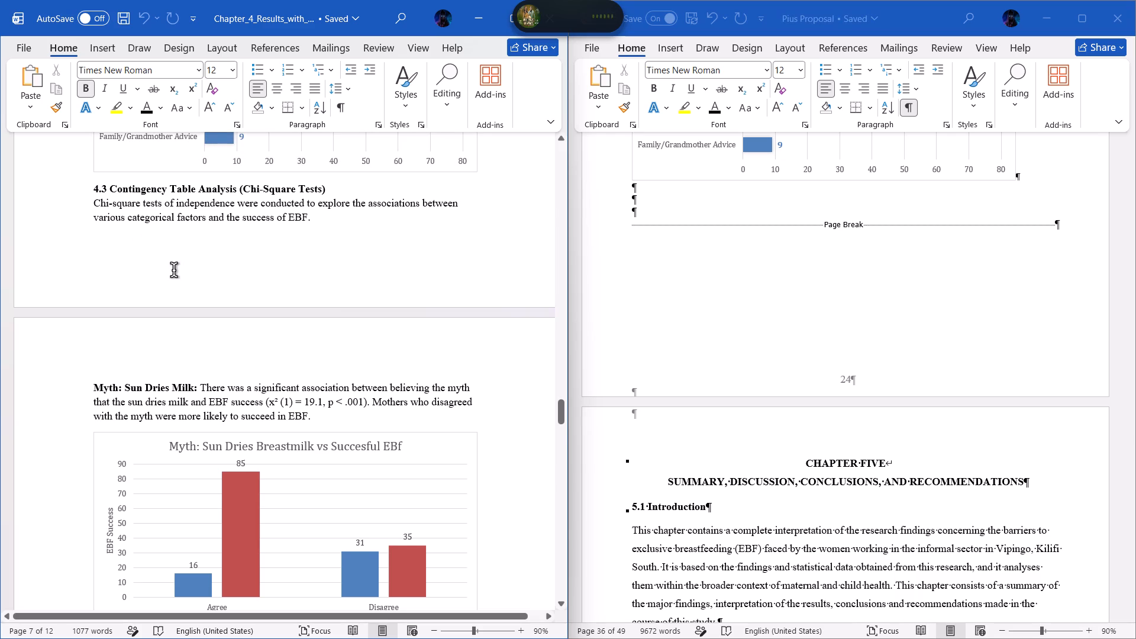
scroll(174, 270, "down", 7)
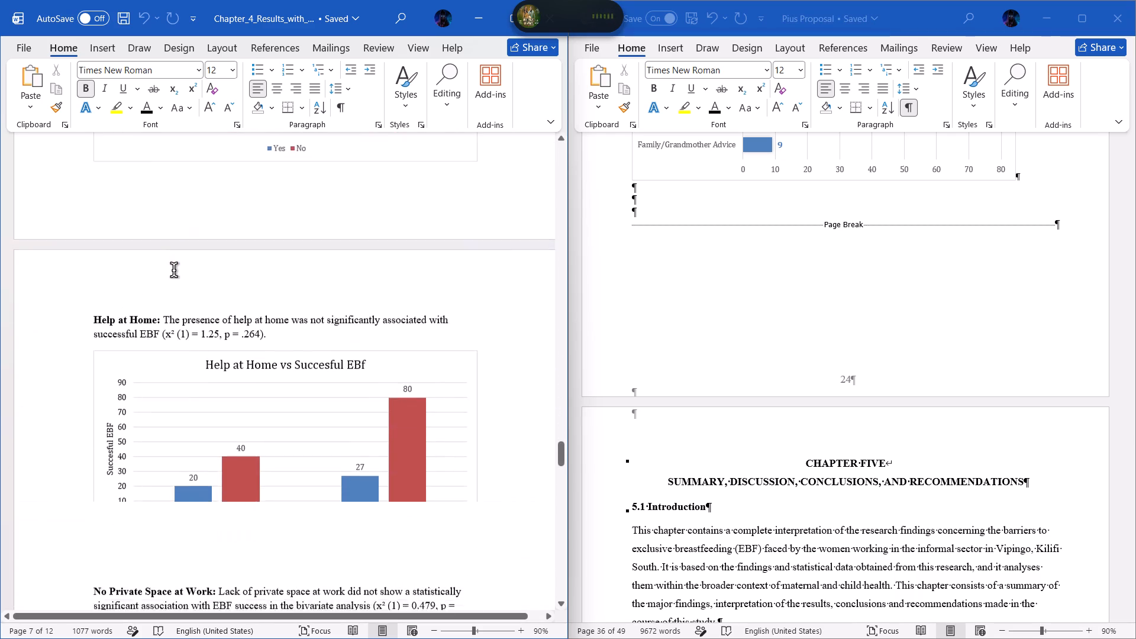
scroll(174, 270, "down", 6)
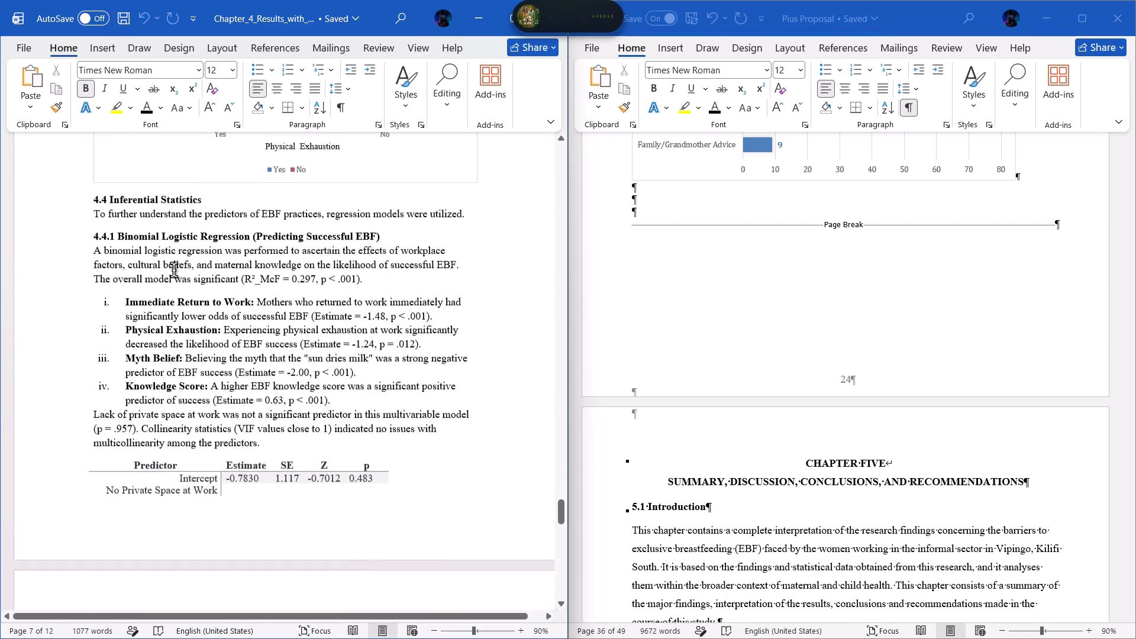
scroll(174, 270, "down", 6)
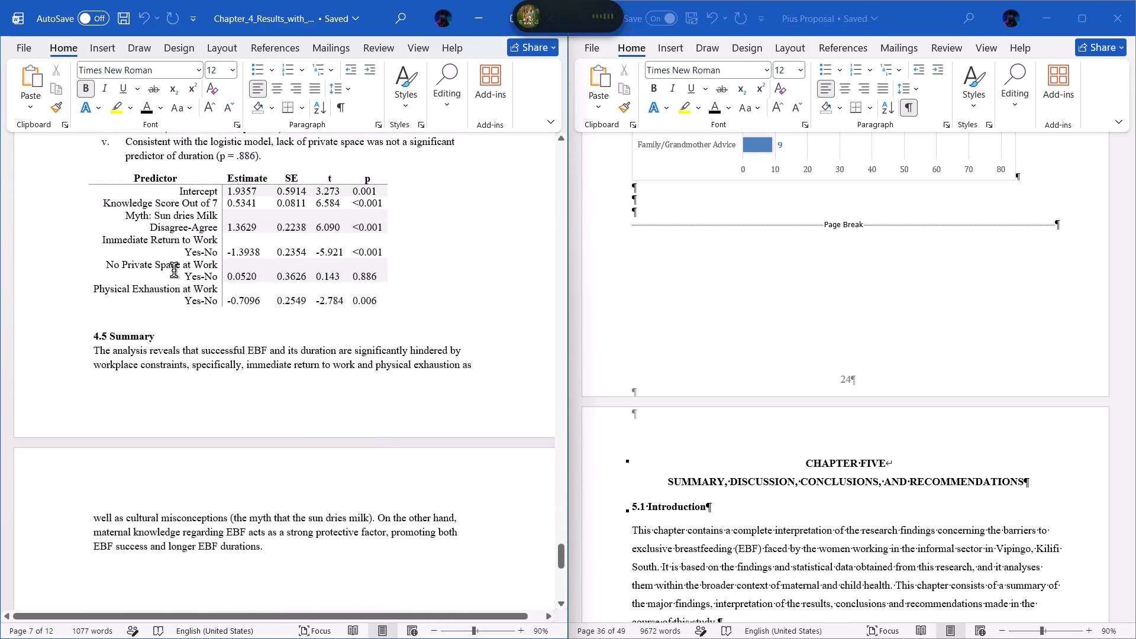
scroll(174, 270, "down", 2)
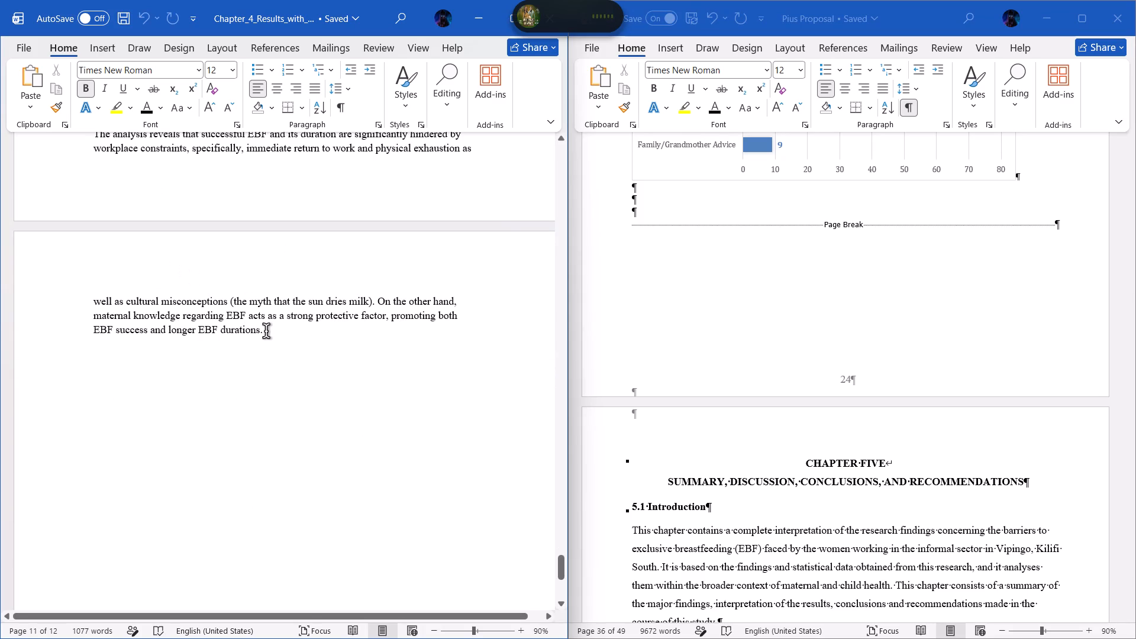
left_click(266, 333, "shift")
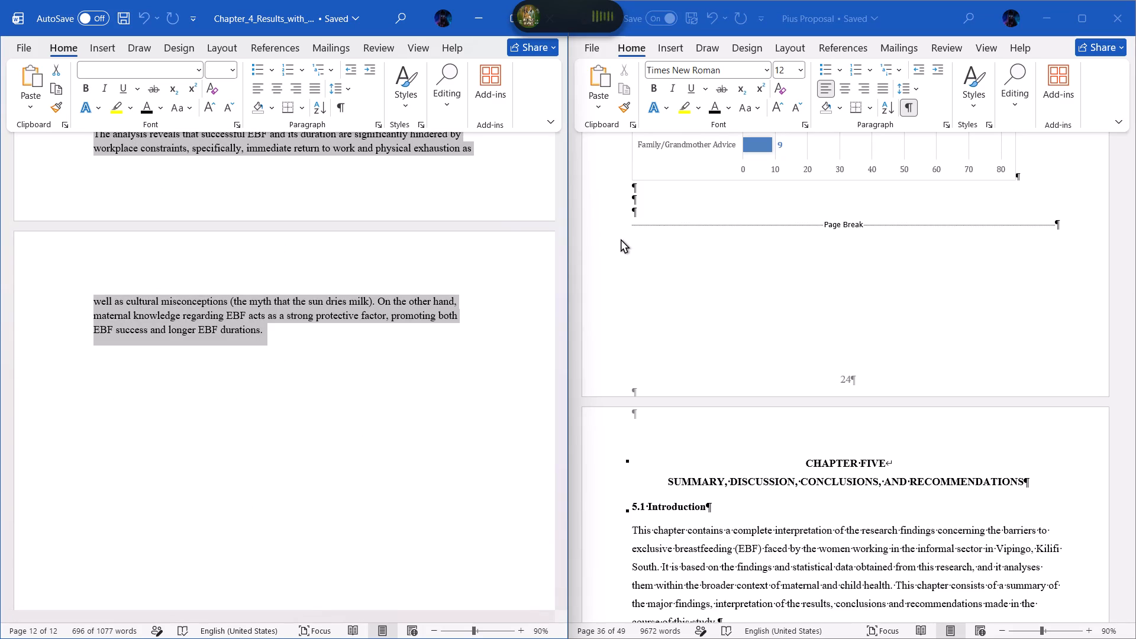
key("ctrl+c")
left_click(646, 195)
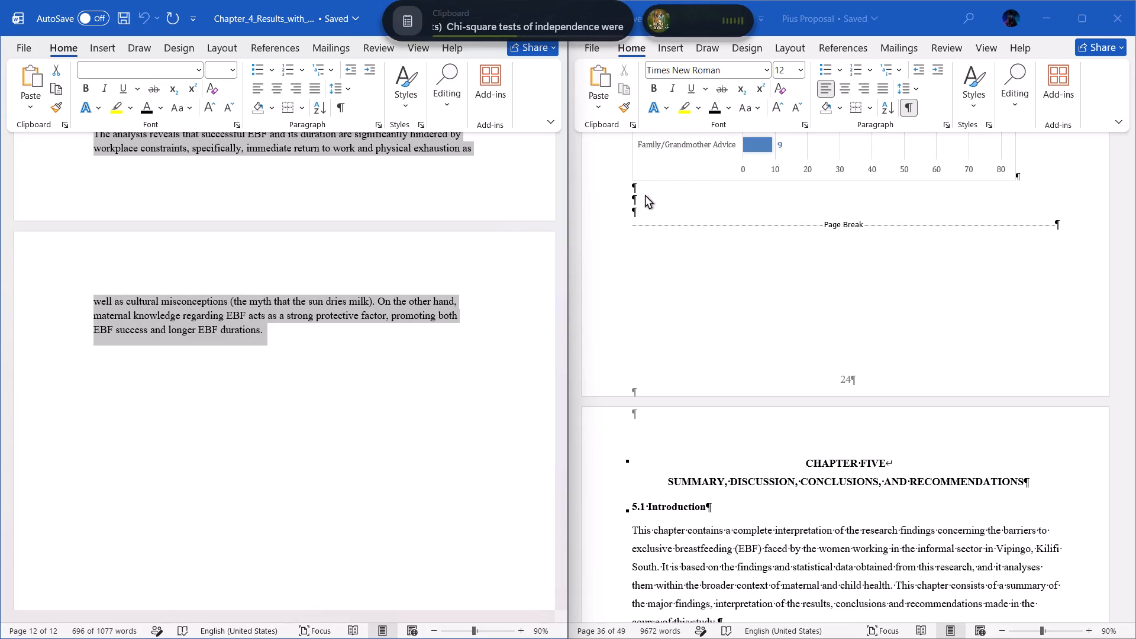
left_click(643, 196)
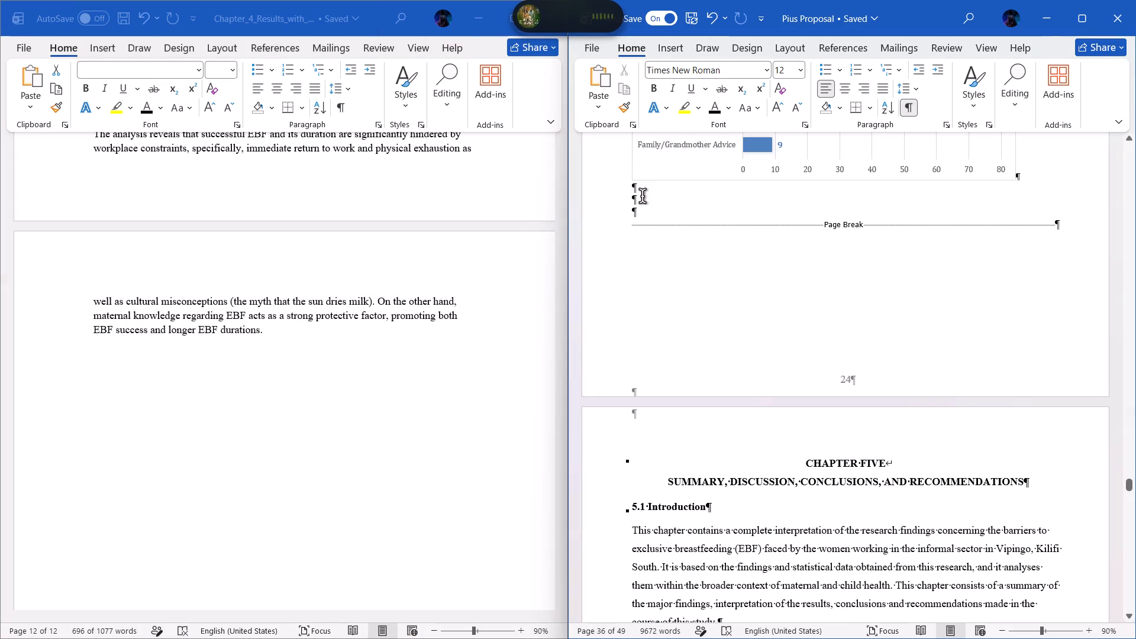
key("ctrl+v")
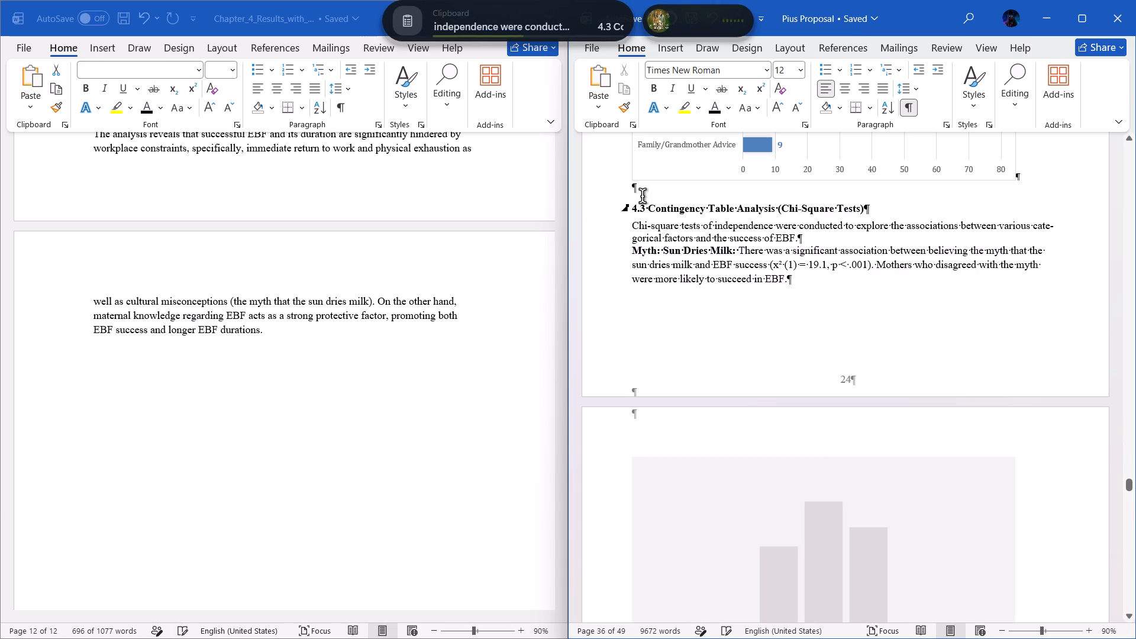
Apply the Heading 3 style to the pasted "4.4 Inferential Statistics" heading and set its font size to 12.
scroll(697, 245, "up", 1)
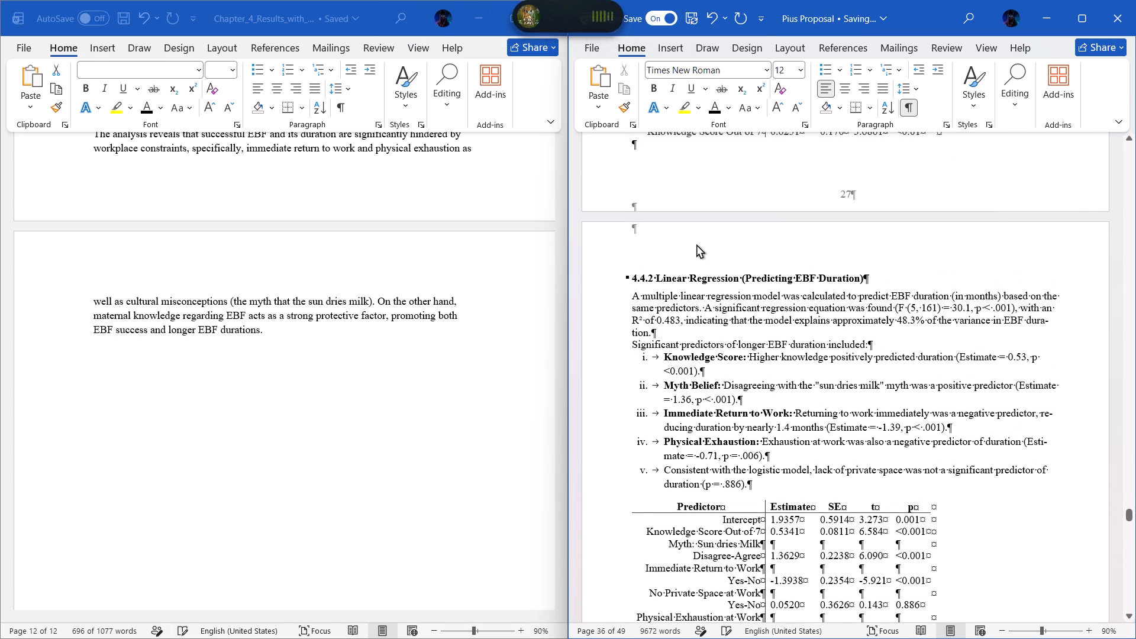
scroll(697, 245, "up", 3)
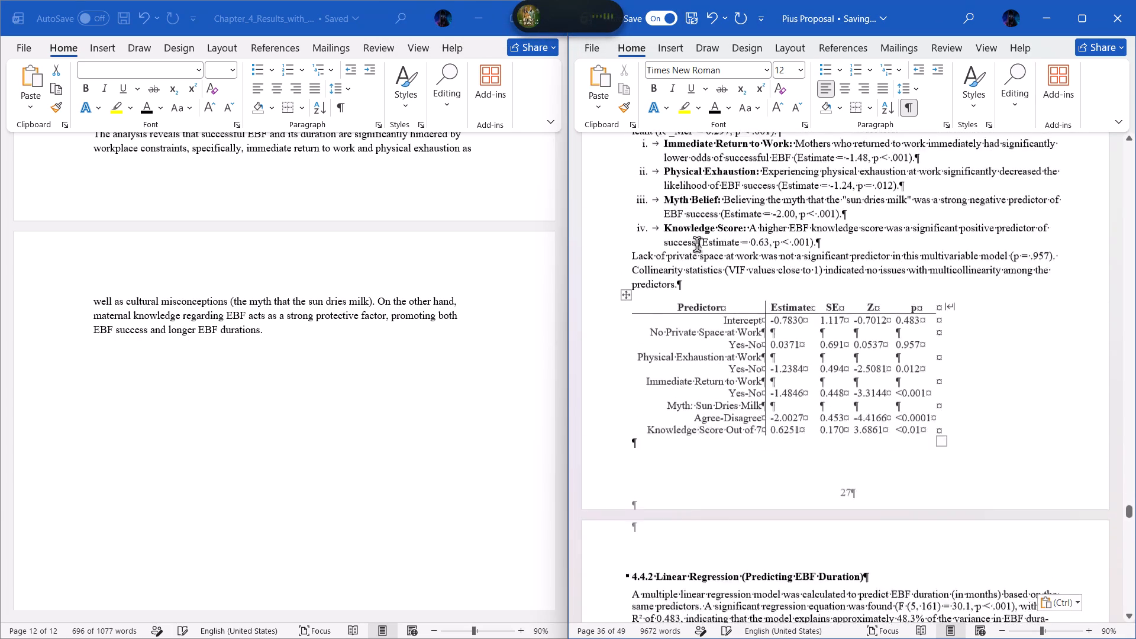
scroll(697, 245, "up", 1)
scroll(697, 245, "right", 1)
scroll(697, 245, "up", 2)
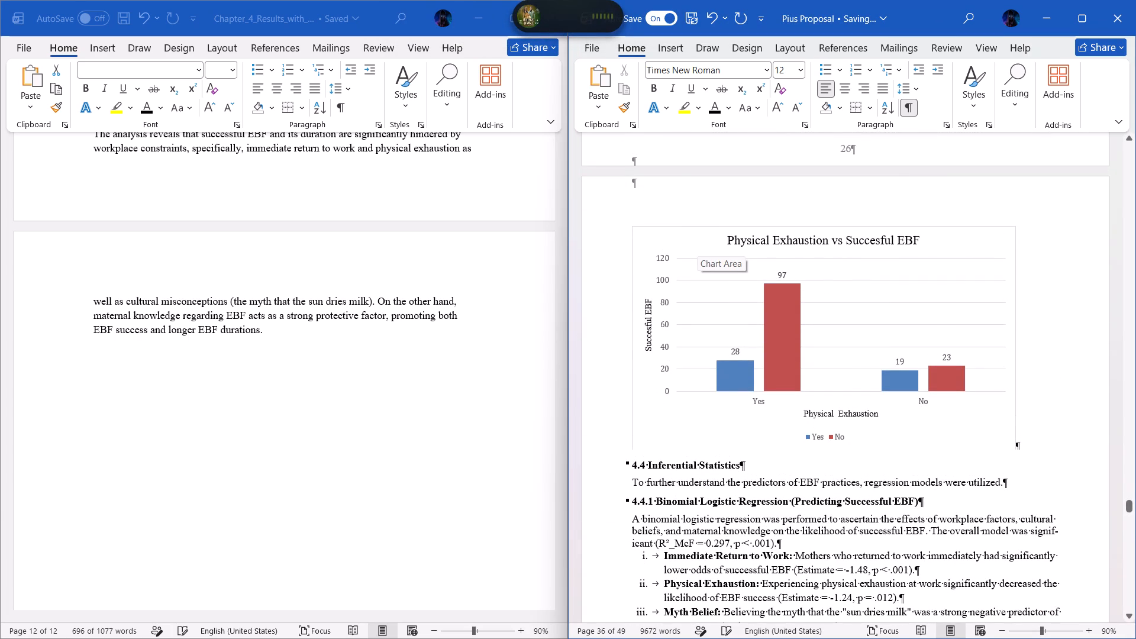
triple_click(709, 467)
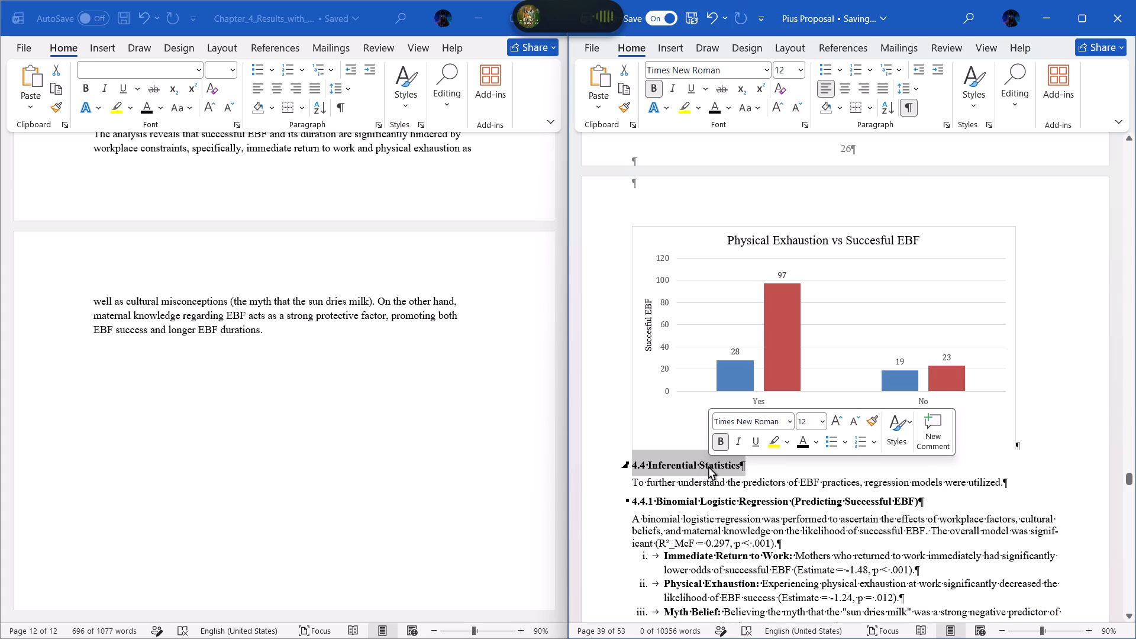
left_click(909, 424)
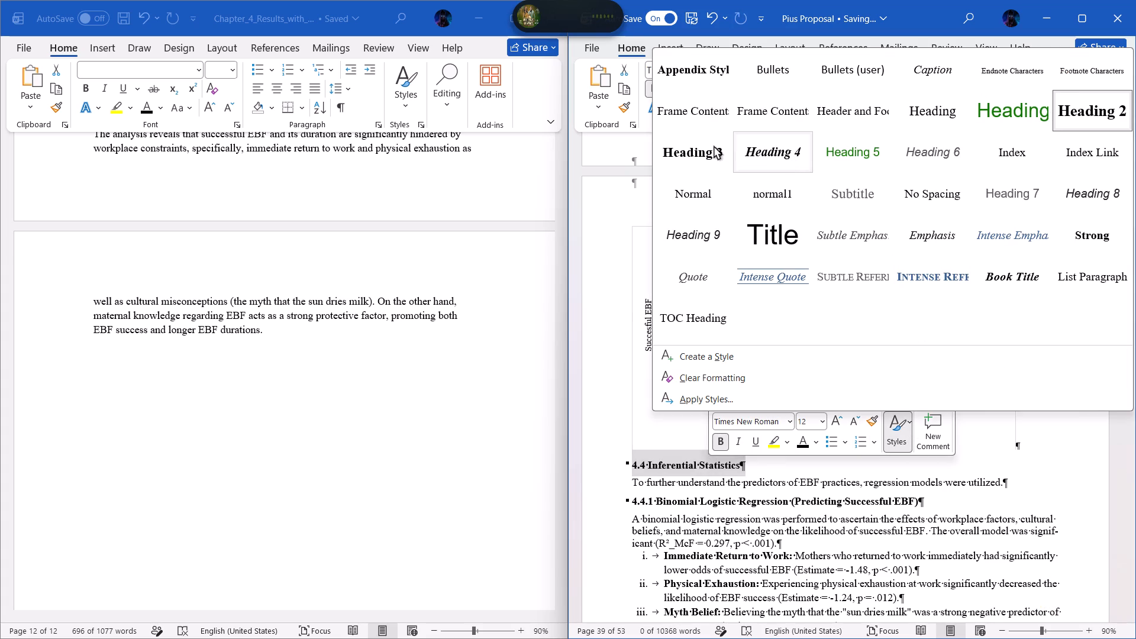
left_click(706, 147)
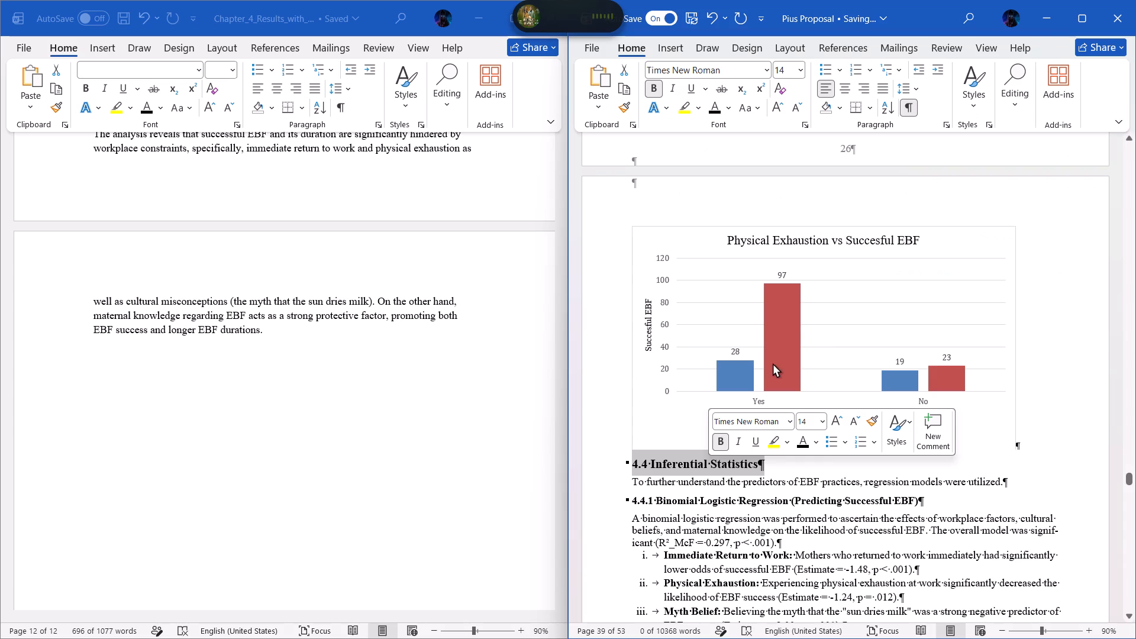
left_click(818, 425)
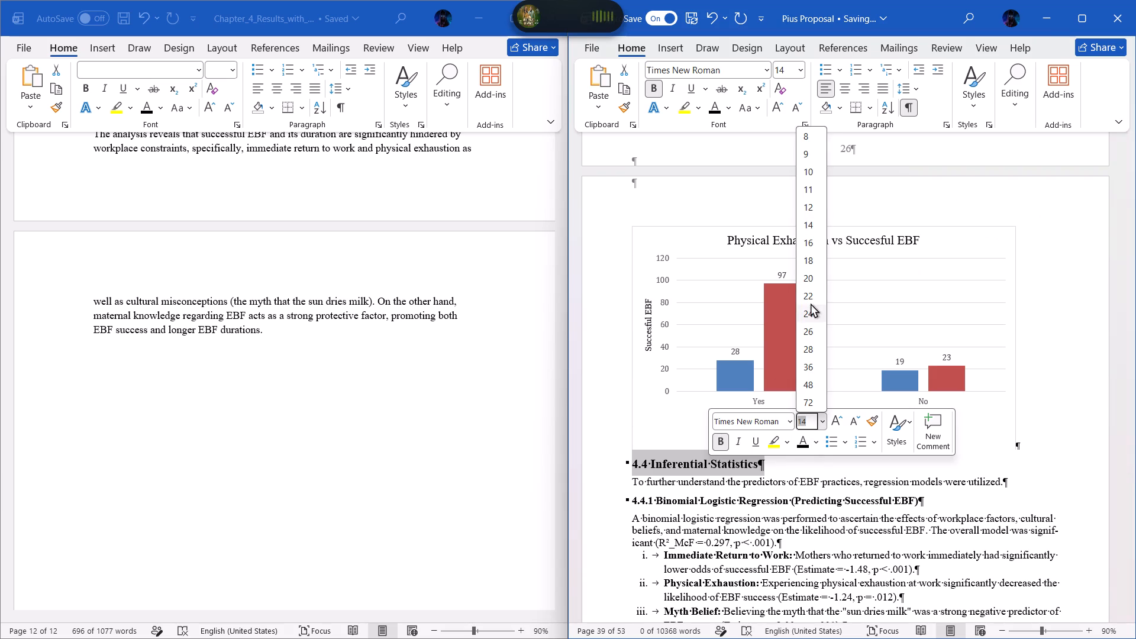
left_click(814, 204)
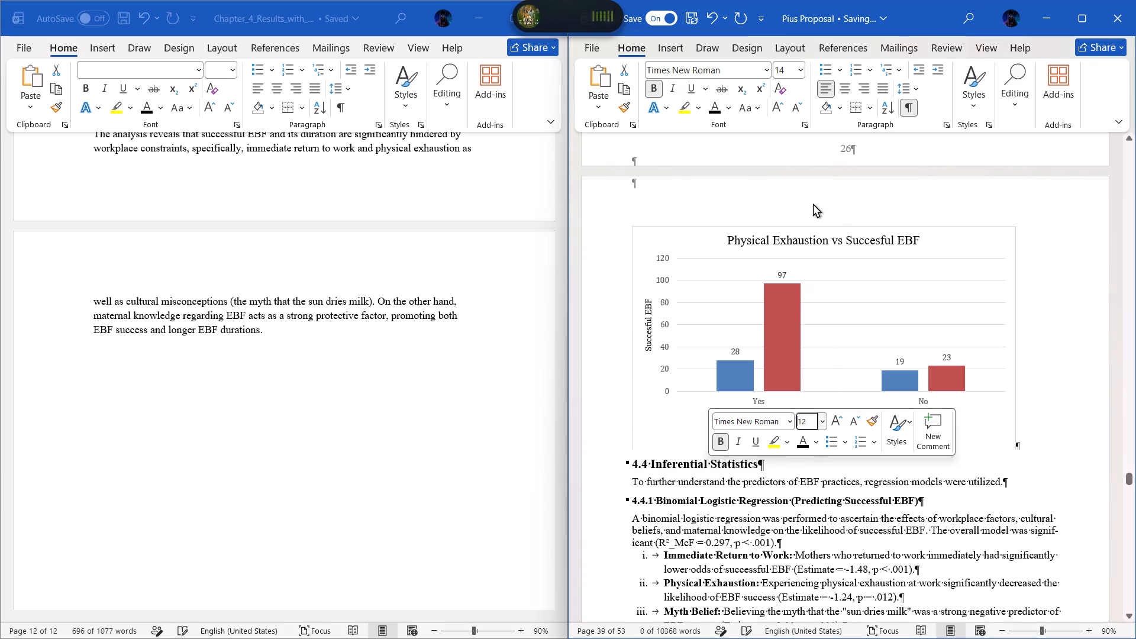
Apply the Heading 4 style to the "4.4.1 Binomial Logistic Regression" heading, remove its italics and set the font size to 12.
triple_click(740, 505)
left_click(740, 505)
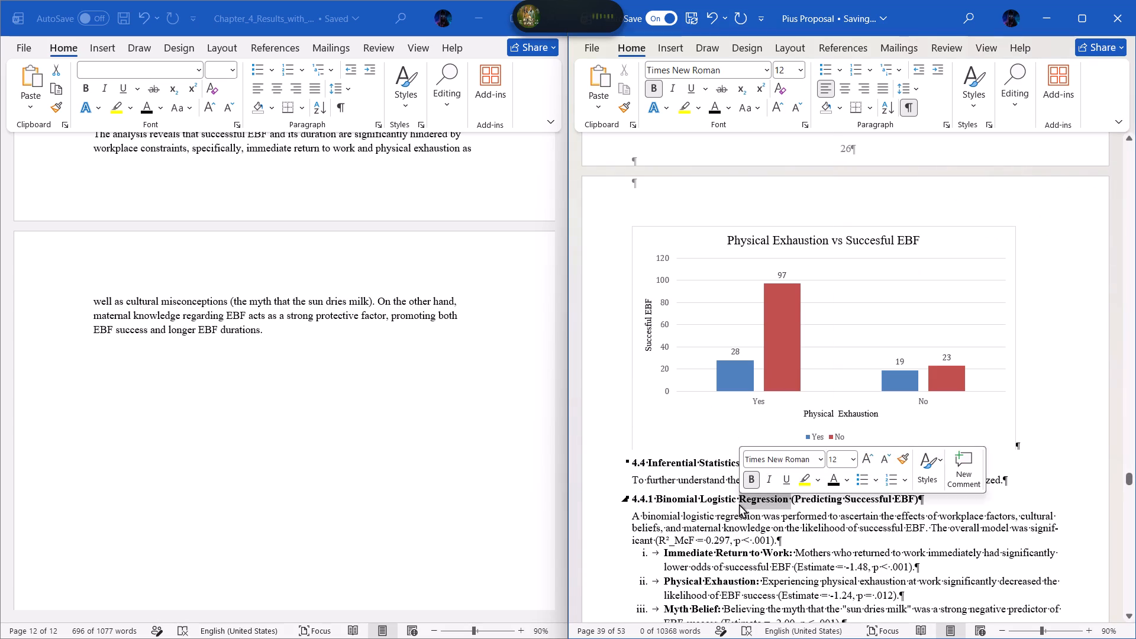
double_click(740, 505)
triple_click(740, 505)
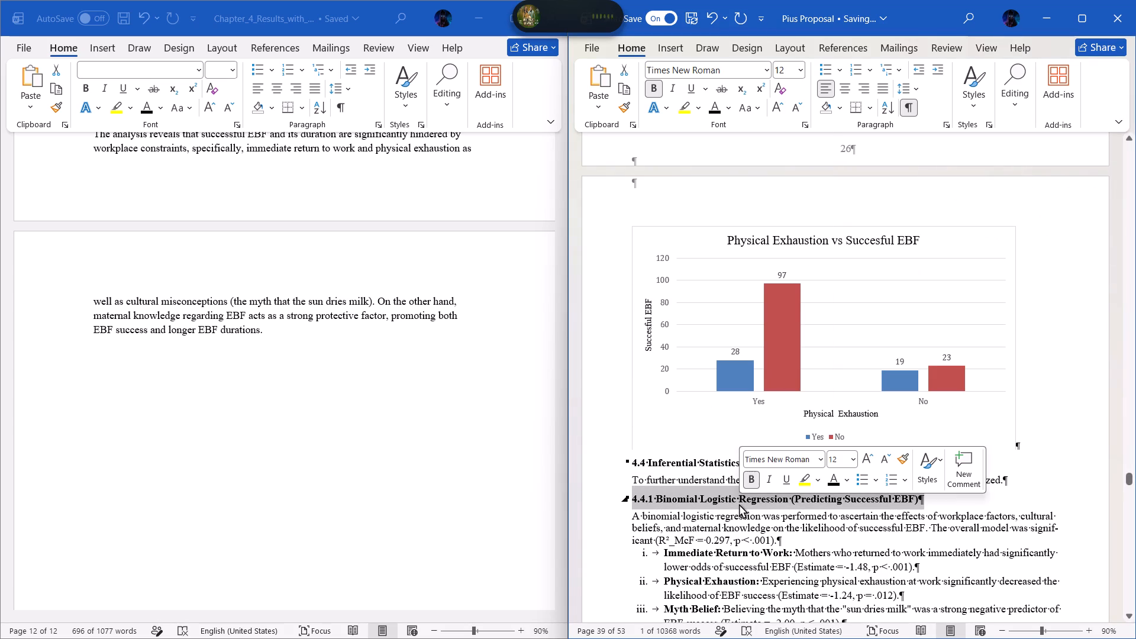
left_click(941, 454)
left_click(755, 188)
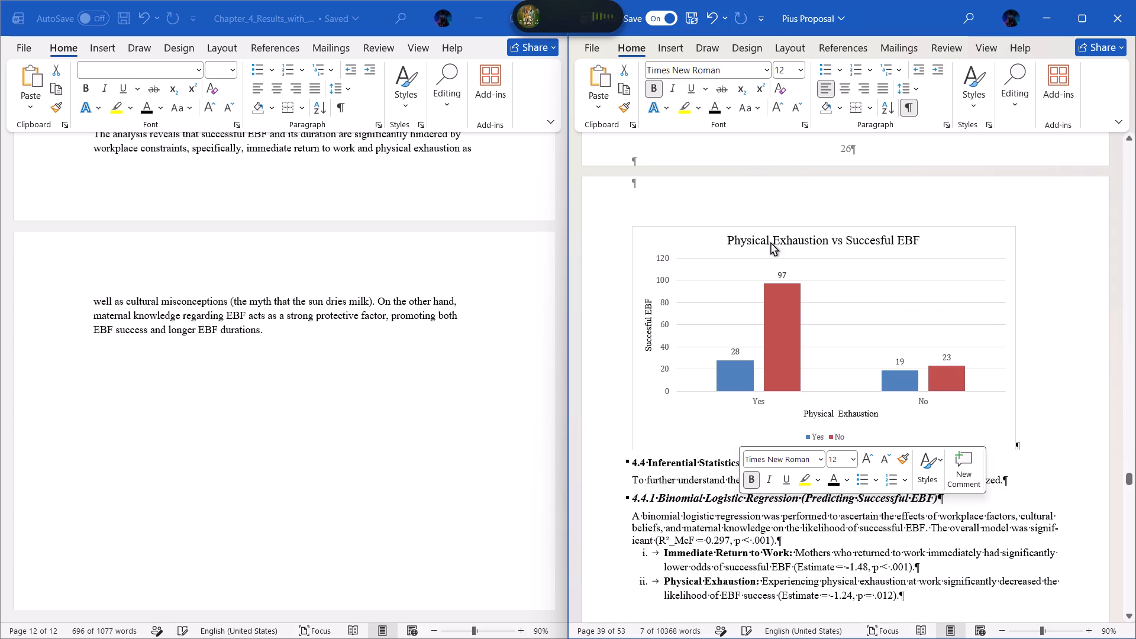
left_click(770, 476)
left_click(841, 460)
left_click(841, 460)
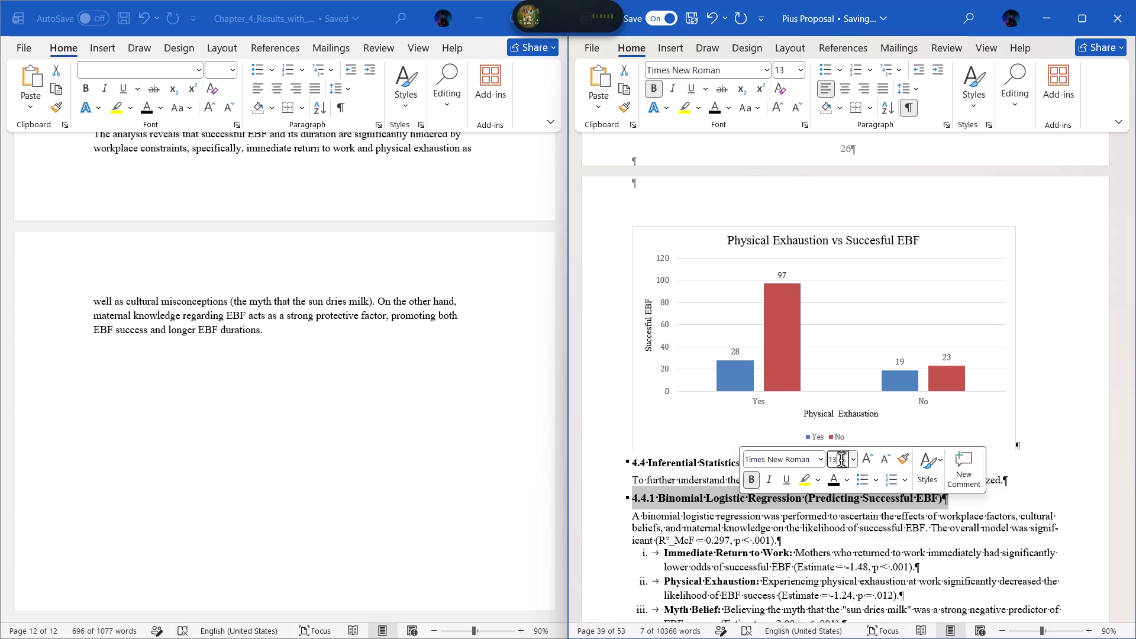
key("BackSpace")
key("2")
key("Return")
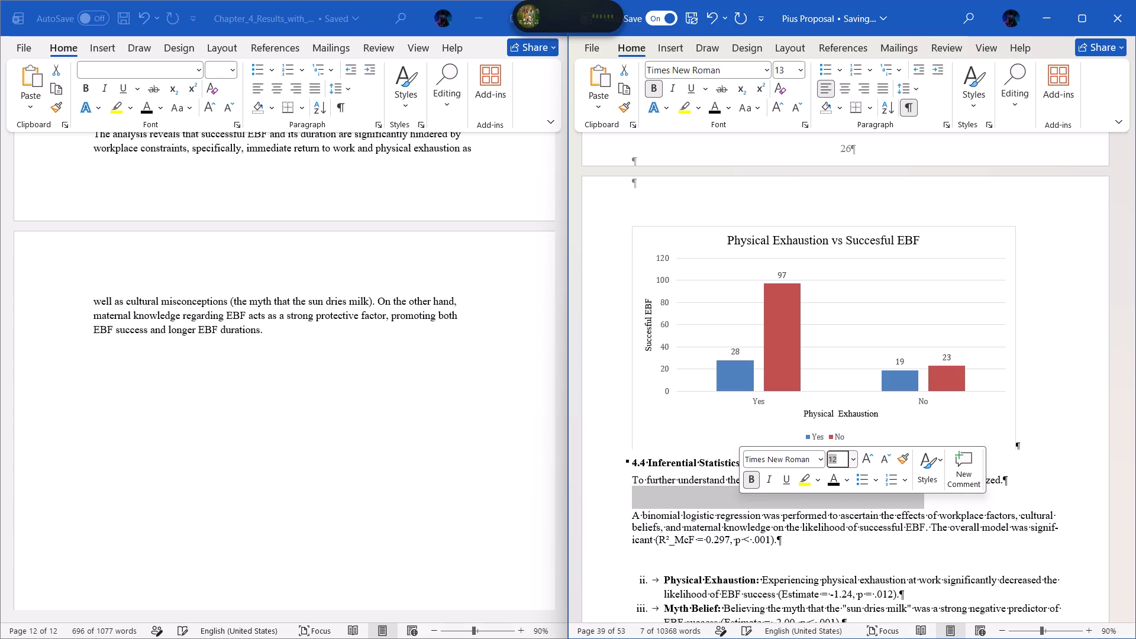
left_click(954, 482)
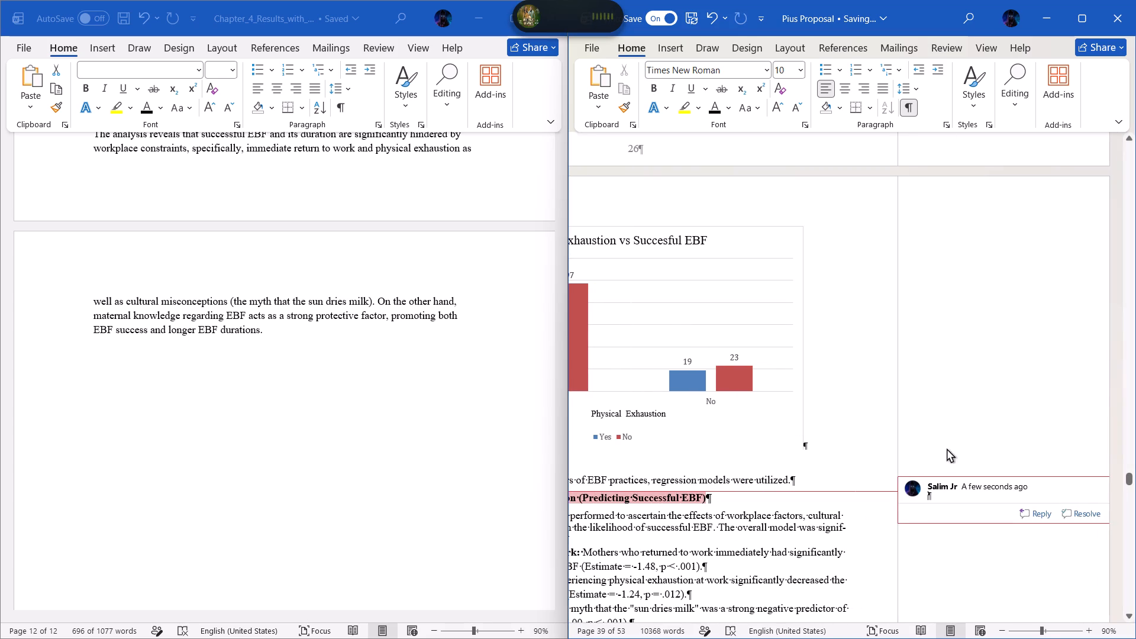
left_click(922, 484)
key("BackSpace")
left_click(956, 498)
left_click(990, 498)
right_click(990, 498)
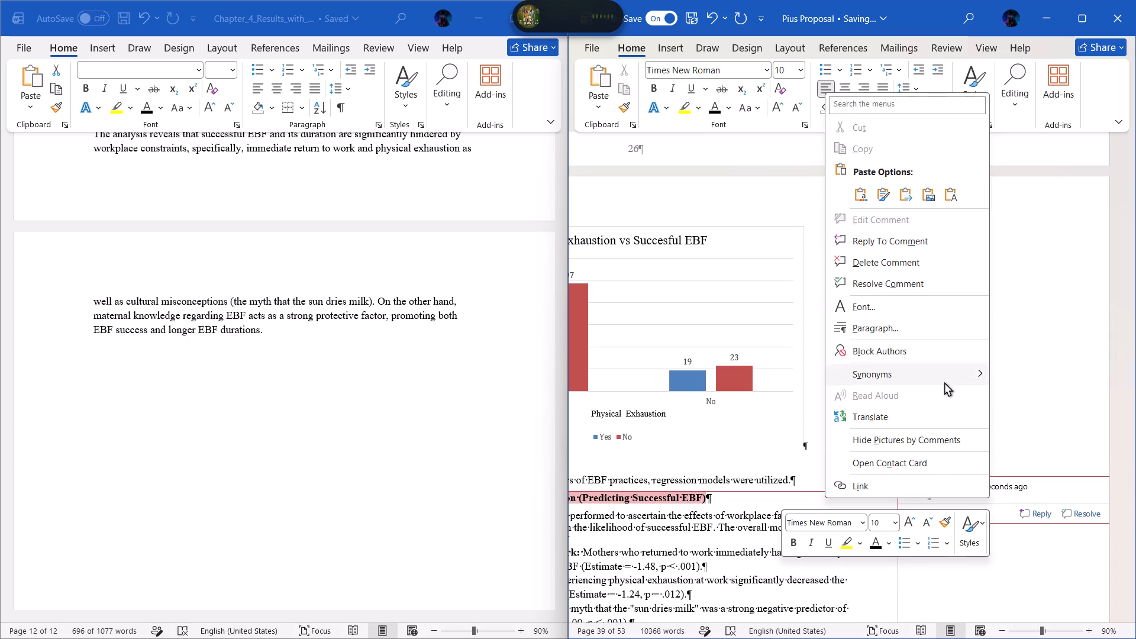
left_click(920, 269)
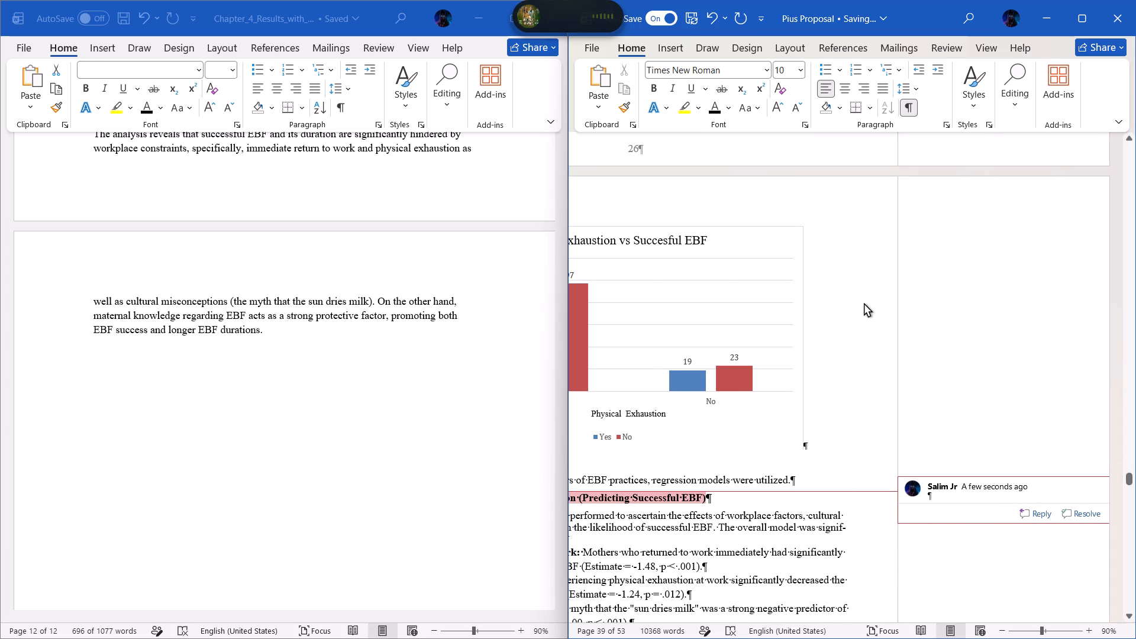
Check which paragraph styles the proposal's earlier "1.6 Conceptual Framework" and "3.9 Data Collection Tools" headings use.
scroll(896, 432, "down", 1)
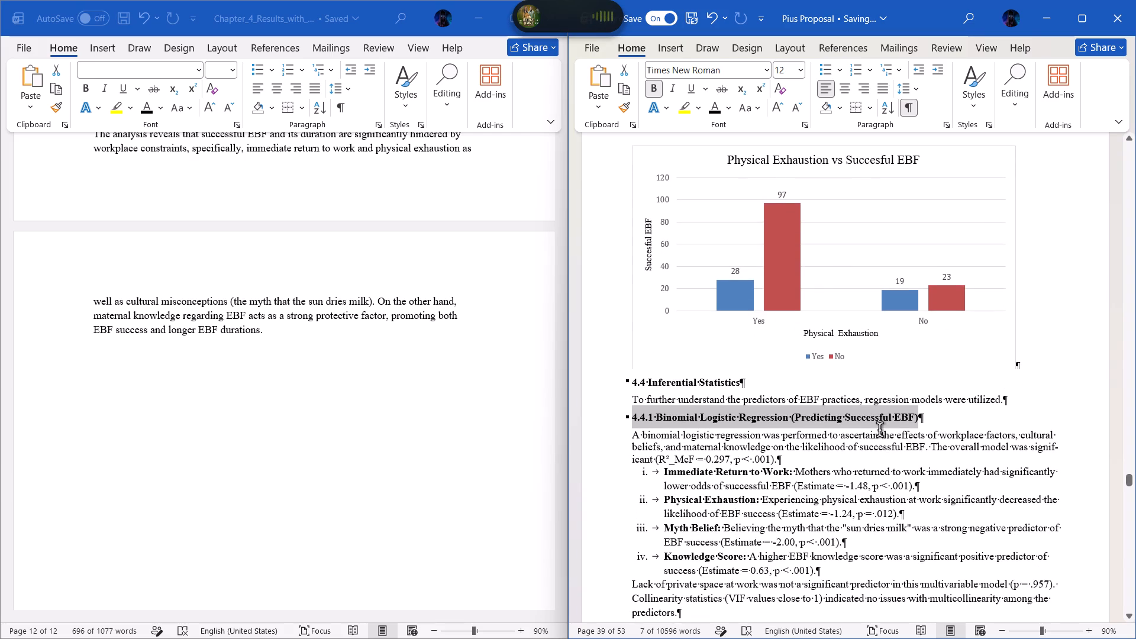
left_click(880, 430)
scroll(860, 392, "up", 20)
scroll(860, 392, "up", 20)
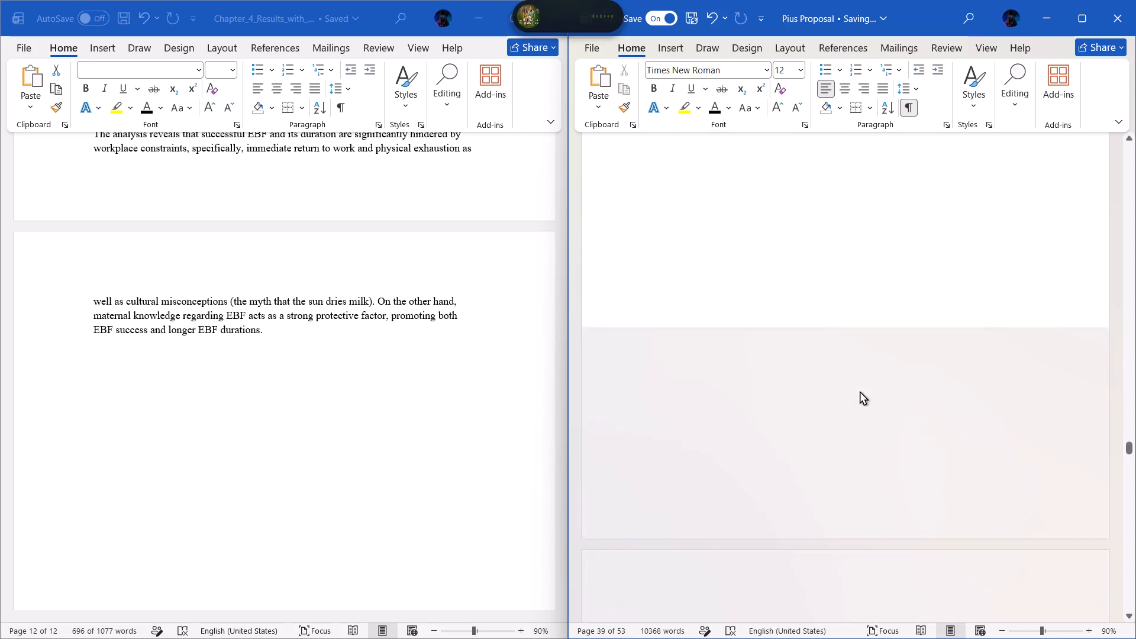
scroll(860, 392, "up", 20)
scroll(860, 392, "up", 20)
scroll(860, 392, "up", 2)
scroll(860, 392, "down", 1)
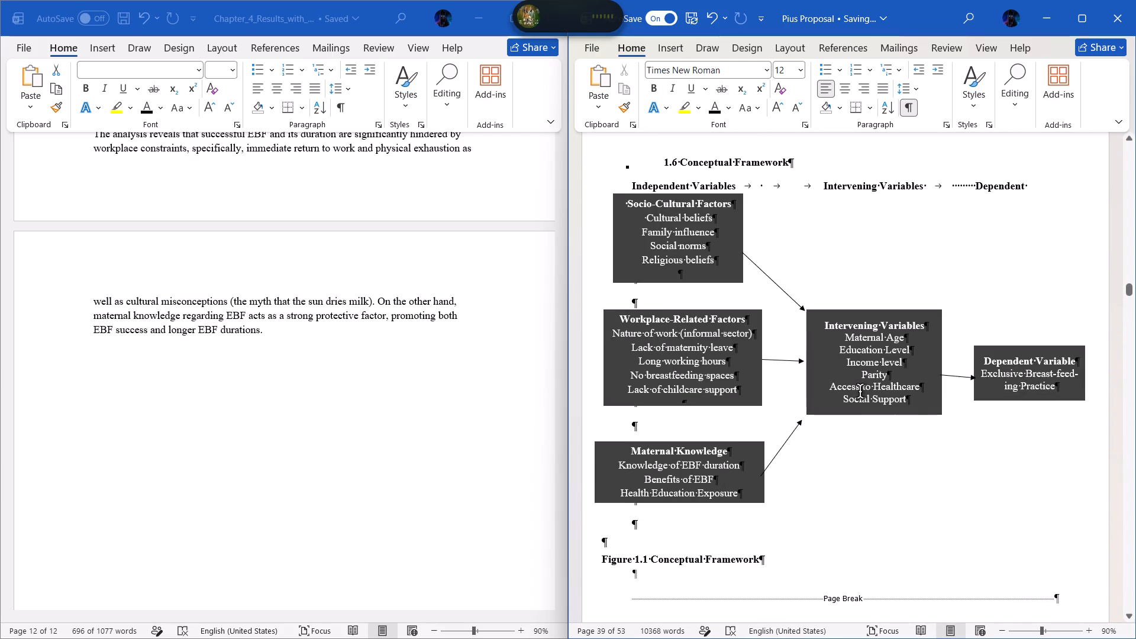
scroll(860, 392, "down", 2)
scroll(860, 392, "up", 2)
left_click(761, 266)
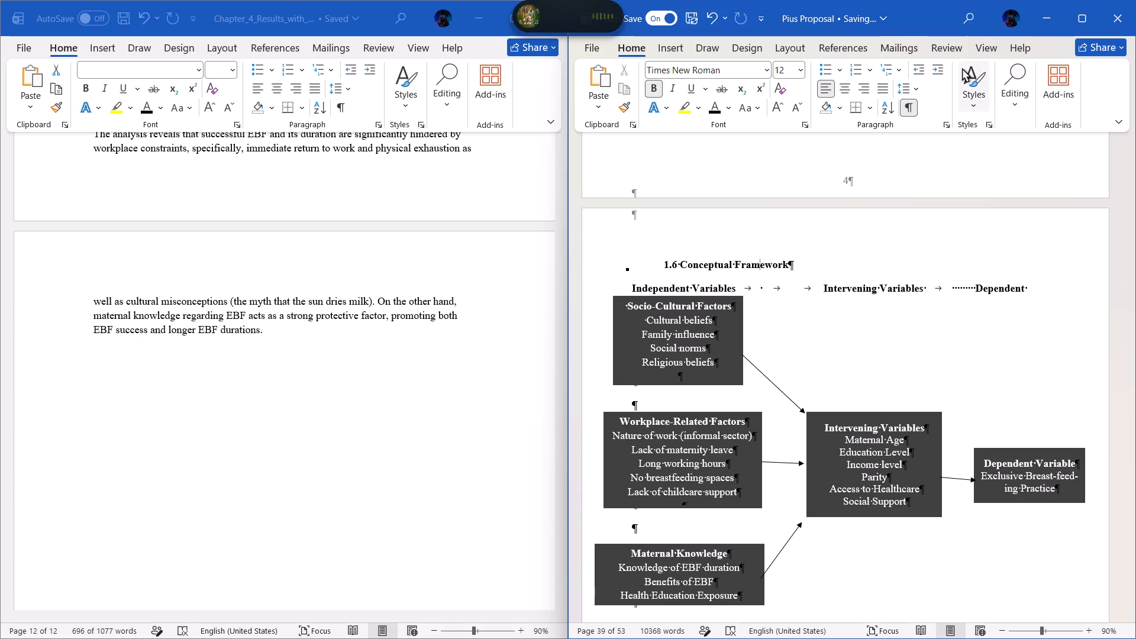
left_click(983, 101)
left_click(1026, 556)
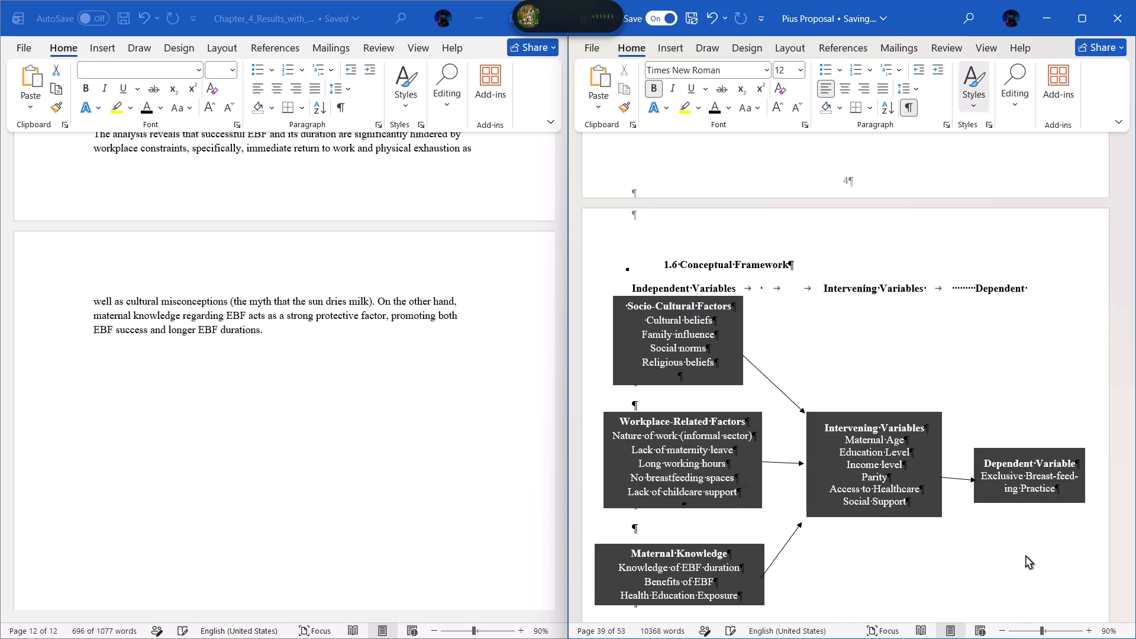
scroll(1026, 556, "down", 20)
scroll(1026, 556, "down", 20)
scroll(1026, 556, "down", 20)
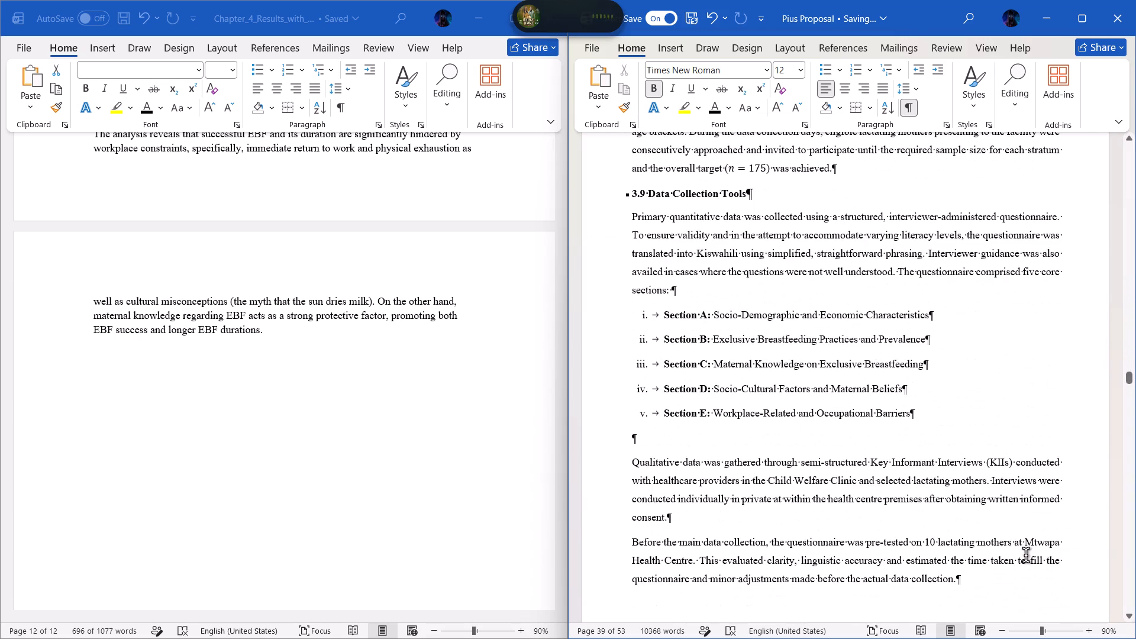
scroll(857, 367, "down", 1)
scroll(677, 211, "up", 1)
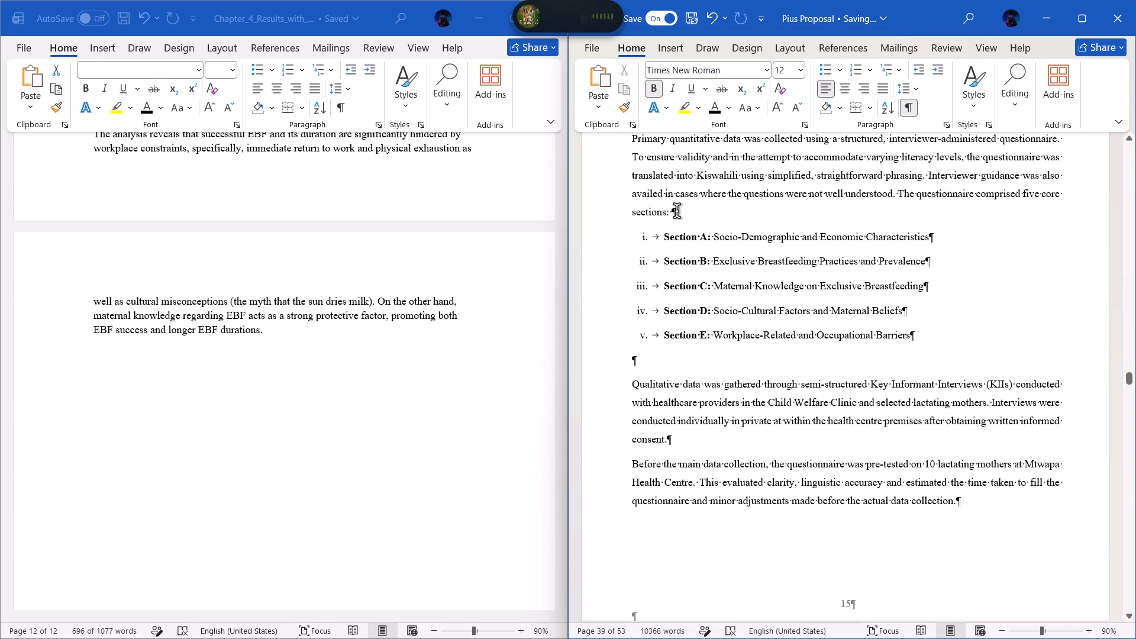
scroll(677, 211, "up", 1)
left_click(699, 276)
right_click(699, 276)
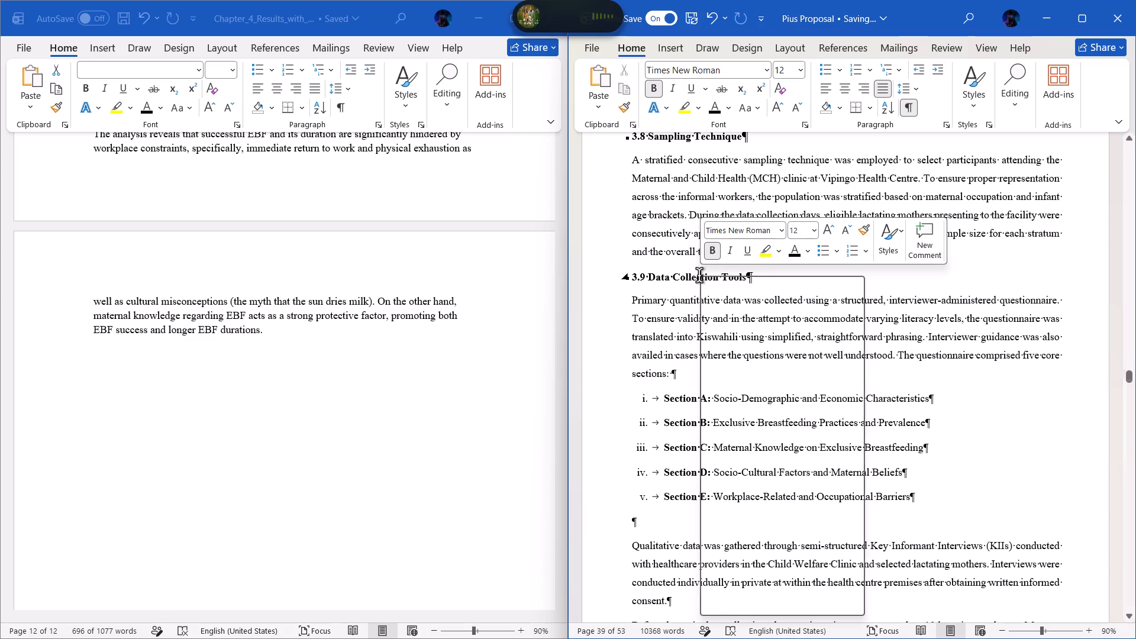
left_click(897, 240)
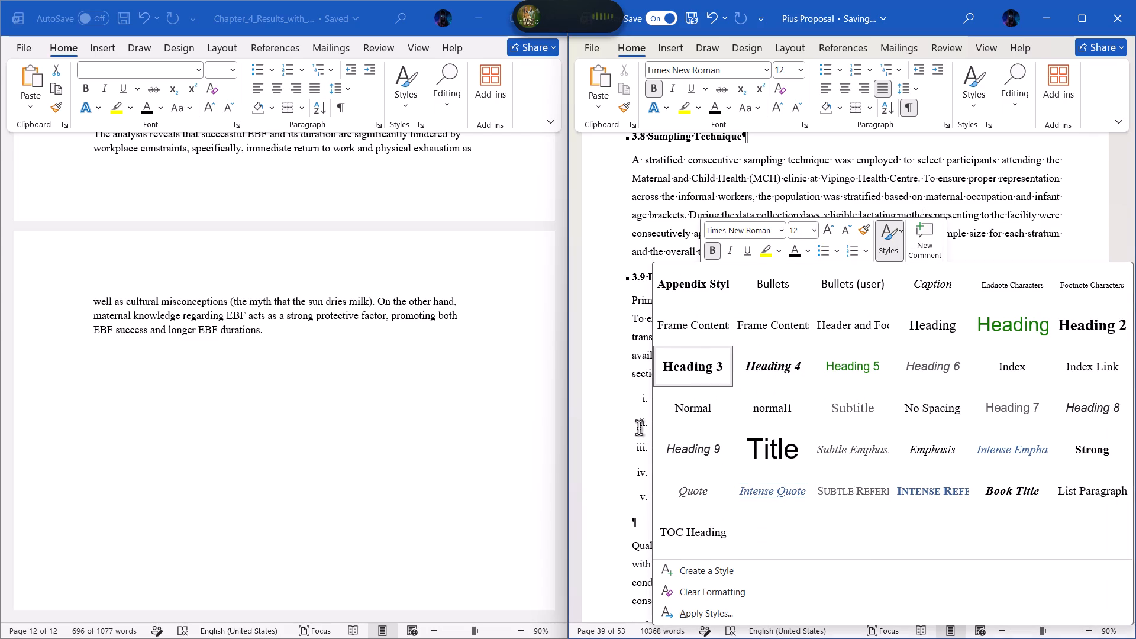
left_click(619, 424)
Apply the Heading 3 style to the proposal's "4.1 Introduction" and "4.2 Descriptive Statistics" headings together.
scroll(707, 439, "down", 2)
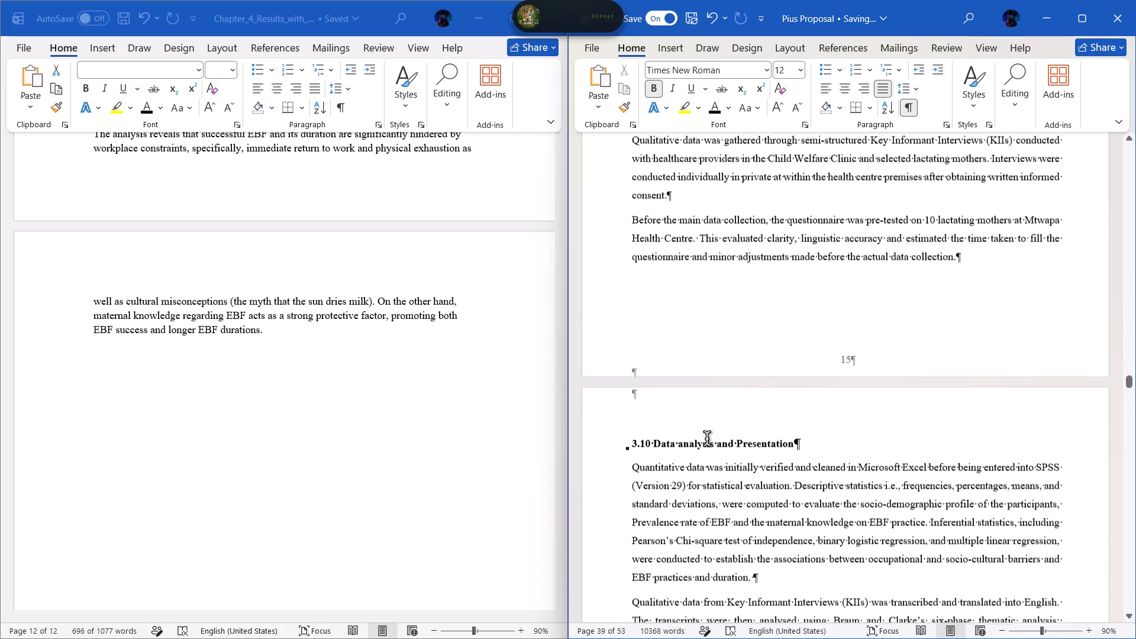
scroll(707, 439, "down", 5)
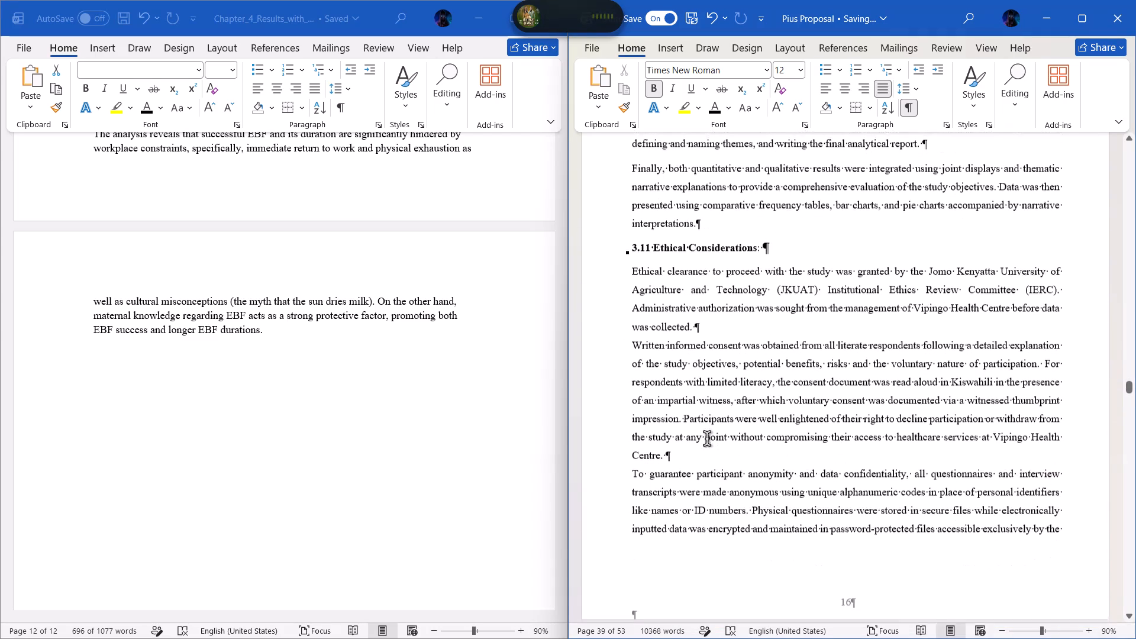
scroll(707, 439, "down", 5)
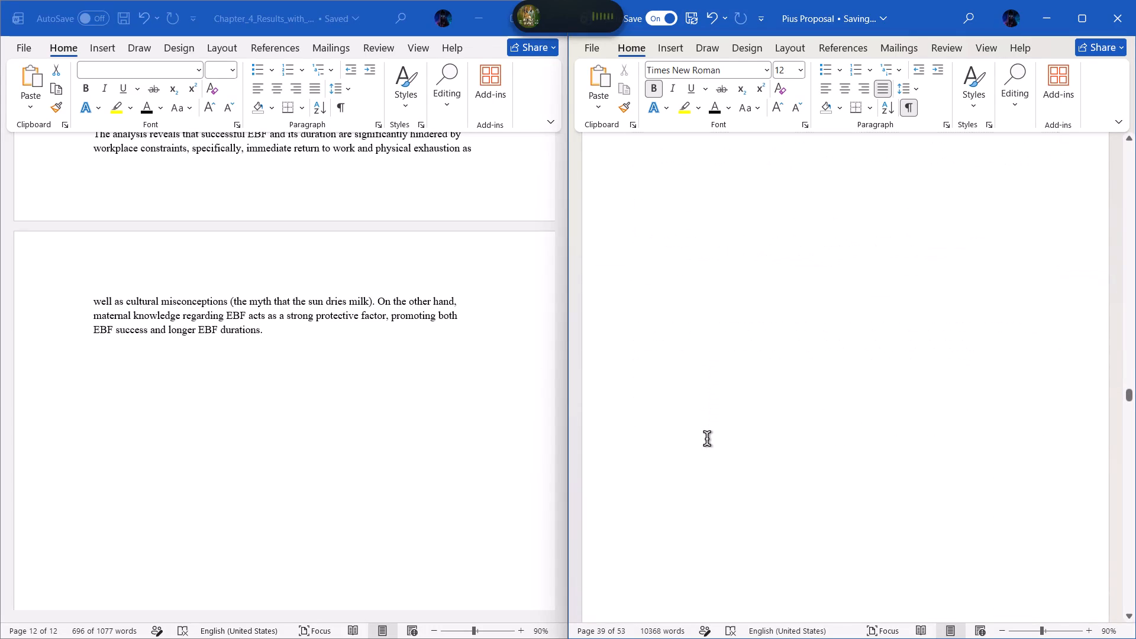
scroll(707, 439, "down", 3)
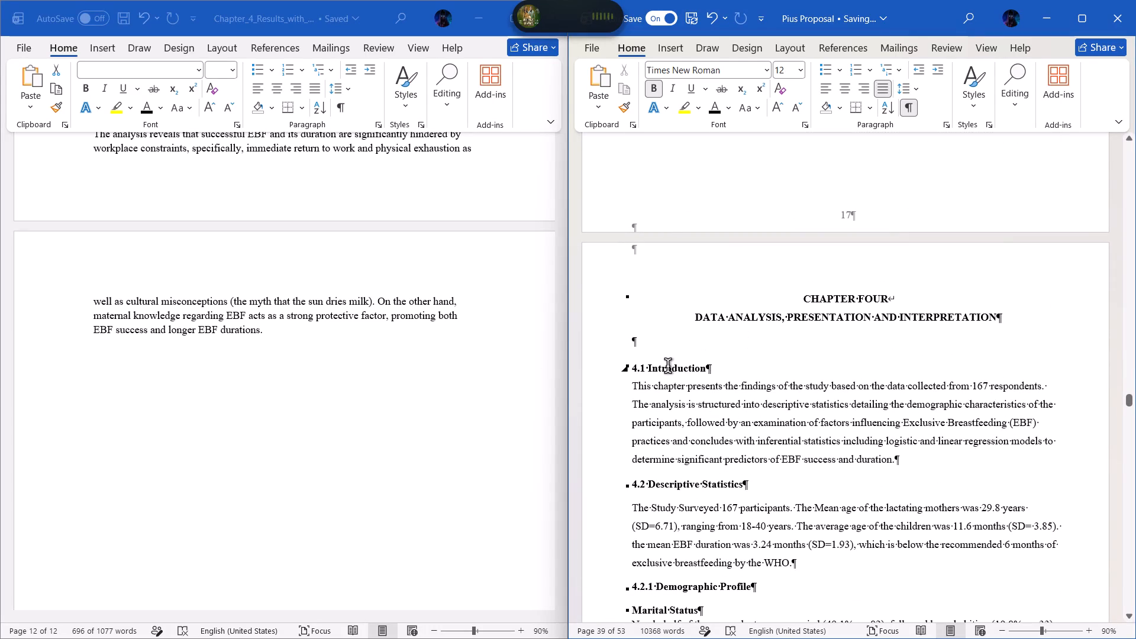
left_click(668, 366)
right_click(668, 366)
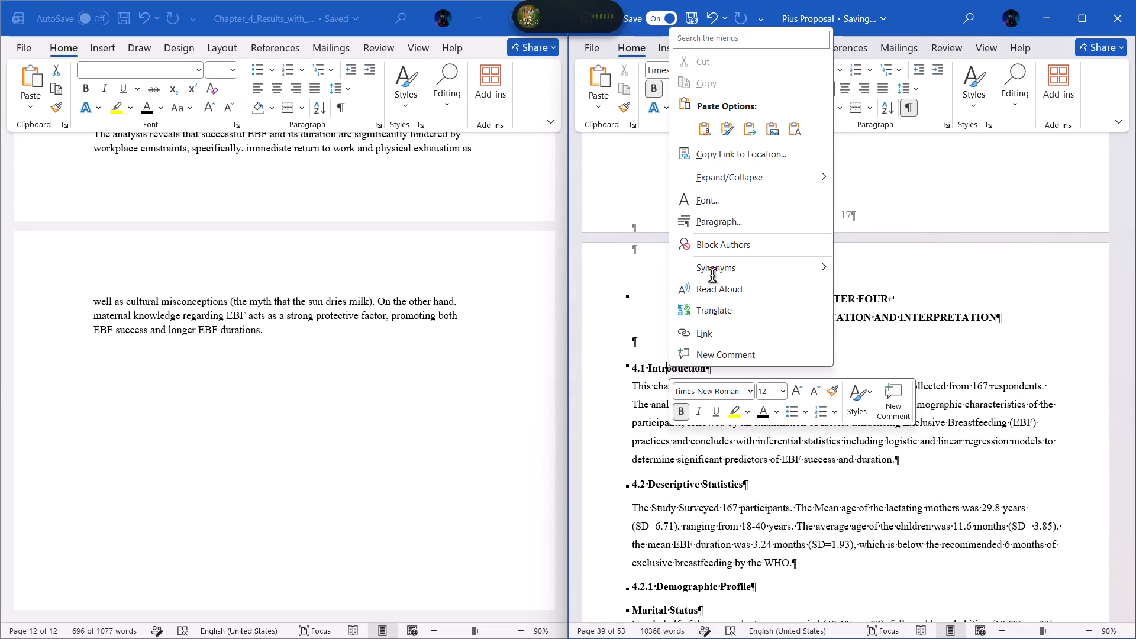
triple_click(630, 368)
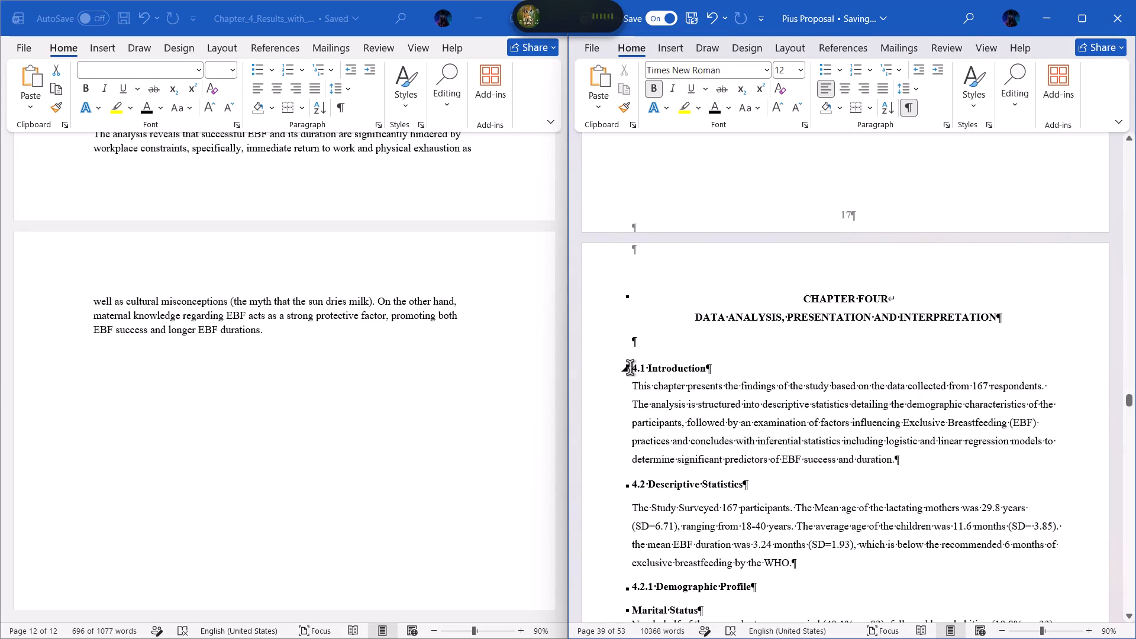
triple_click(654, 373)
left_click(654, 373)
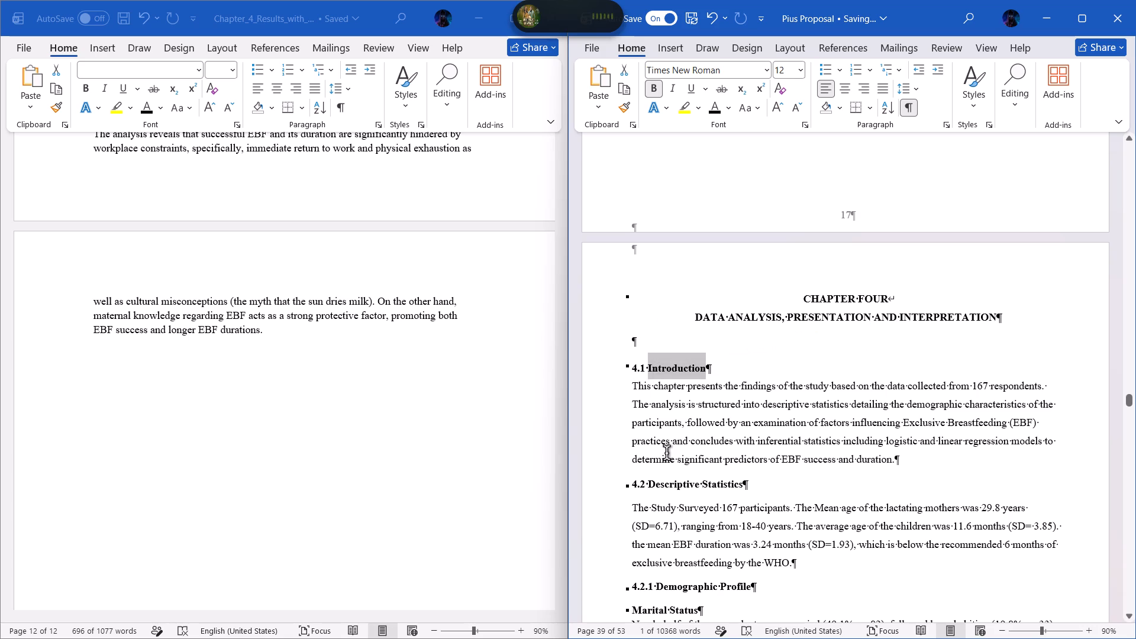
triple_click(657, 372)
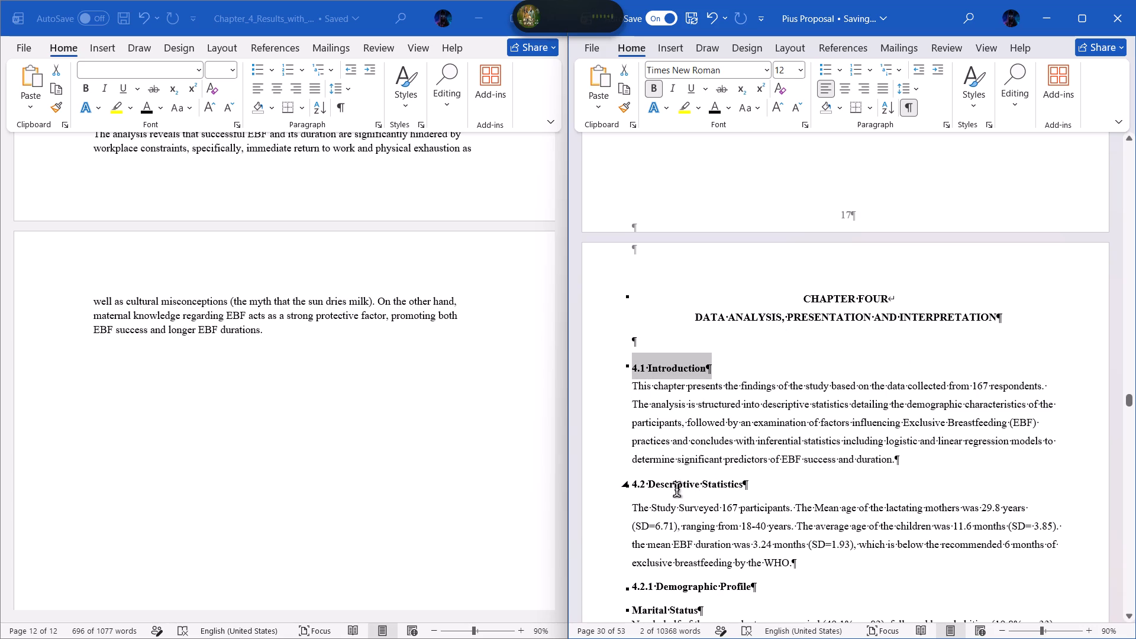
triple_click(677, 486, "ctrl")
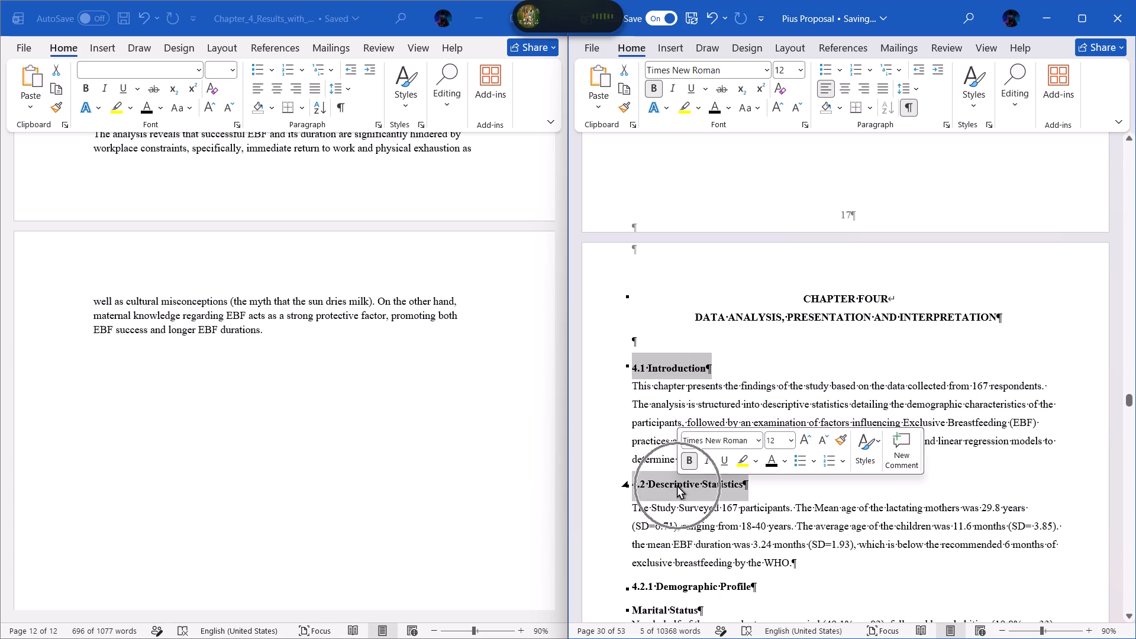
right_click(677, 486)
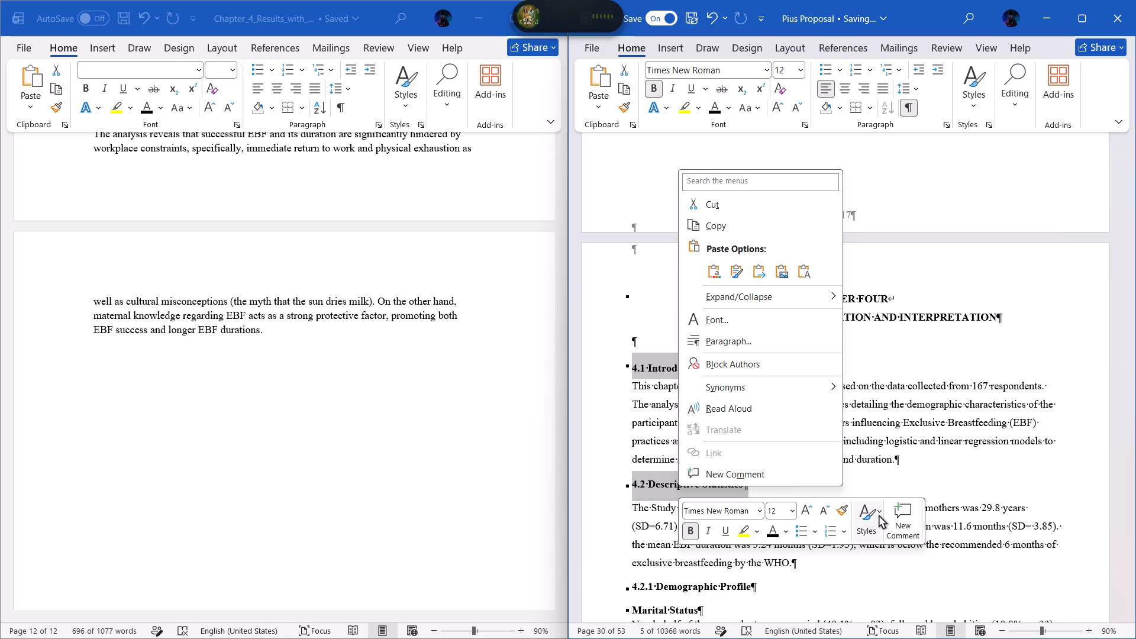
left_click(879, 515)
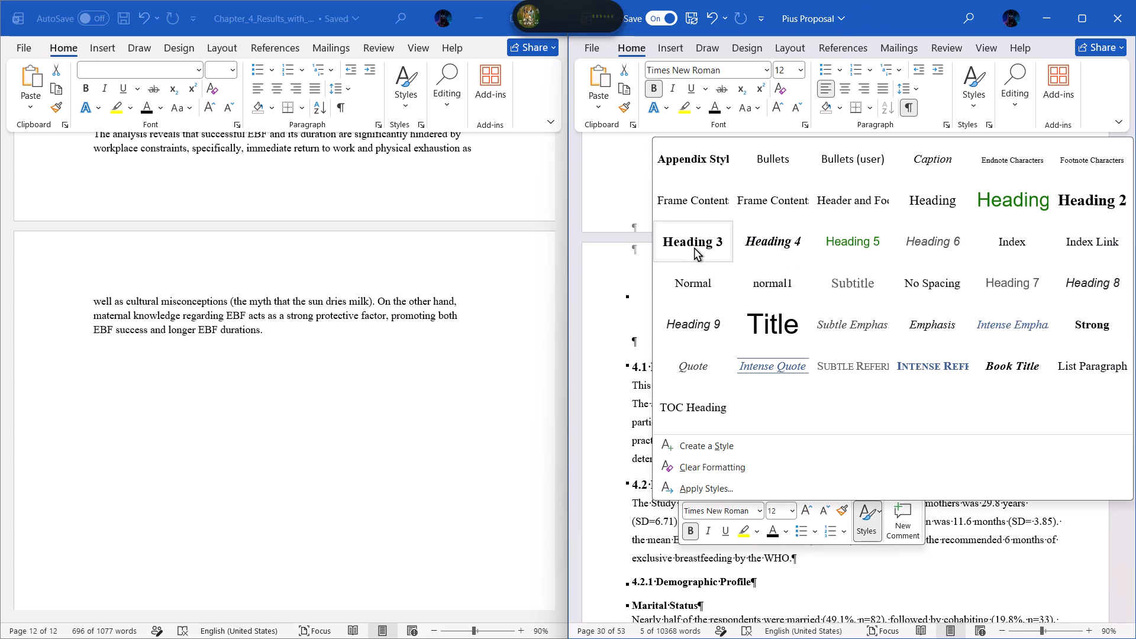
left_click(695, 248)
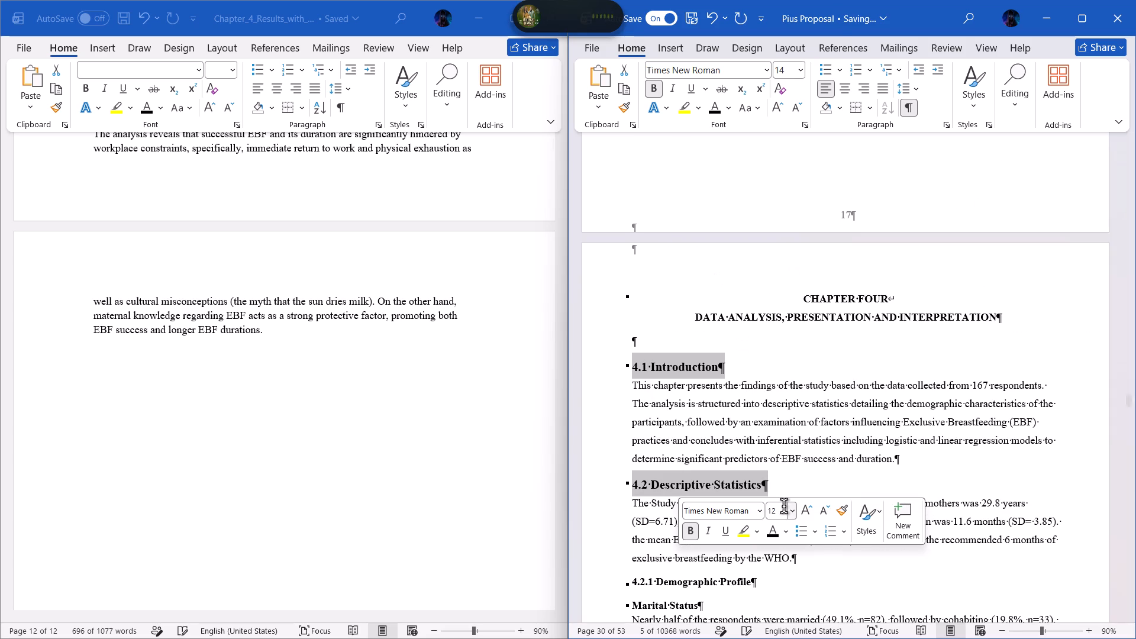
Set the font size of the "4.1 Introduction" and "4.2 Descriptive Statistics" headings to 12.
left_click(783, 507)
left_click(783, 507)
key("BackSpace")
key("2")
key("Return")
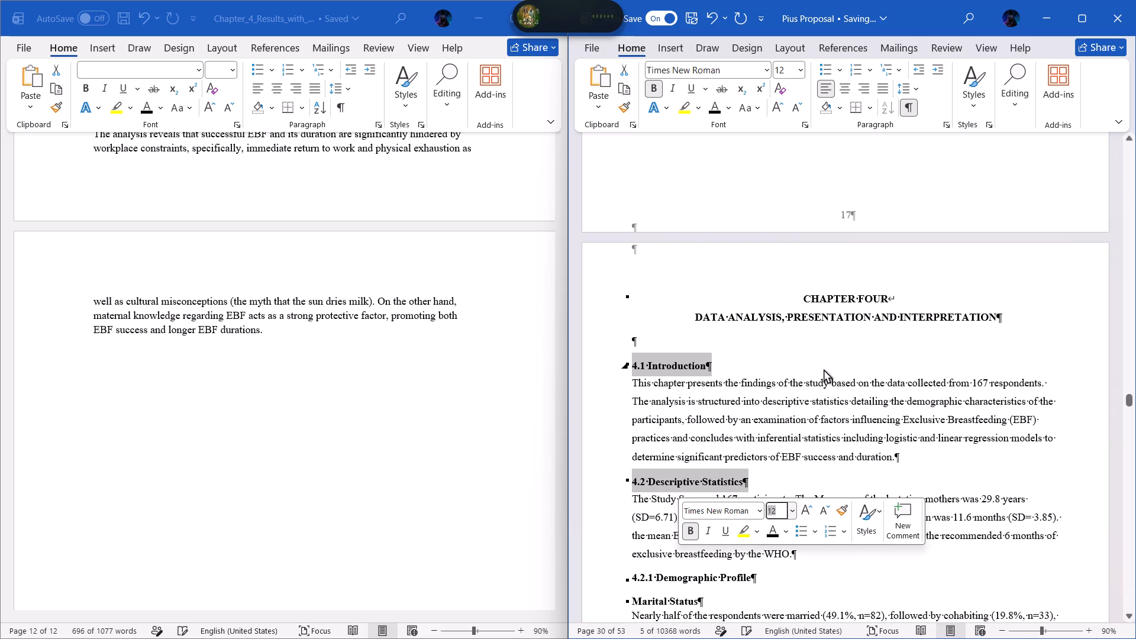
left_click(824, 370)
Apply the Heading 4 style to the "4.2.1 Demographic Profile", "4.2.2 Workplace Environment and Myths" and "4.2.3 EBF Outcomes" headings together.
scroll(695, 528, "down", 1)
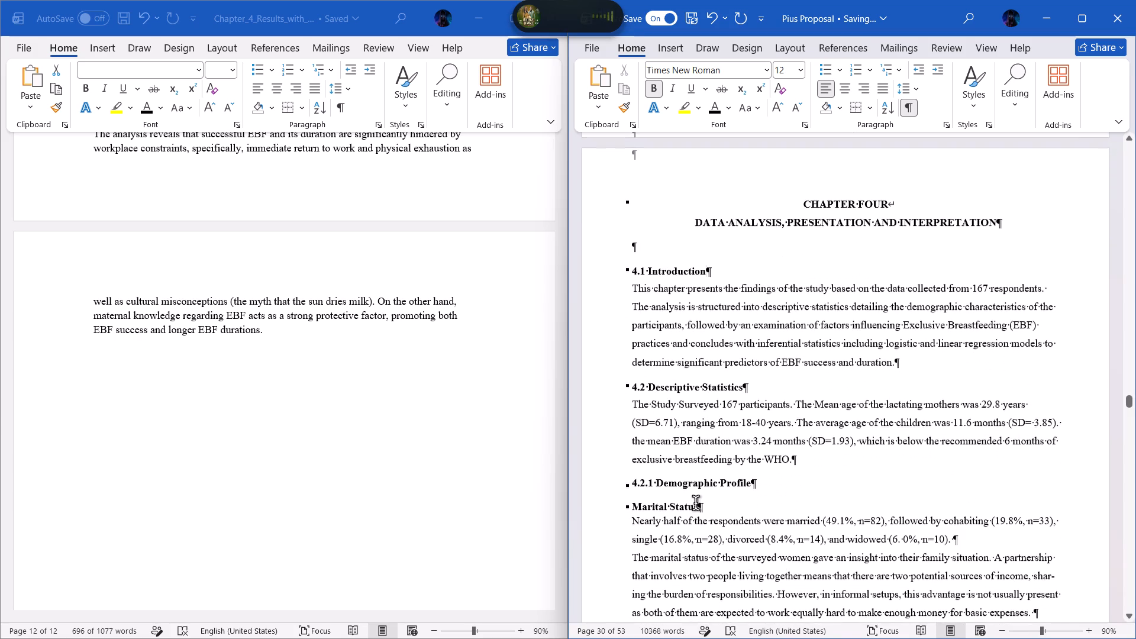
triple_click(694, 481)
left_click(694, 481)
triple_click(694, 481)
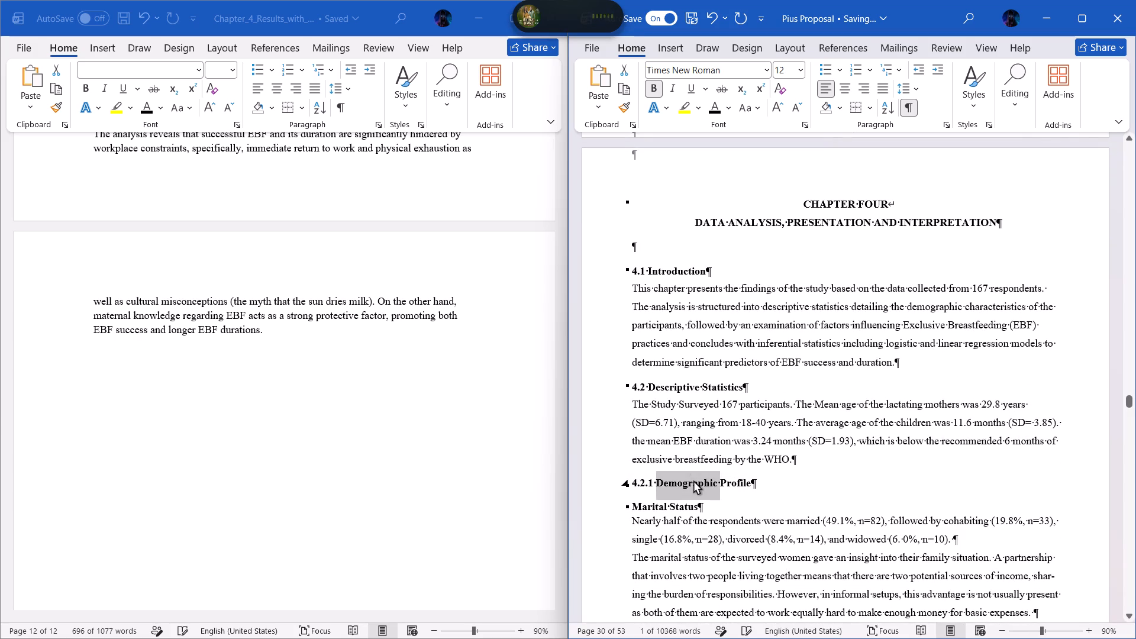
scroll(694, 481, "down", 2)
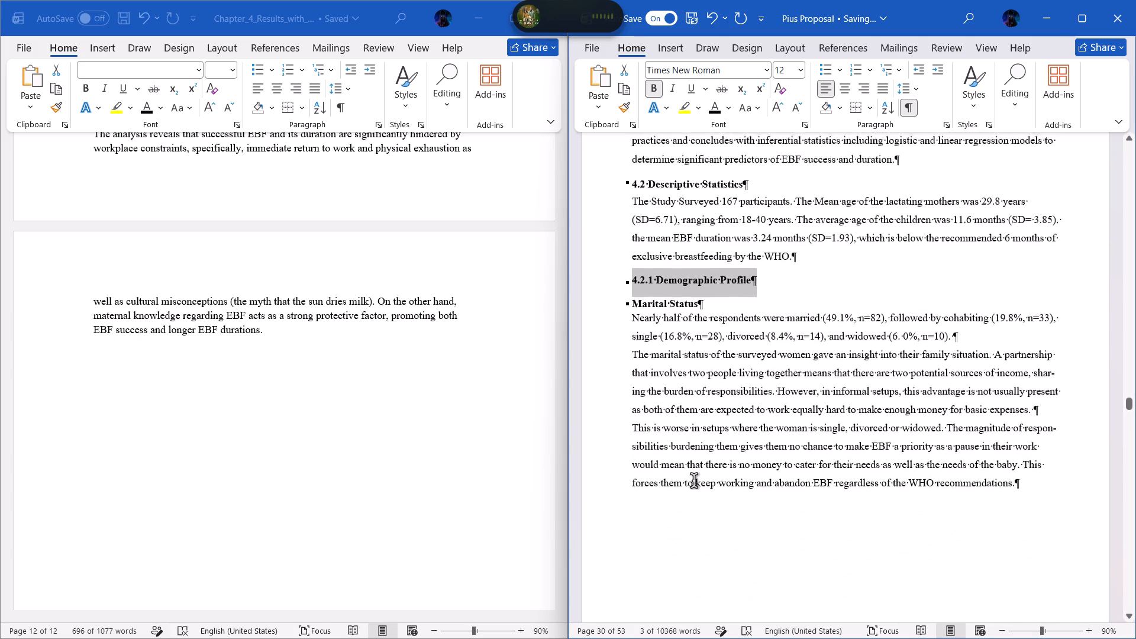
scroll(694, 481, "down", 4)
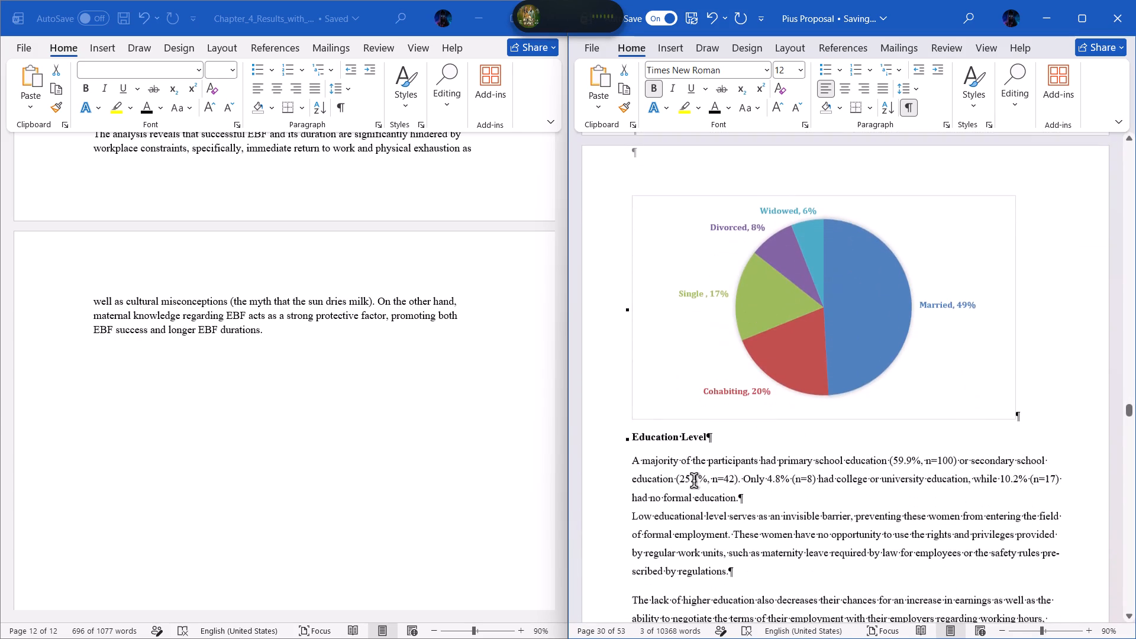
scroll(684, 437, "down", 3)
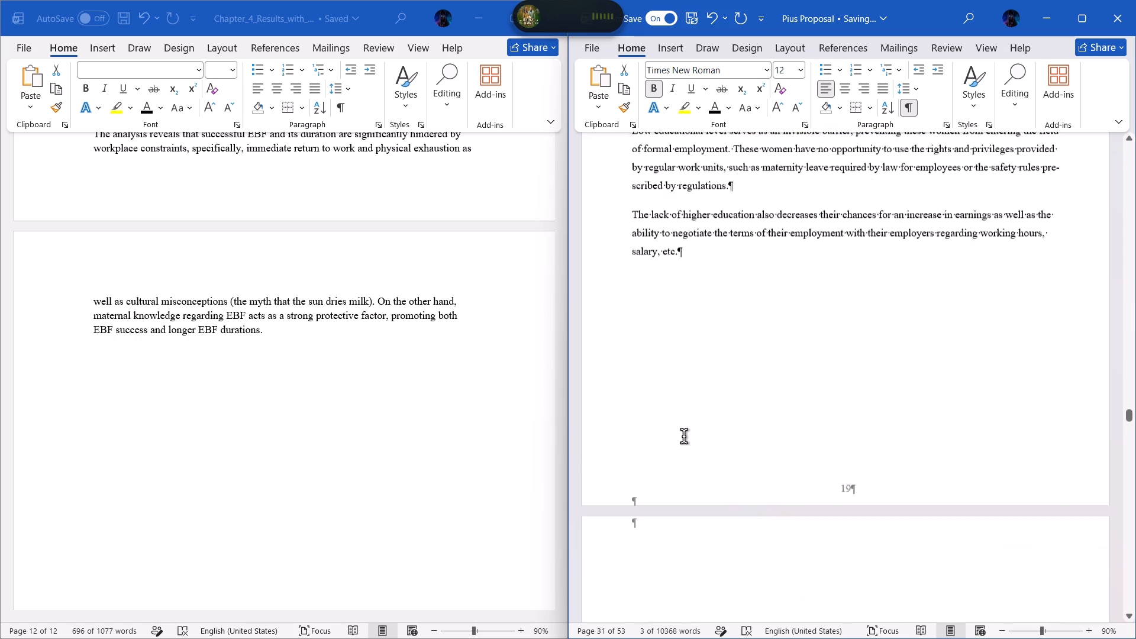
scroll(684, 437, "down", 7)
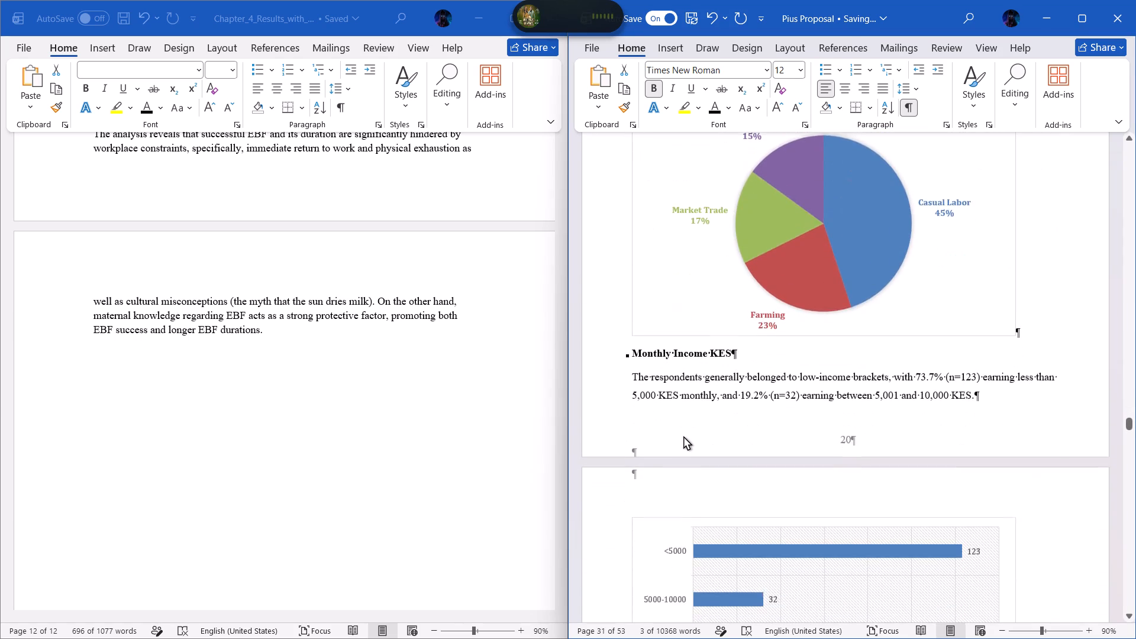
scroll(684, 437, "down", 4)
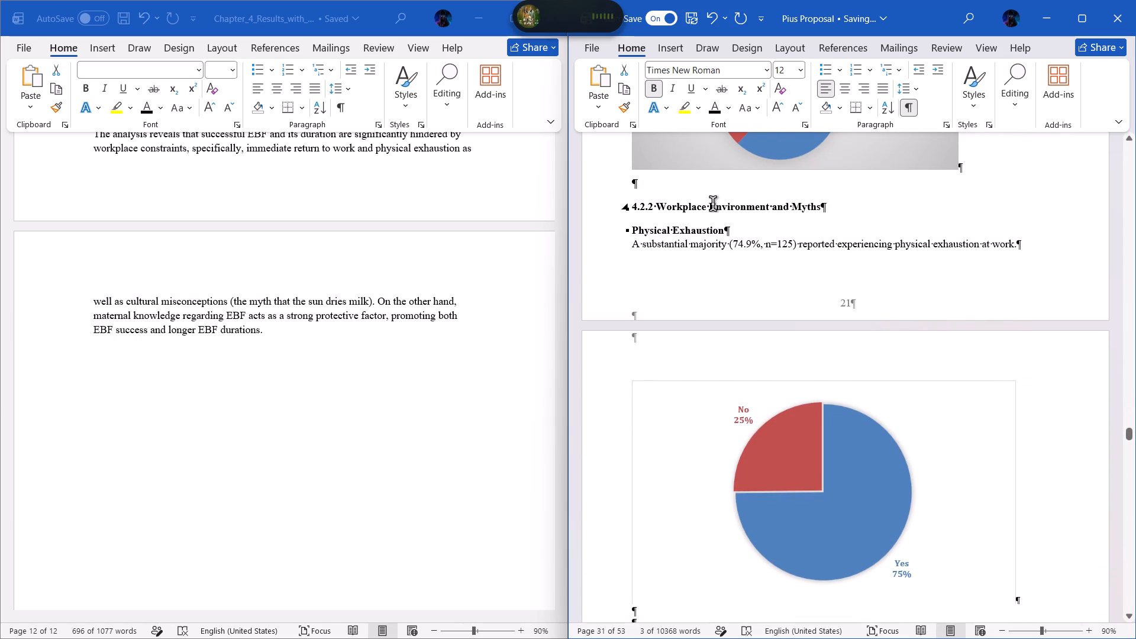
triple_click(712, 205, "ctrl")
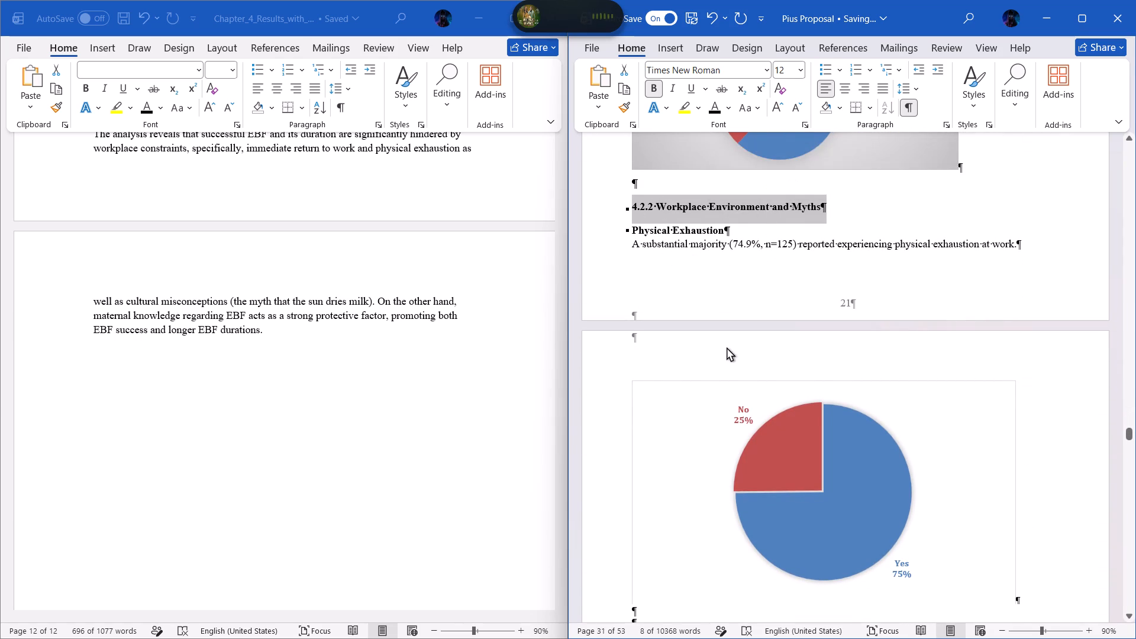
scroll(727, 348, "down", 6)
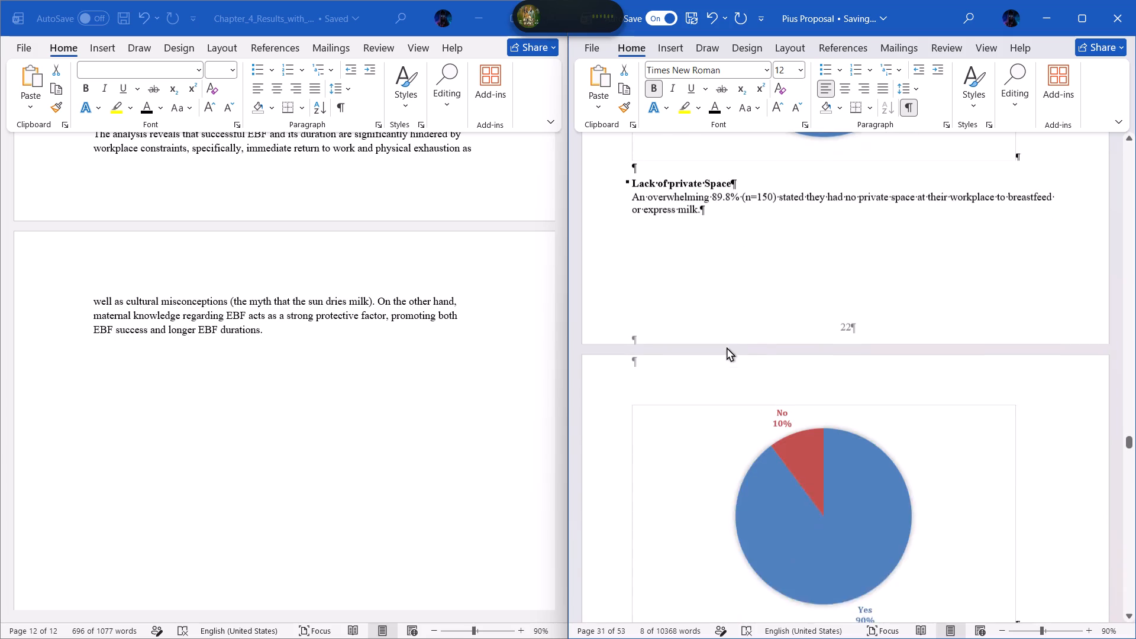
scroll(727, 348, "down", 5)
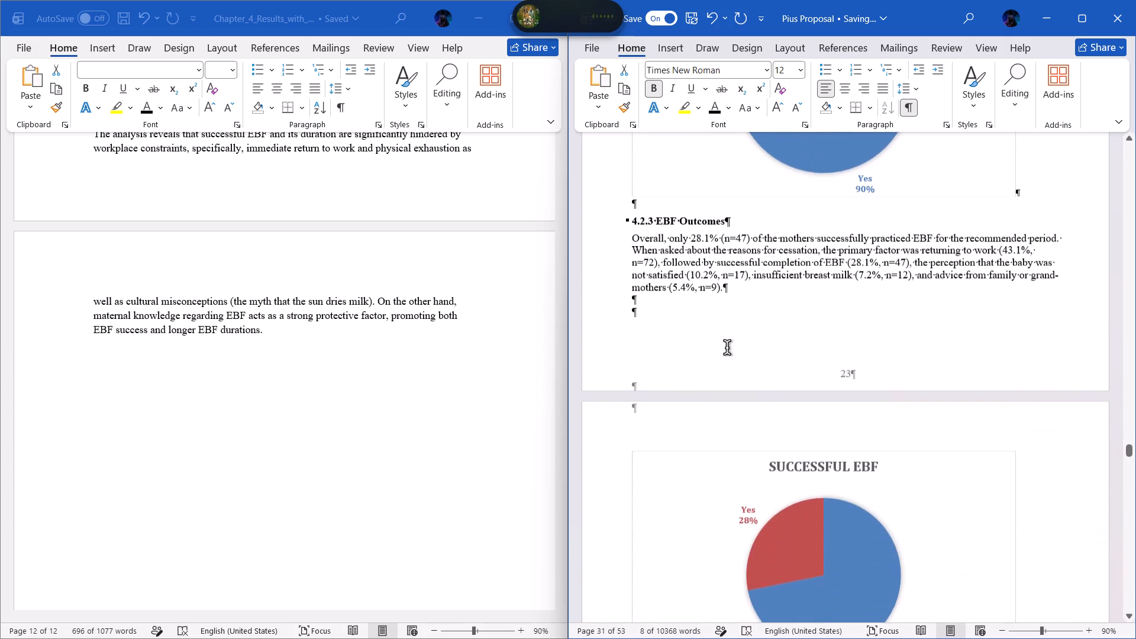
scroll(727, 348, "down", 1)
triple_click(684, 219, "ctrl")
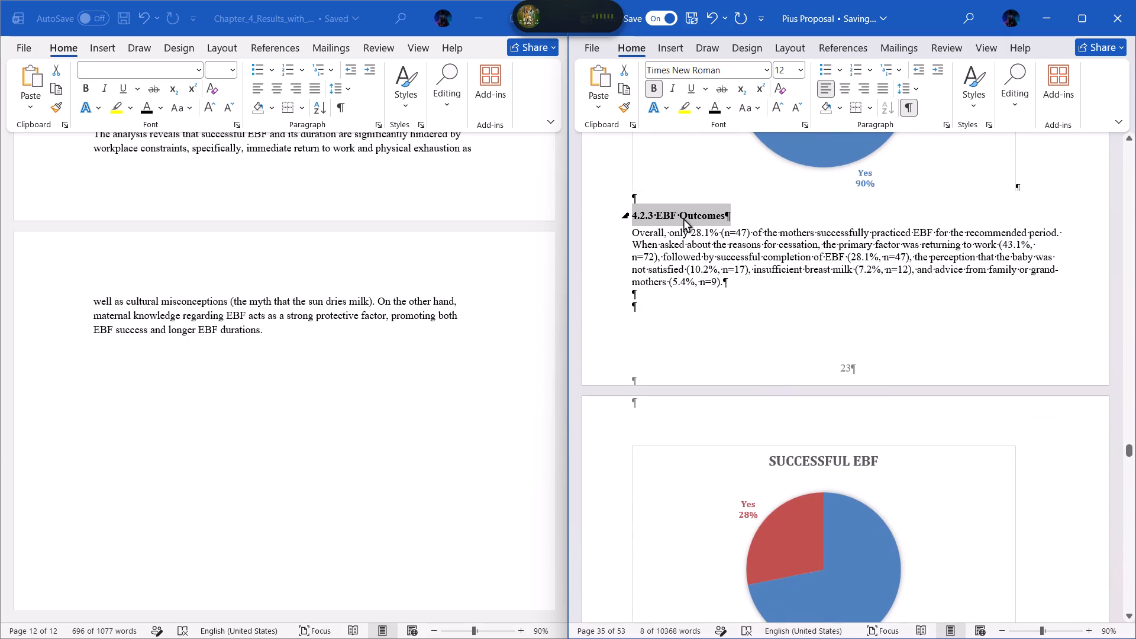
scroll(725, 370, "down", 3)
scroll(725, 370, "up", 1)
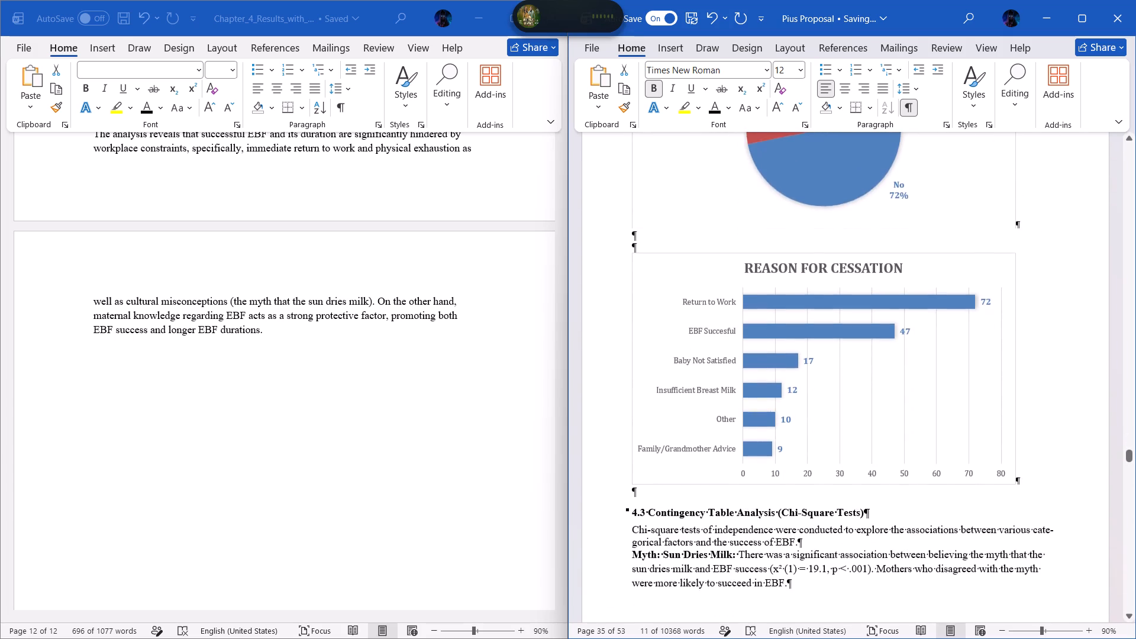
scroll(725, 370, "up", 2)
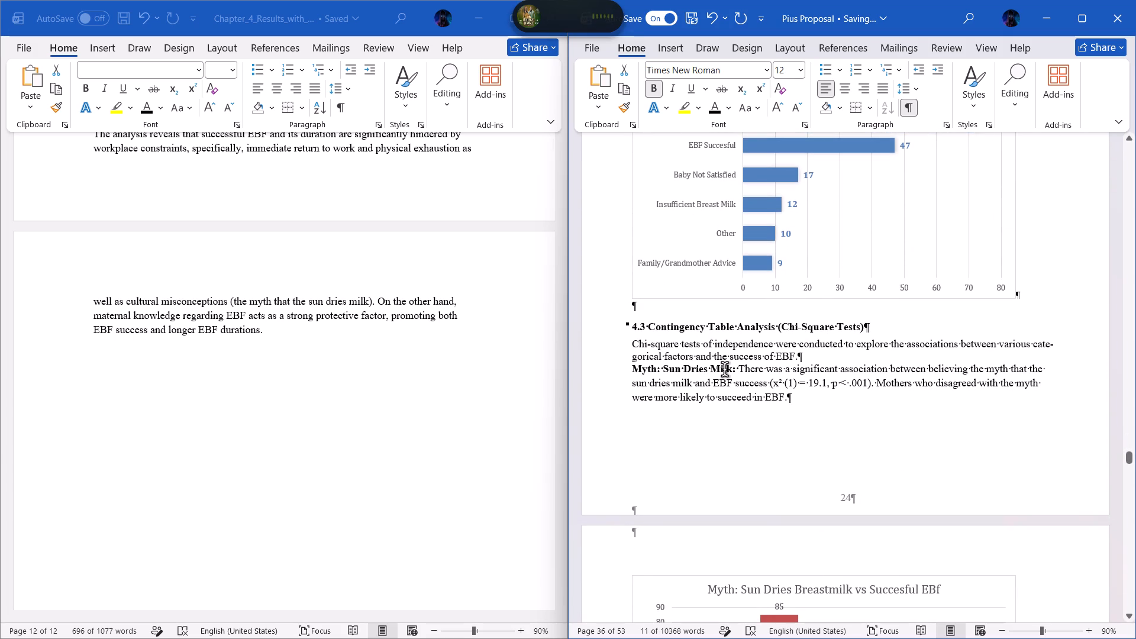
scroll(725, 370, "up", 3)
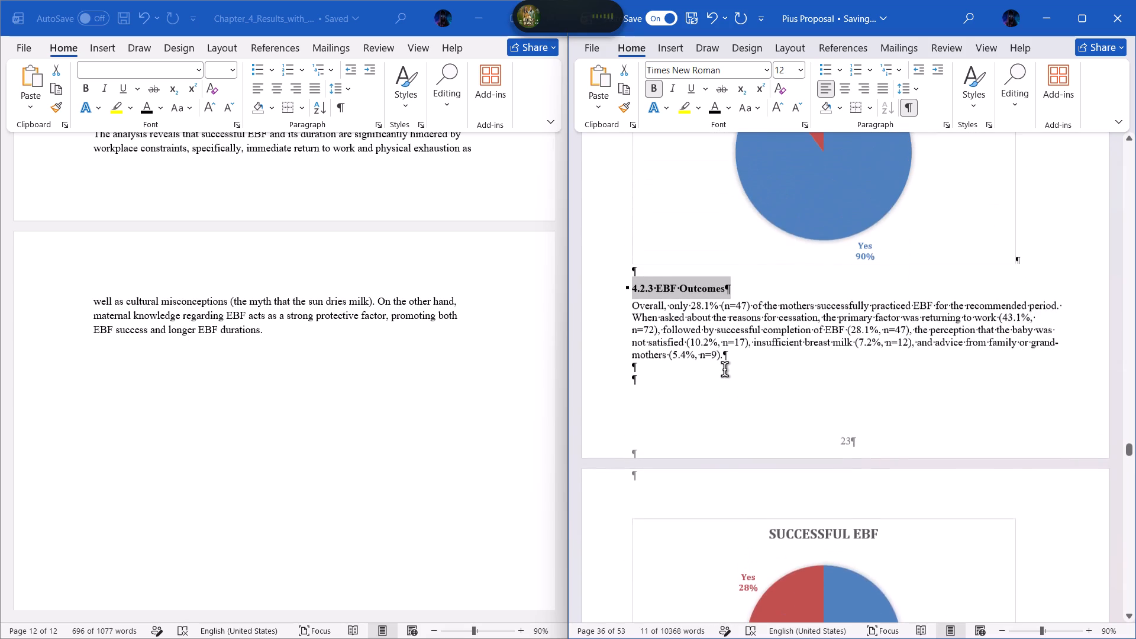
right_click(688, 303)
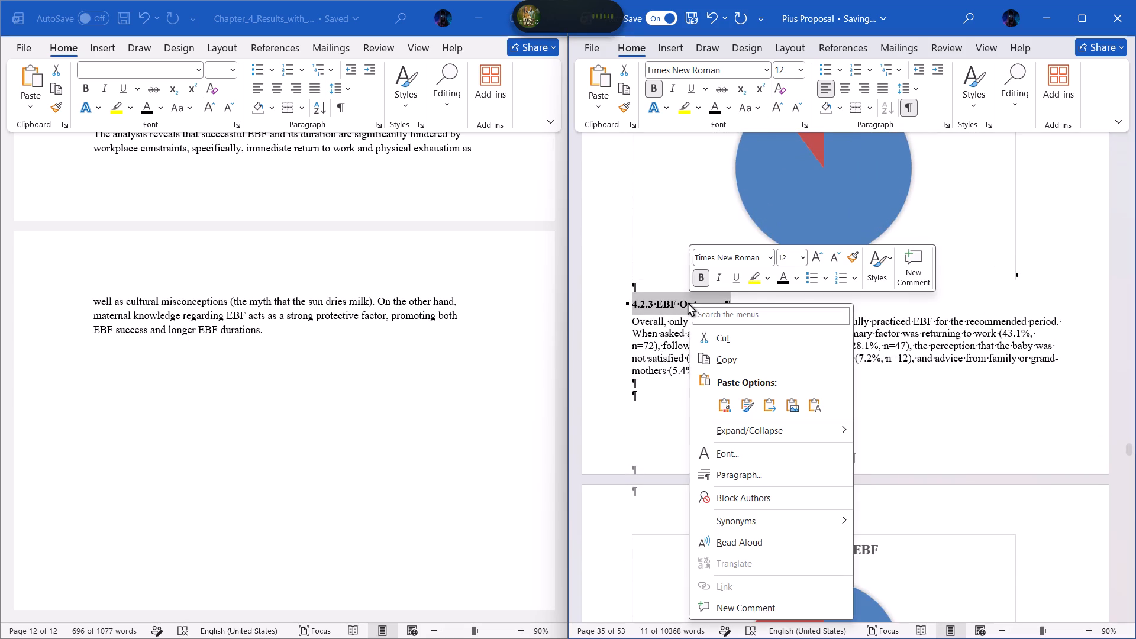
left_click(888, 257)
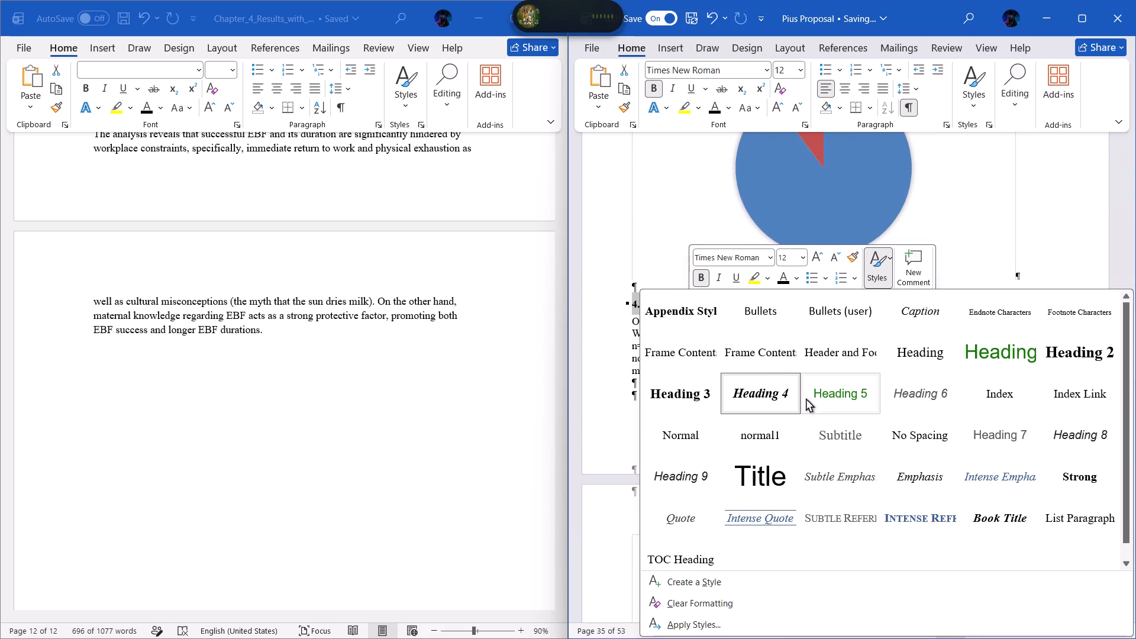
left_click(772, 398)
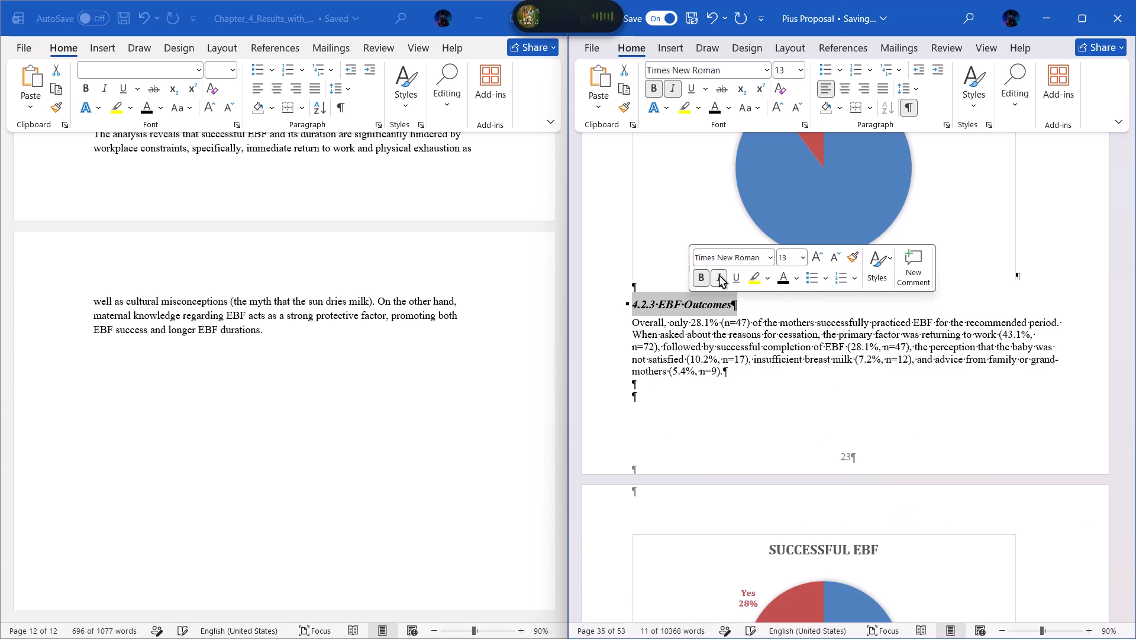
Remove the italics from the 4.2.1, 4.2.2 and 4.2.3 headings and set their font size to 12.
left_click(719, 275)
left_click(789, 257)
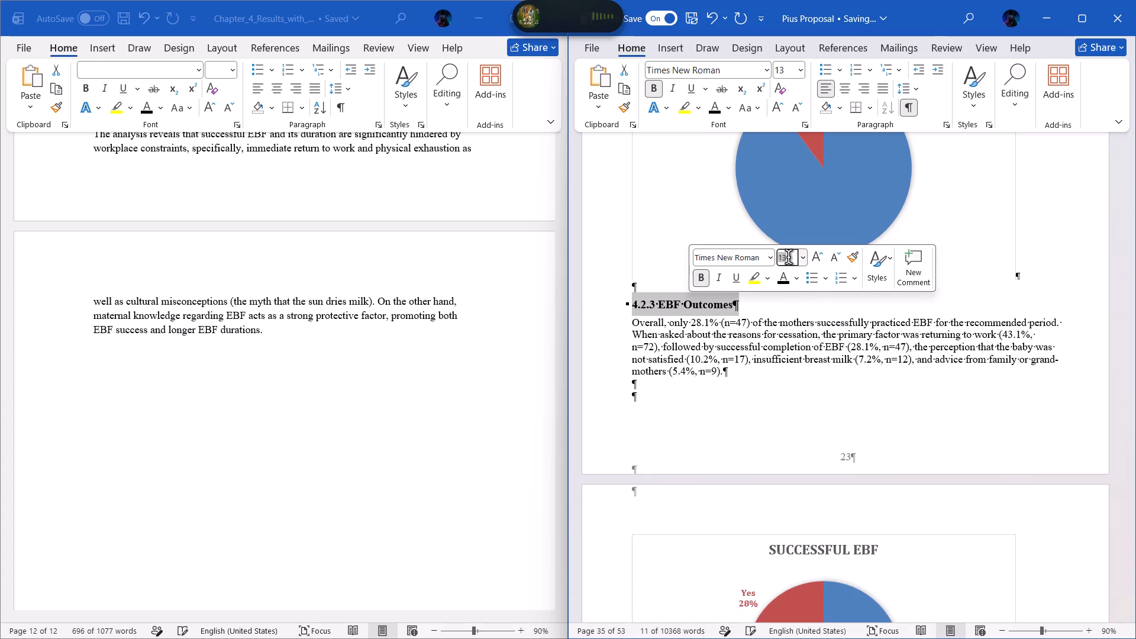
key("BackSpace")
type("12")
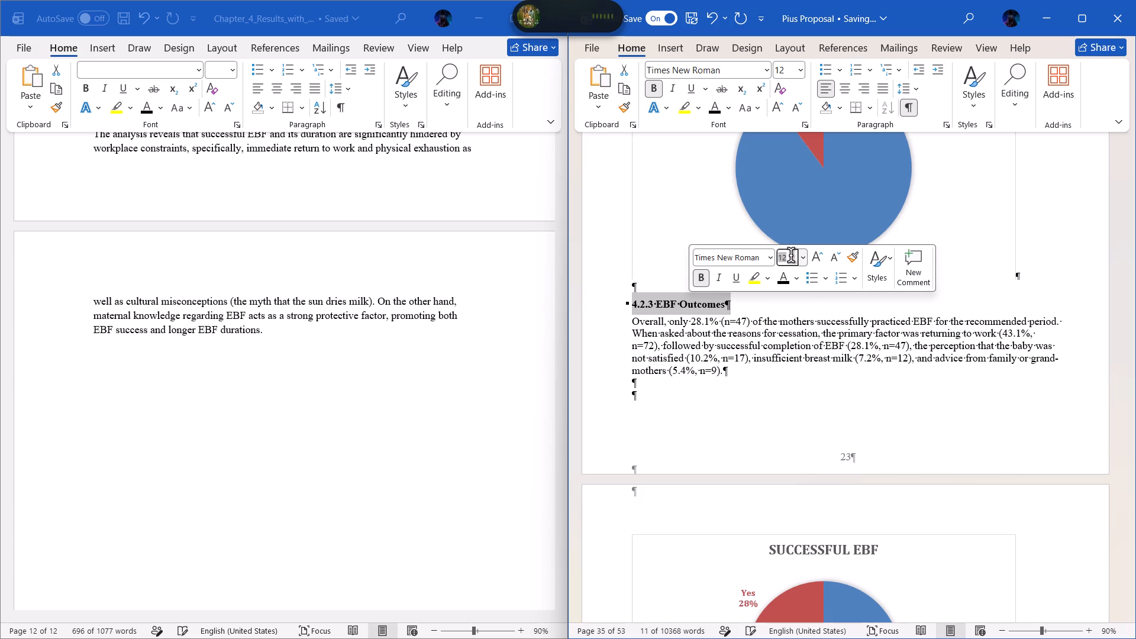
left_click(799, 299)
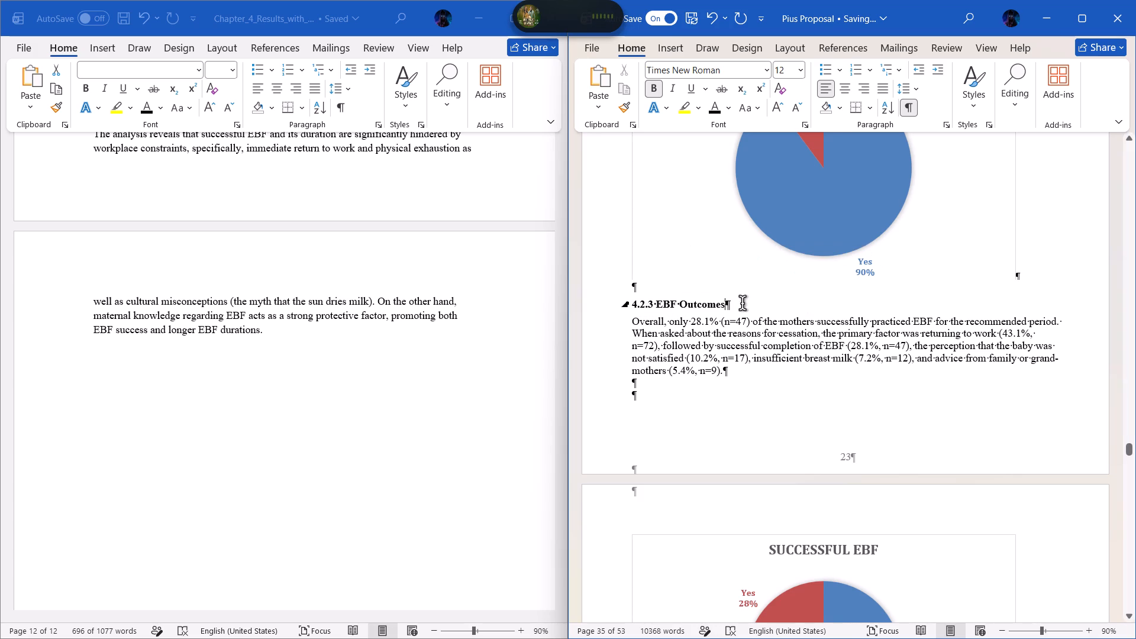
scroll(743, 406, "up", 12)
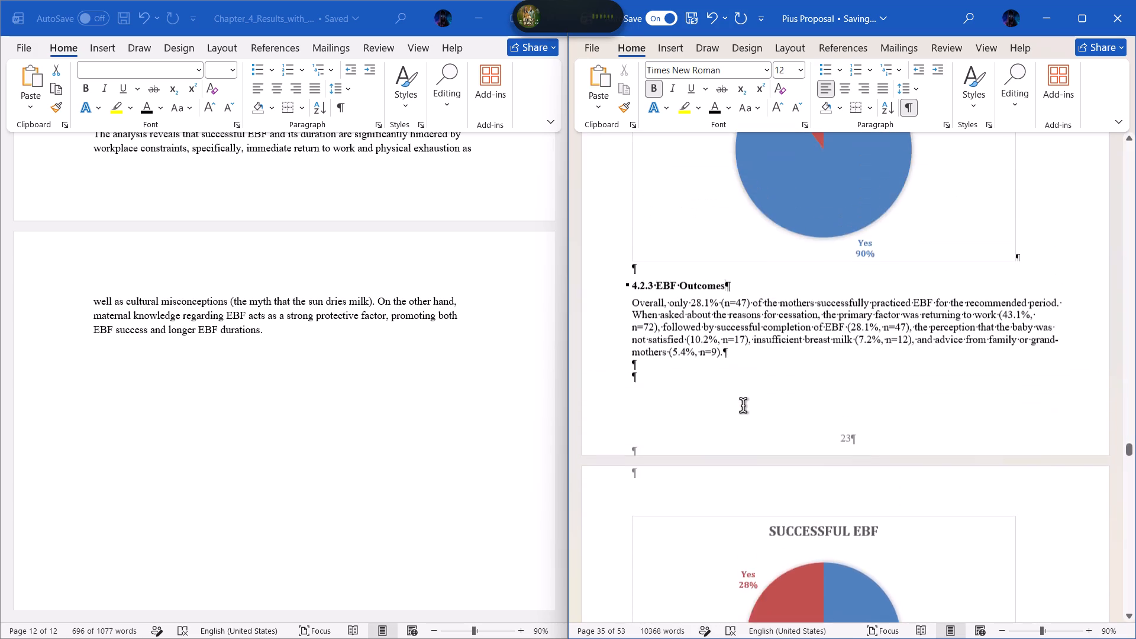
Apply one common lower-level heading style to all nine unnumbered subheadings under 4.2.1 and 4.2.2 together, from "Marital Status" through "Cultural Beliefs".
scroll(743, 406, "up", 20)
scroll(743, 406, "up", 3)
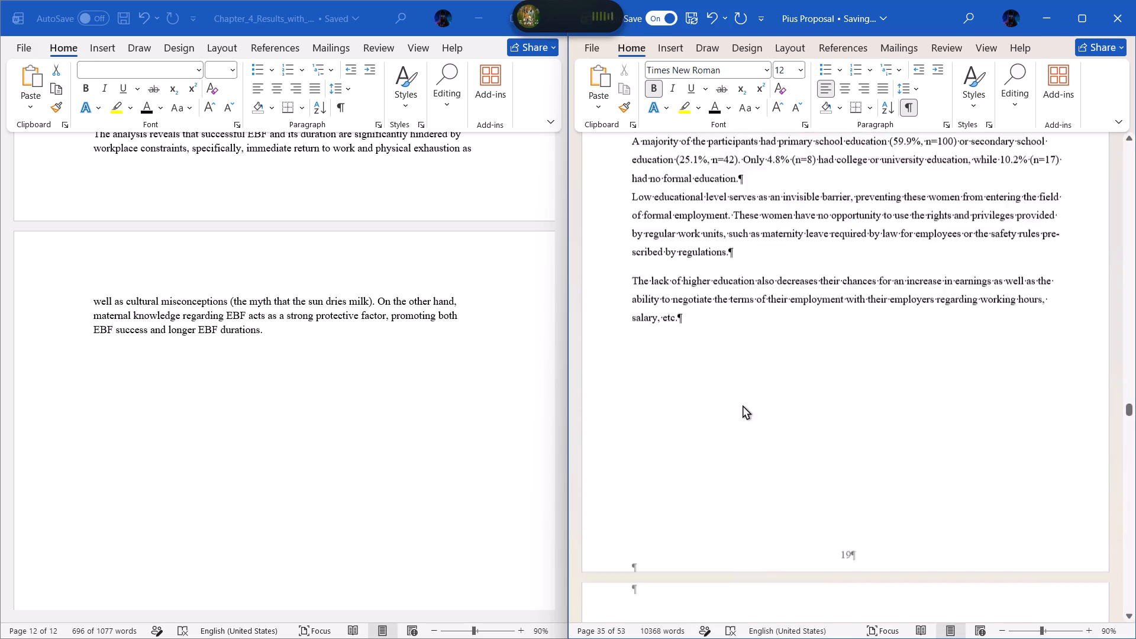
scroll(743, 406, "up", 14)
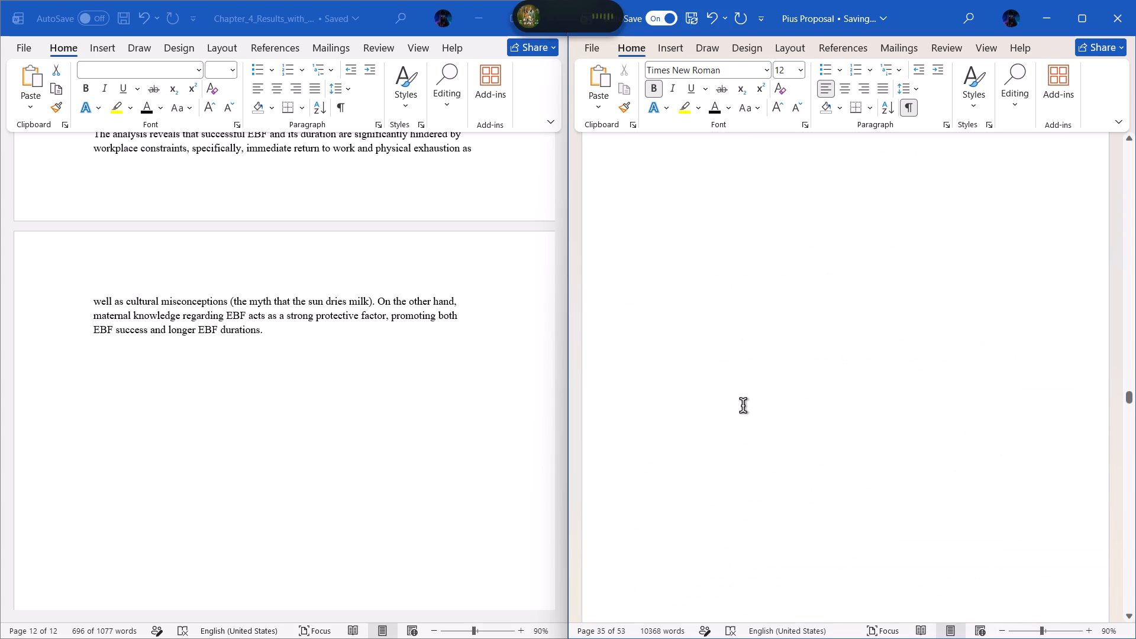
scroll(743, 406, "down", 2)
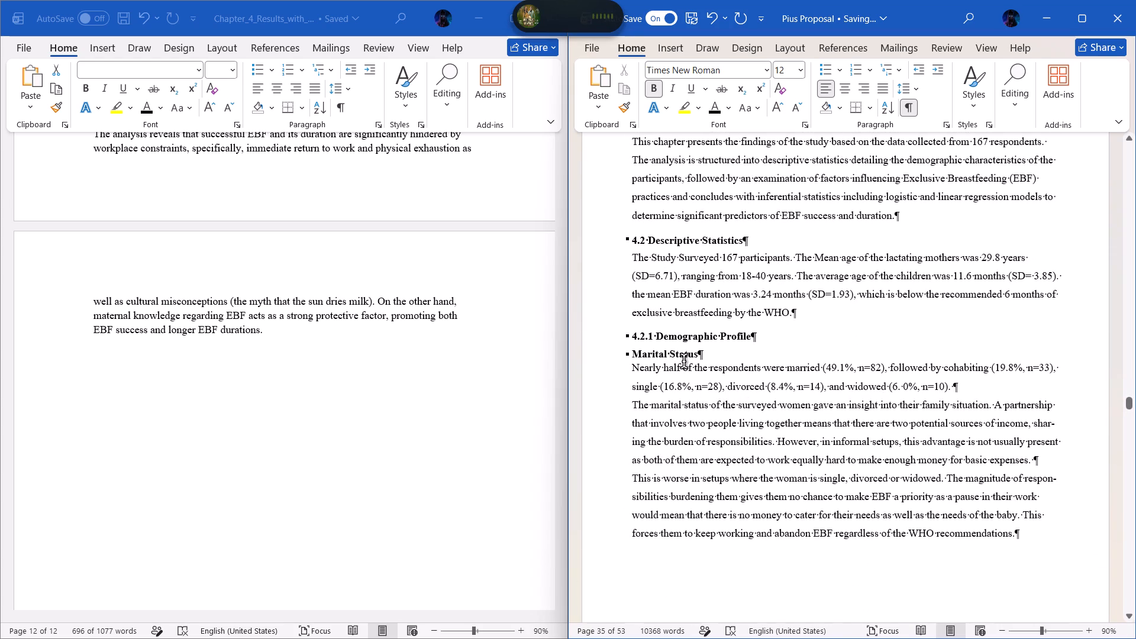
triple_click(670, 353)
left_click(670, 353)
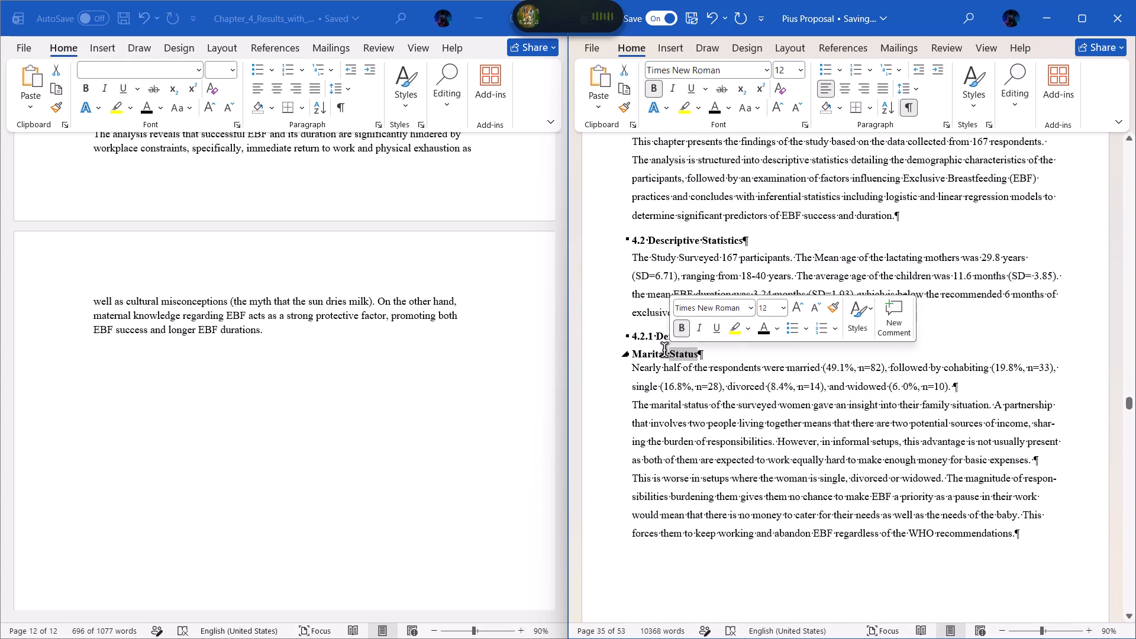
triple_click(664, 350)
scroll(699, 388, "down", 2)
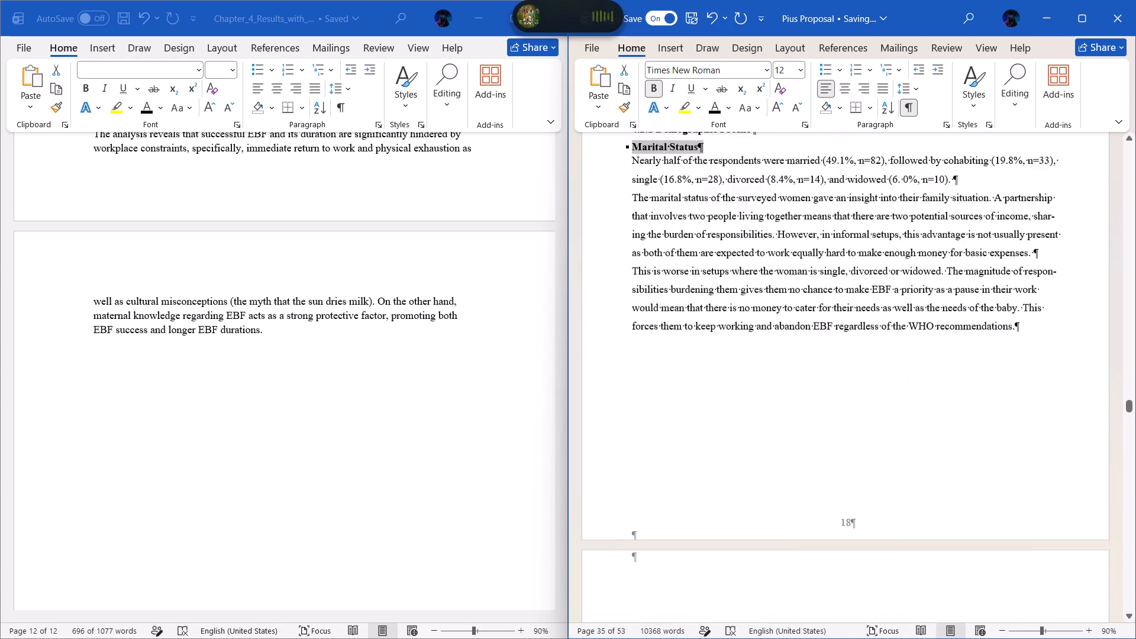
scroll(699, 388, "down", 3)
triple_click(675, 435, "ctrl")
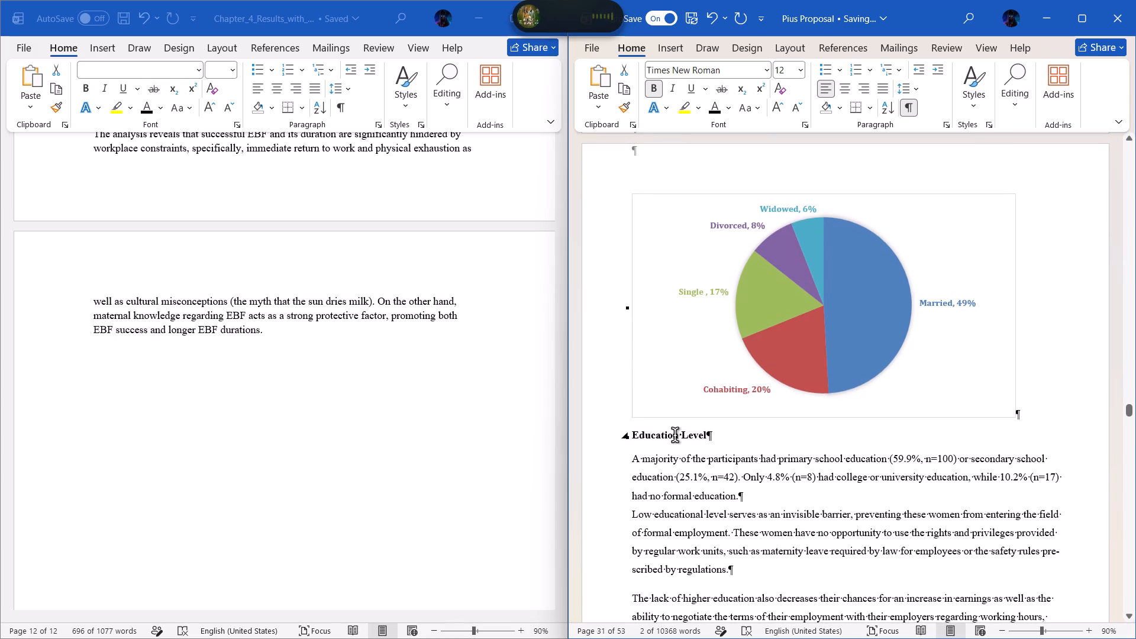
scroll(675, 435, "down", 2)
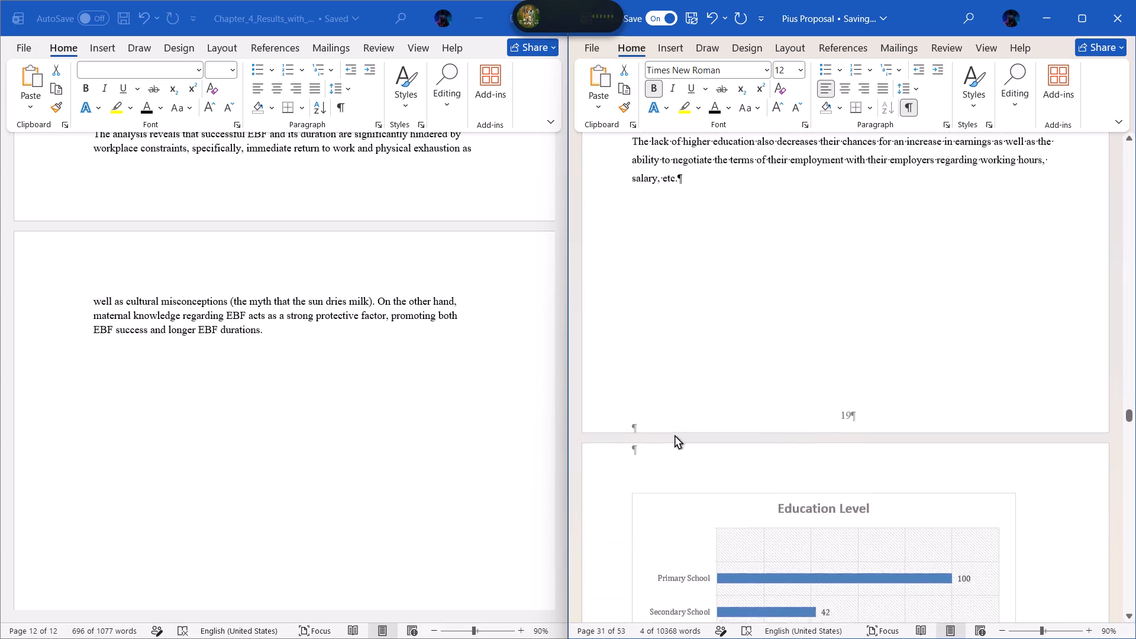
scroll(675, 435, "down", 3)
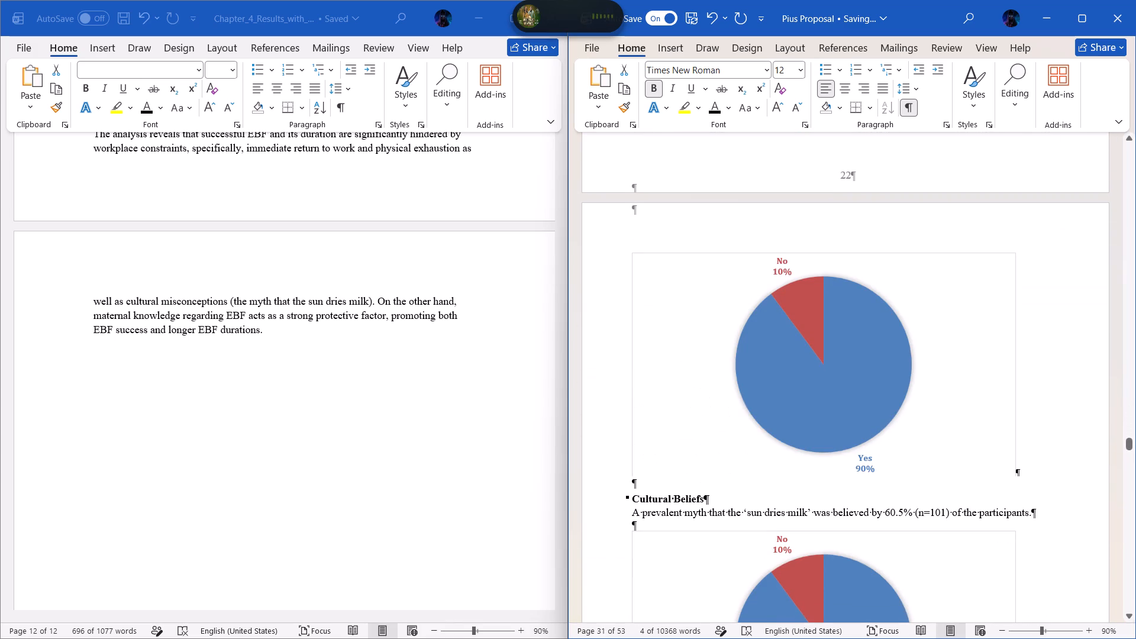
scroll(672, 372, "up", 6)
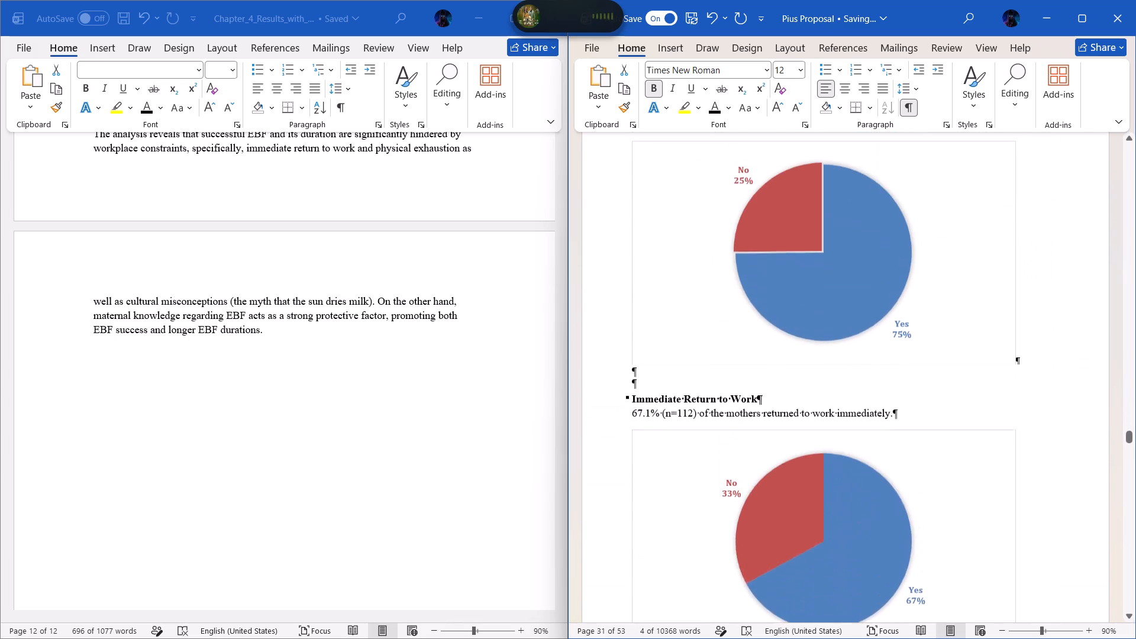
scroll(672, 372, "up", 3)
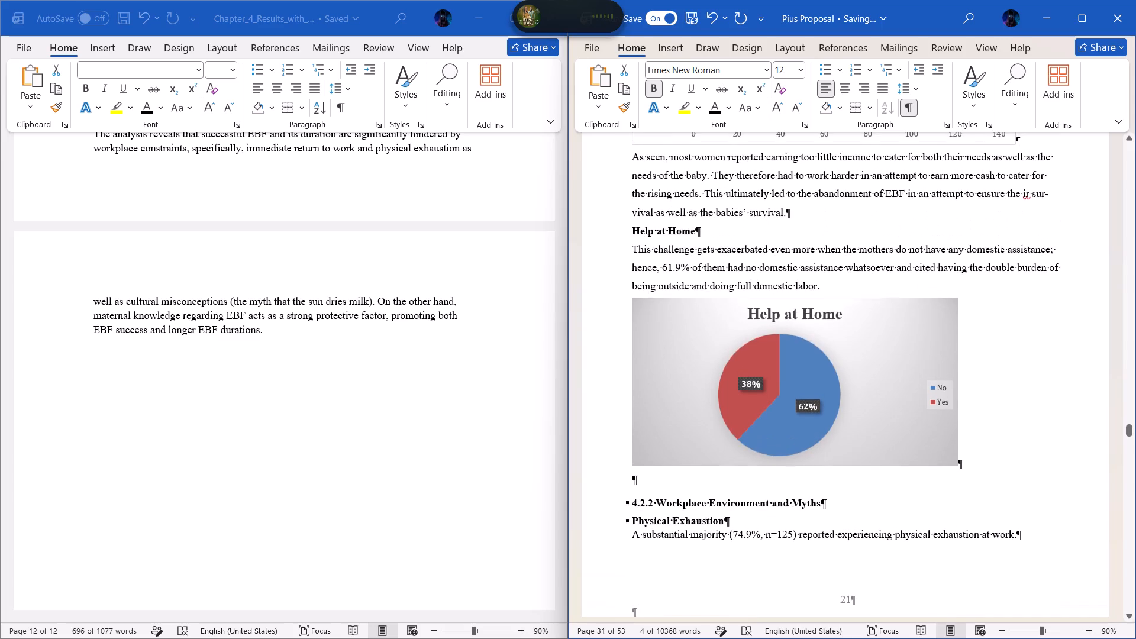
scroll(672, 372, "up", 4)
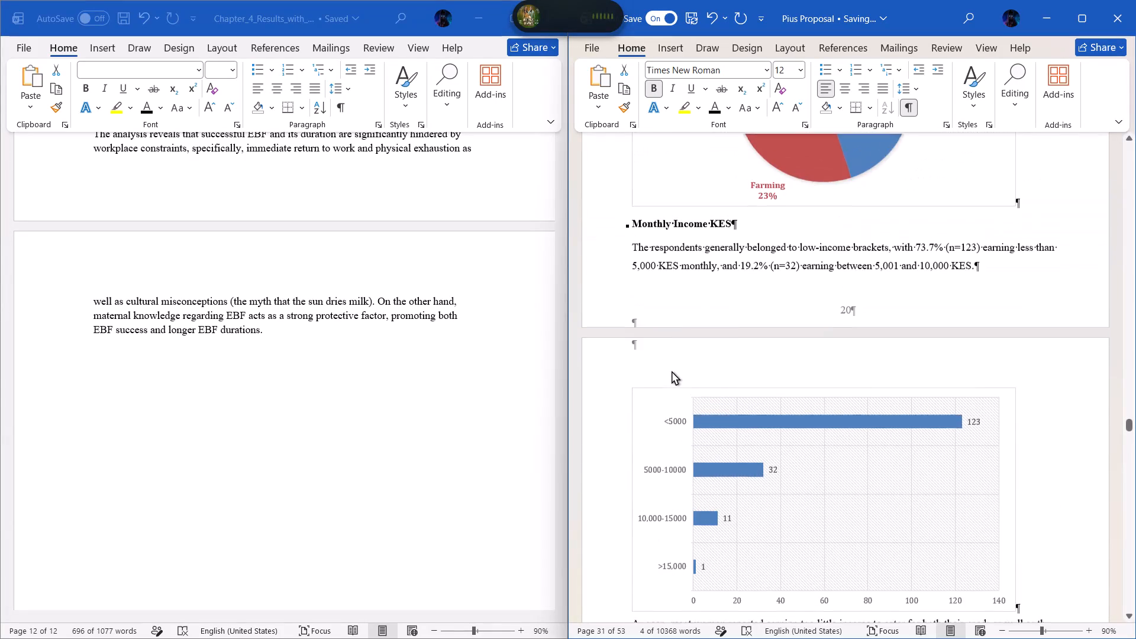
scroll(672, 372, "up", 4)
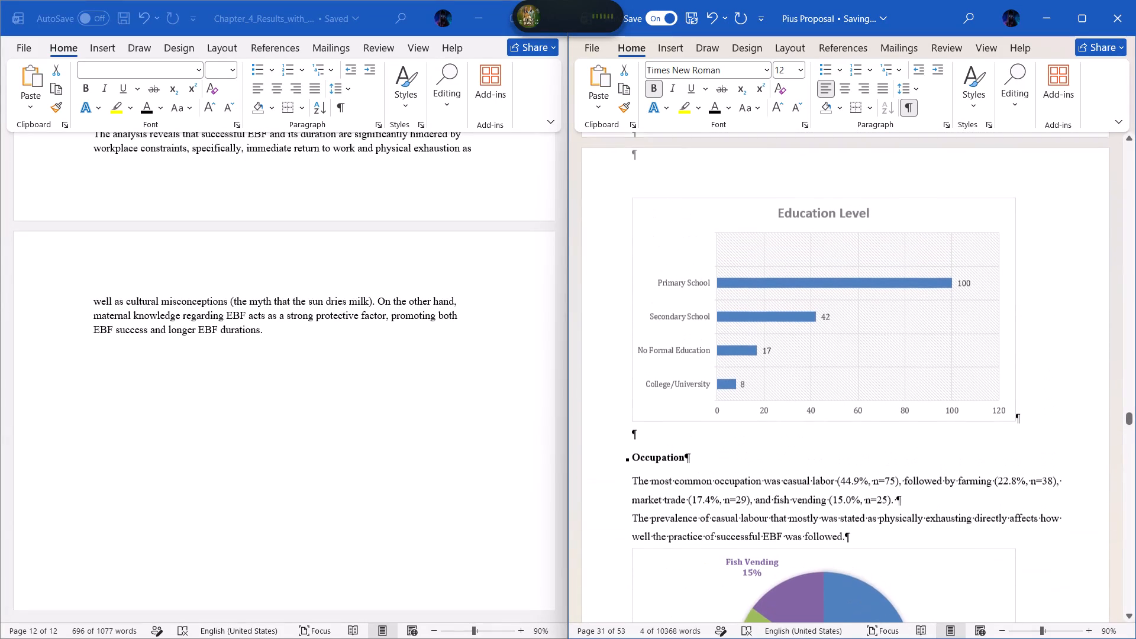
triple_click(663, 460, "ctrl")
scroll(663, 460, "down", 1)
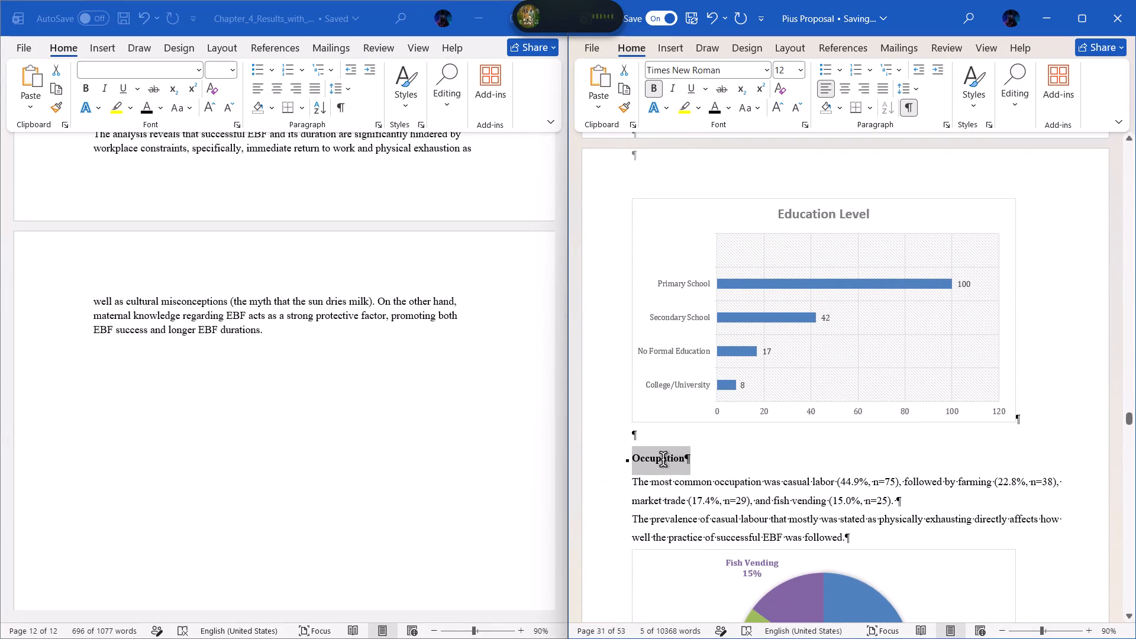
scroll(663, 460, "down", 1)
scroll(663, 460, "up", 1)
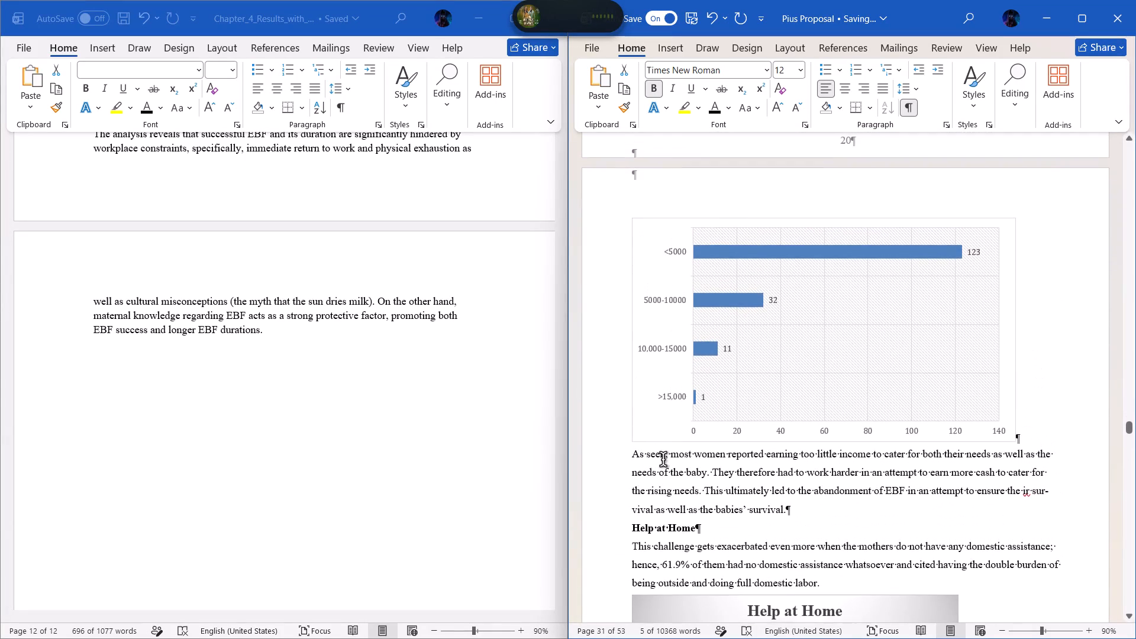
scroll(663, 460, "up", 3)
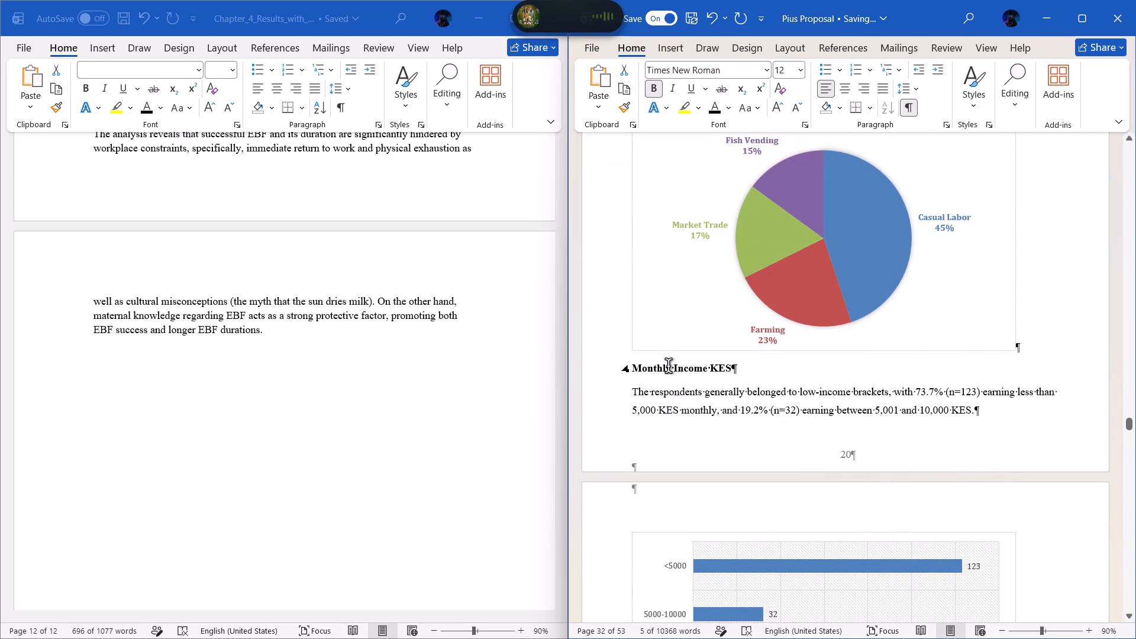
triple_click(669, 368, "ctrl")
scroll(695, 472, "down", 1)
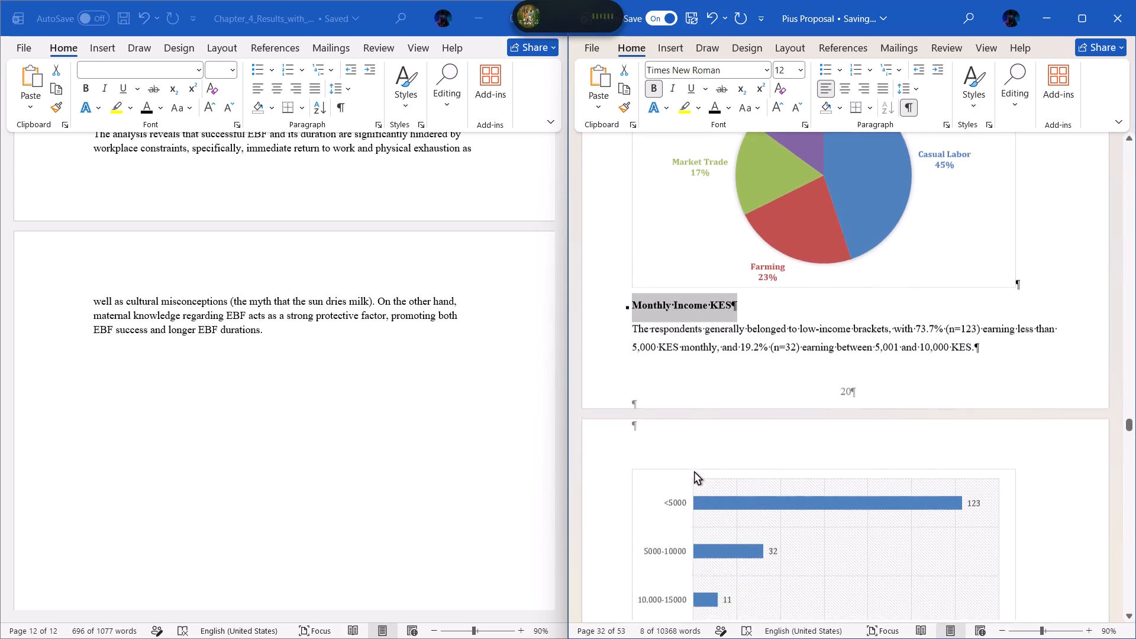
scroll(695, 472, "down", 2)
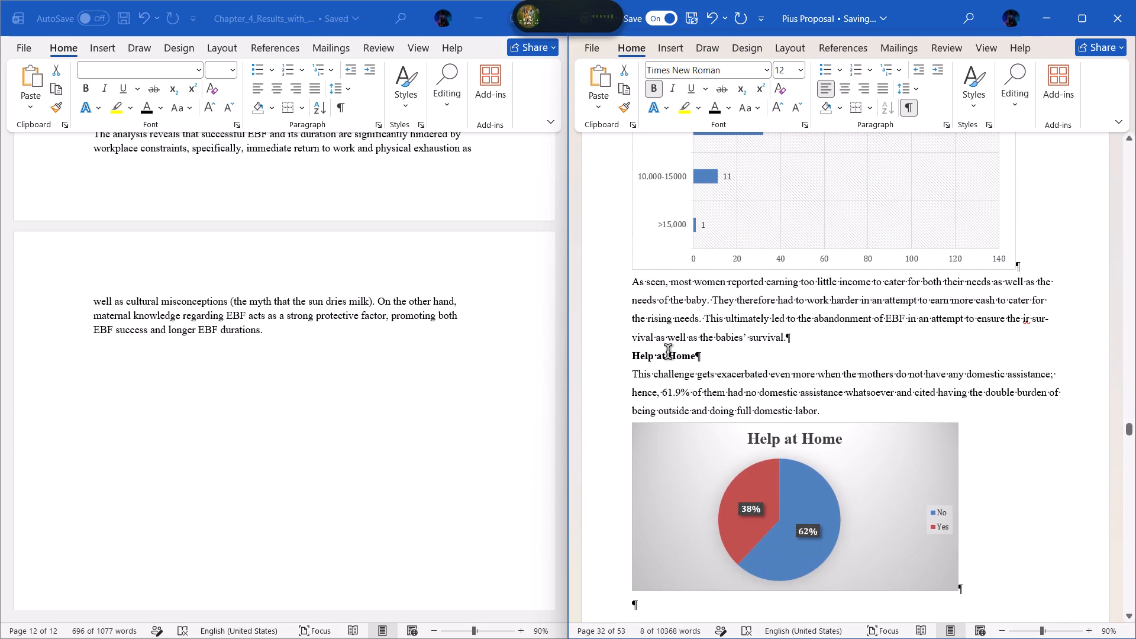
triple_click(668, 352, "ctrl")
scroll(719, 451, "down", 2)
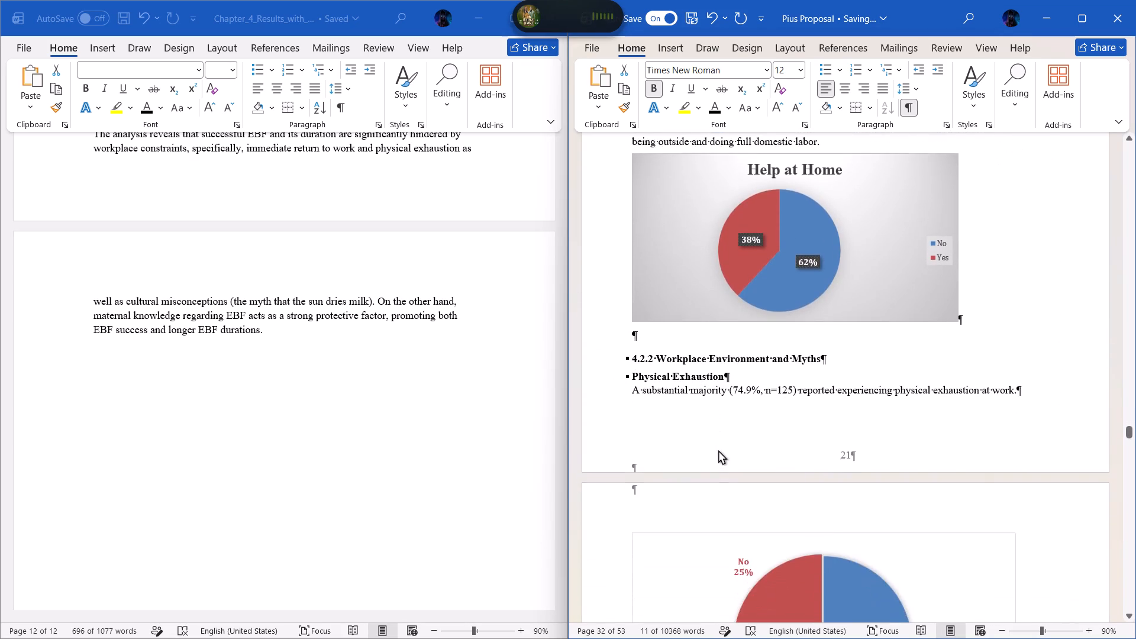
scroll(719, 451, "down", 1)
triple_click(698, 314, "ctrl")
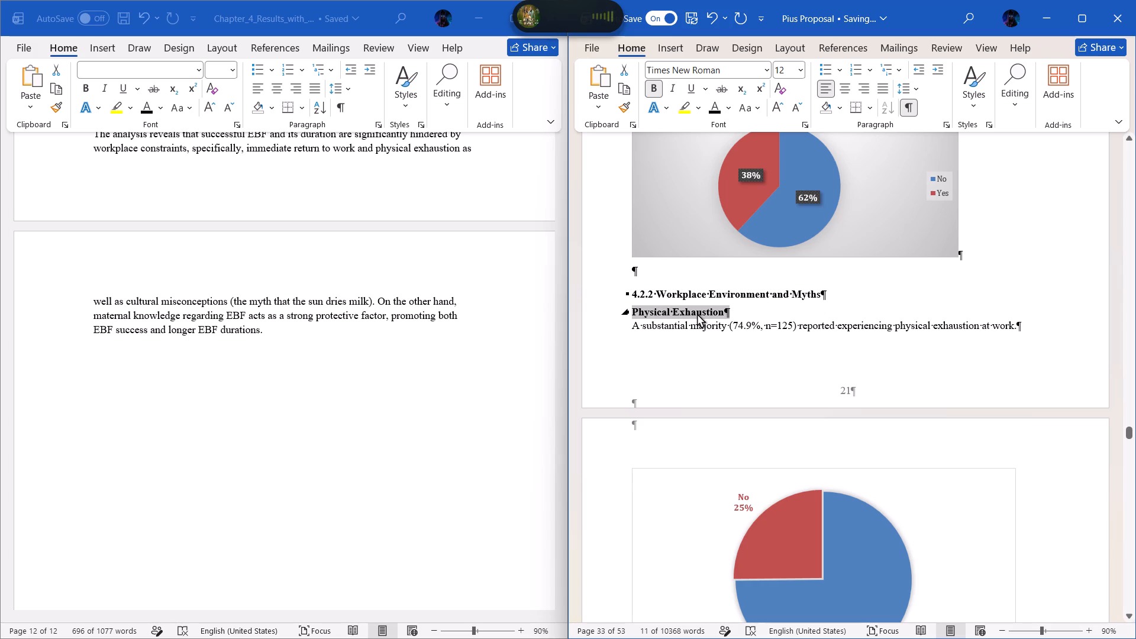
scroll(731, 395, "down", 2)
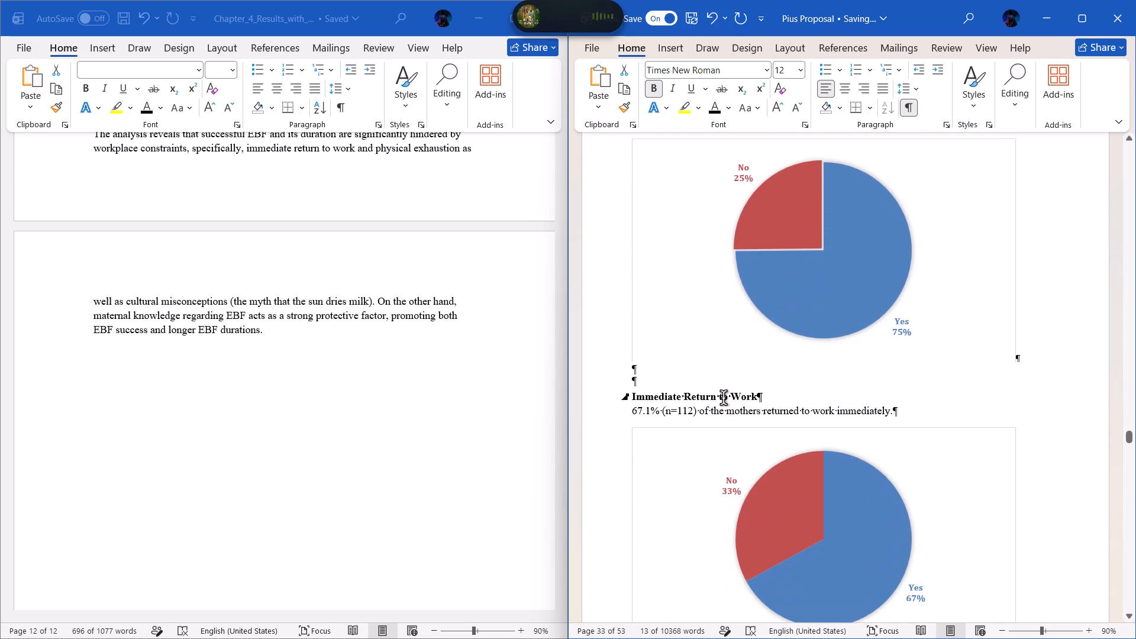
triple_click(721, 396, "ctrl")
scroll(721, 396, "down", 1)
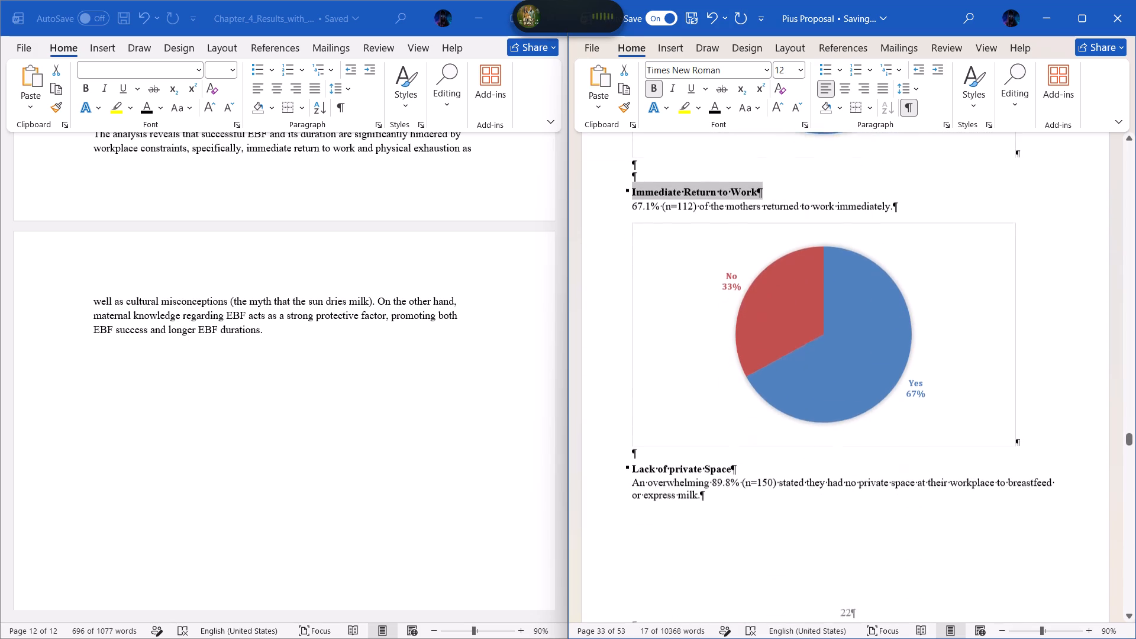
scroll(721, 396, "down", 1)
triple_click(693, 357, "ctrl")
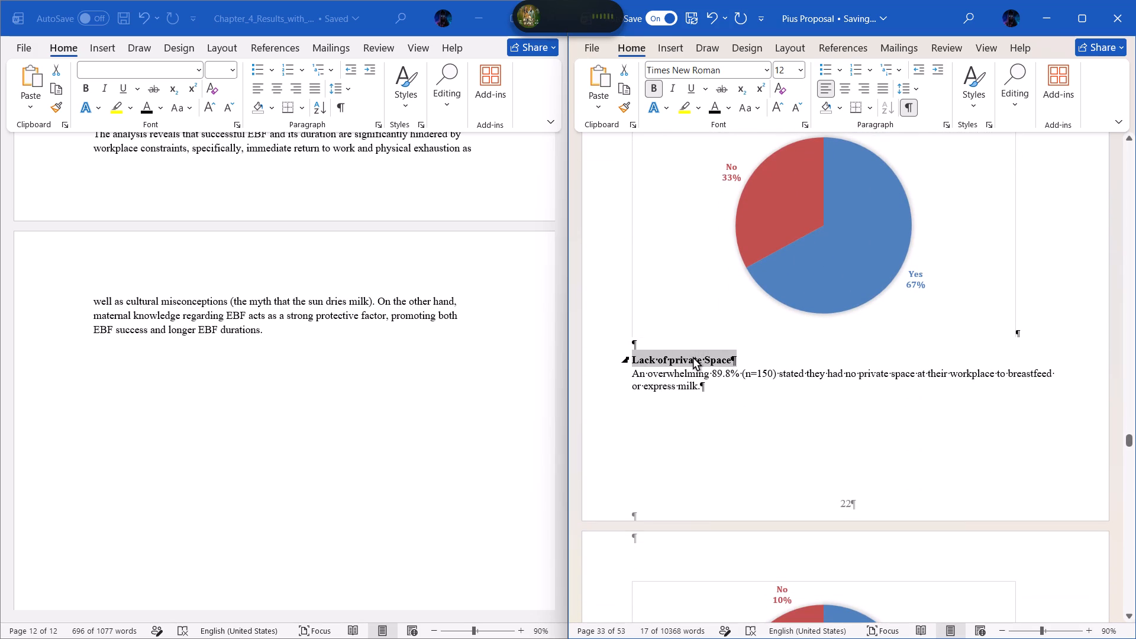
scroll(724, 438, "down", 3)
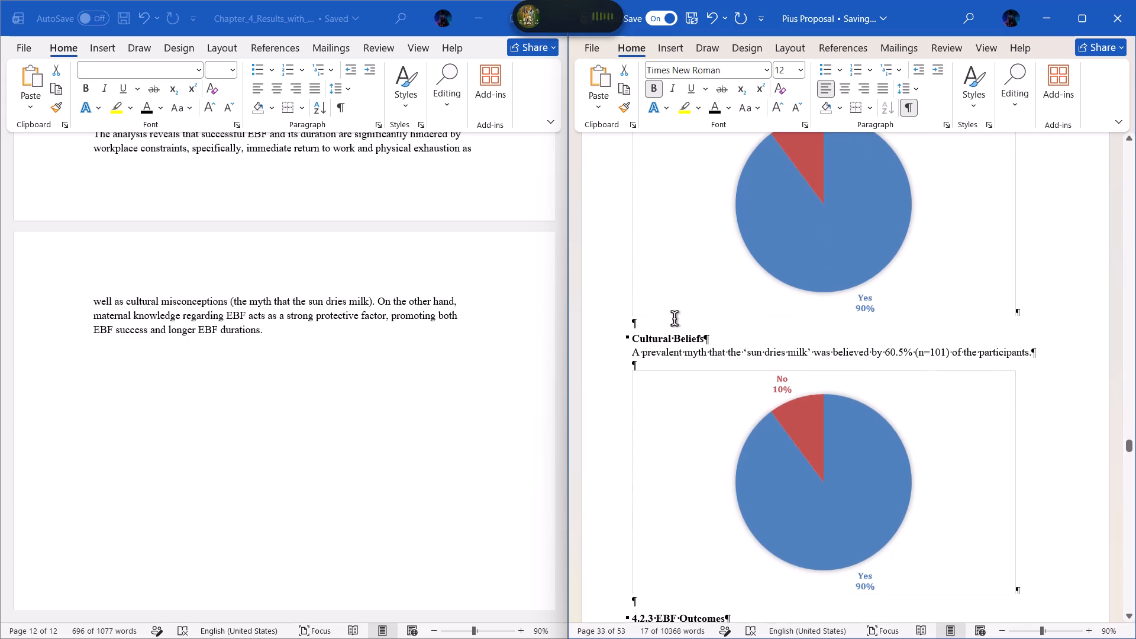
triple_click(668, 340, "ctrl")
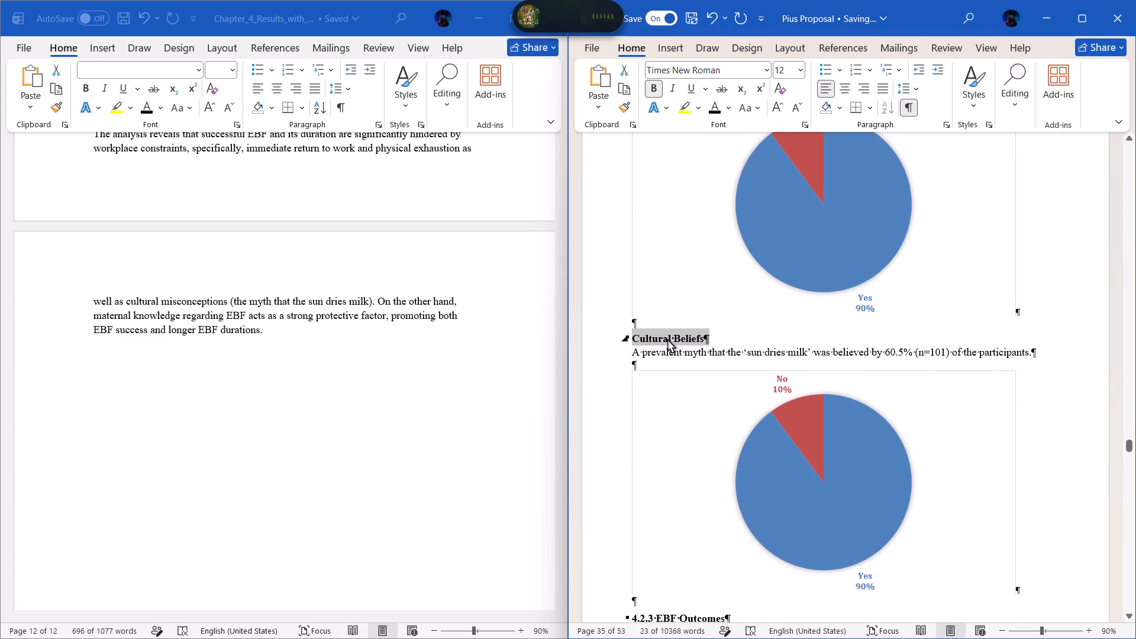
scroll(668, 340, "down", 2)
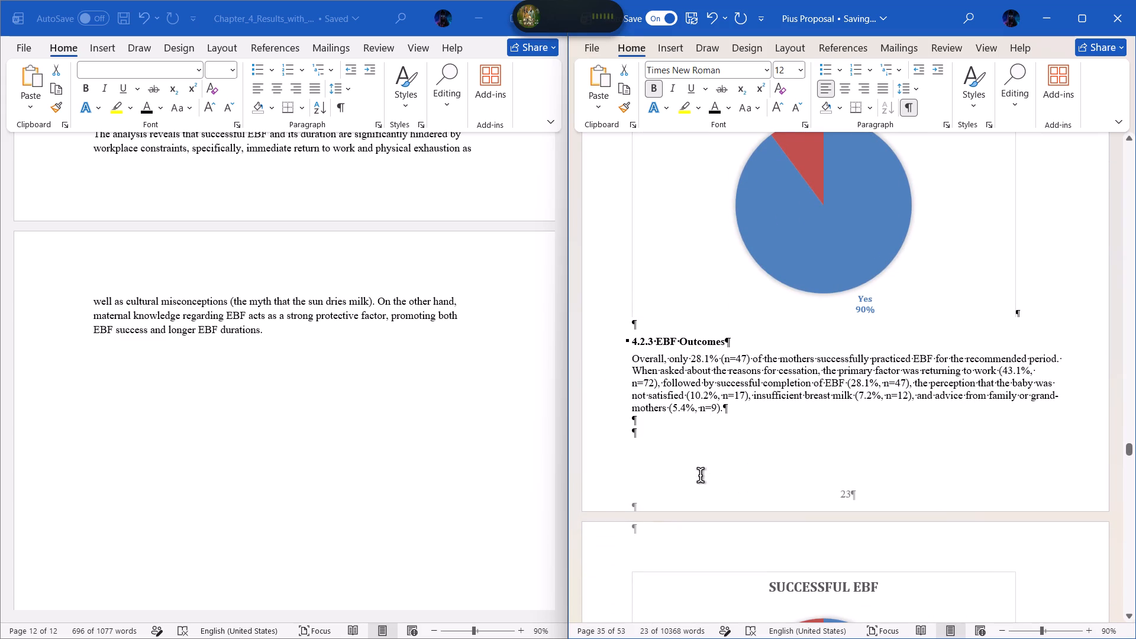
scroll(707, 410, "down", 3)
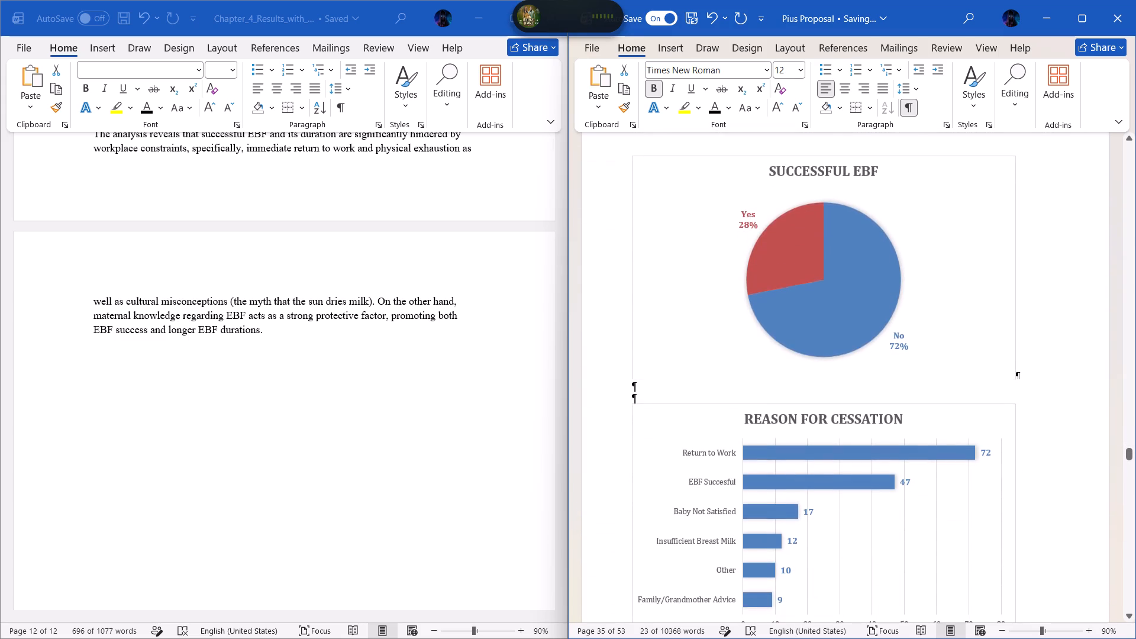
scroll(707, 410, "down", 4)
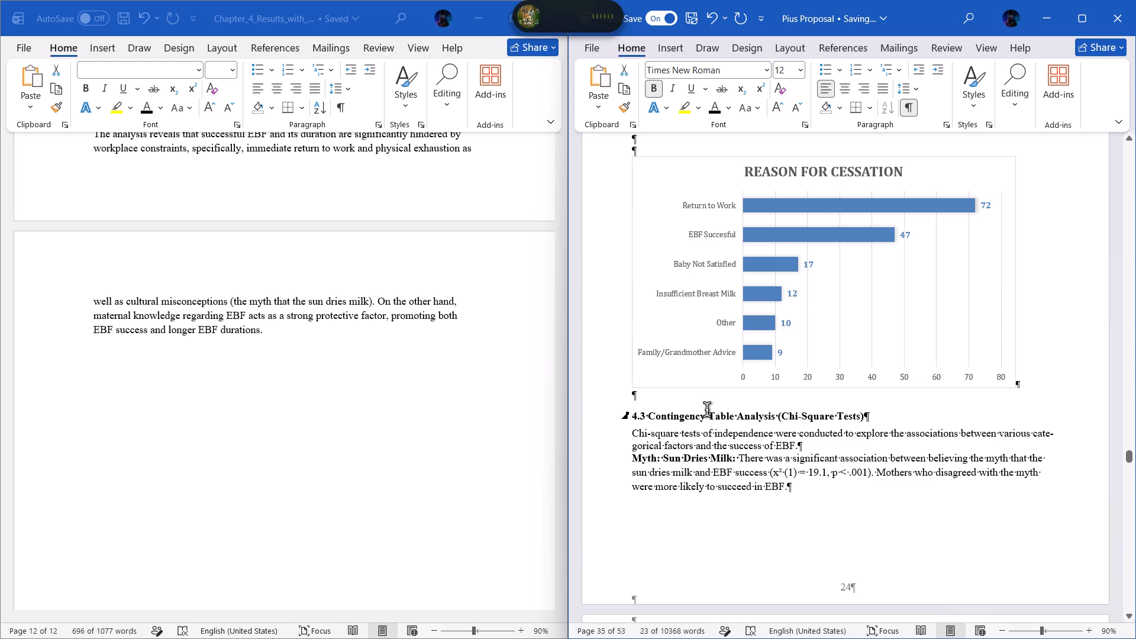
scroll(707, 410, "down", 1)
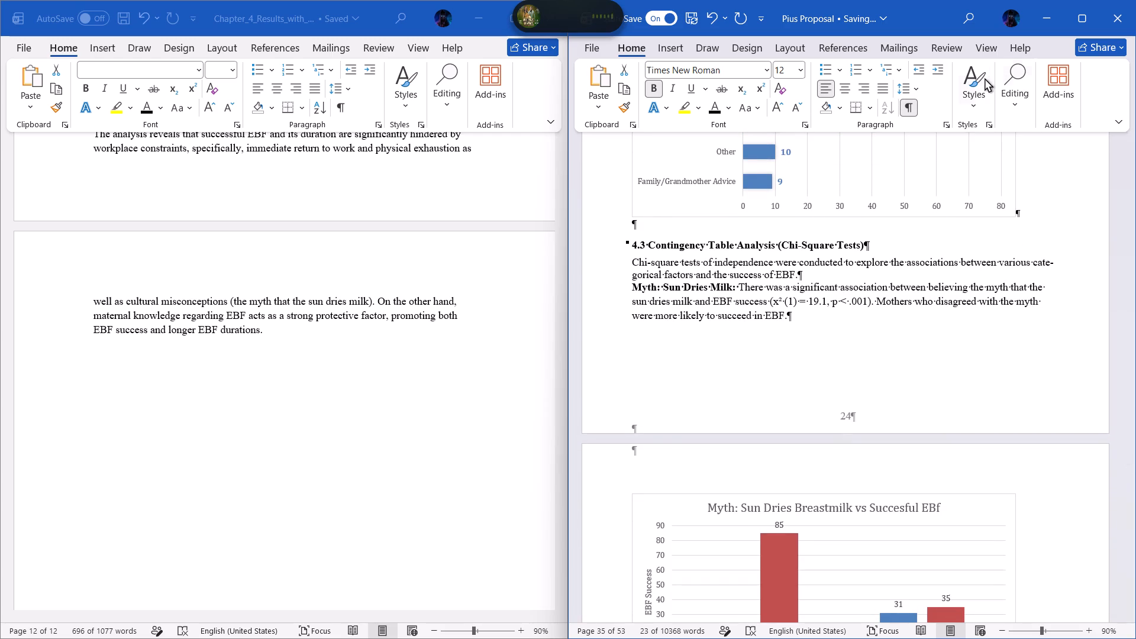
left_click(977, 91)
left_click(859, 220)
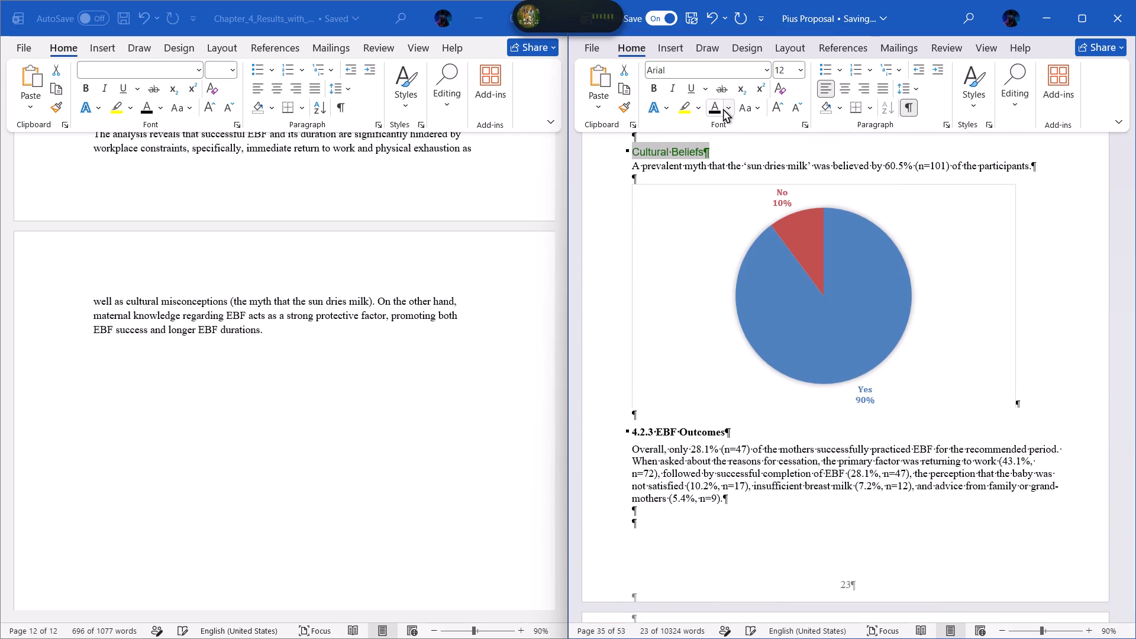
Format the selected unnumbered subheadings under 4.2.1 and 4.2.2 in Times New Roman, with black text and bold.
left_click(687, 69)
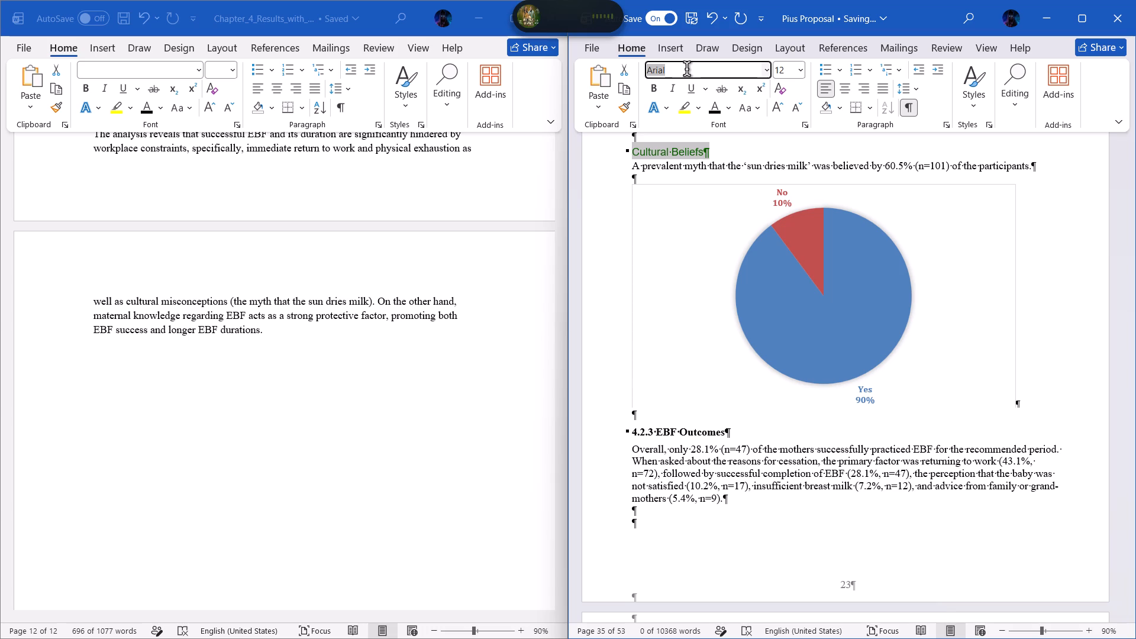
type("times")
key("Return")
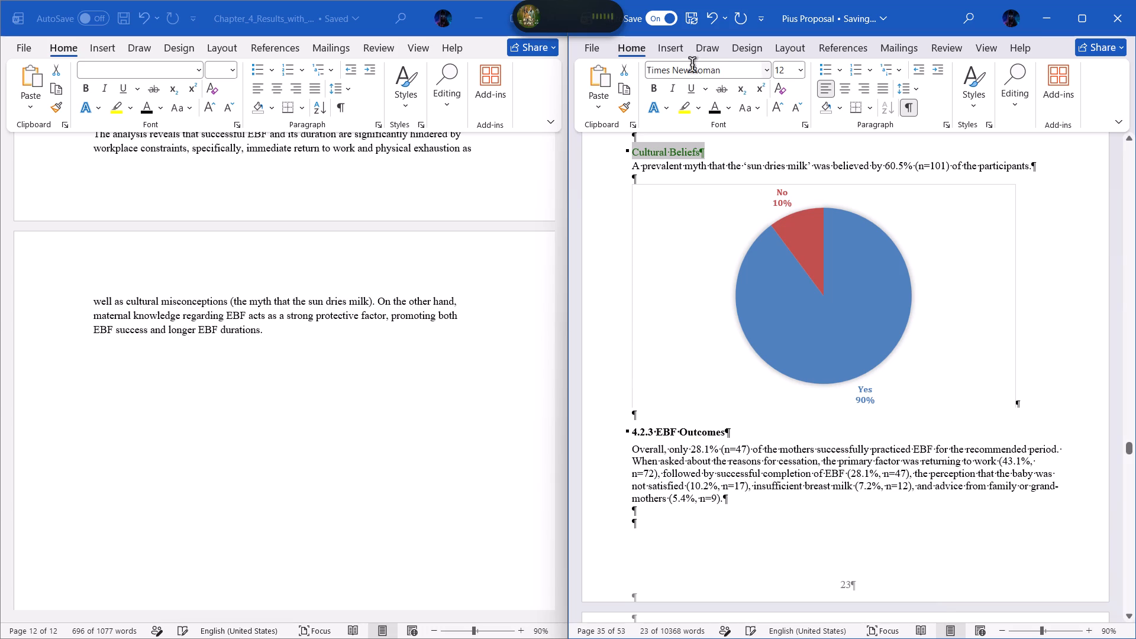
left_click(720, 105)
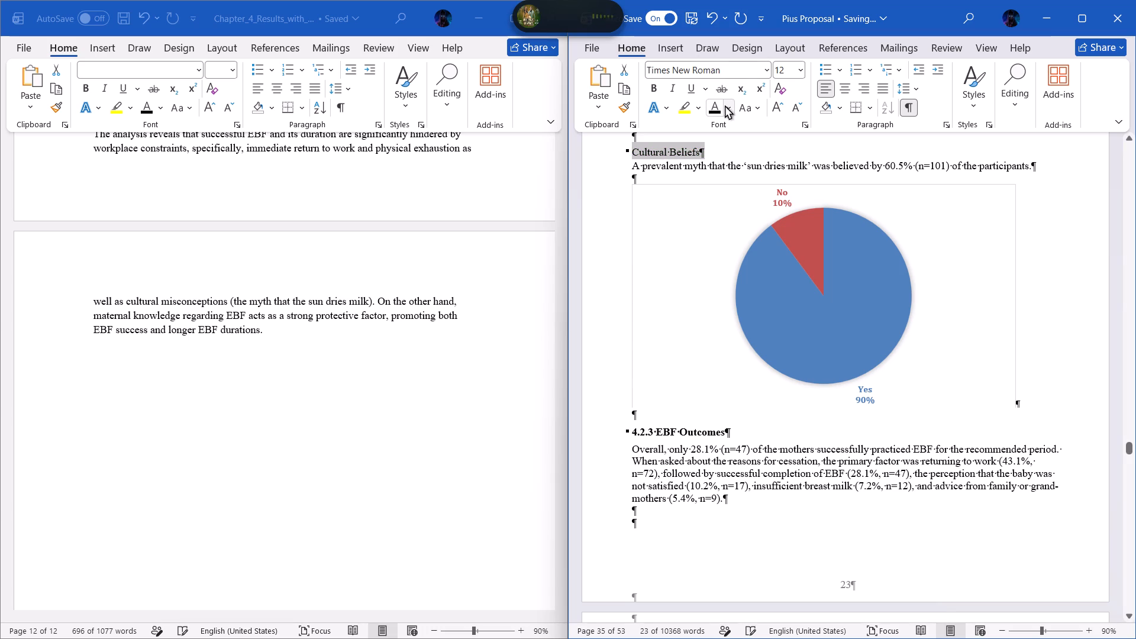
left_click(716, 107)
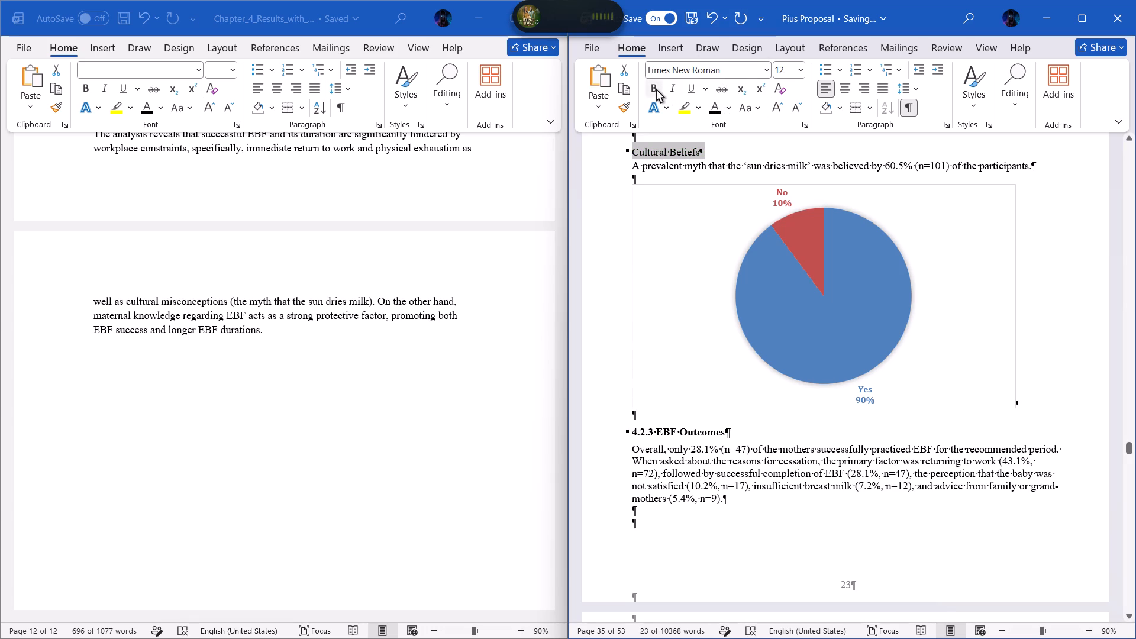
left_click(657, 89)
scroll(705, 269, "up", 3)
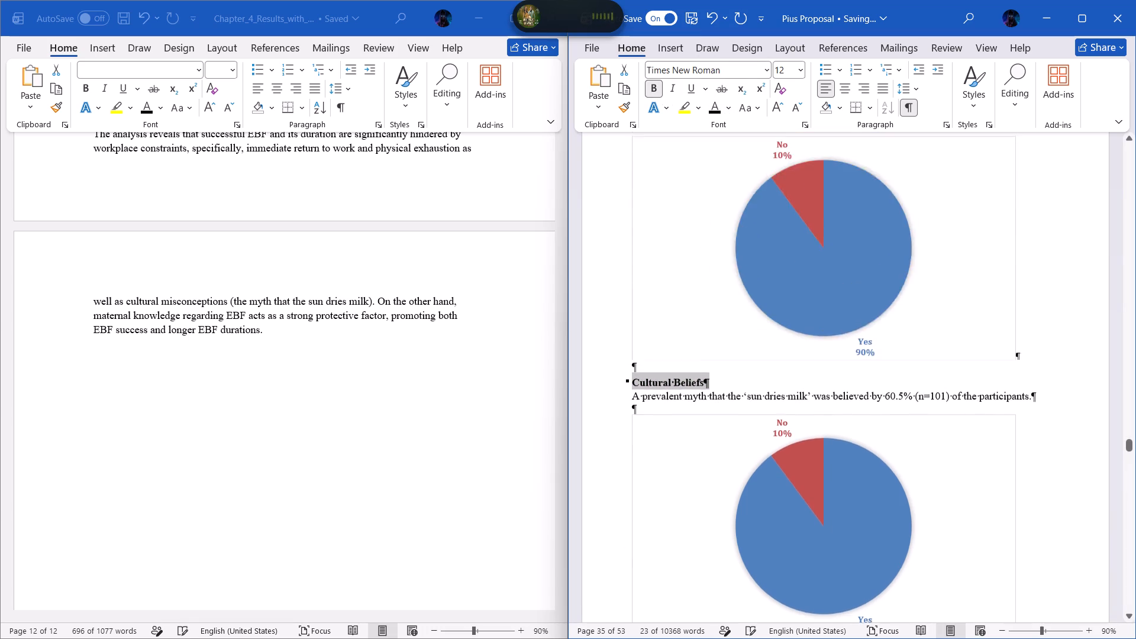
scroll(705, 269, "up", 9)
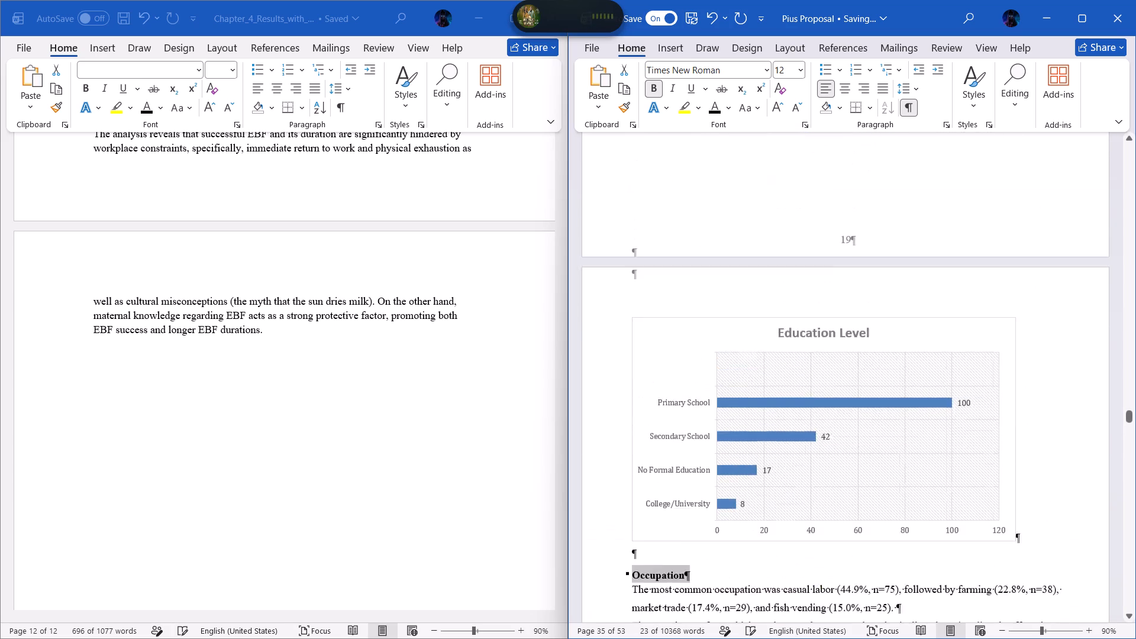
Review the heading and subheading formatting through section 4.2, from "Marital Status" to the start of section 4.3.
scroll(705, 269, "up", 6)
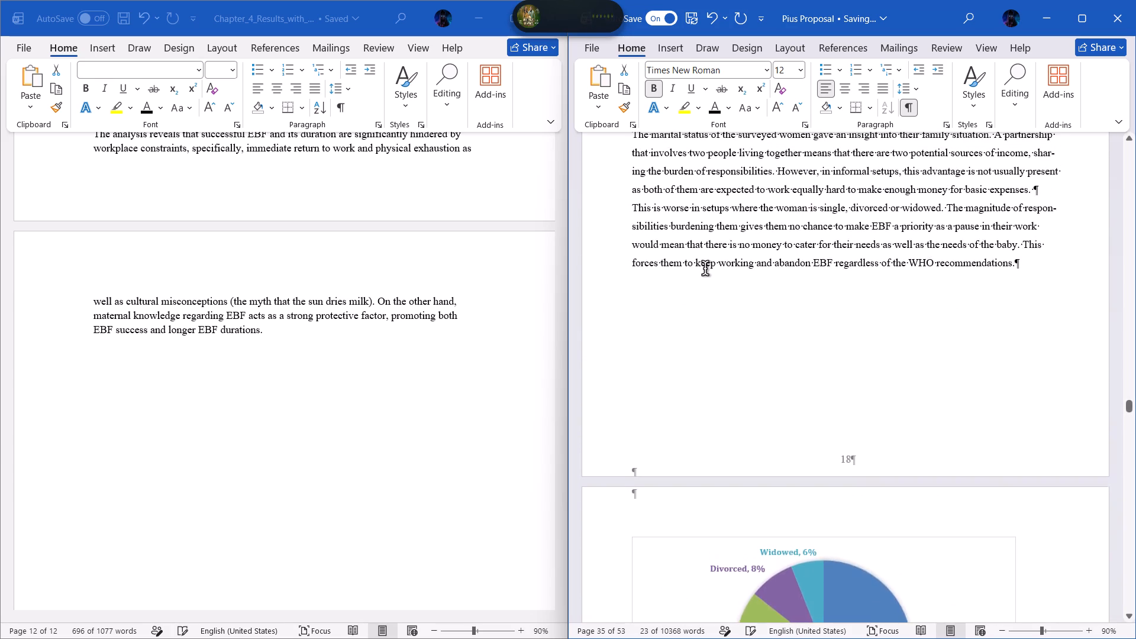
scroll(705, 269, "up", 2)
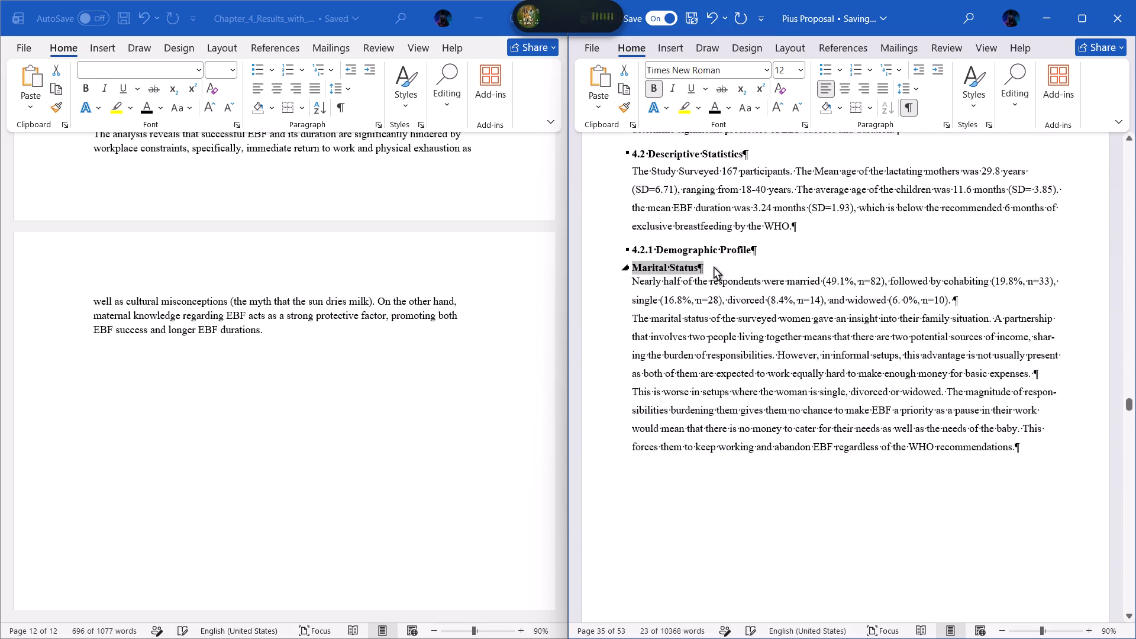
left_click(764, 468)
scroll(783, 414, "down", 1)
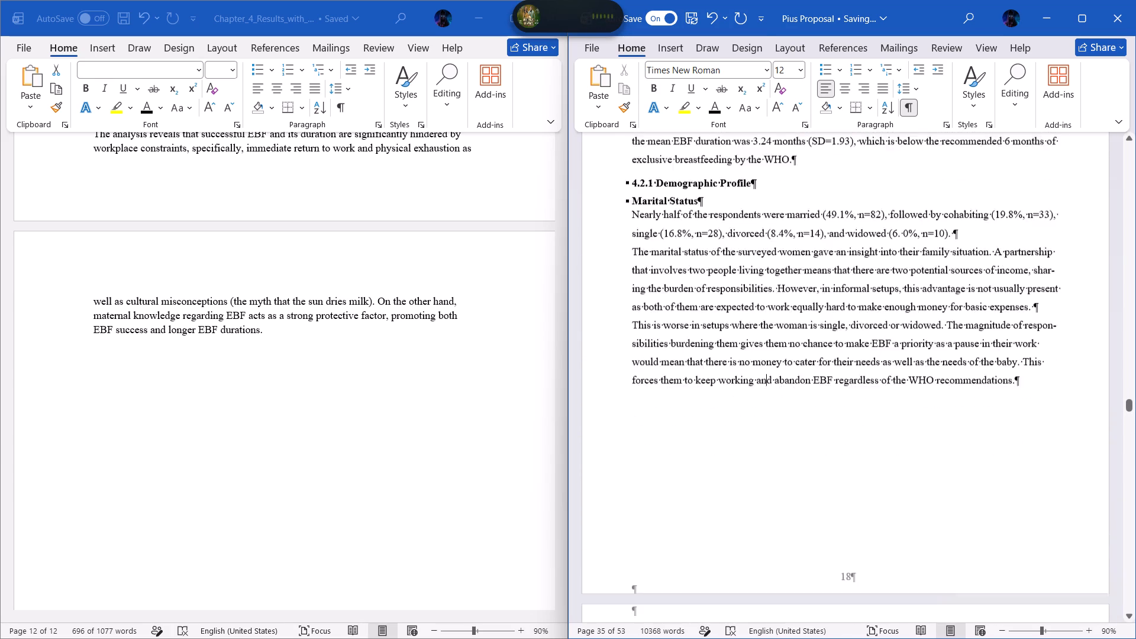
scroll(783, 414, "down", 6)
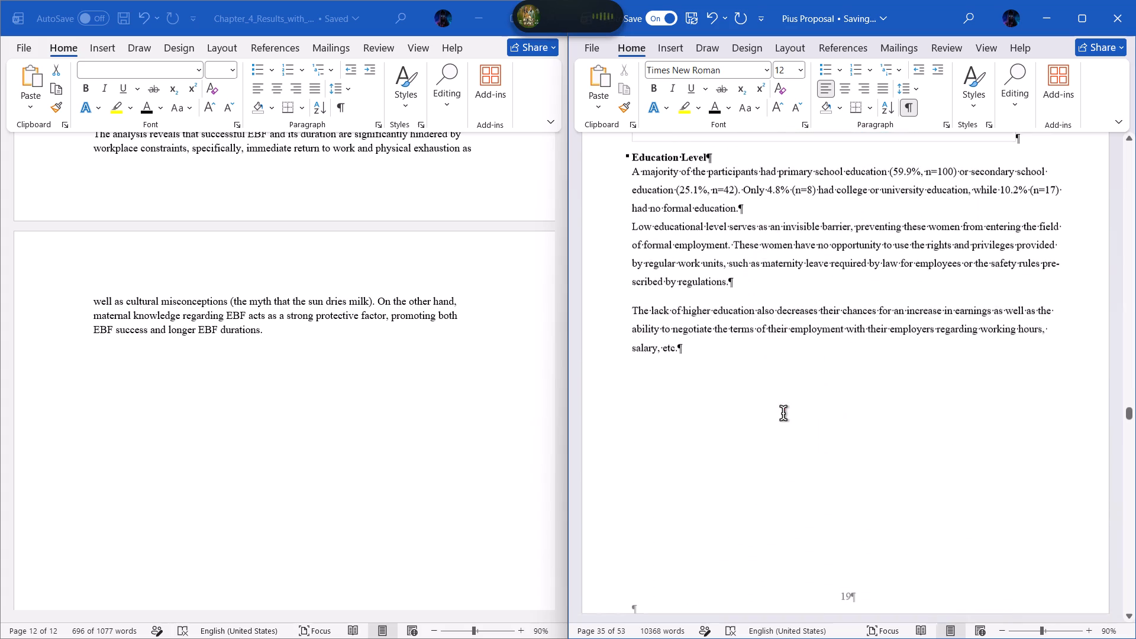
scroll(783, 414, "down", 6)
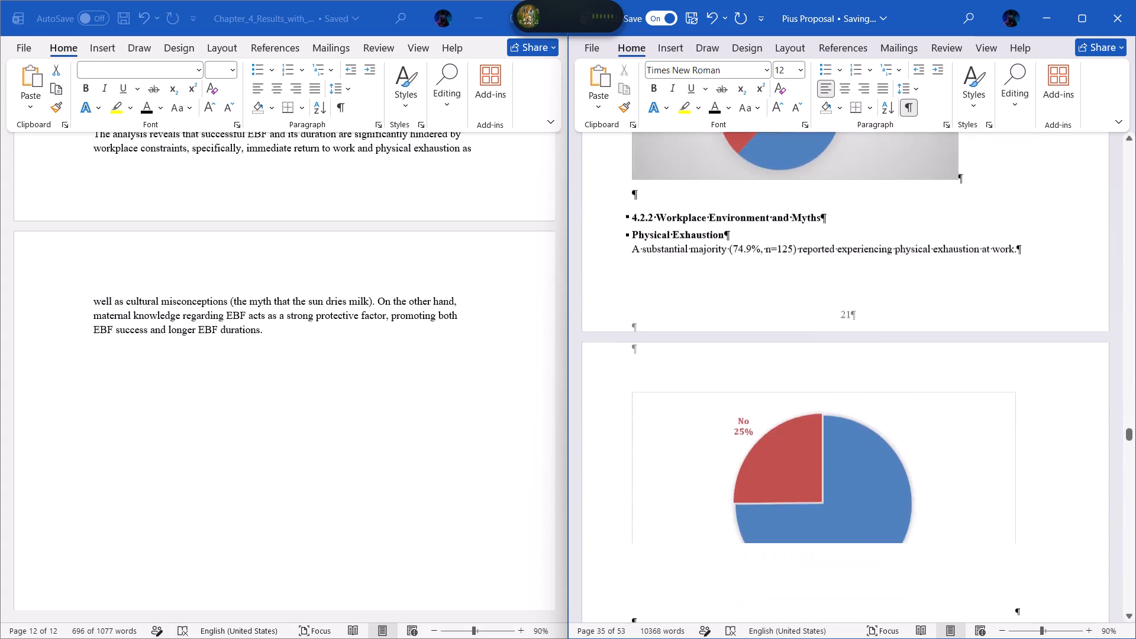
scroll(783, 414, "down", 6)
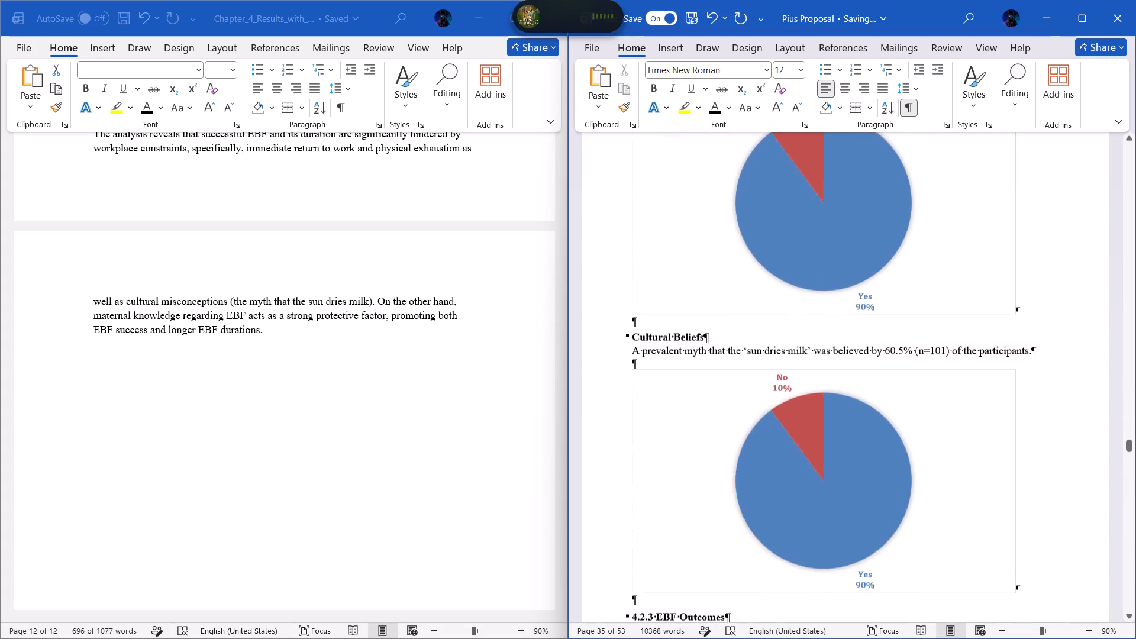
scroll(783, 414, "down", 4)
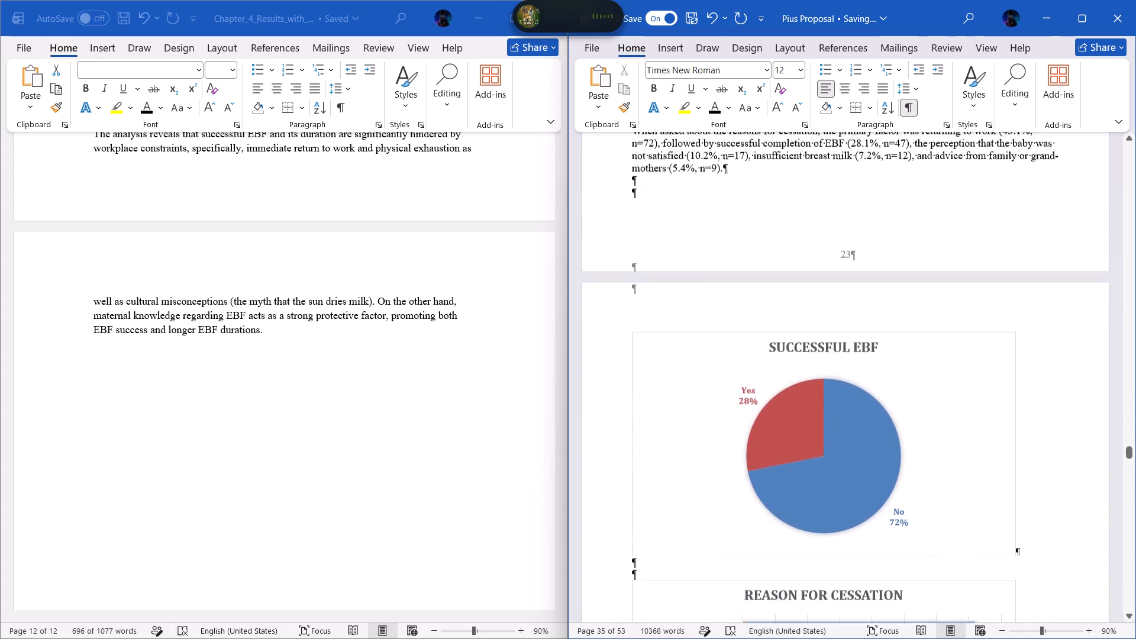
scroll(783, 414, "down", 1)
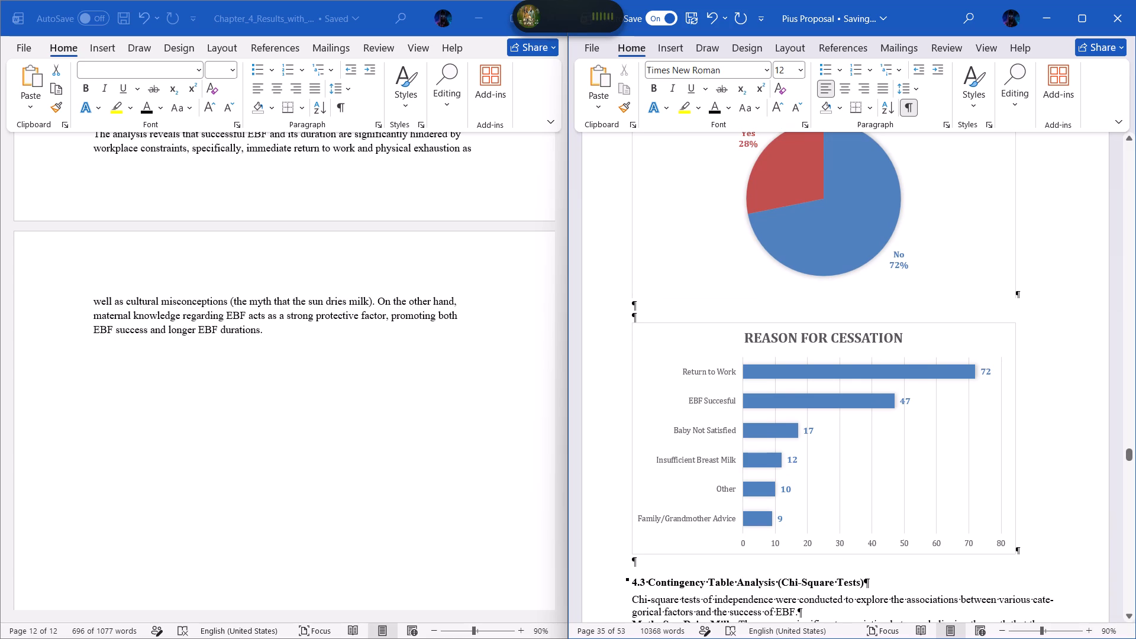
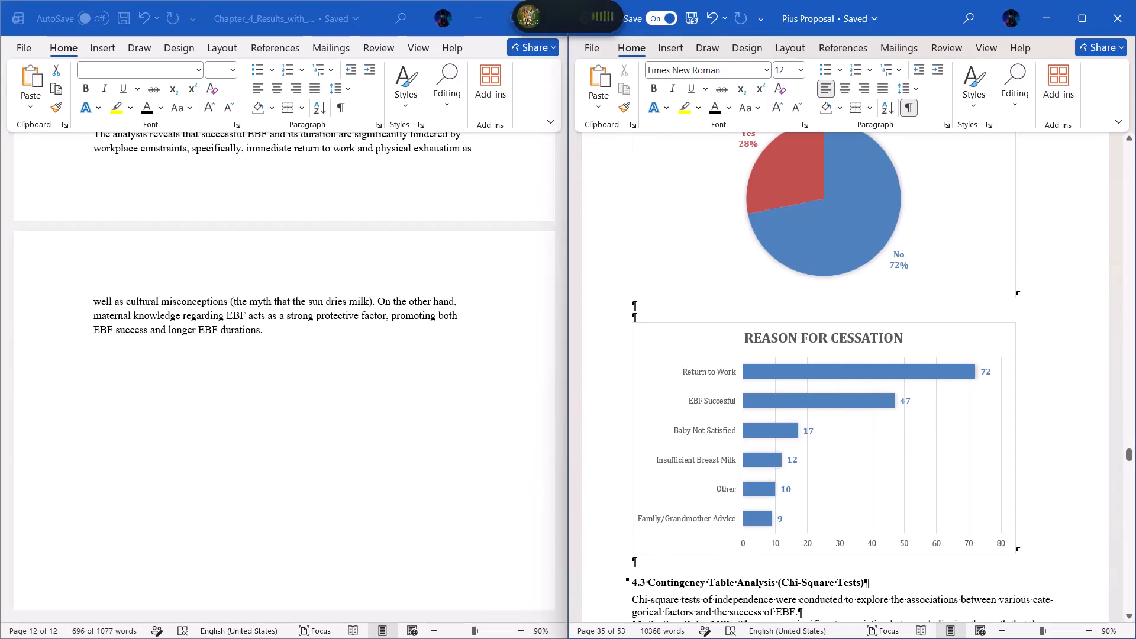
Apply a heading style to the title "4.3 Contingency Table Analysis (Chi-Square Tests)" and set its font size to 12.
scroll(857, 459, "down", 2)
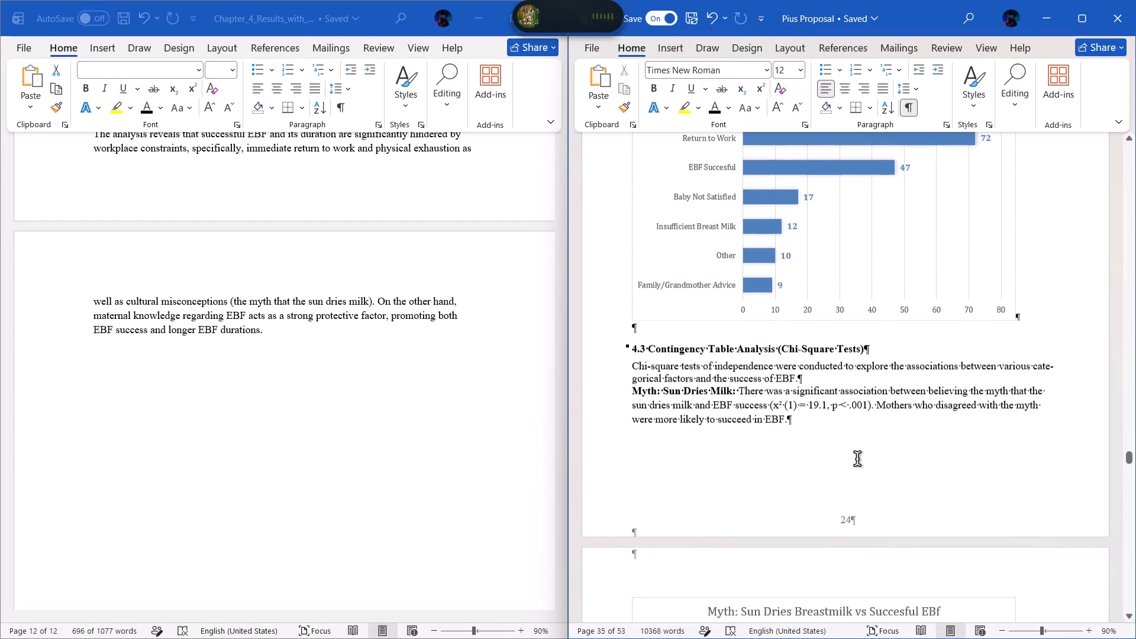
scroll(857, 459, "down", 2)
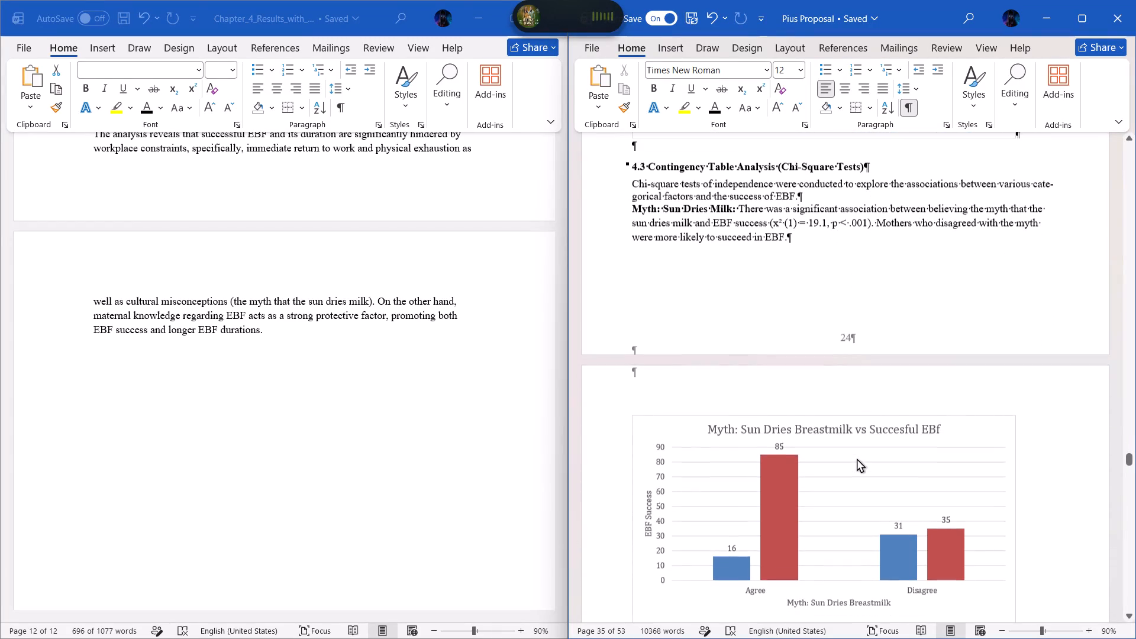
triple_click(737, 170)
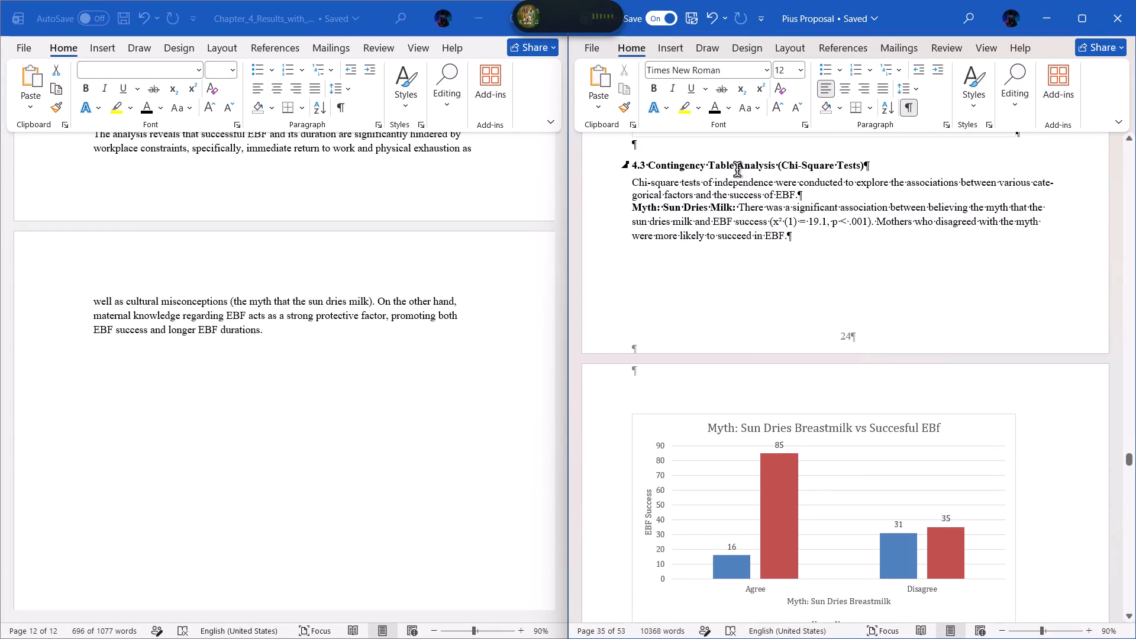
left_click(737, 170)
double_click(737, 170)
triple_click(737, 170)
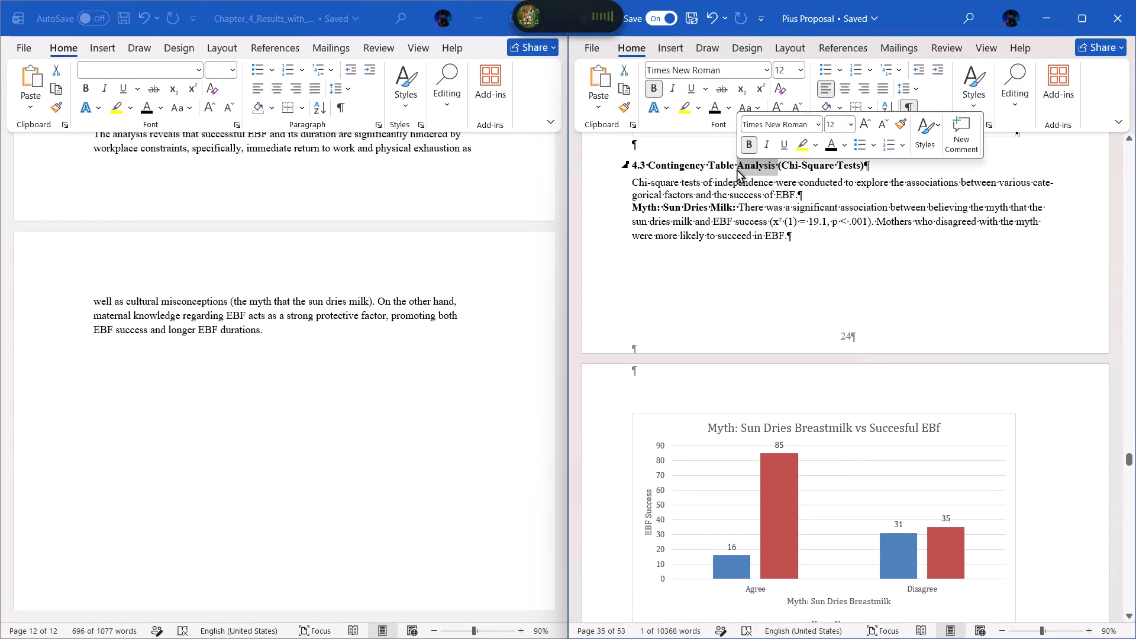
left_click(934, 122)
left_click(704, 258)
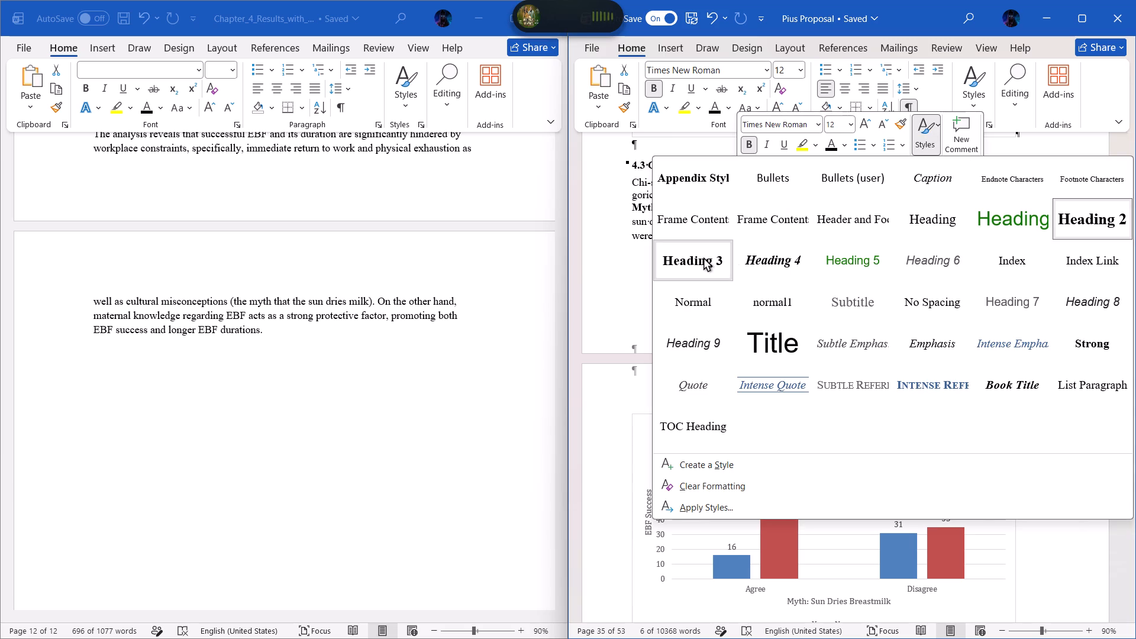
double_click(834, 128)
key("BackSpace")
key("2")
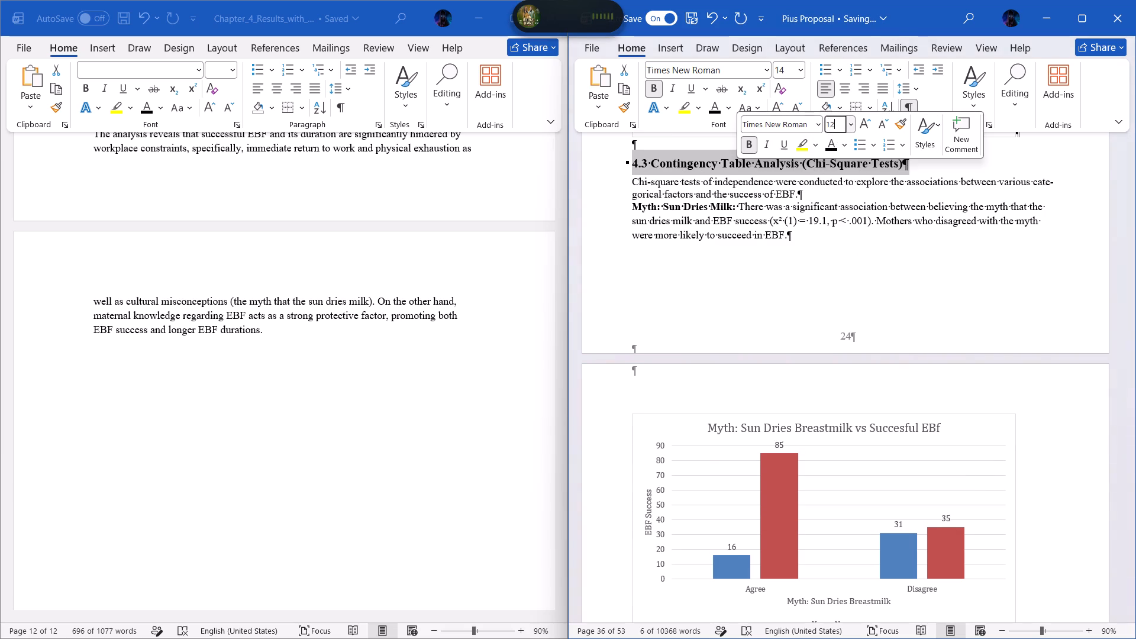
key("Return")
left_click(772, 194)
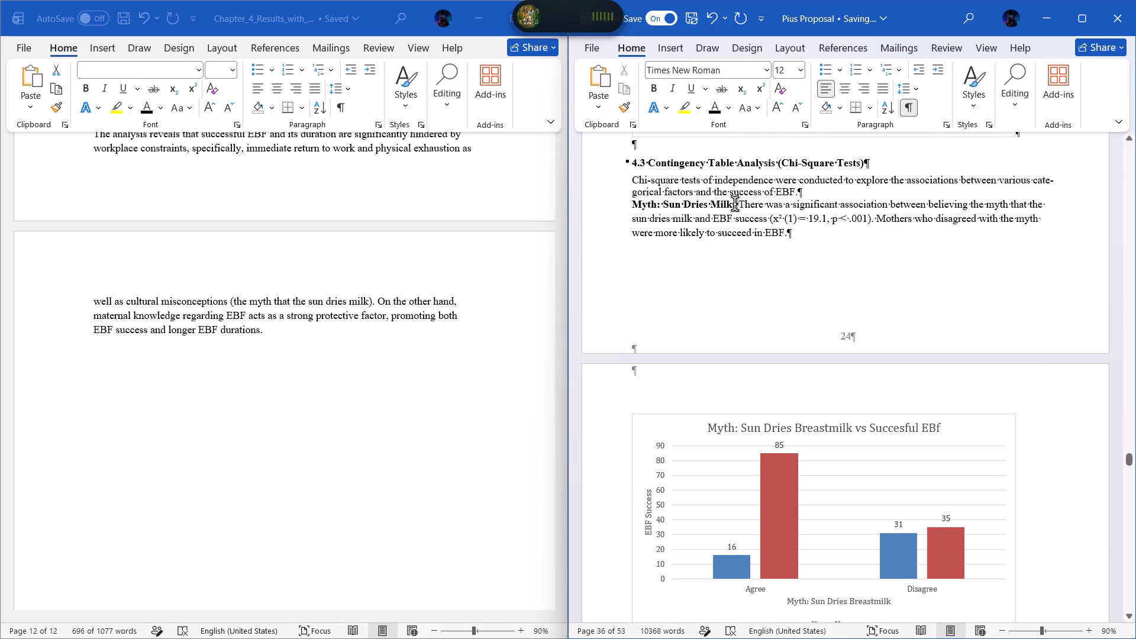
Look through the section 4.3 chi-square paragraphs and their charts as far as section 4.4.
scroll(761, 247, "down", 1)
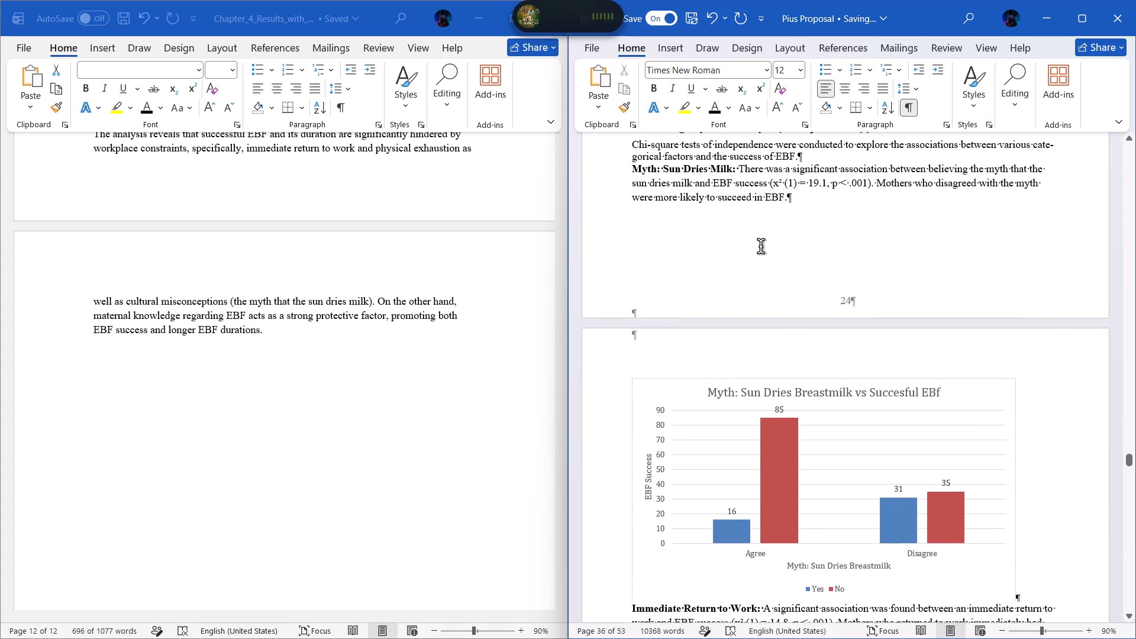
scroll(761, 247, "down", 1)
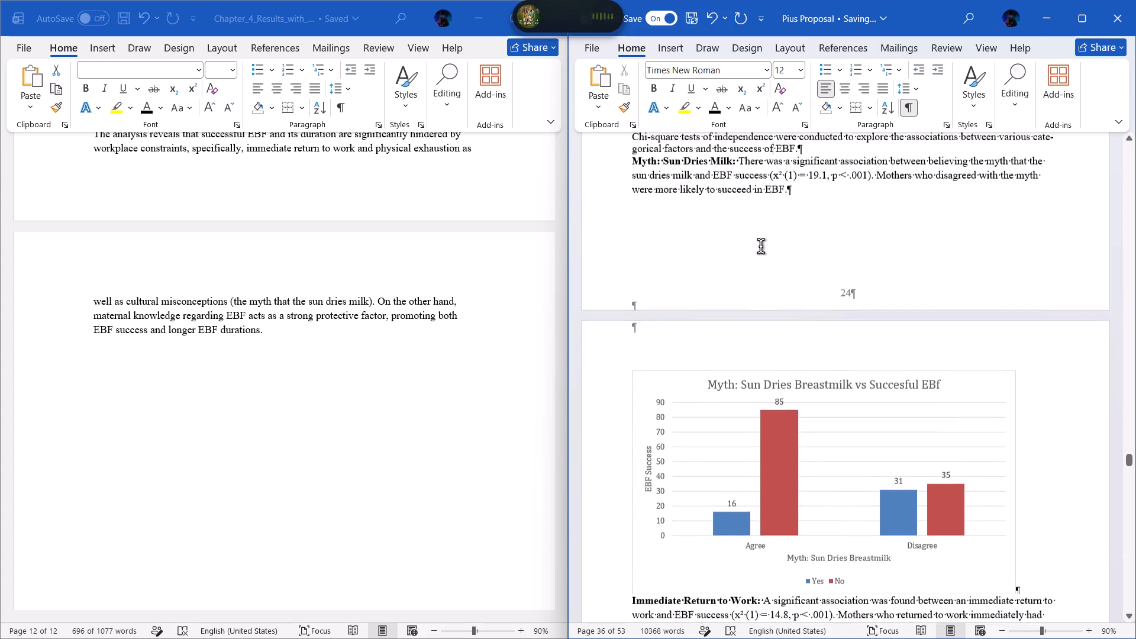
scroll(761, 247, "down", 1)
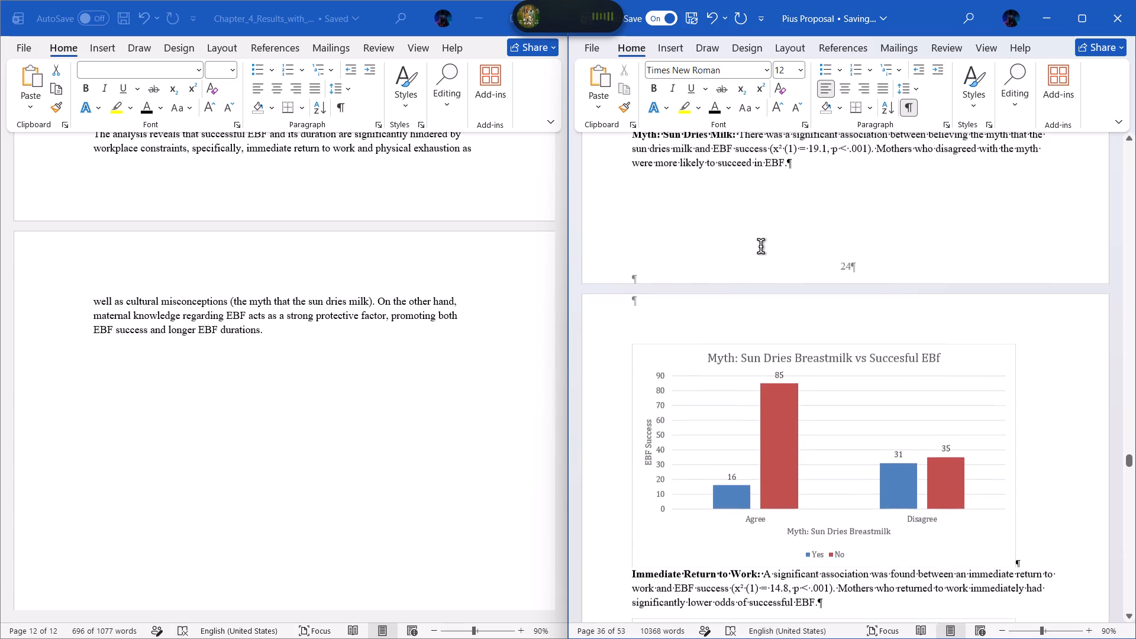
scroll(761, 247, "down", 1)
scroll(761, 247, "up", 1)
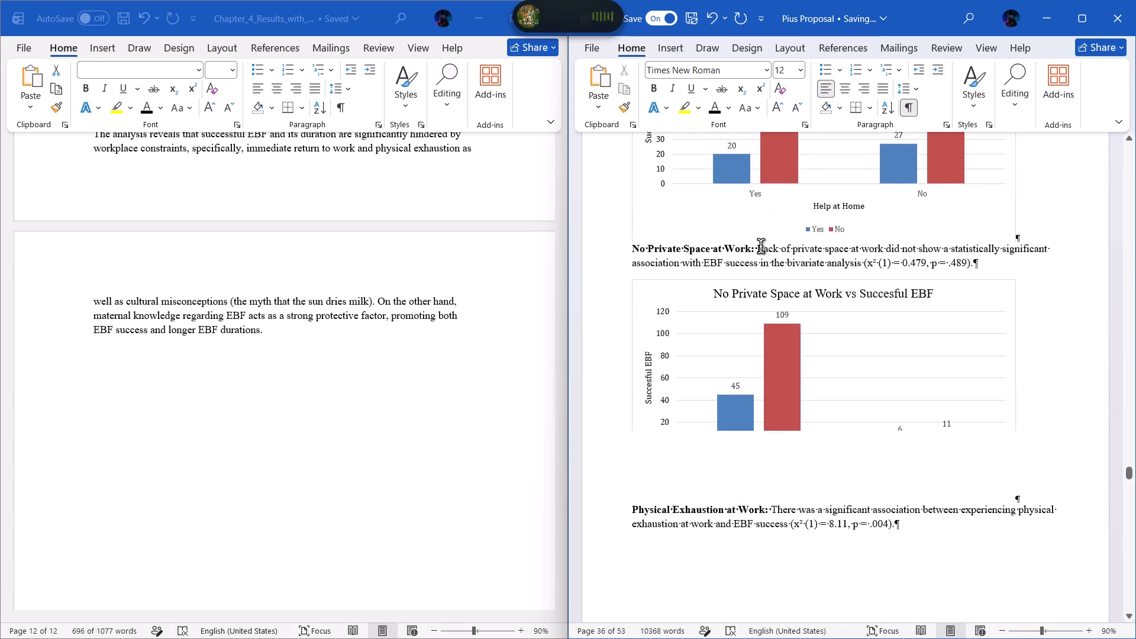
scroll(761, 247, "up", 4)
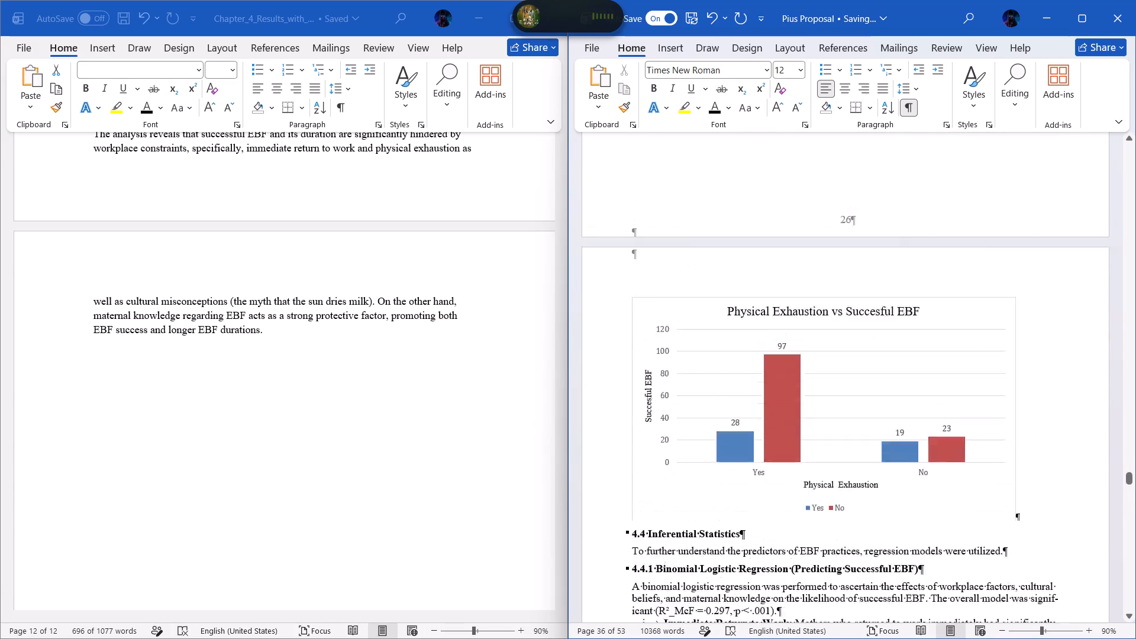
scroll(761, 247, "up", 3)
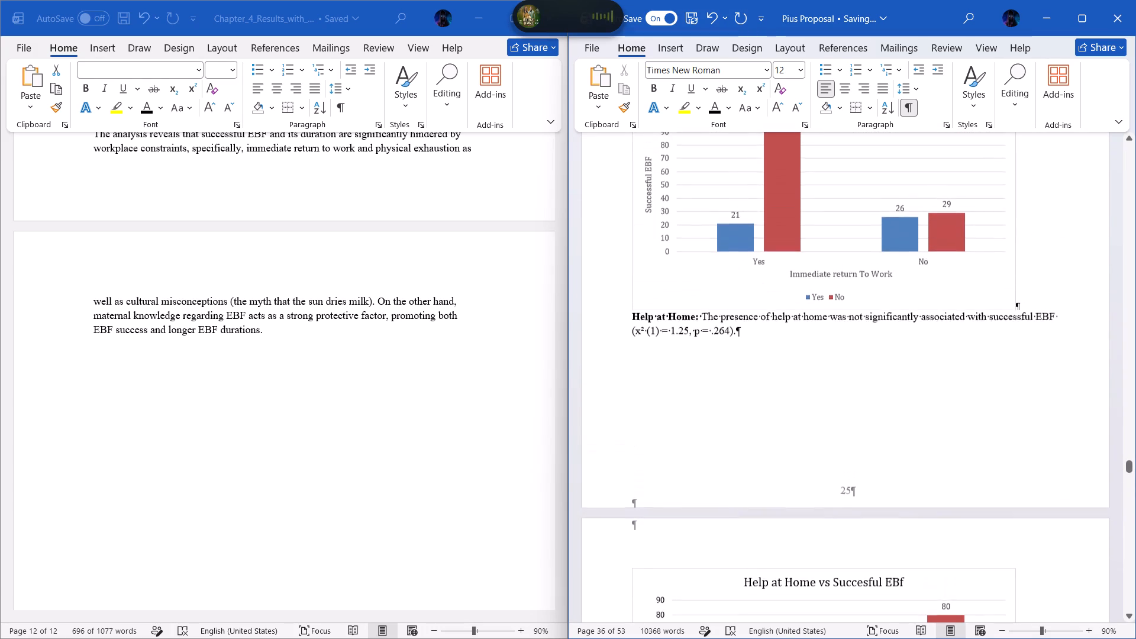
scroll(761, 247, "up", 2)
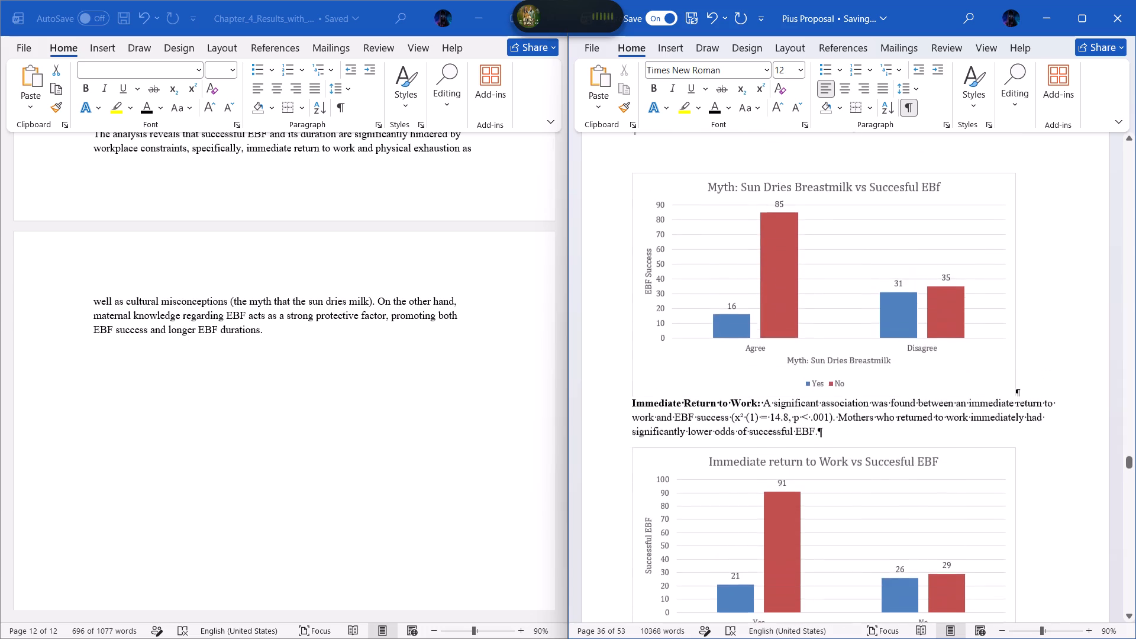
scroll(761, 247, "up", 1)
scroll(770, 360, "down", 1)
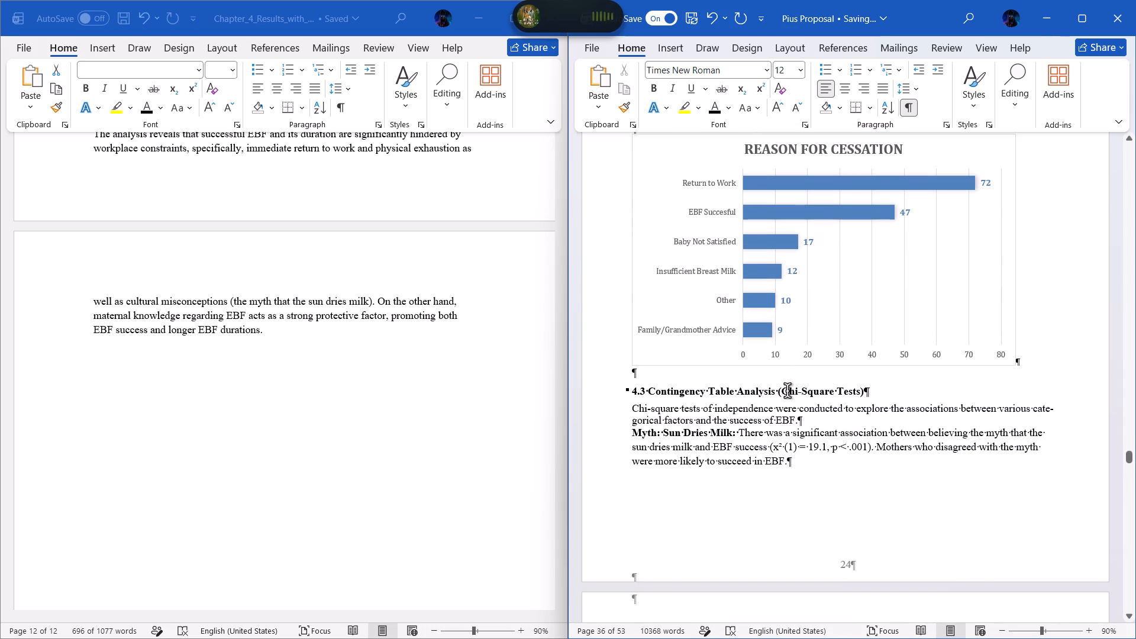
Split the "Myth: Sun Dries Milk:" label onto its own line above its paragraph text.
left_click(739, 431)
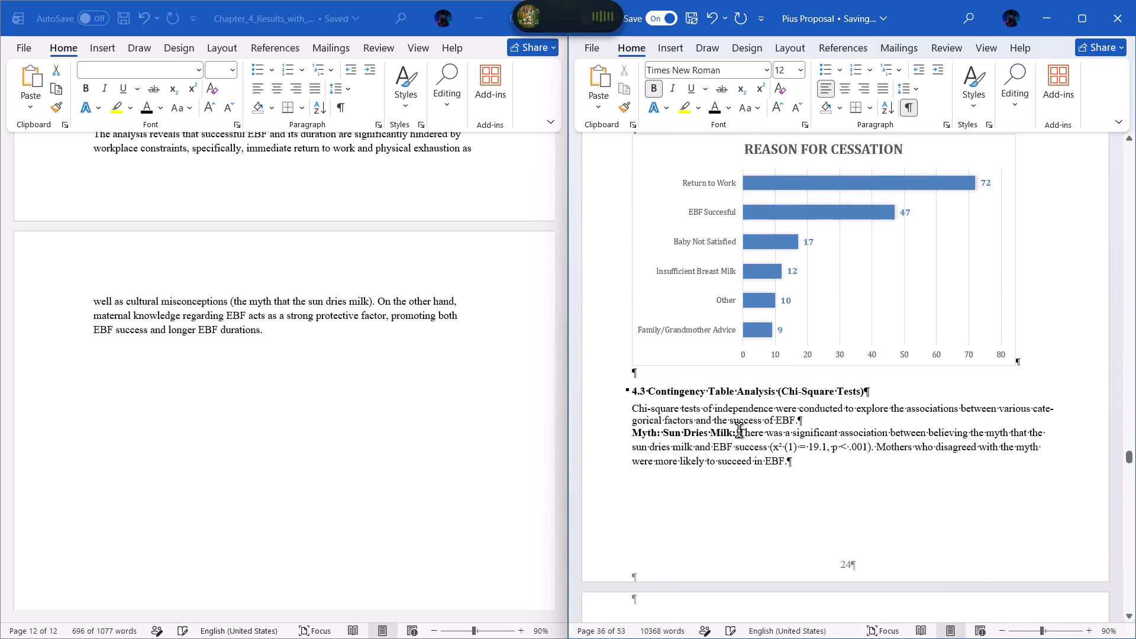
key("Return")
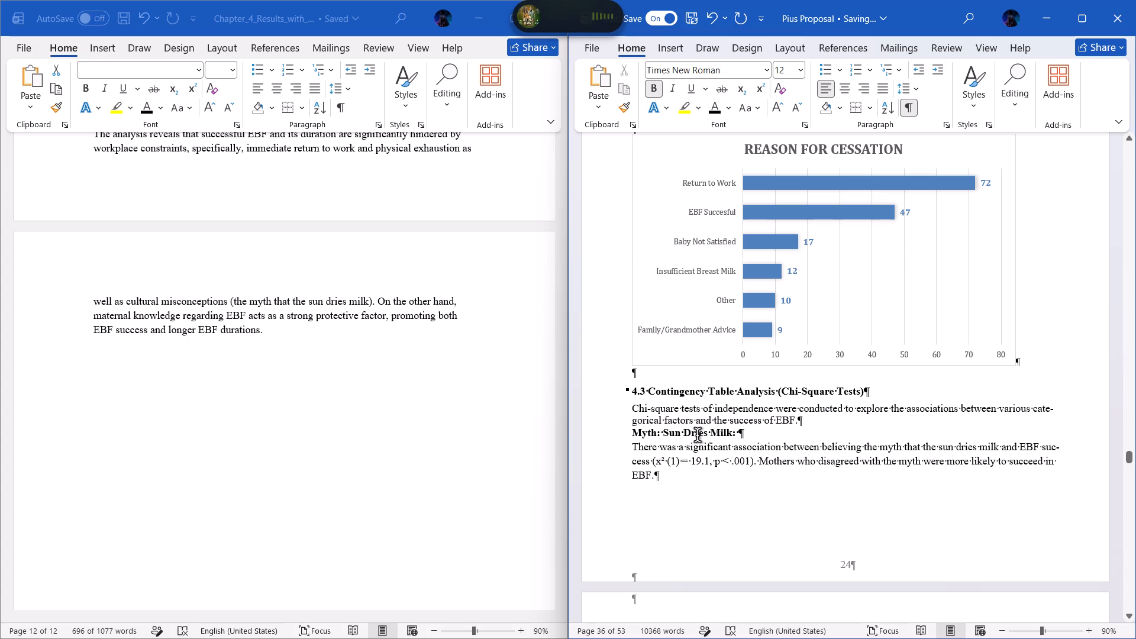
triple_click(698, 434)
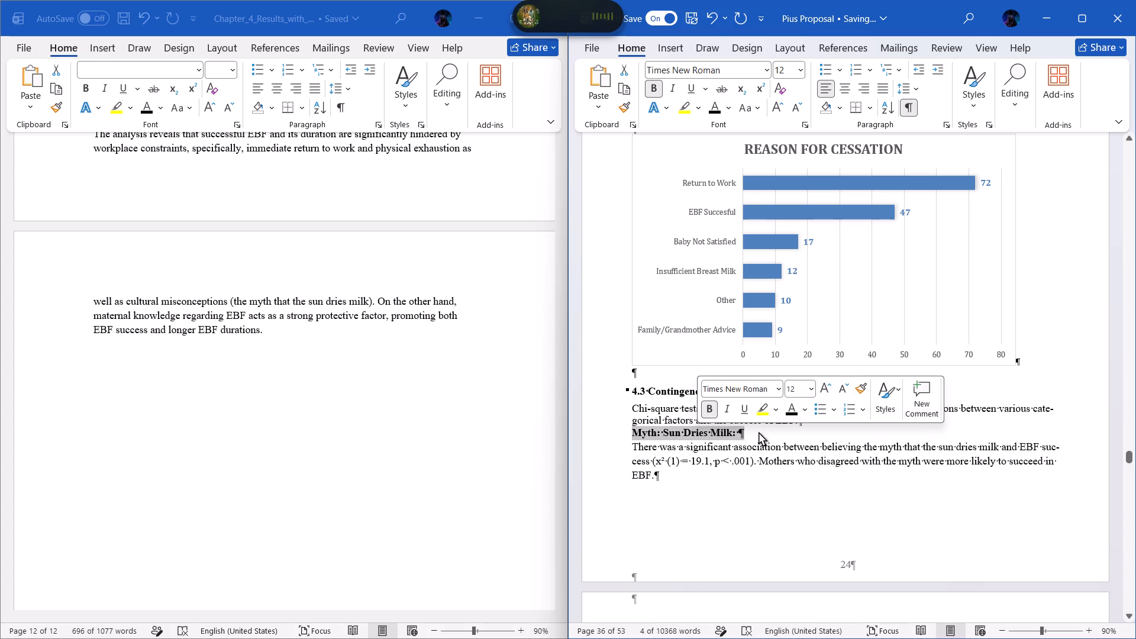
left_click(759, 433)
Put the "Immediate Return to Work:" label on its own line above its paragraph, without a trailing space.
scroll(719, 451, "down", 1)
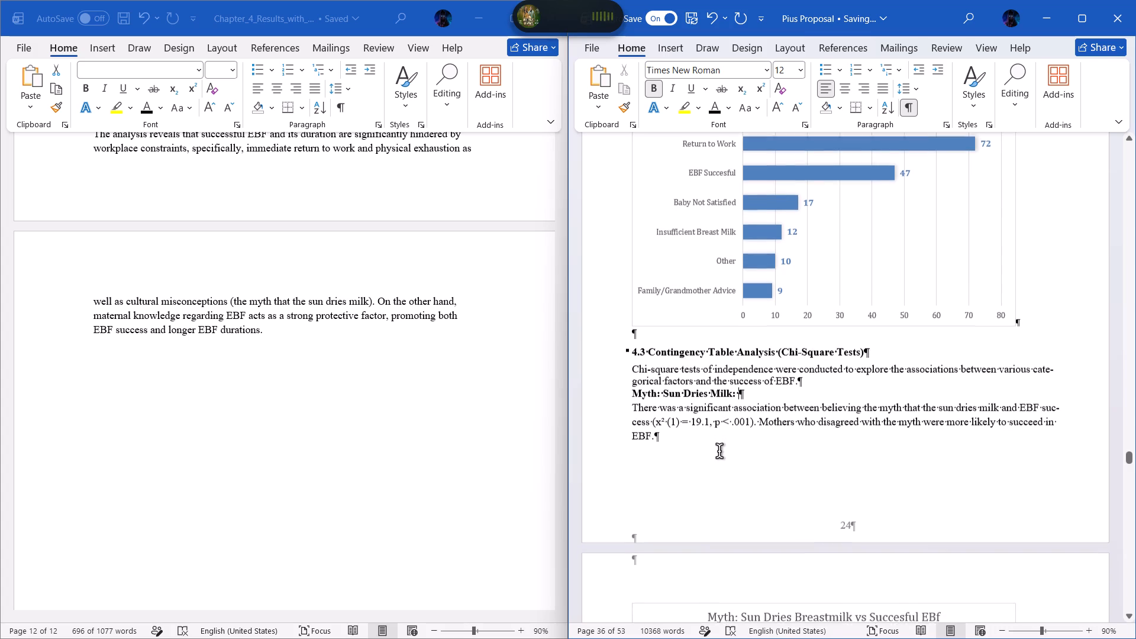
scroll(719, 451, "down", 2)
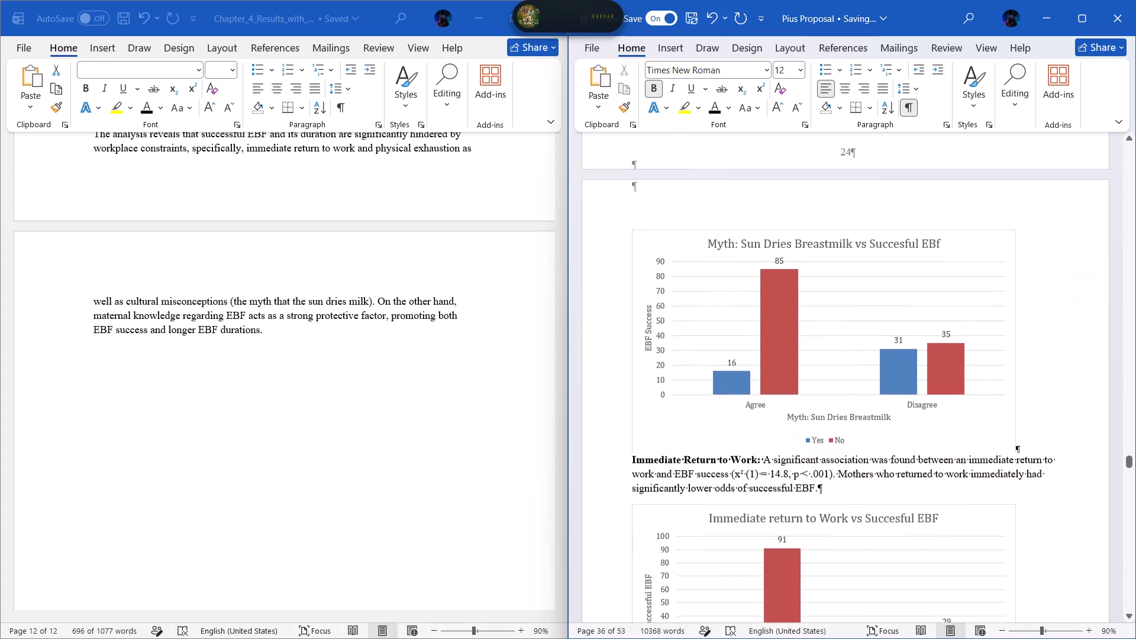
left_click(760, 459)
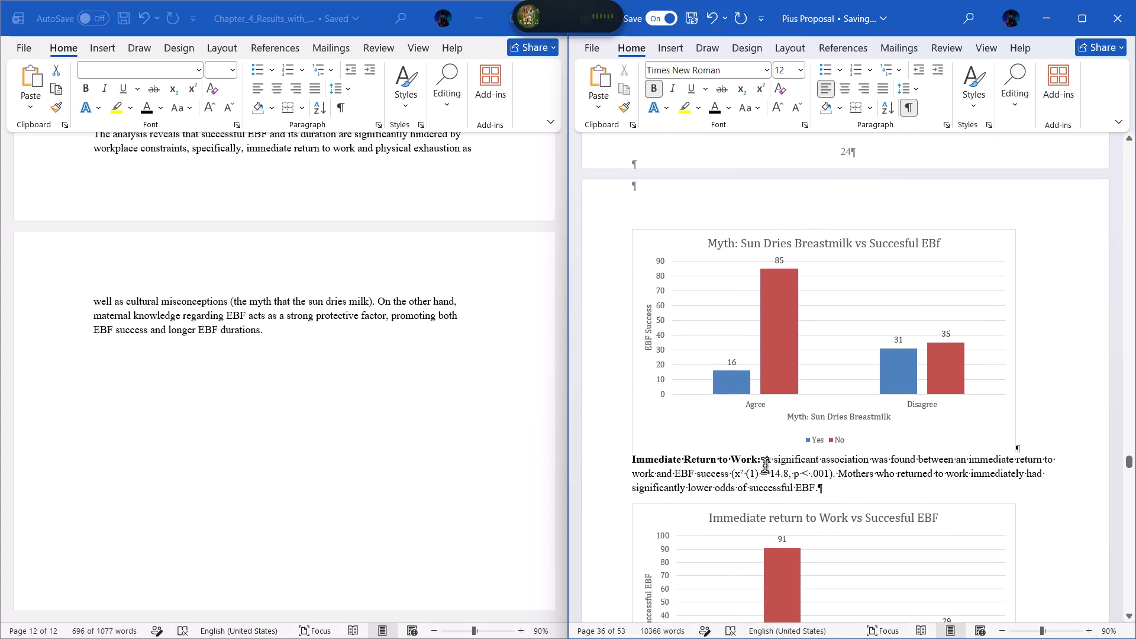
key("Right")
key("BackSpace")
key("Return")
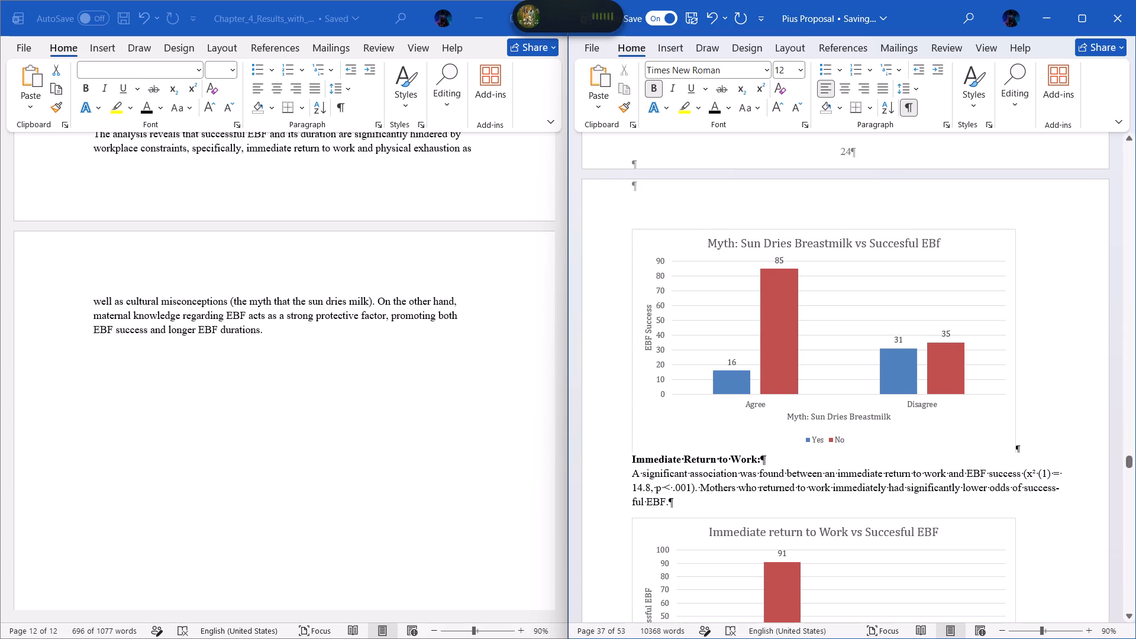
Remove the trailing space after the "Myth: Sun Dries Milk:" label.
scroll(672, 366, "up", 1)
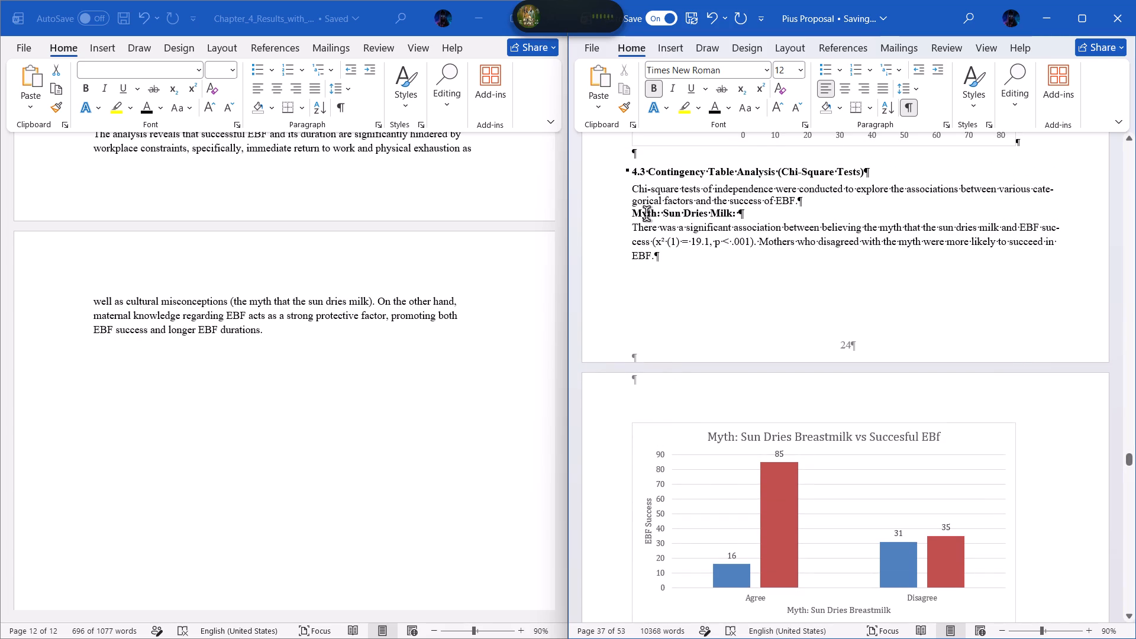
left_click(635, 229)
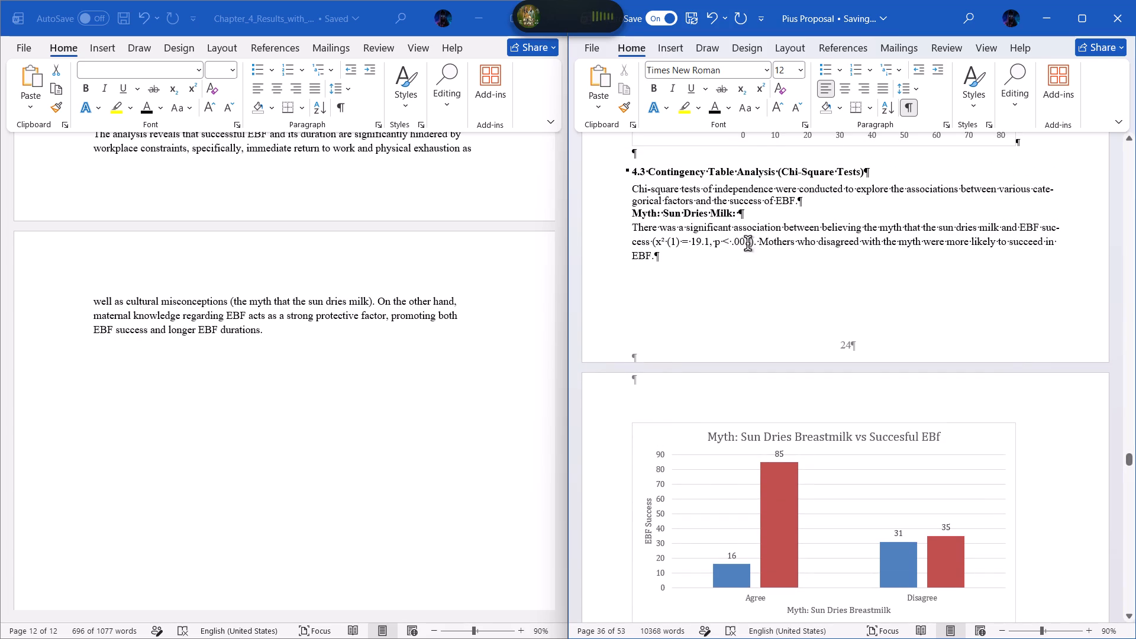
left_click(751, 218)
key("BackSpace")
Put the "Help at Home:" label on its own line above its paragraph, without a trailing space.
scroll(751, 218, "down", 1)
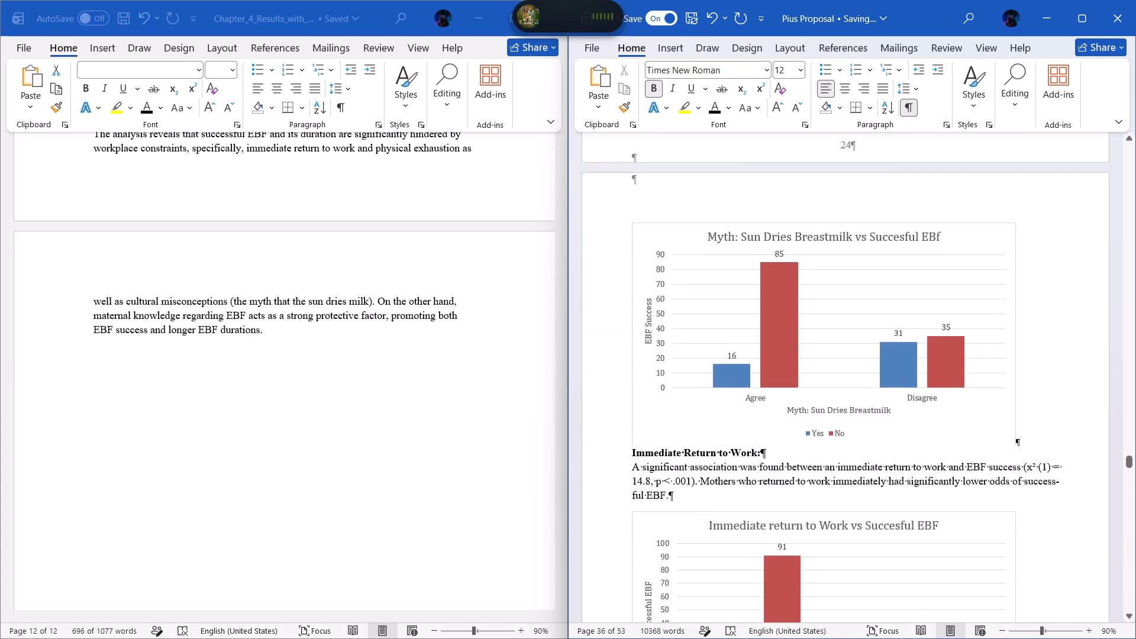
scroll(751, 218, "down", 2)
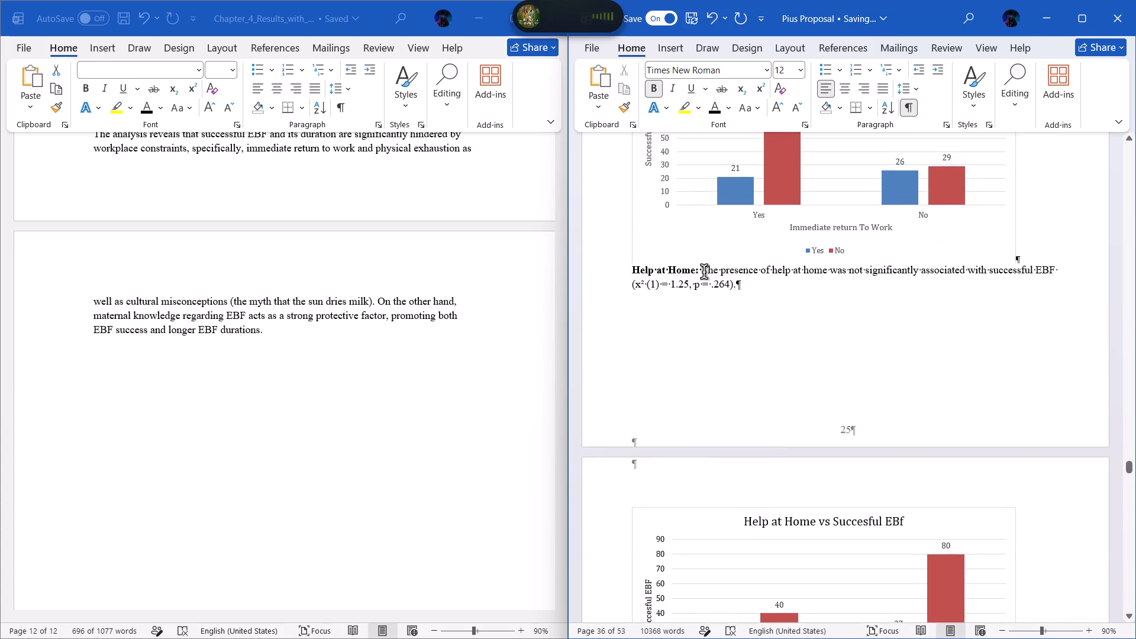
left_click(703, 273)
key("BackSpace")
key("Return")
Put the "No Private Space at Work:" label on its own line above its paragraph, without a trailing space.
scroll(683, 292, "down", 1)
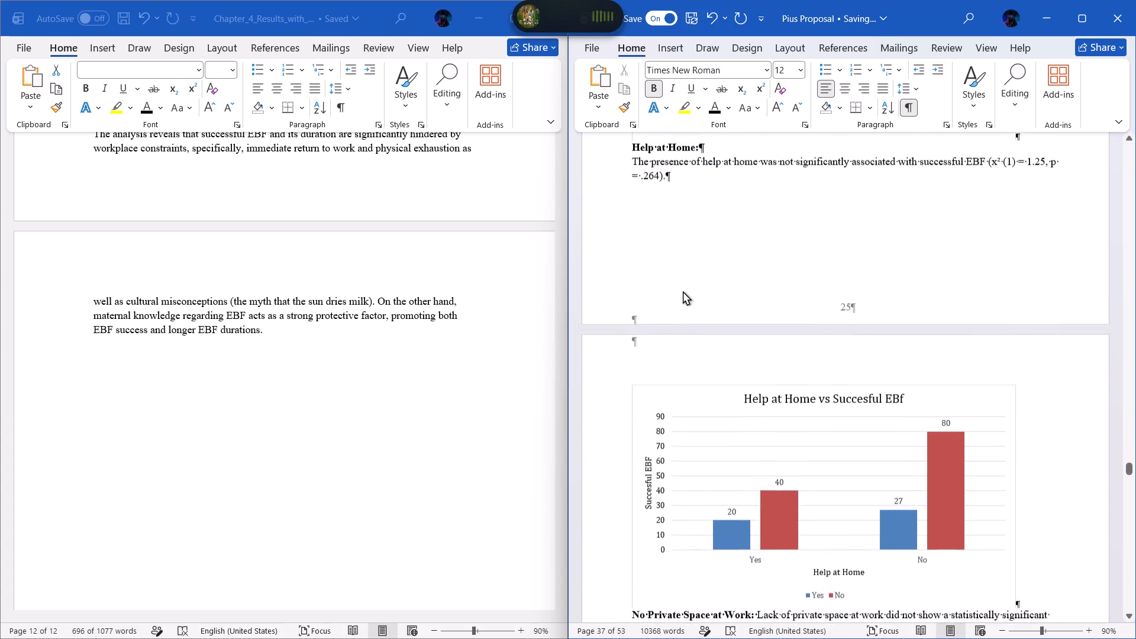
scroll(683, 292, "down", 1)
left_click(759, 364)
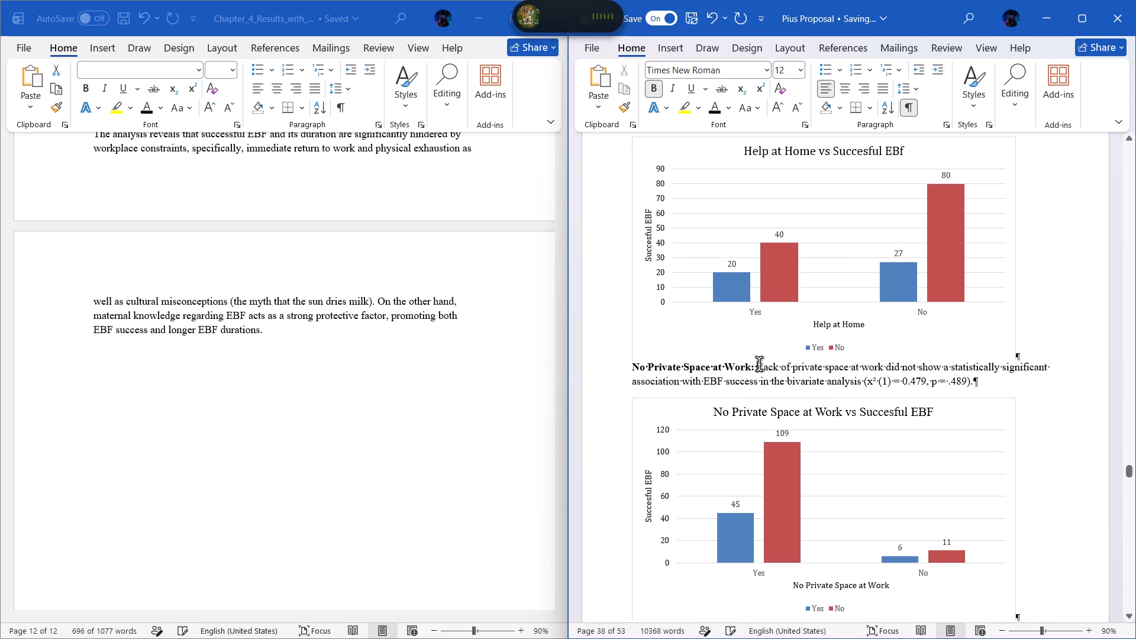
key("BackSpace")
key("Return")
Put the "Physical Exhaustion at Work:" label on its own line above its paragraph, without a trailing space.
scroll(725, 382, "down", 1)
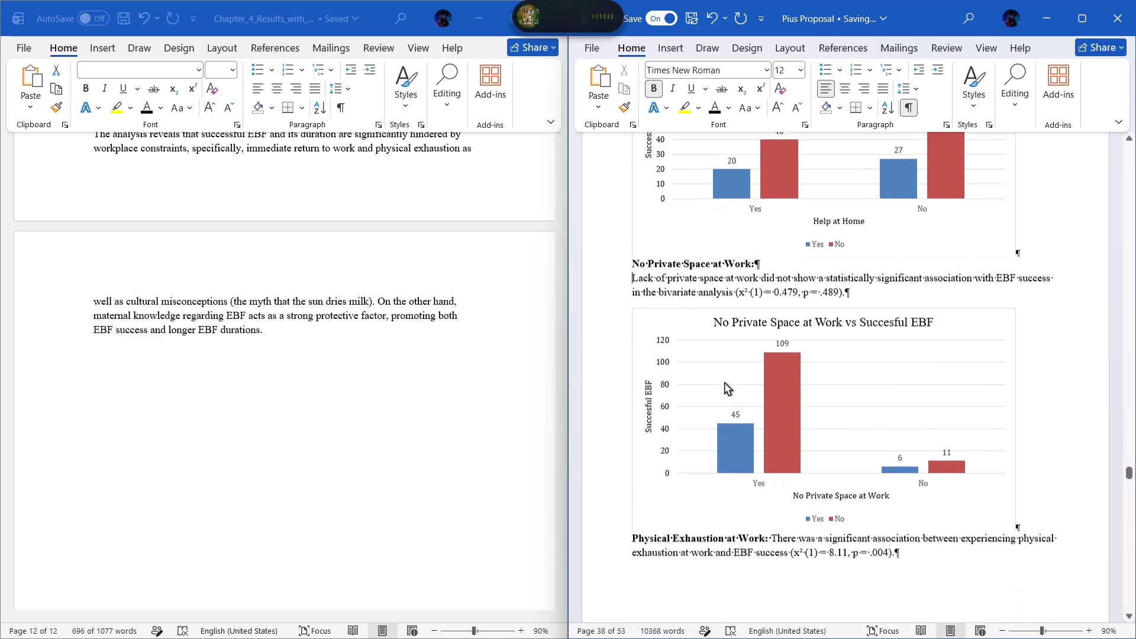
scroll(725, 382, "down", 1)
left_click(771, 436)
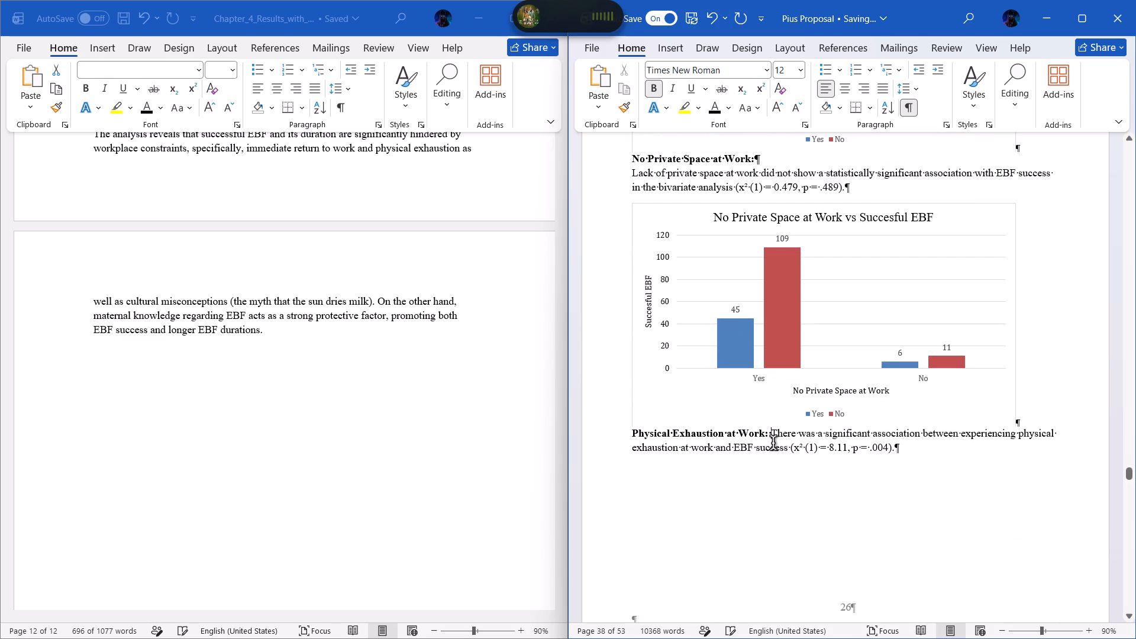
key("BackSpace")
key("Return")
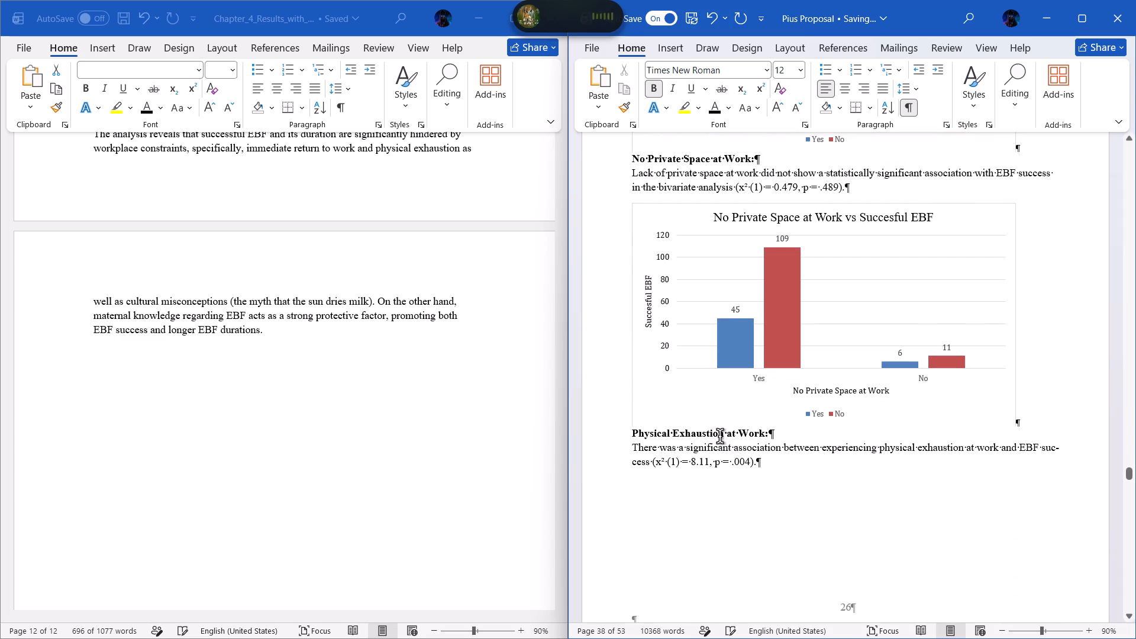
Check which heading styles are applied to the 4.4 Inferential Statistics and 4.4.1 Binomial Logistic Regression headings.
scroll(720, 437, "down", 3)
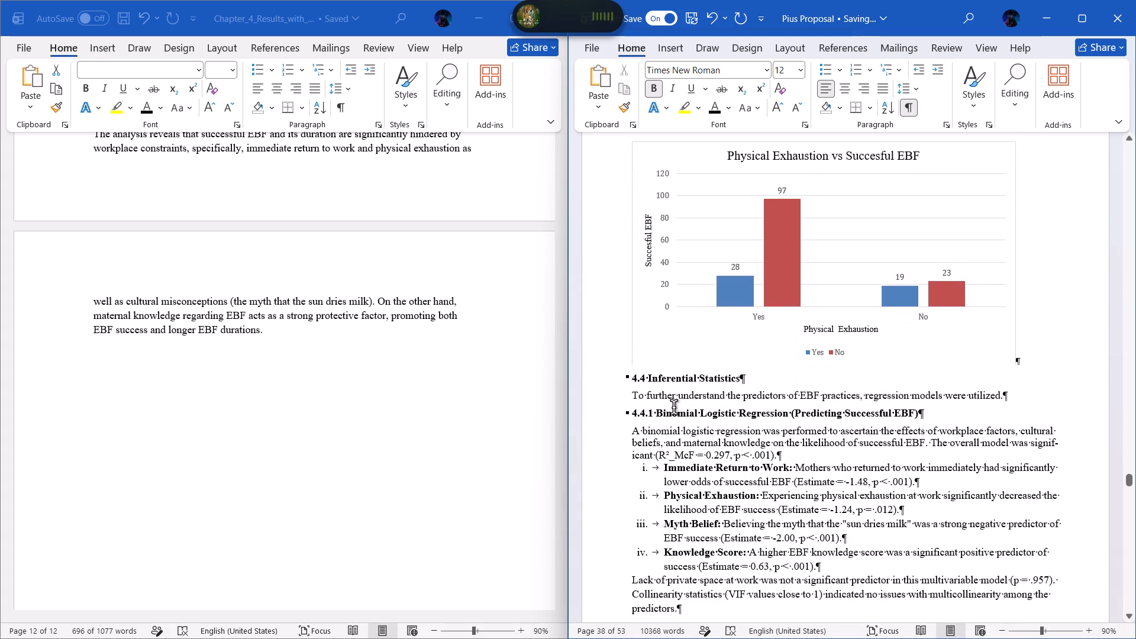
triple_click(702, 373)
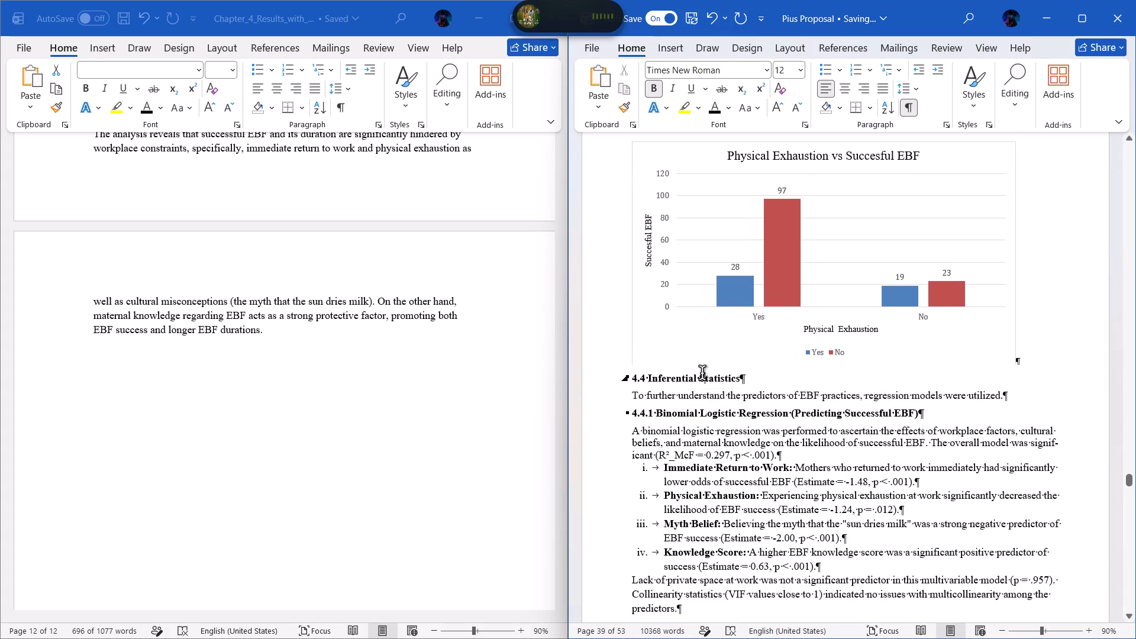
left_click(702, 373)
triple_click(702, 373)
double_click(702, 373)
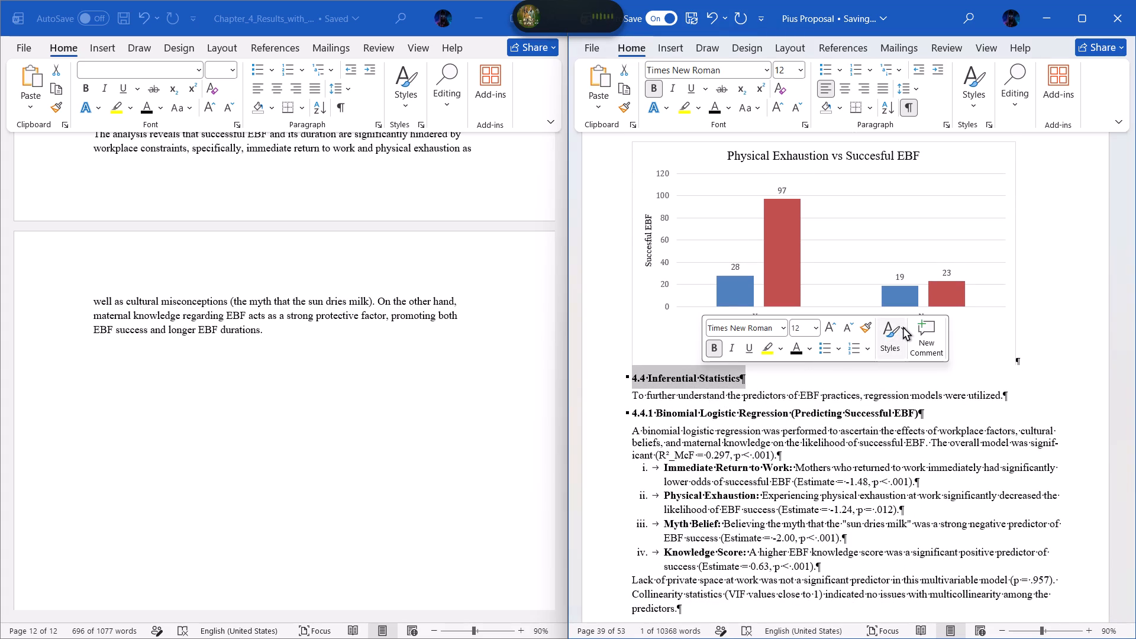
left_click(903, 327)
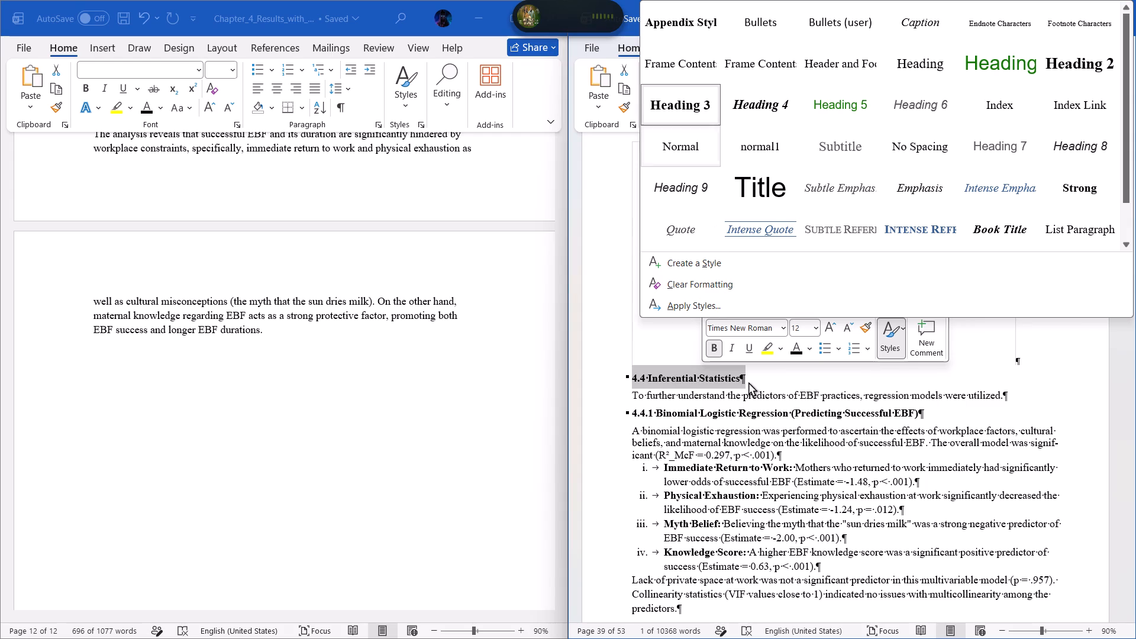
triple_click(754, 411)
double_click(754, 411)
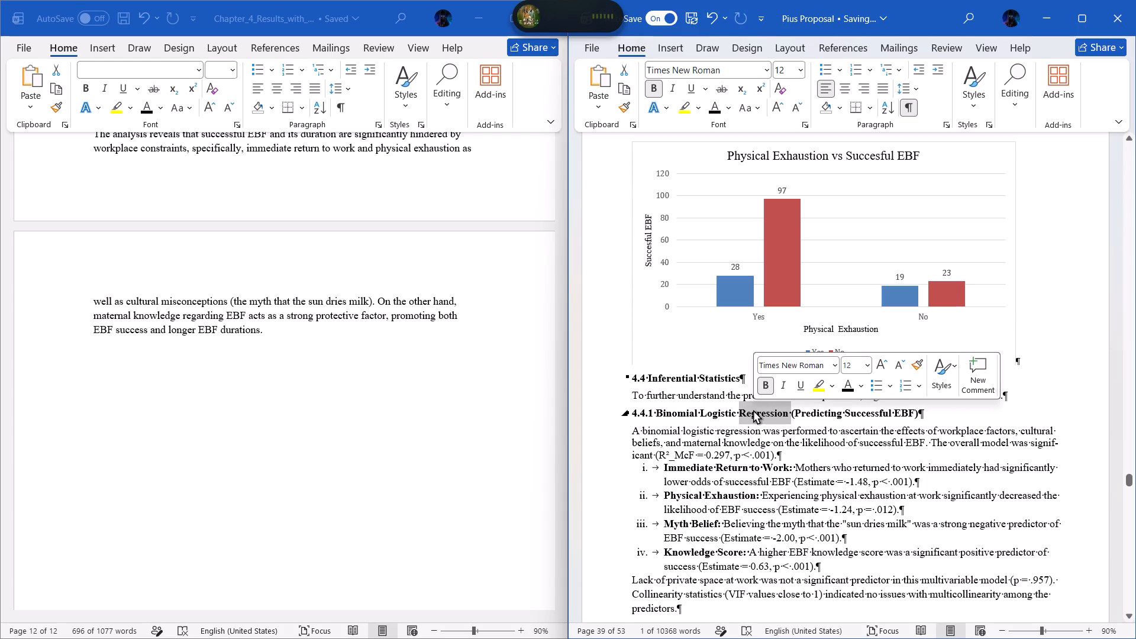
double_click(754, 411)
triple_click(754, 411)
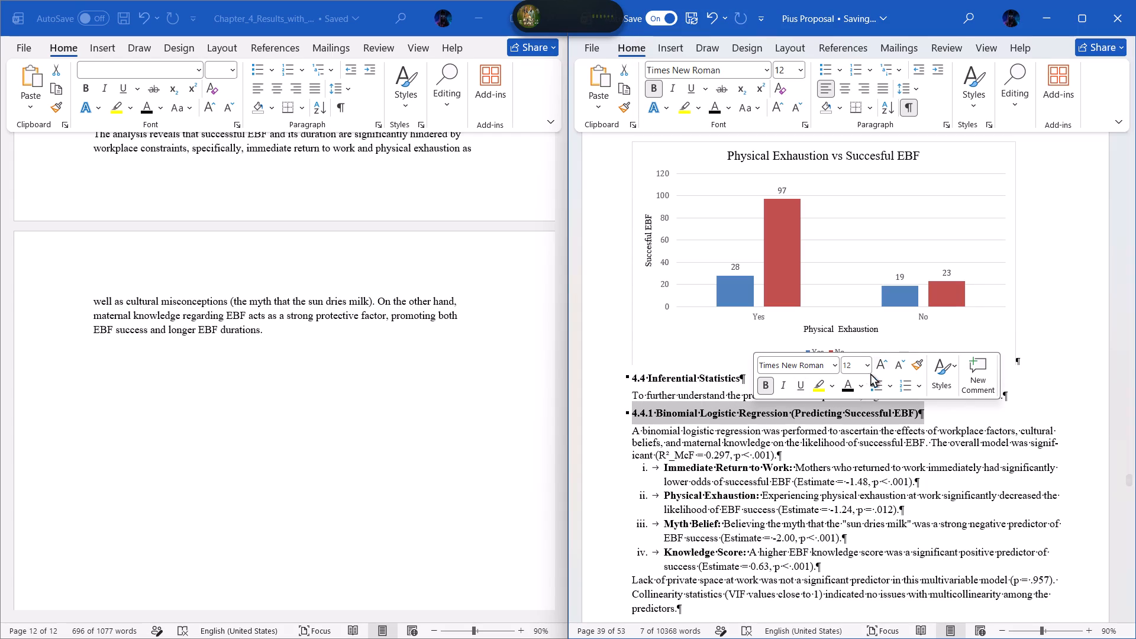
left_click(954, 359)
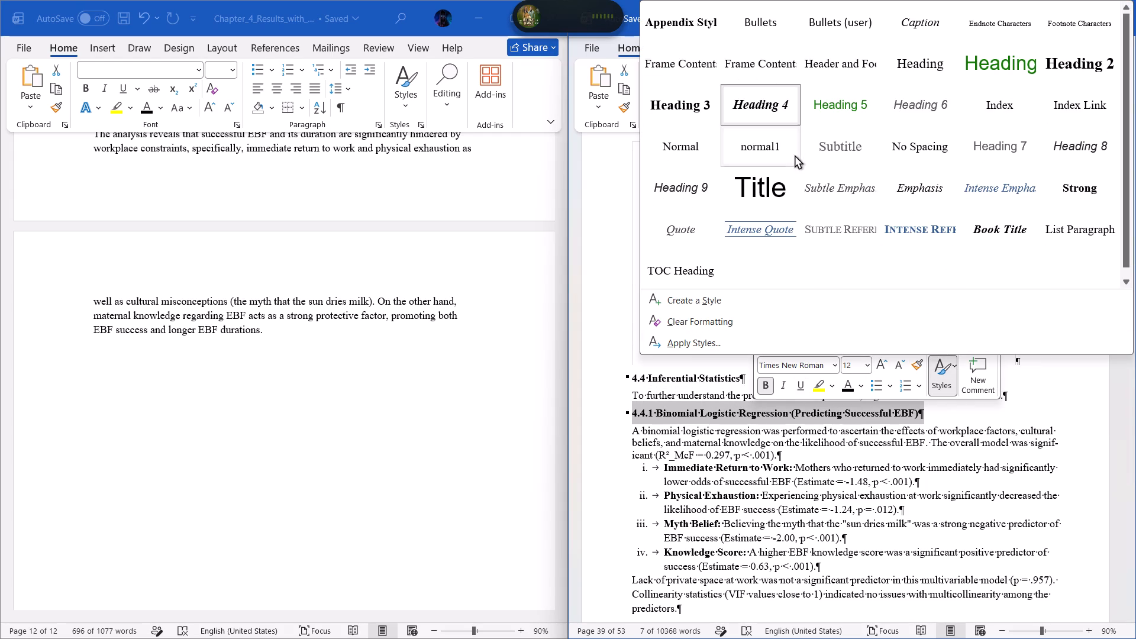
left_click(767, 437)
Apply the Heading 4 style to the entire 4.4.2 Linear Regression (Predicting EBF Duration) heading.
scroll(732, 472, "down", 1)
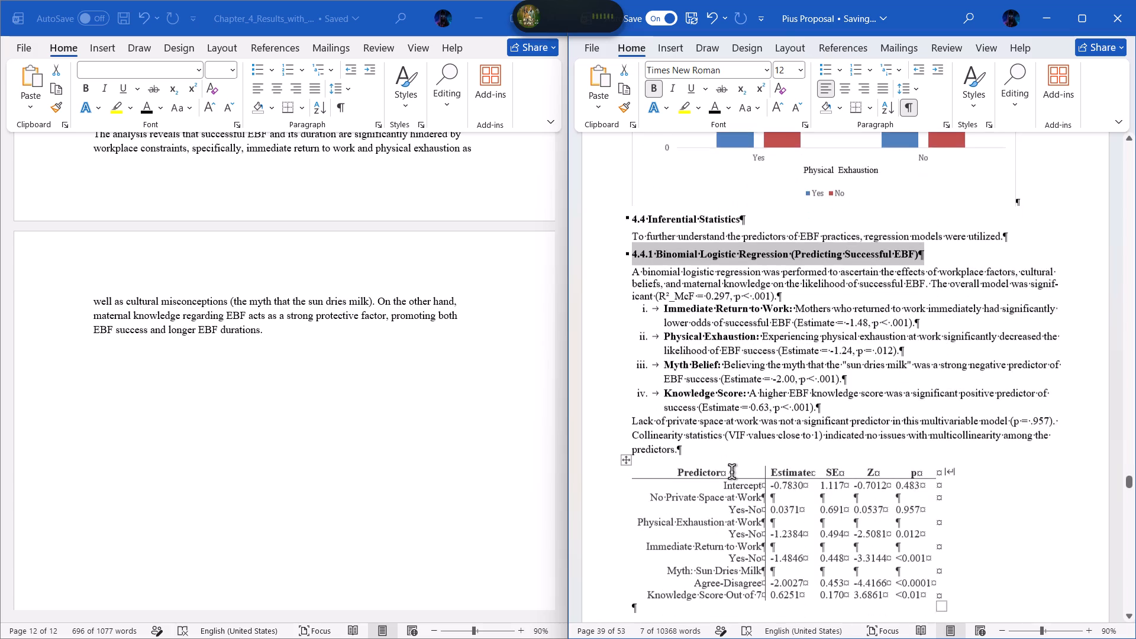
scroll(732, 472, "down", 3)
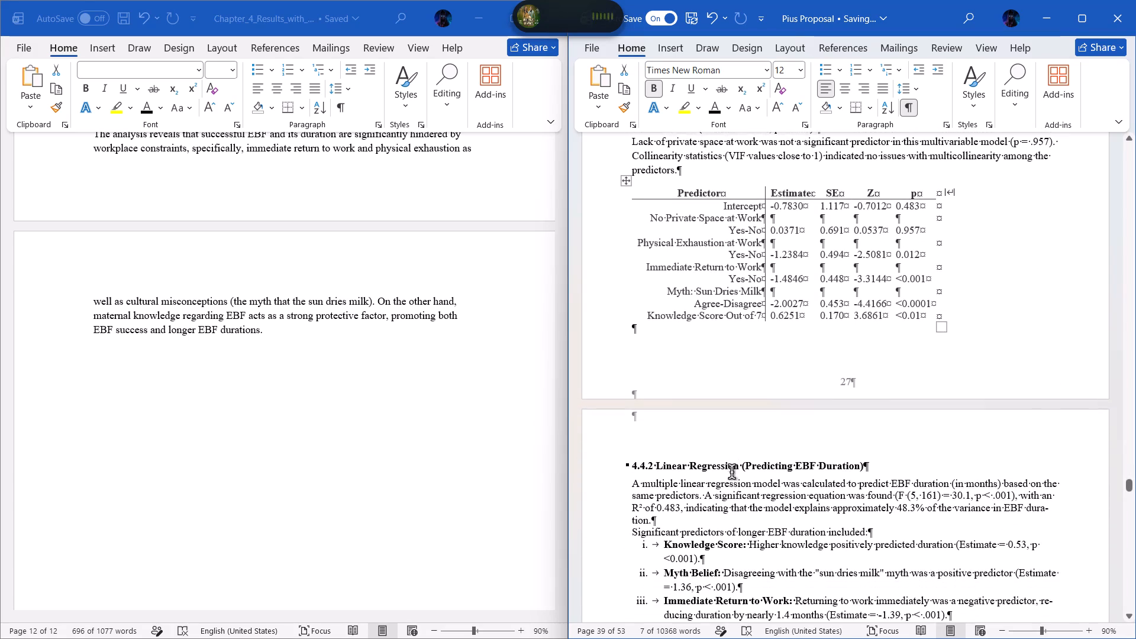
double_click(727, 445)
right_click(727, 445)
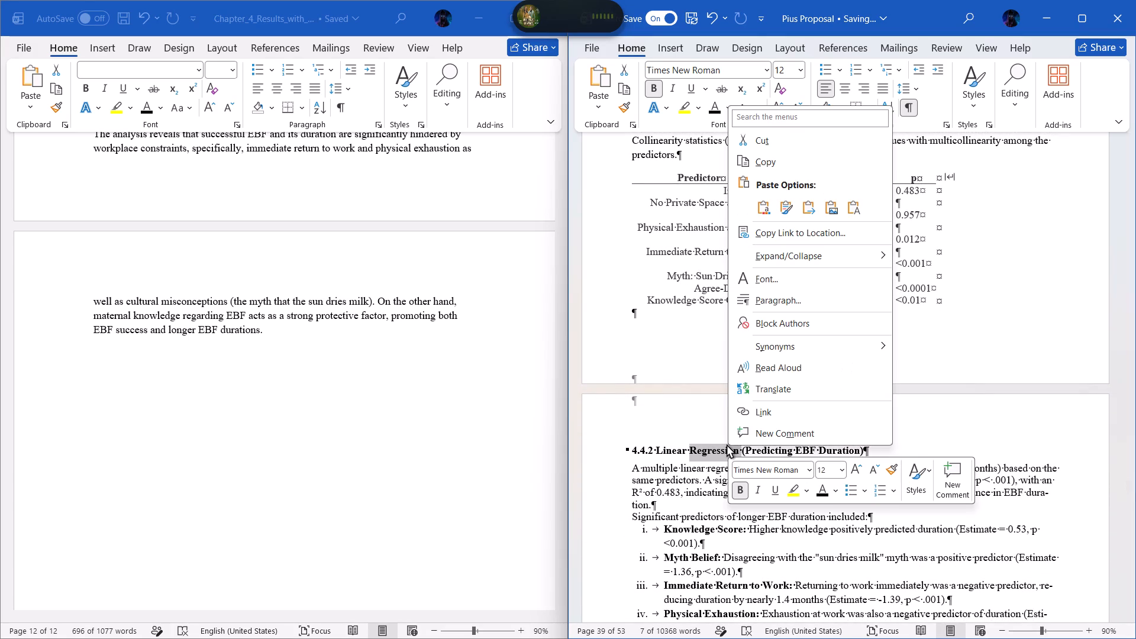
left_click(927, 472)
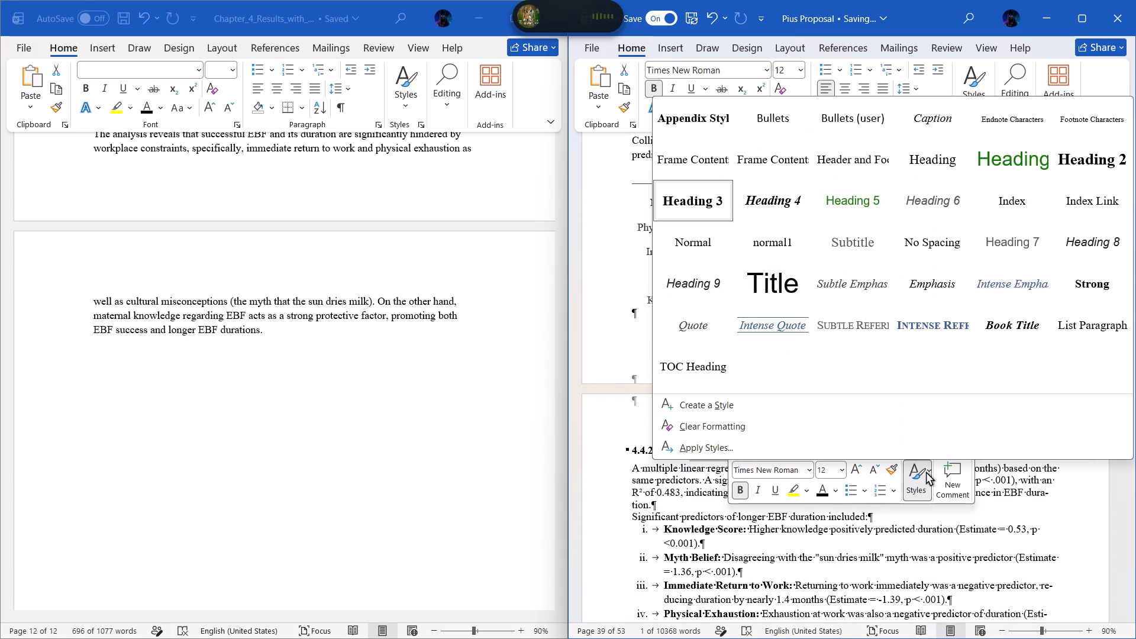
left_click(772, 209)
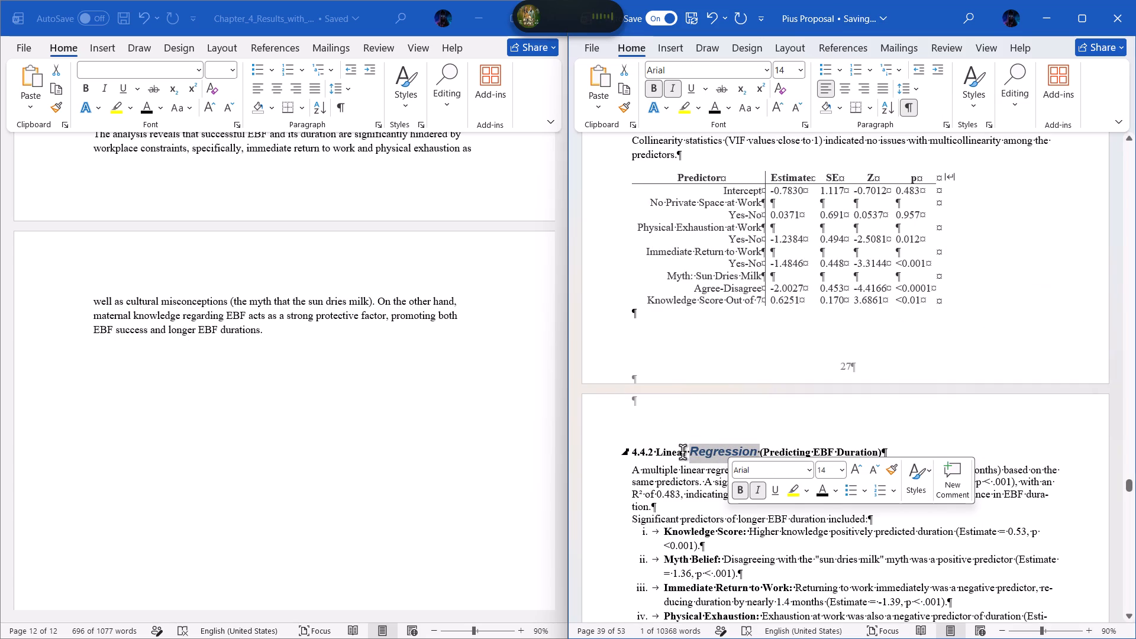
triple_click(683, 453)
left_click(683, 453)
triple_click(683, 453)
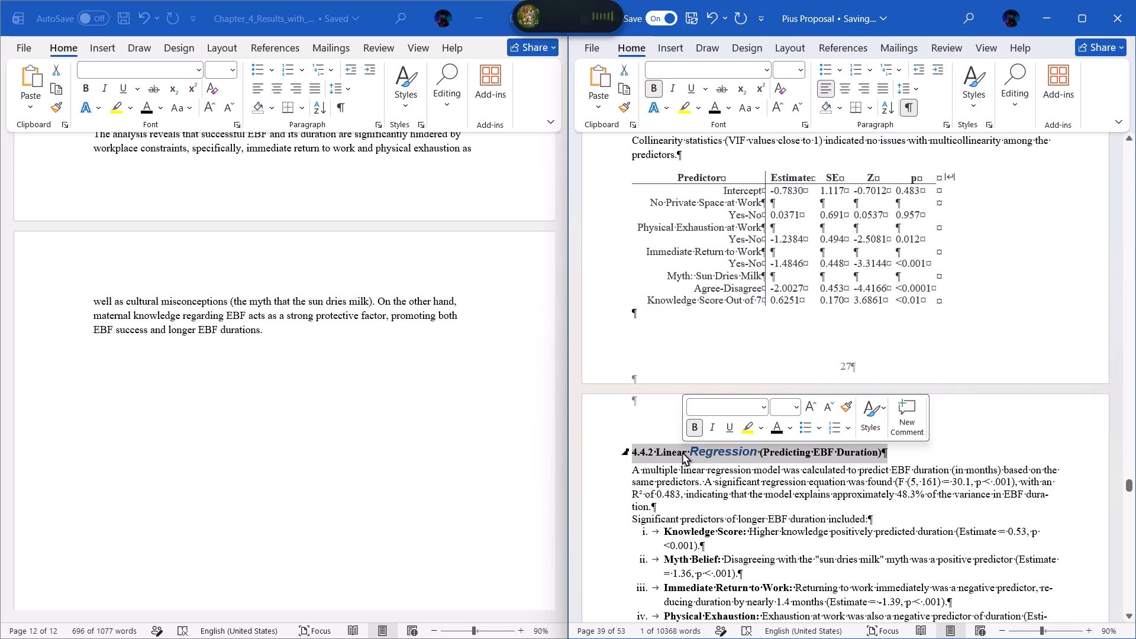
left_click(886, 405)
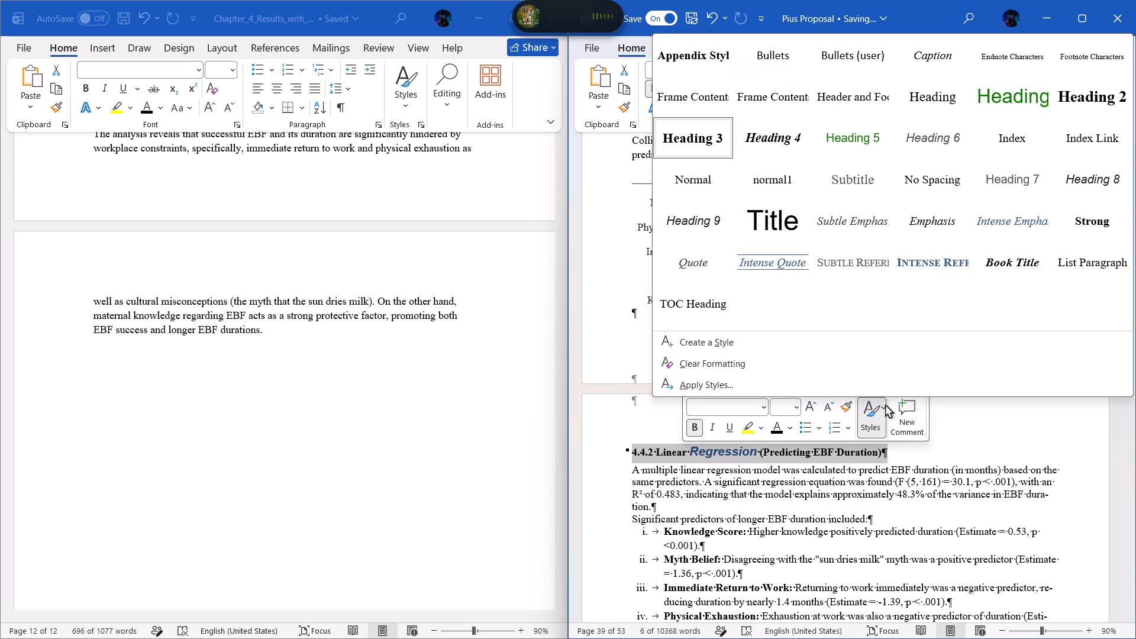
left_click(780, 149)
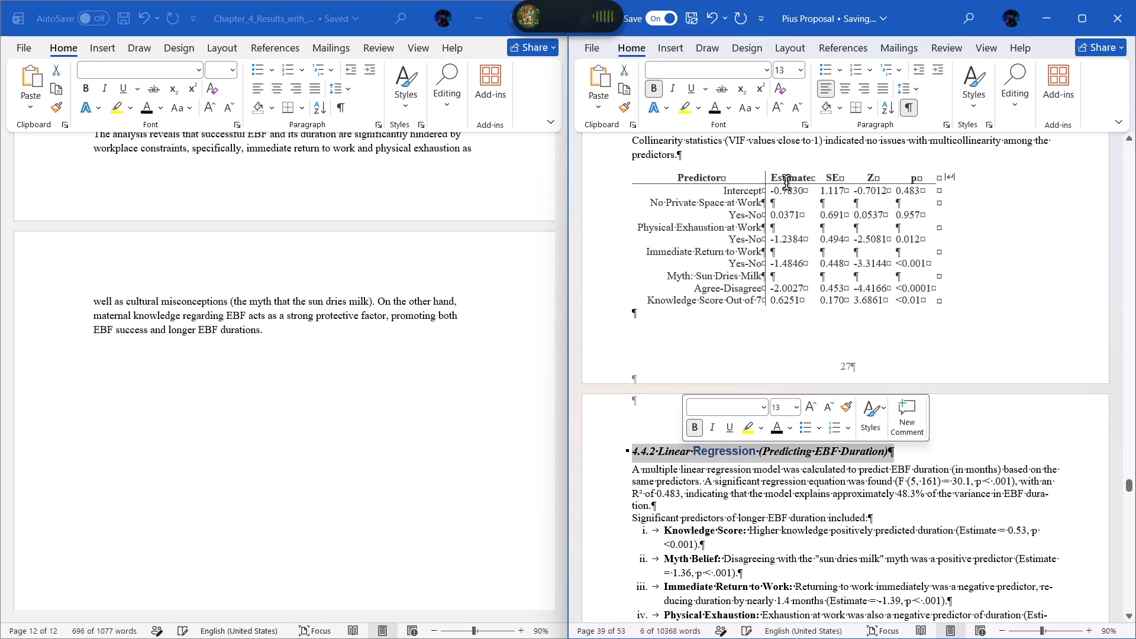
Make the whole 4.4.2 Linear Regression heading black, in Times New Roman at size 12.
left_click(776, 428)
left_click(735, 405)
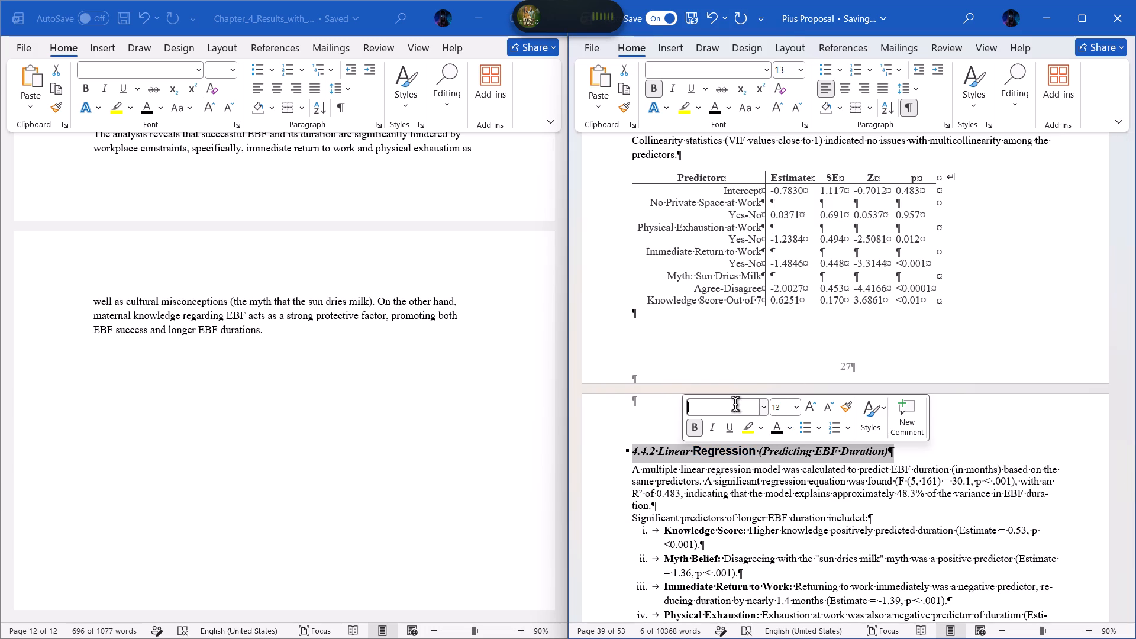
type("times")
key("Return")
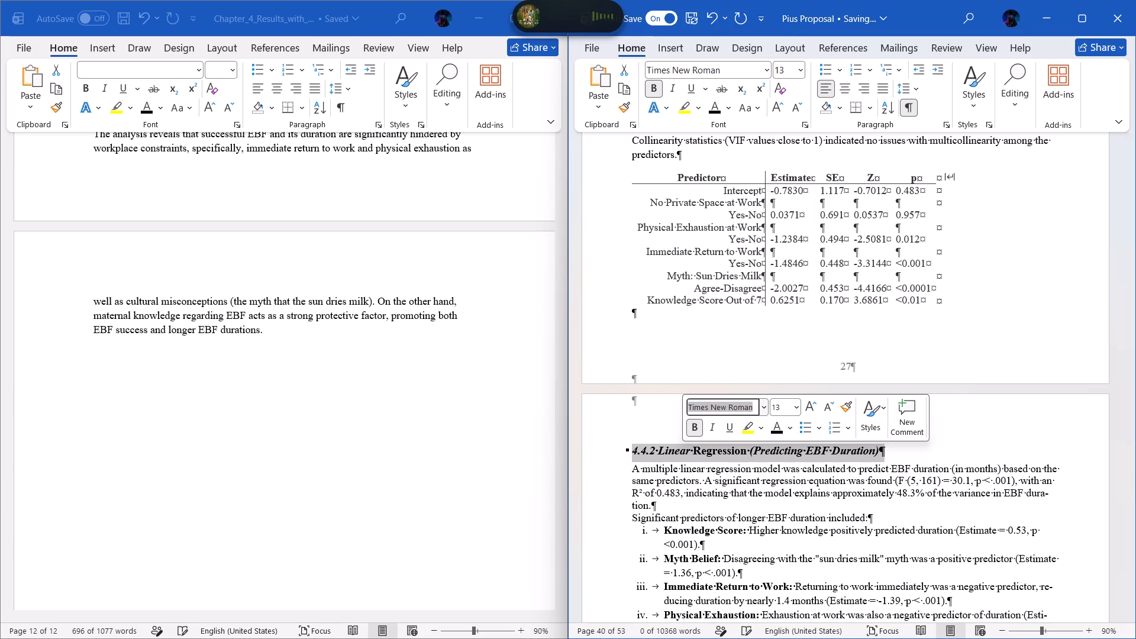
left_click(783, 398)
double_click(782, 406)
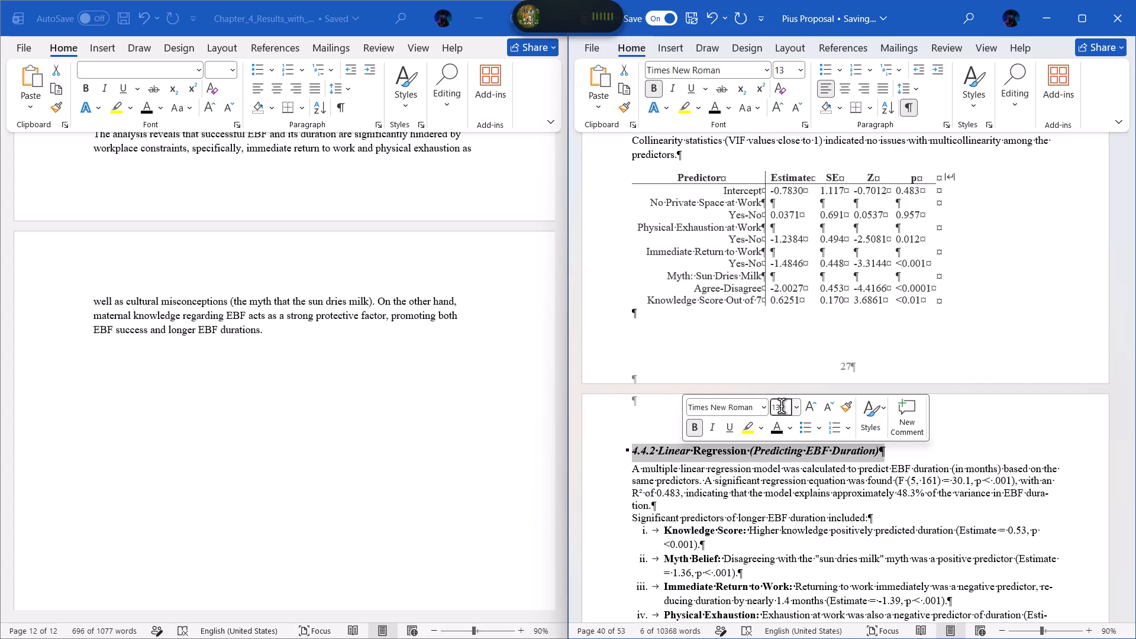
key("BackSpace")
key("2")
key("Return")
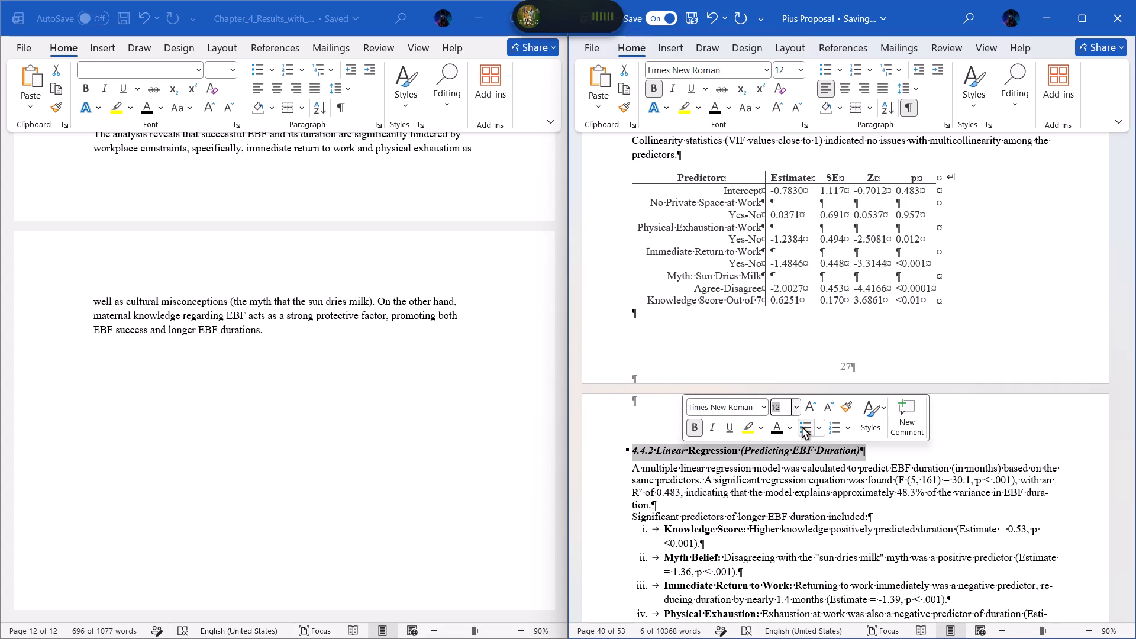
left_click(773, 473)
Remove the italics from the 4.4.2 heading so every word, including "Regression", is upright.
triple_click(725, 454)
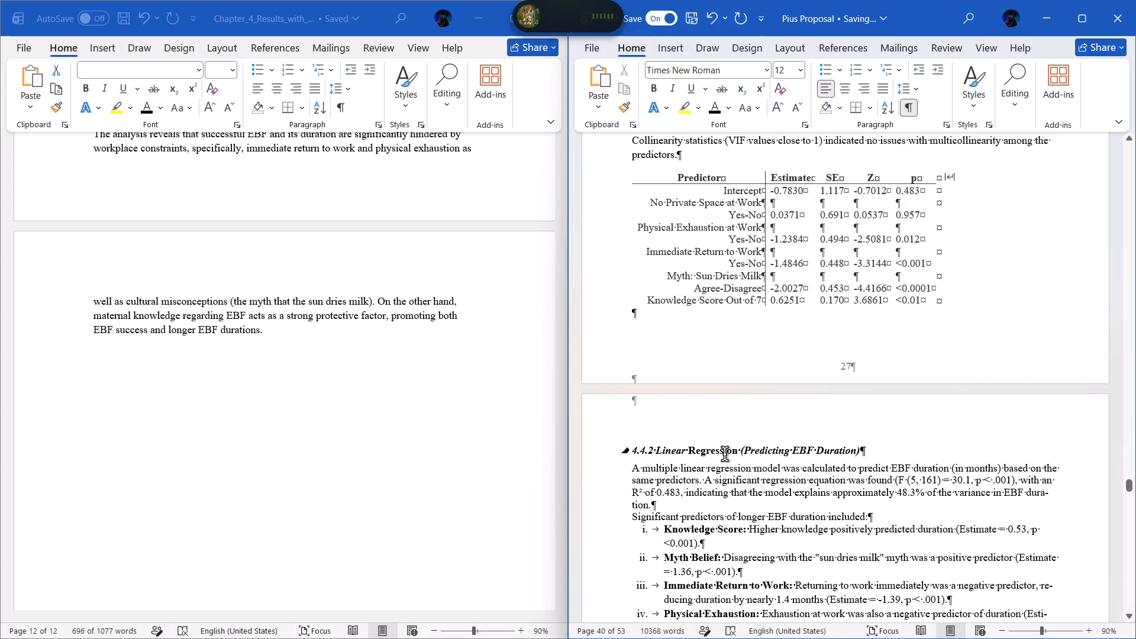
key("ctrl+i")
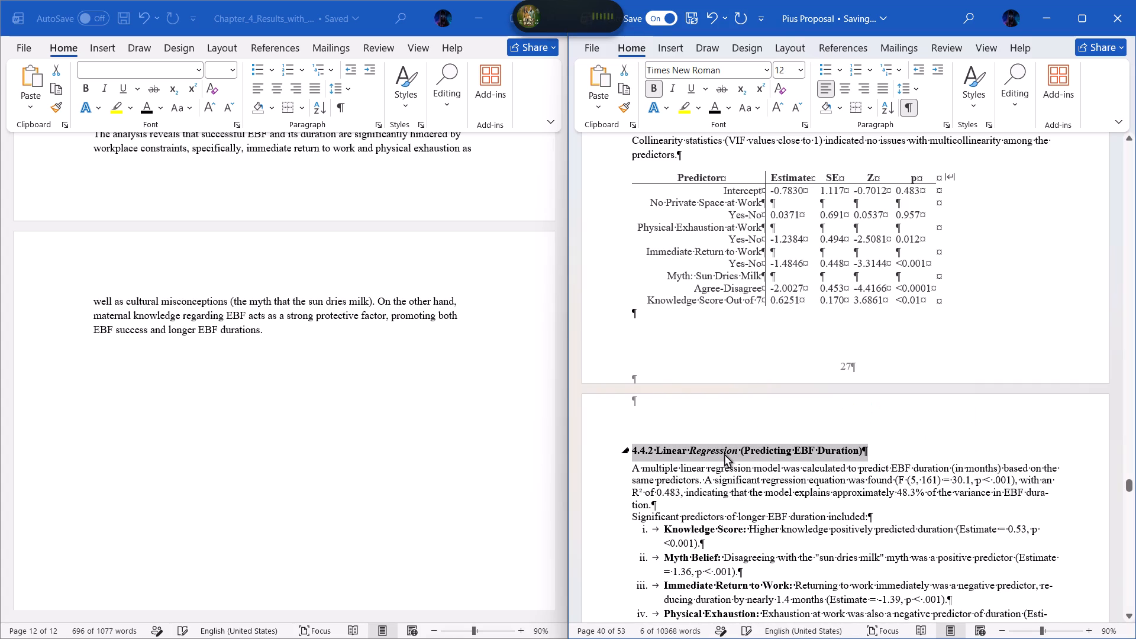
key("ctrl+i")
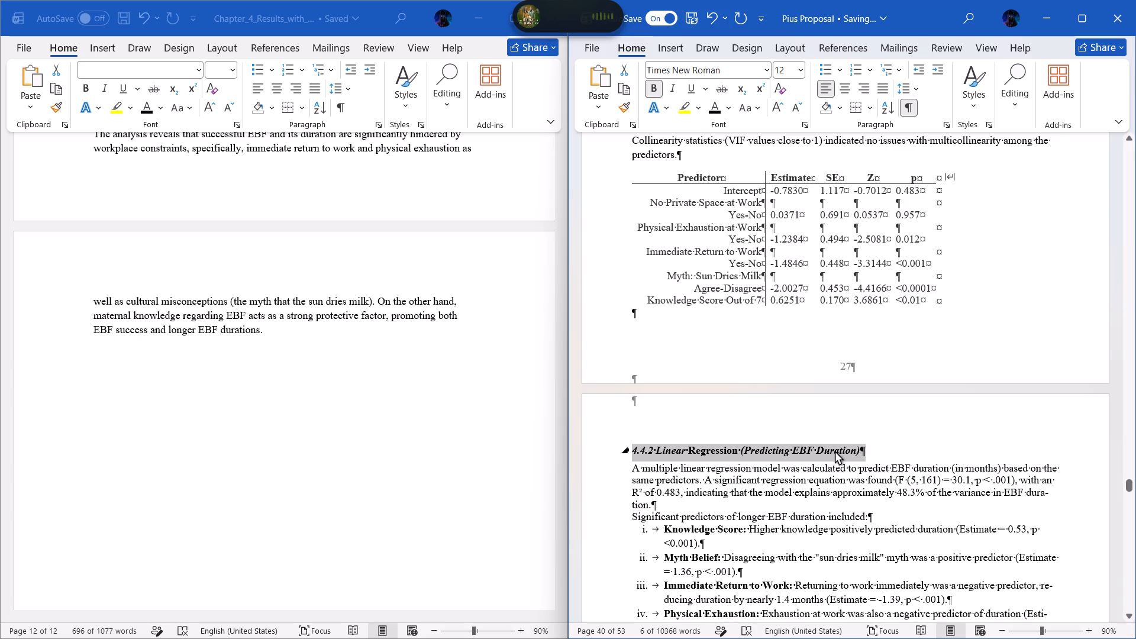
right_click(796, 449)
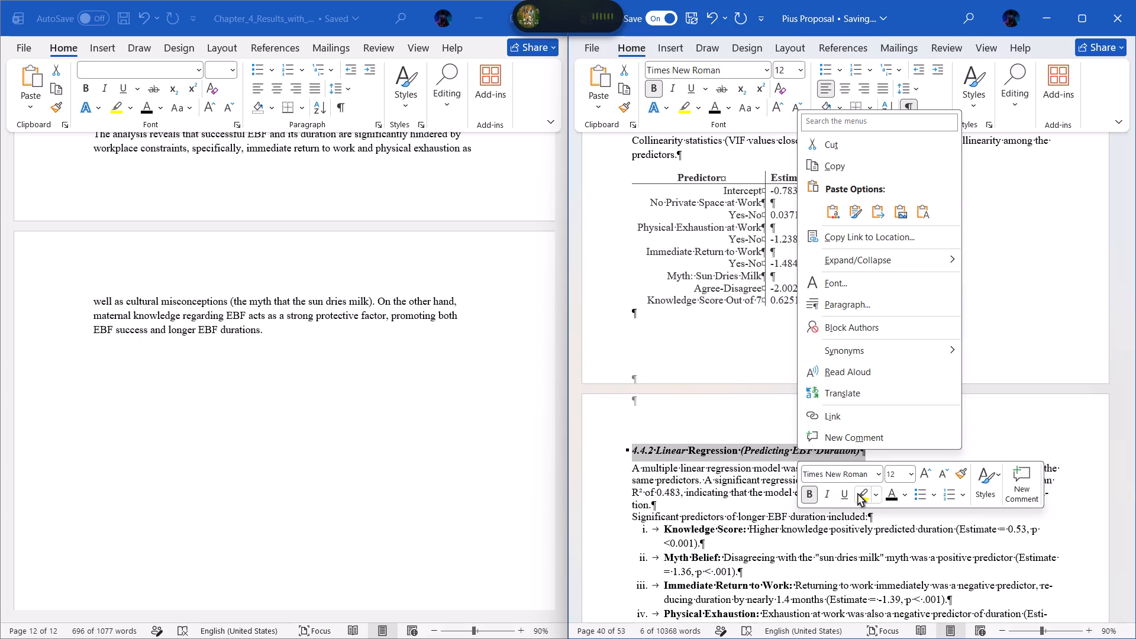
left_click(833, 492)
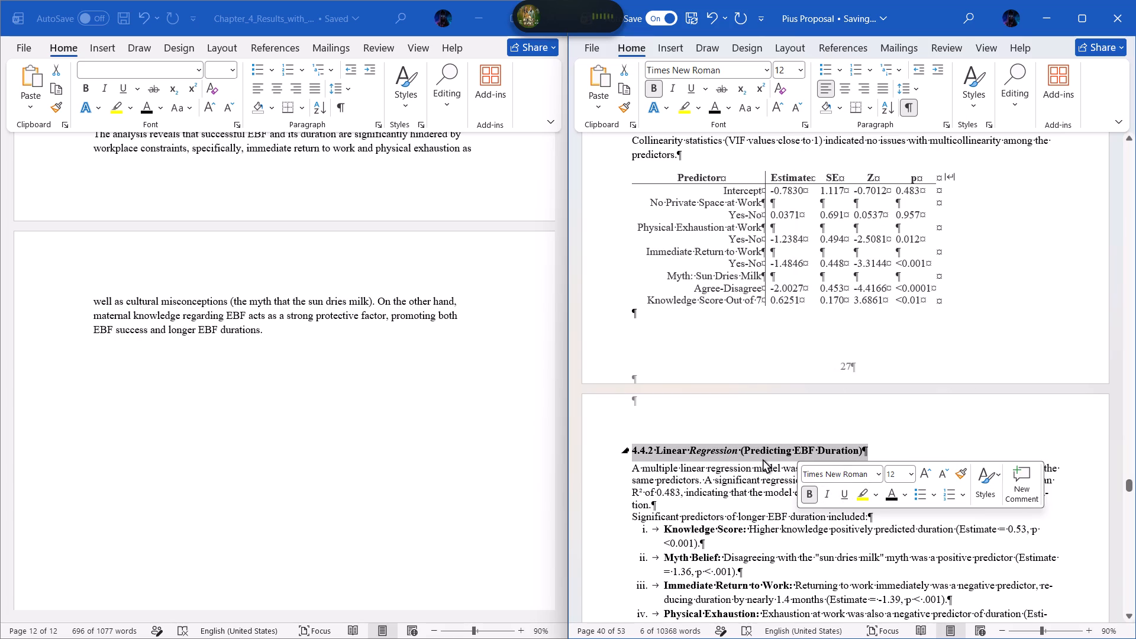
left_click(735, 450)
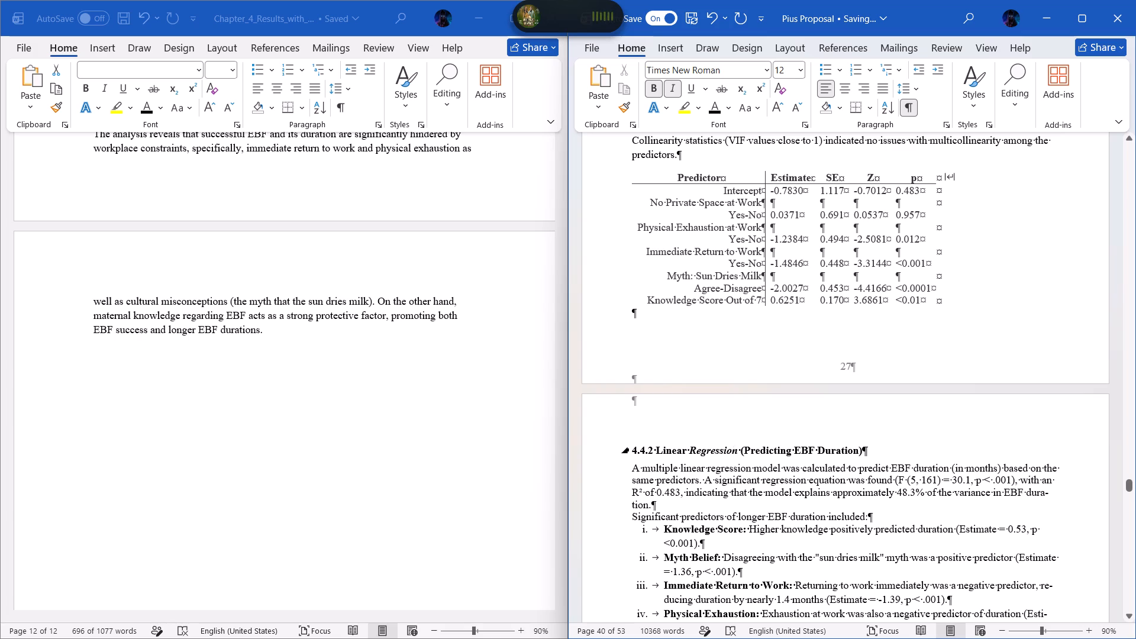
triple_click(722, 450)
double_click(722, 450)
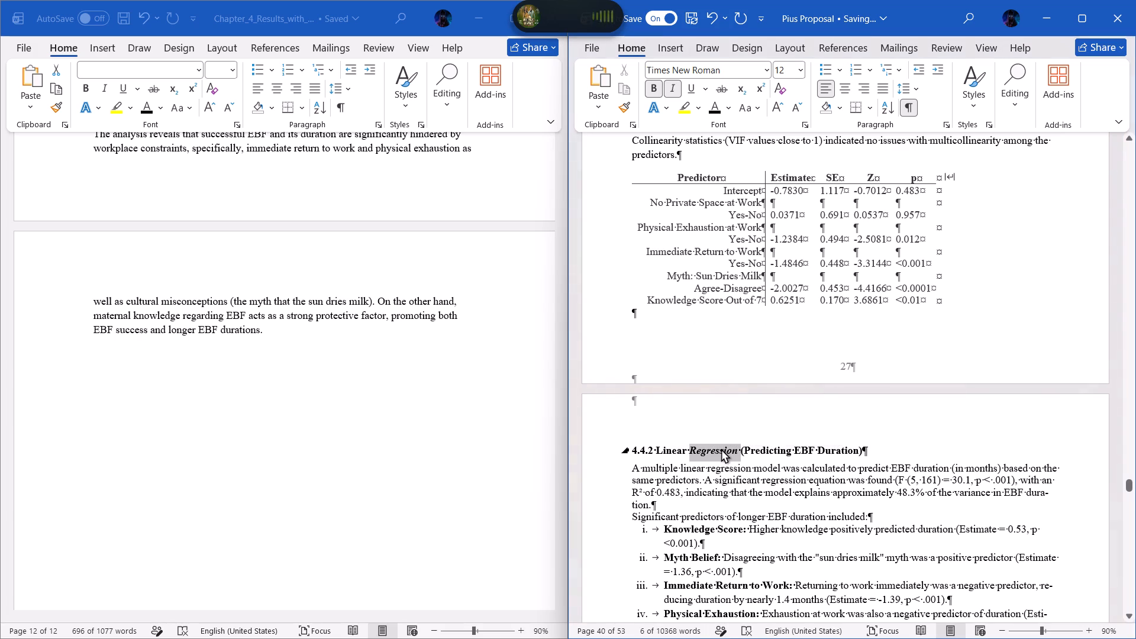
left_click(757, 424)
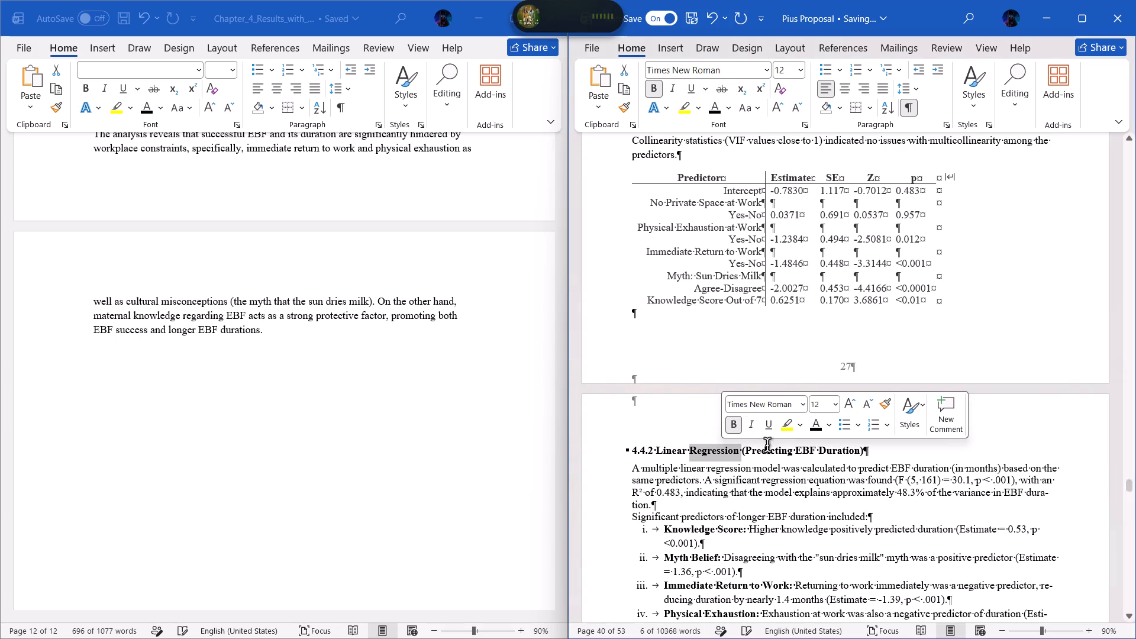
left_click(767, 449)
Apply the Heading 3 style to the 4.5 Summary heading.
scroll(774, 477, "down", 2)
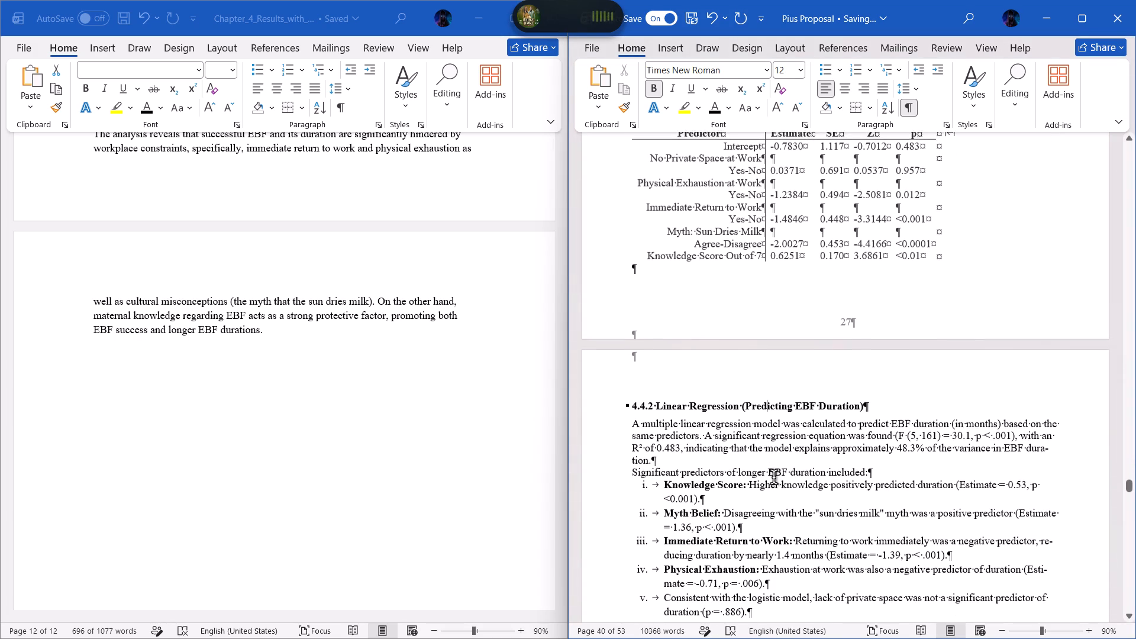
scroll(774, 477, "down", 1)
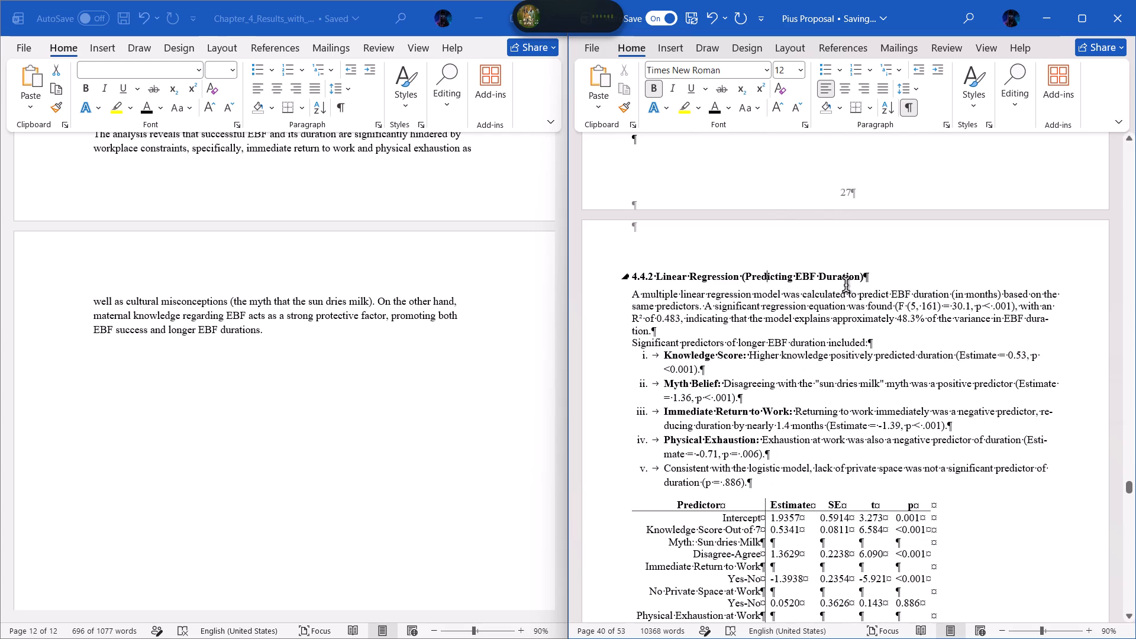
scroll(846, 285, "down", 1)
scroll(725, 305, "down", 1)
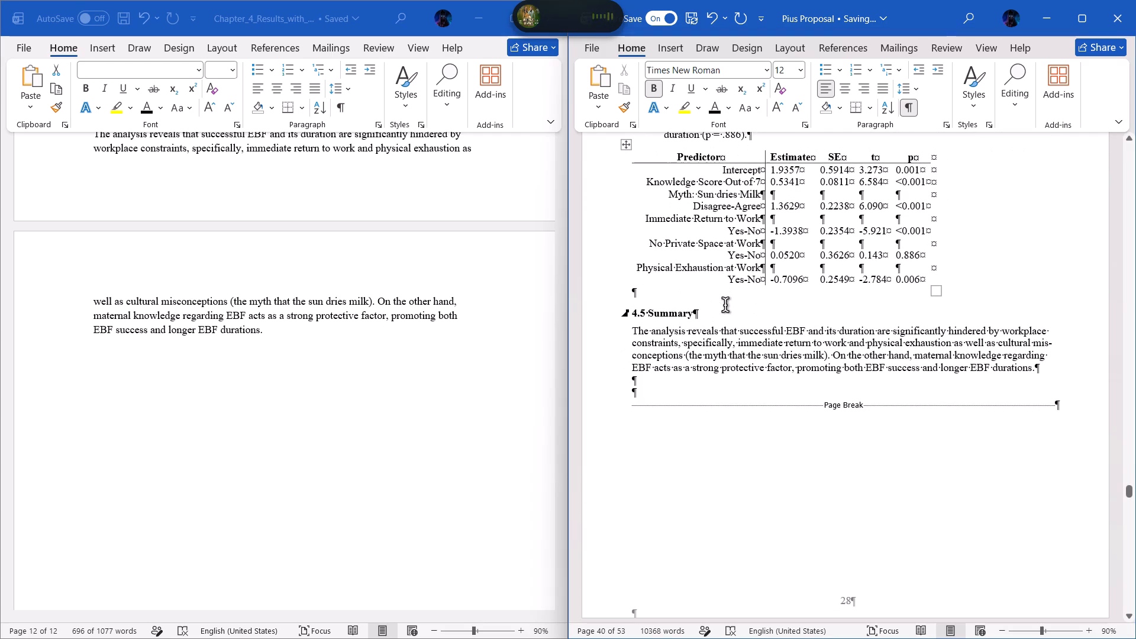
triple_click(670, 317)
right_click(670, 317)
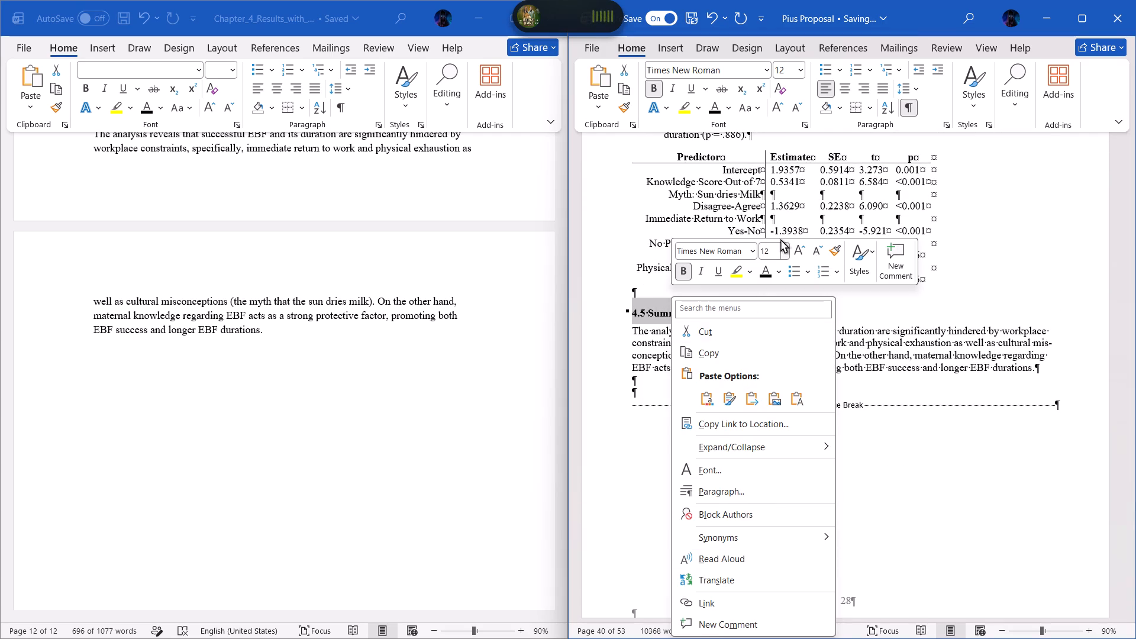
left_click(869, 248)
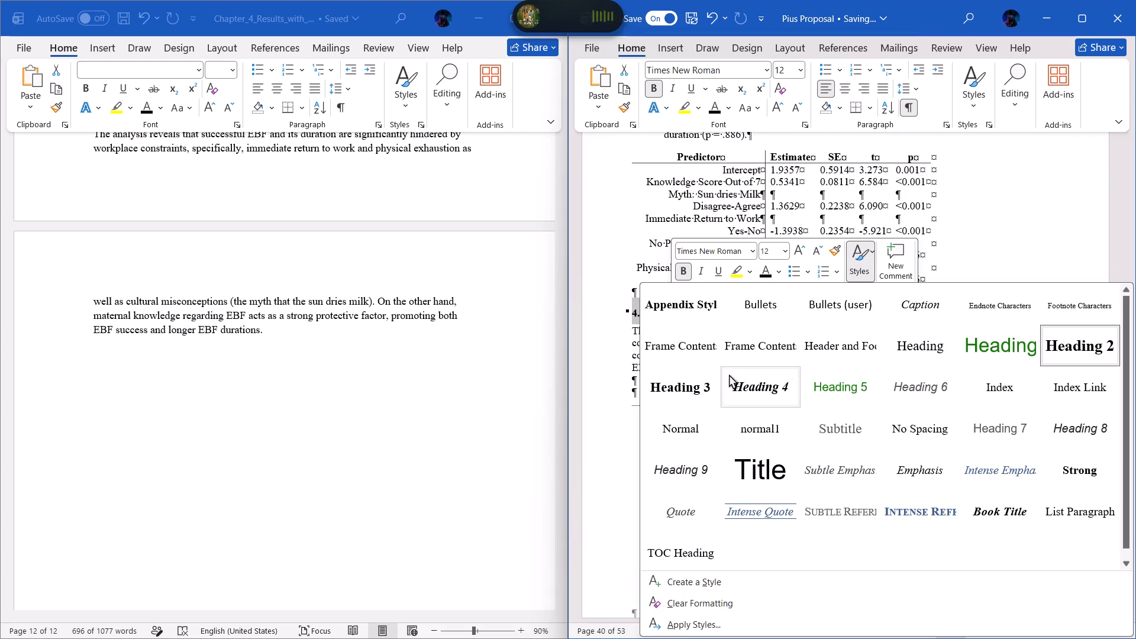
left_click(701, 385)
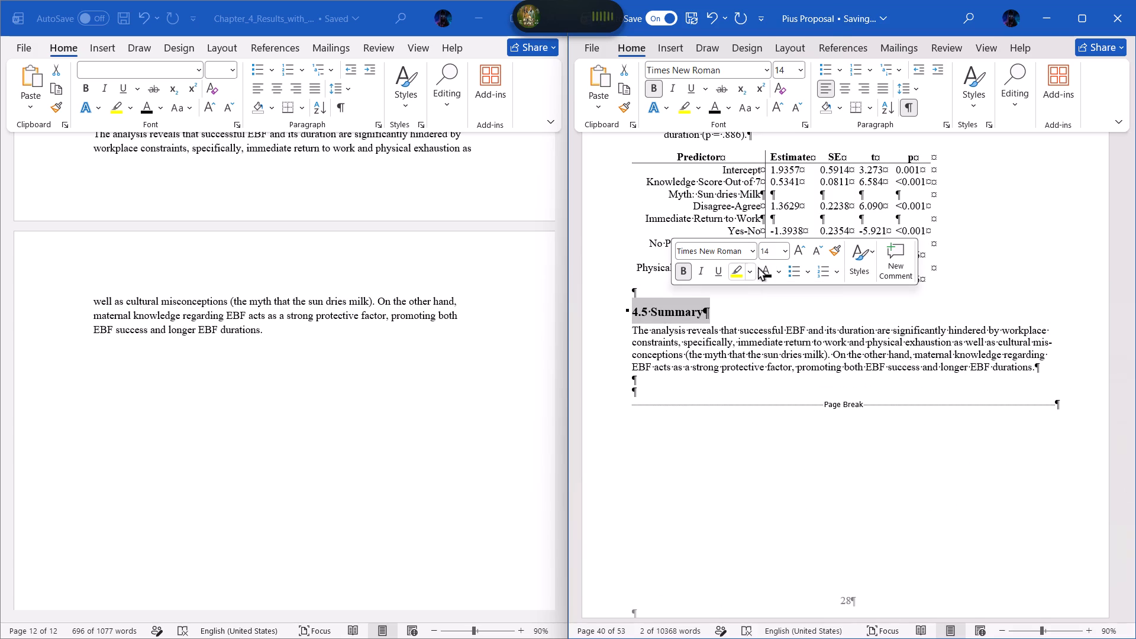
Set the 4.5 Summary heading's font size to 12.
left_click(768, 251)
key("BackSpace")
type("12")
key("Return")
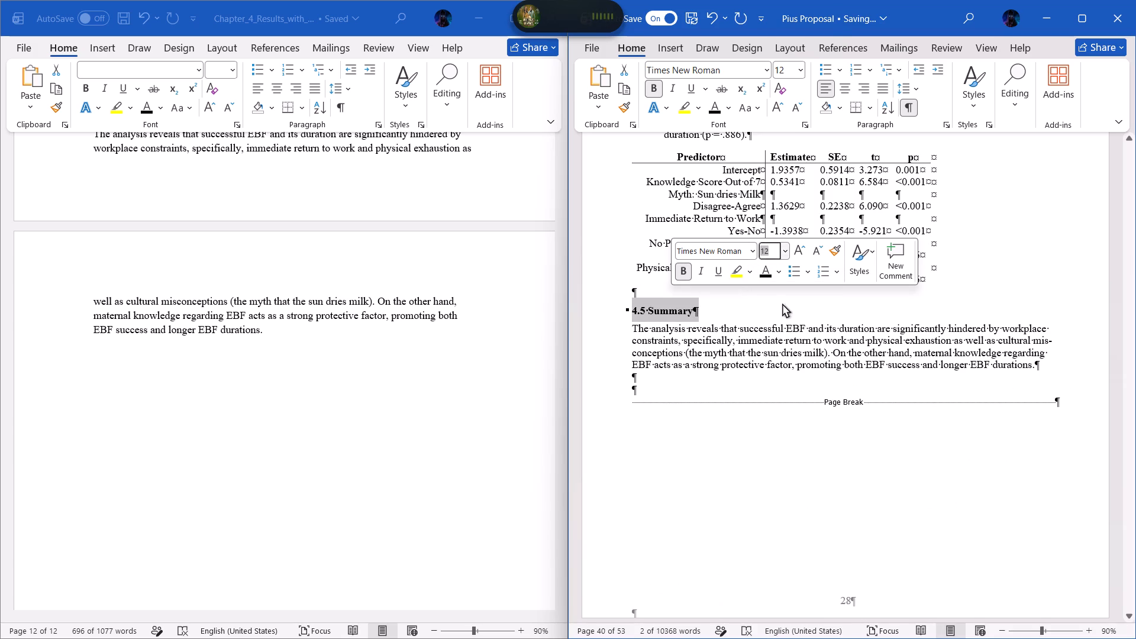
left_click(786, 318)
scroll(761, 367, "down", 1)
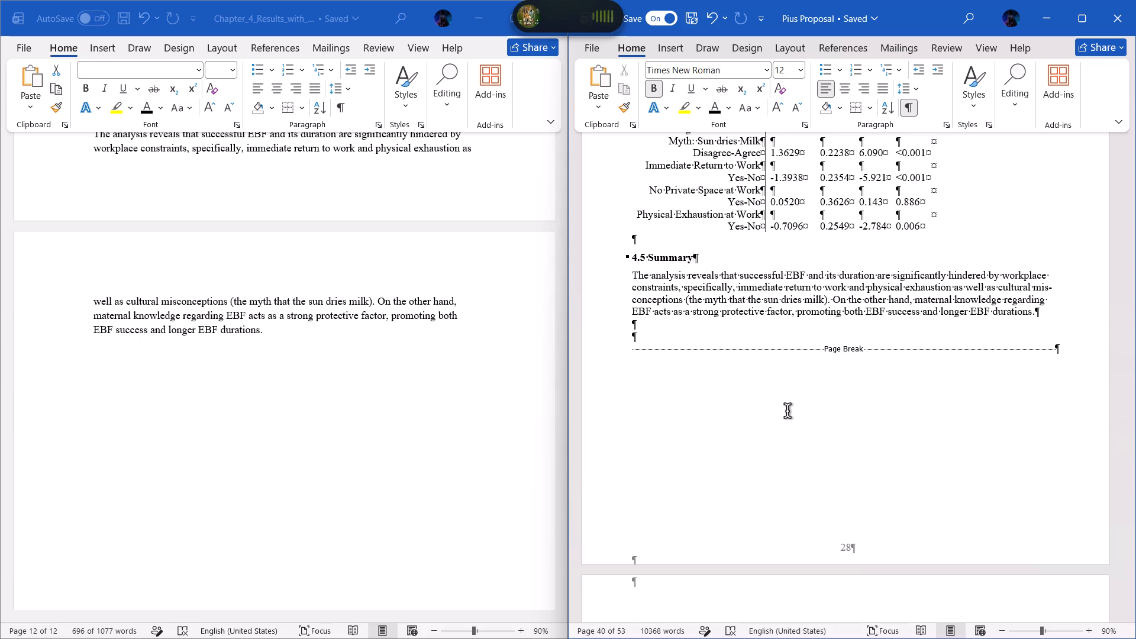
Hide the paragraph marks and other formatting symbols throughout the proposal document.
scroll(822, 175, "up", 2)
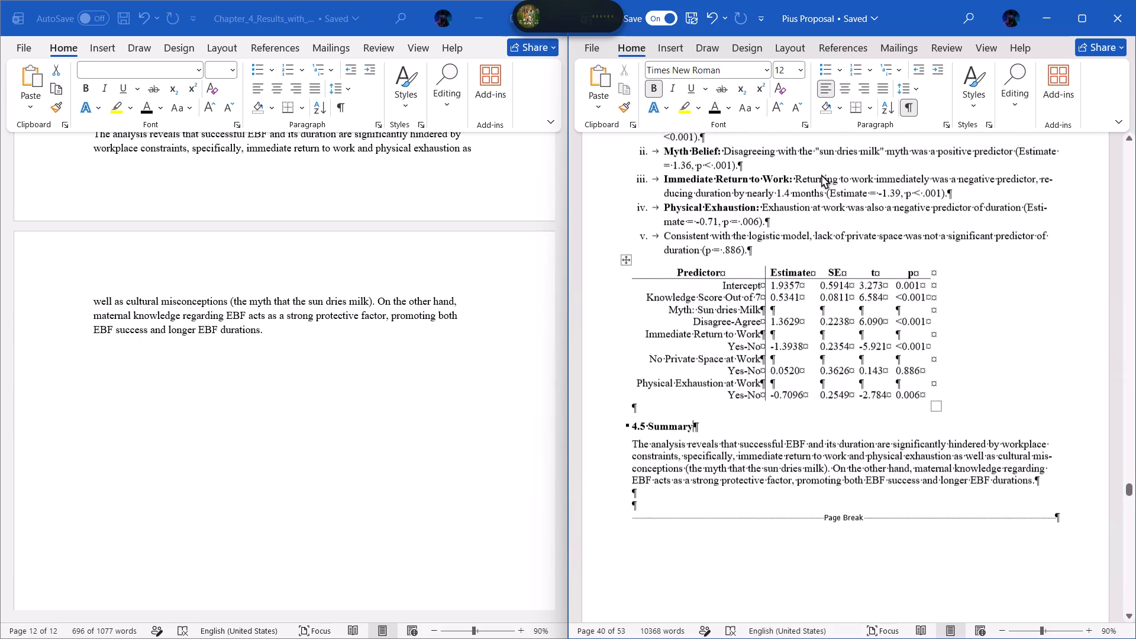
scroll(822, 175, "up", 3)
scroll(822, 175, "down", 4)
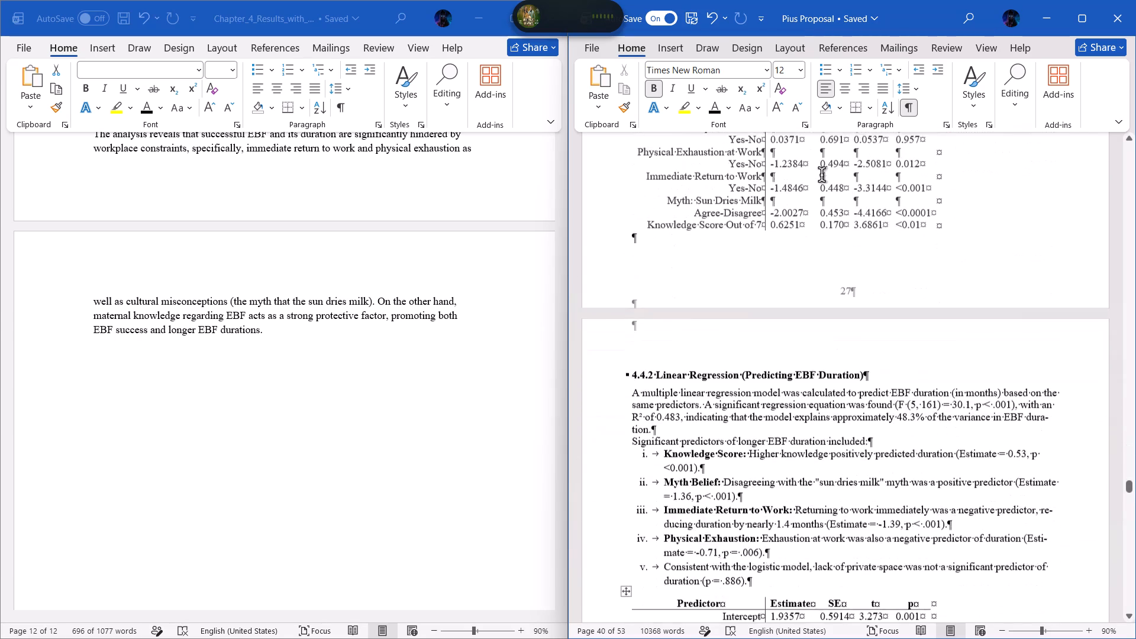
scroll(822, 175, "down", 2)
scroll(822, 175, "up", 6)
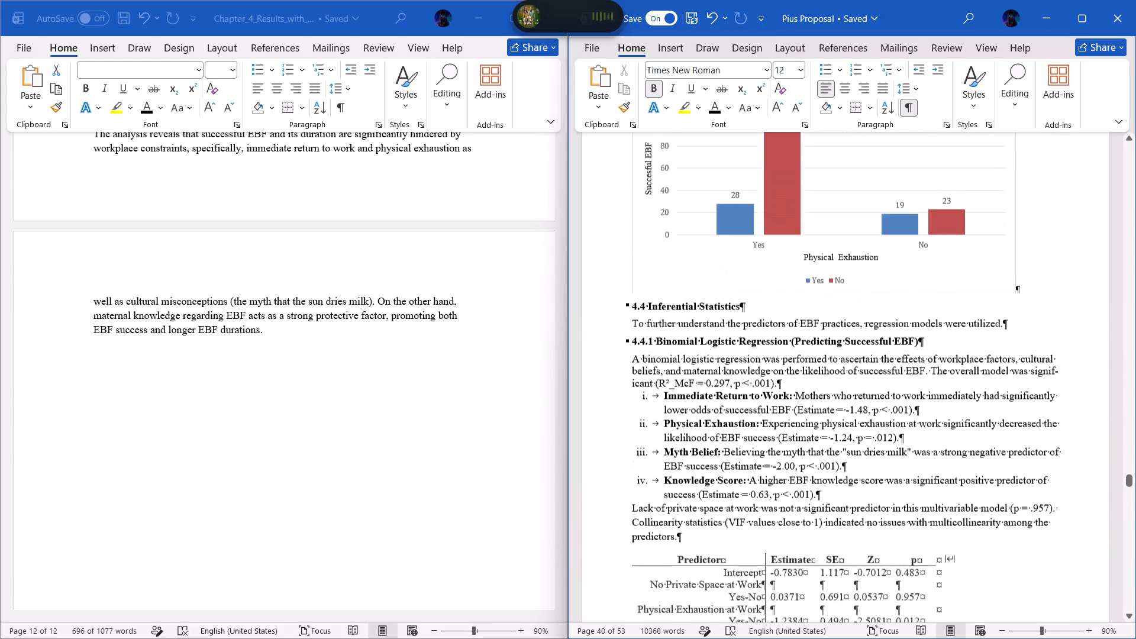
left_click(936, 201)
scroll(936, 201, "up", 2)
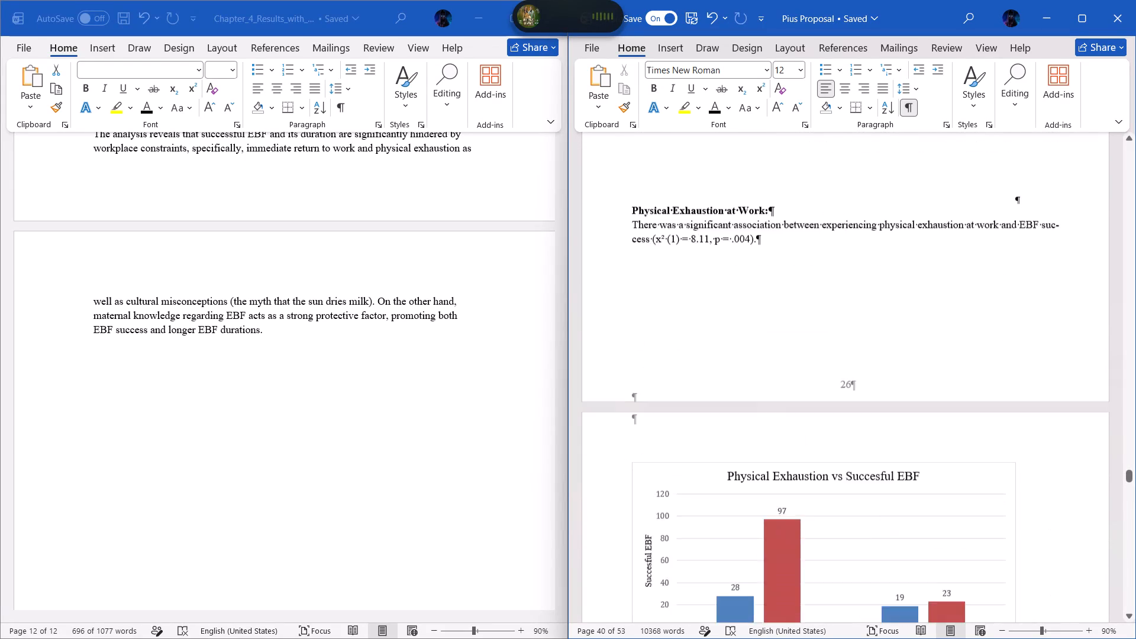
scroll(936, 201, "up", 1)
left_click(903, 107)
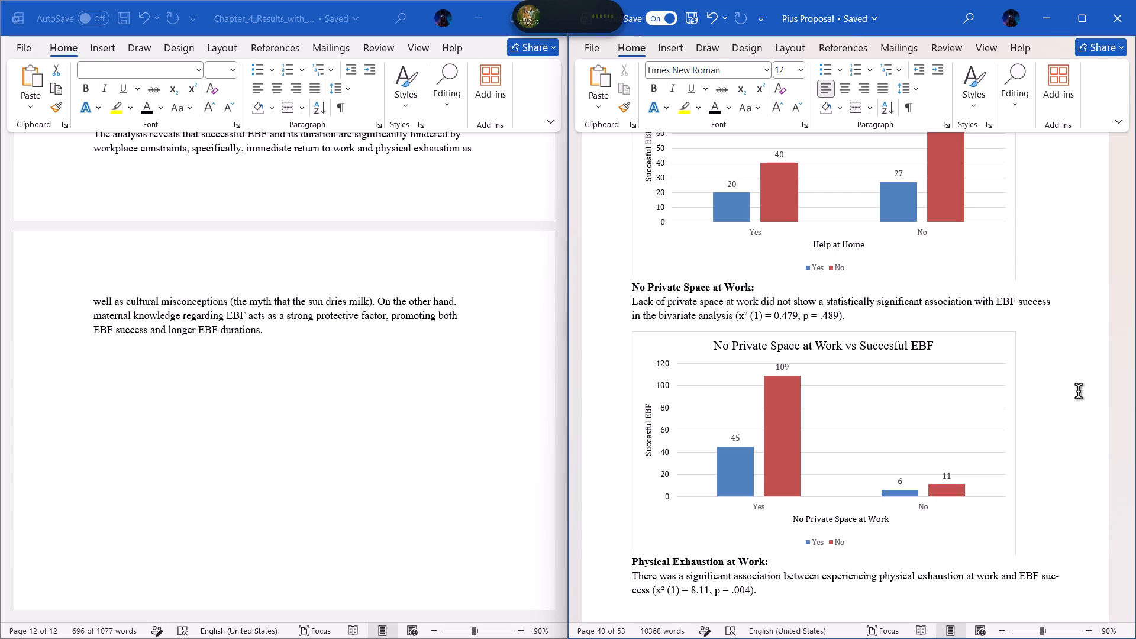
Correct the p value in the Agree-Disagree row of the 4.4.1 logistic regression table to <0.001.
scroll(960, 343, "down", 2)
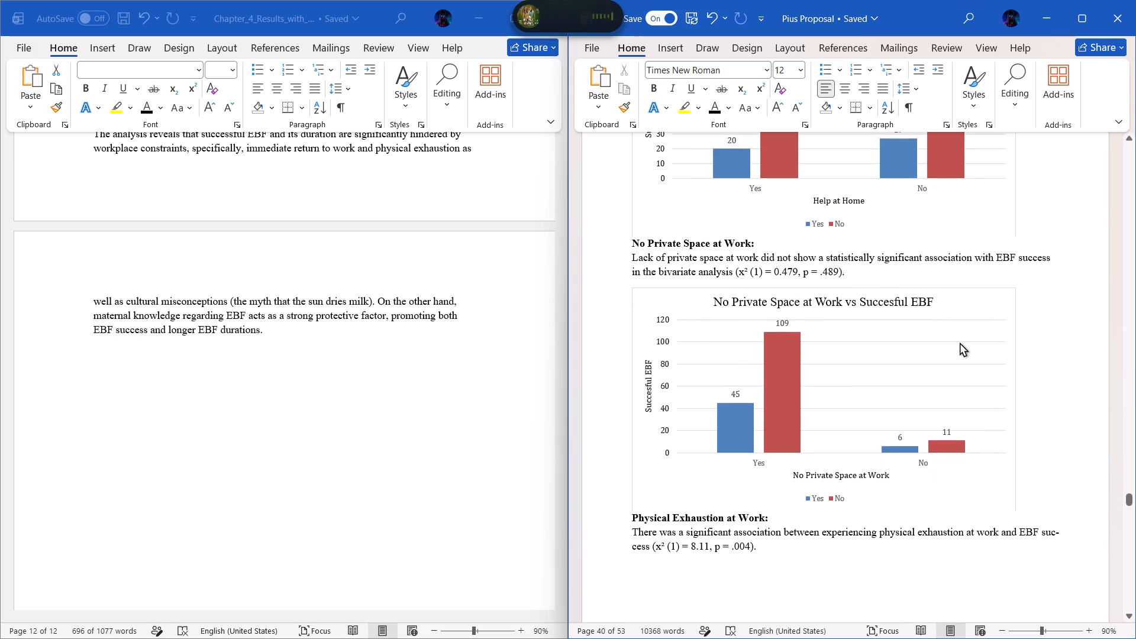
scroll(960, 343, "down", 1)
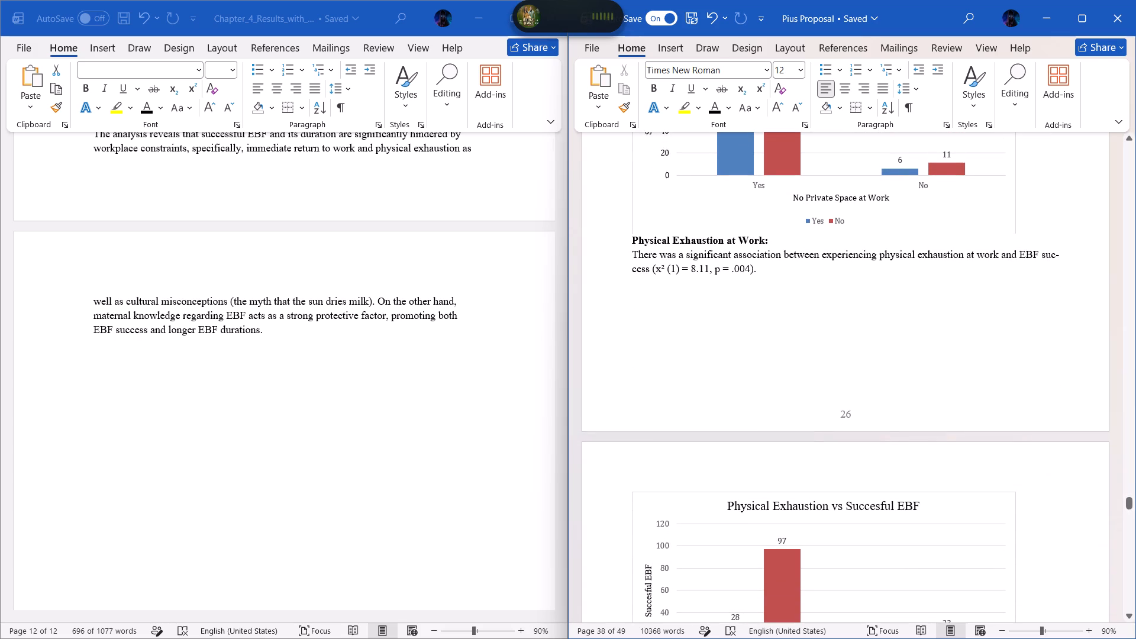
scroll(905, 388, "down", 1)
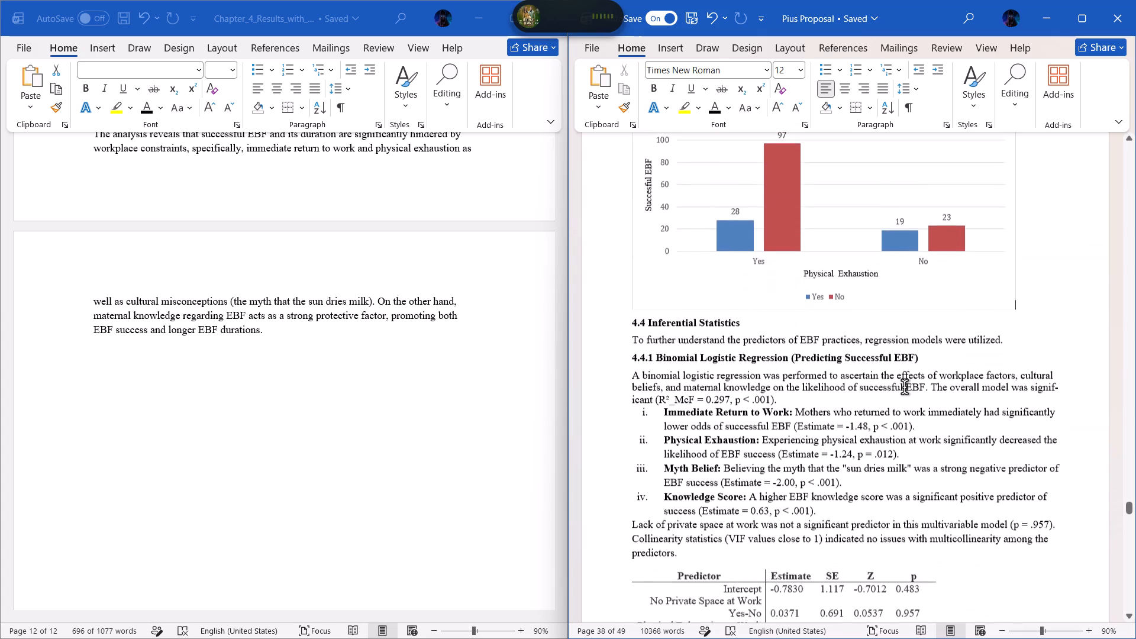
scroll(905, 388, "down", 4)
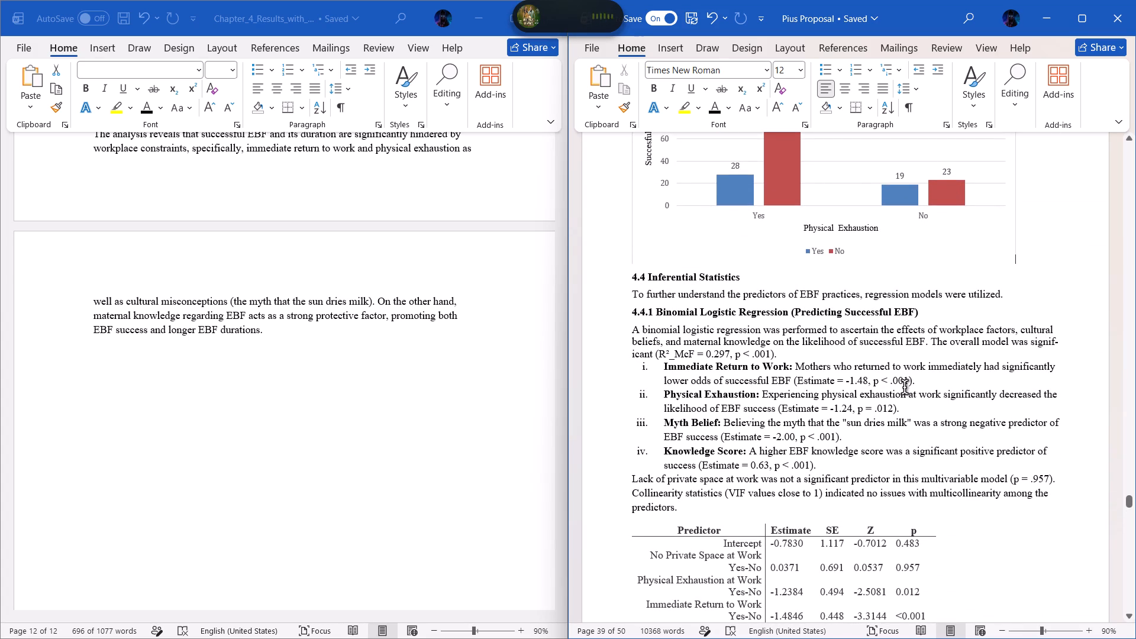
scroll(905, 388, "down", 2)
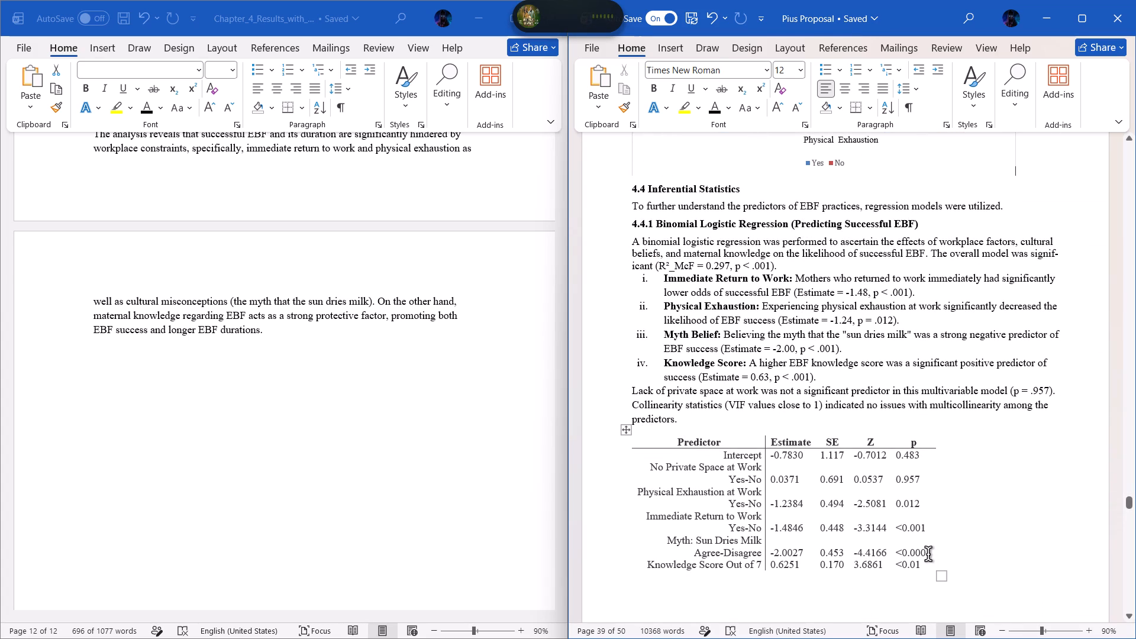
left_click(928, 554)
key("BackSpace")
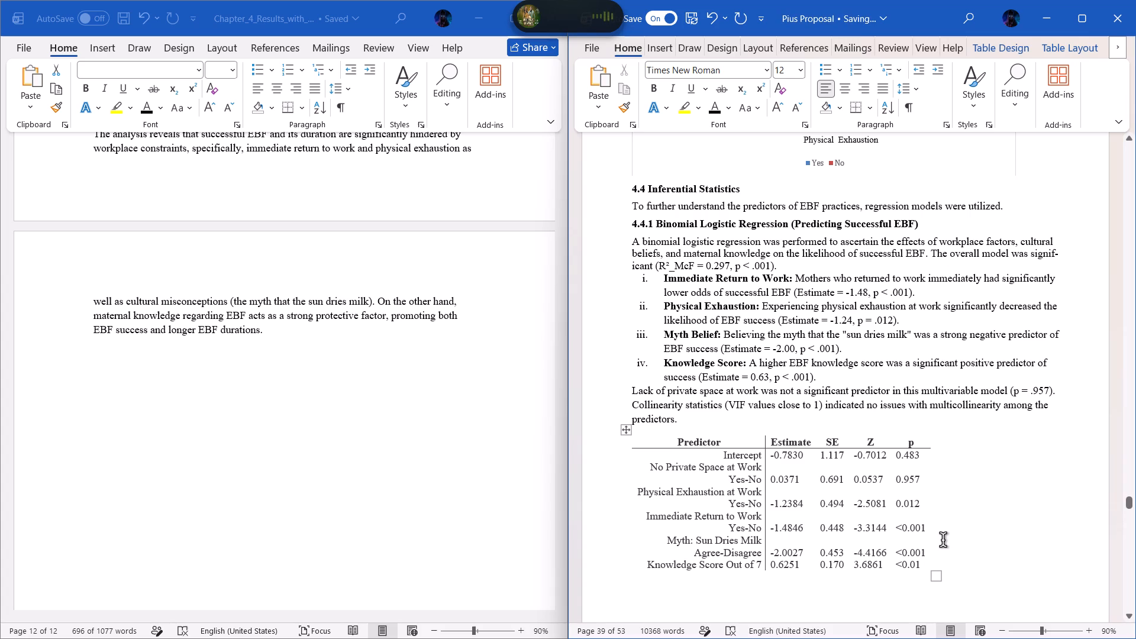
Review the rest of Chapter 4, checking the layout of section 4.4.2, its predictor table and the 4.5 Summary.
scroll(940, 547, "down", 1)
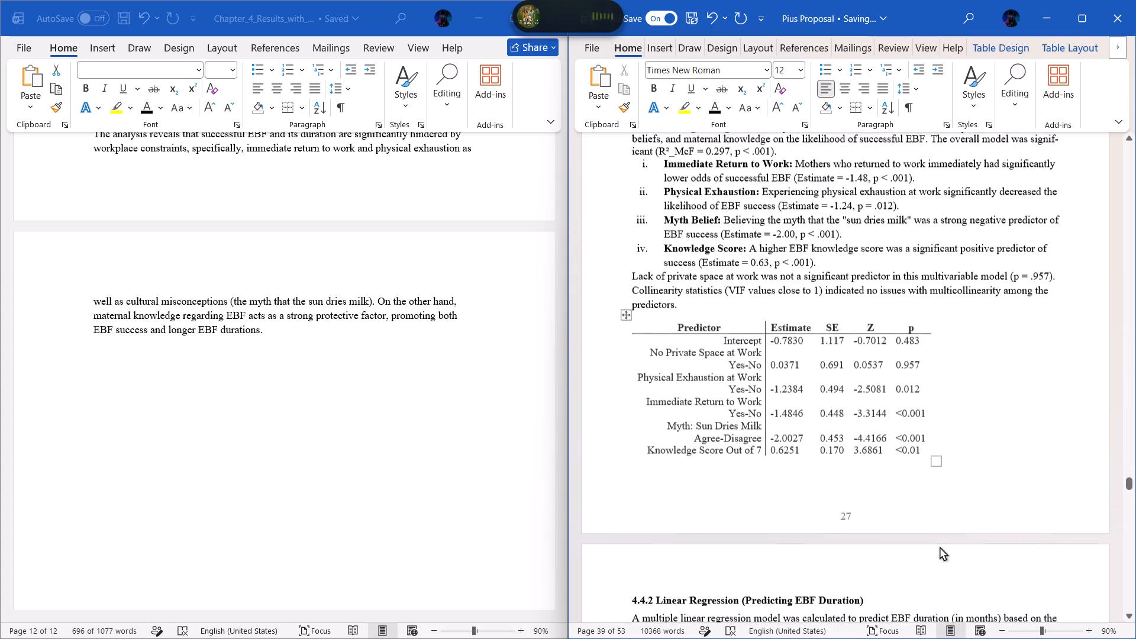
scroll(940, 547, "down", 2)
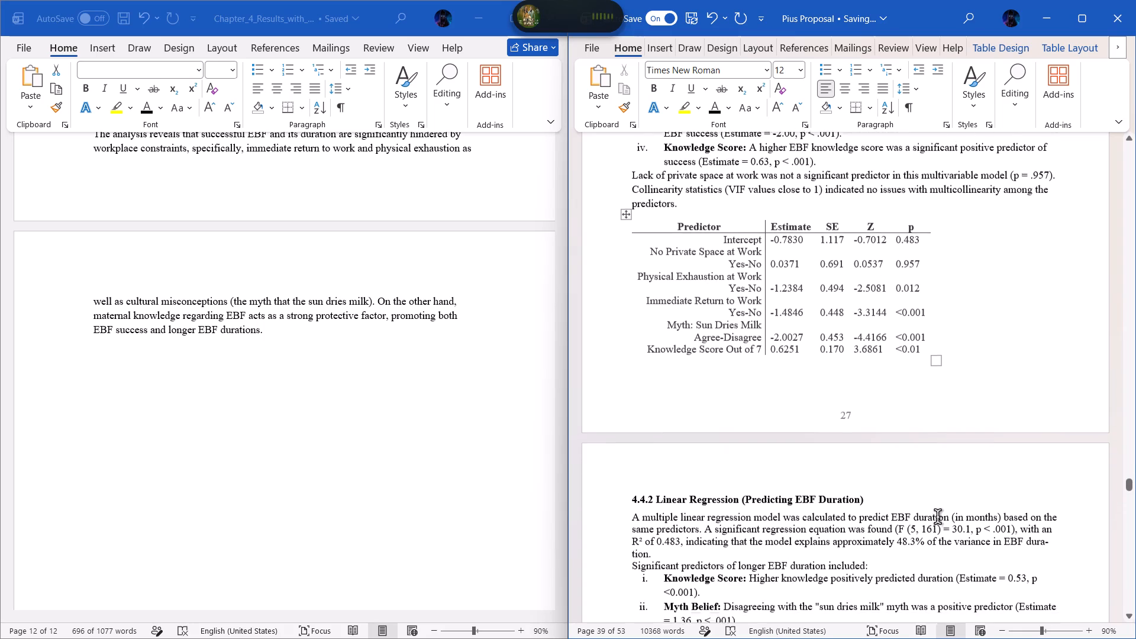
scroll(938, 517, "down", 1)
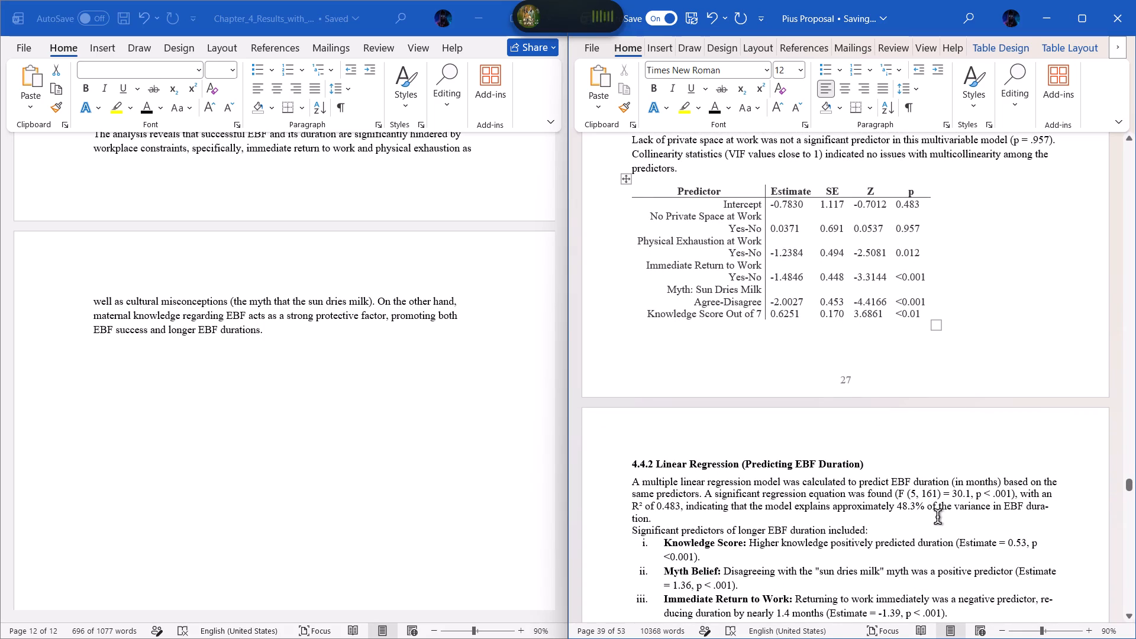
scroll(938, 517, "down", 1)
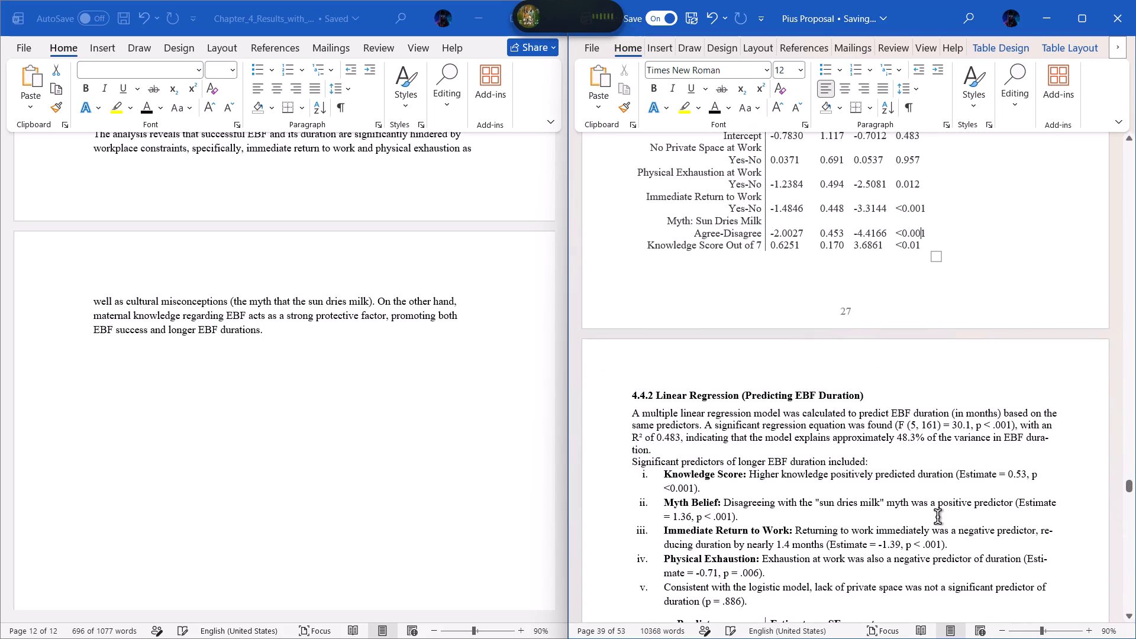
scroll(938, 517, "down", 2)
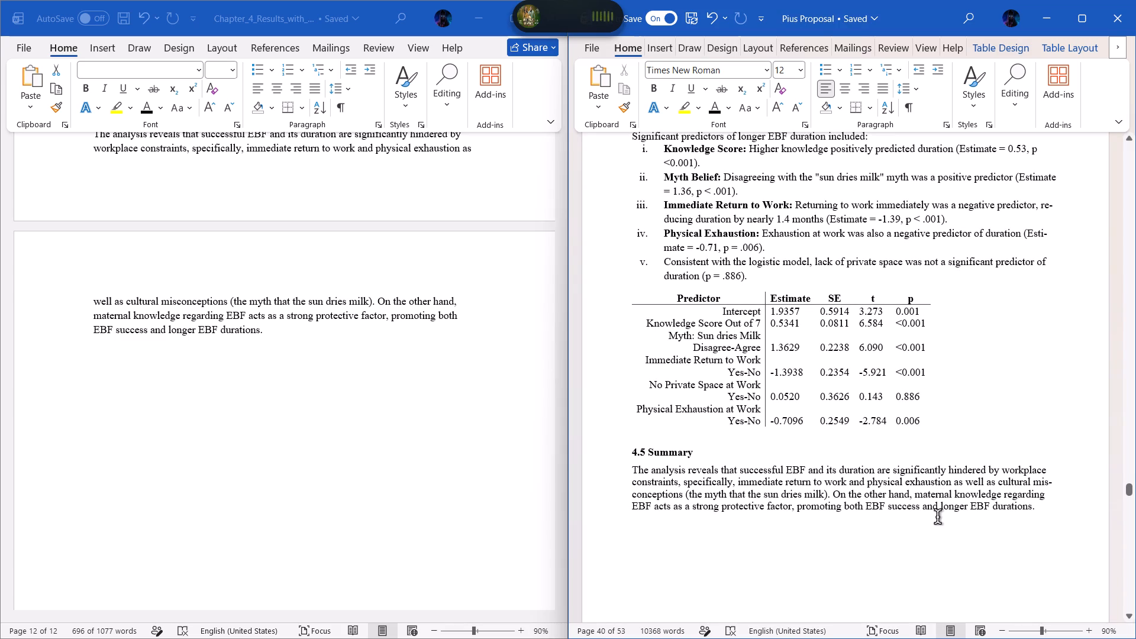
scroll(938, 517, "down", 2)
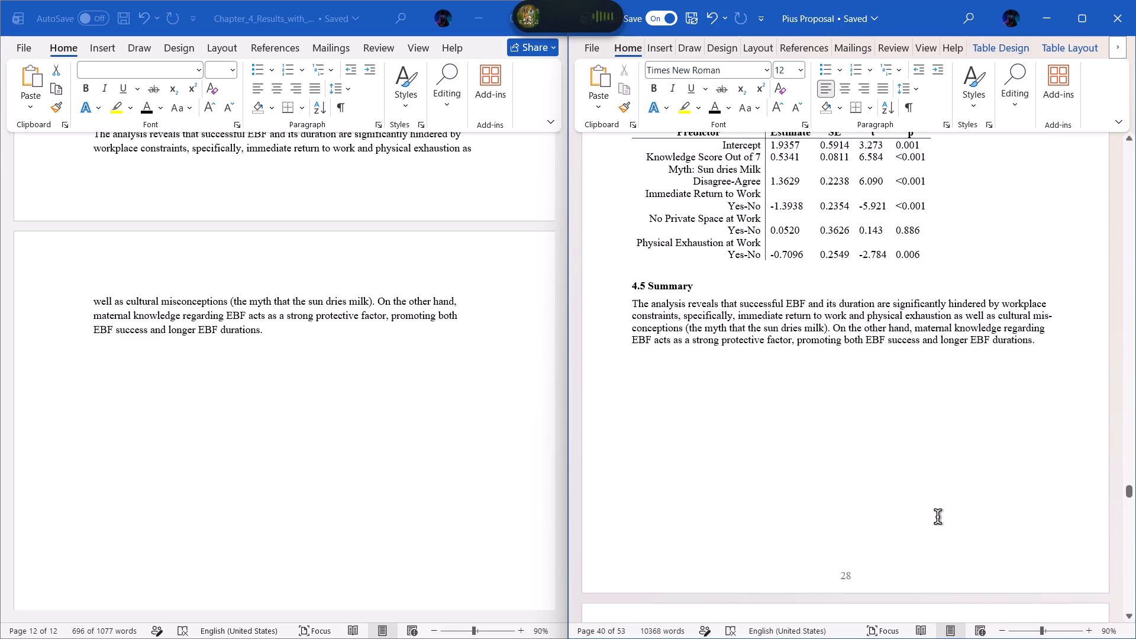
Read through Chapter Five from the 5.1 Introduction to the 5.3 Discussion of Findings, checking its headings and layout.
scroll(938, 517, "down", 2)
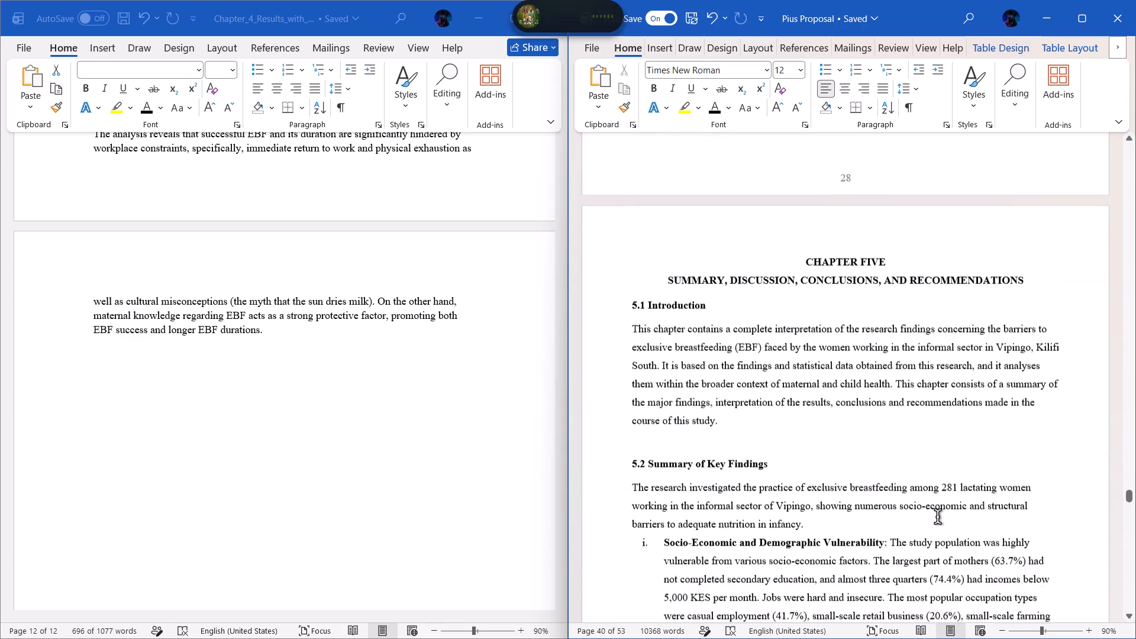
scroll(938, 517, "down", 1)
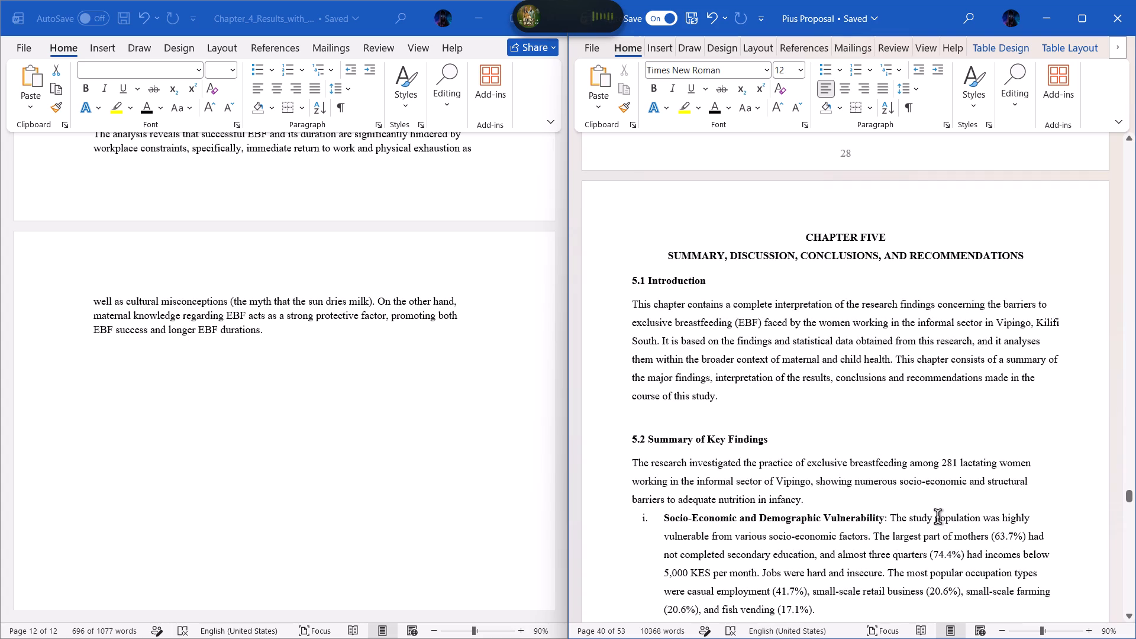
scroll(844, 475, "down", 1)
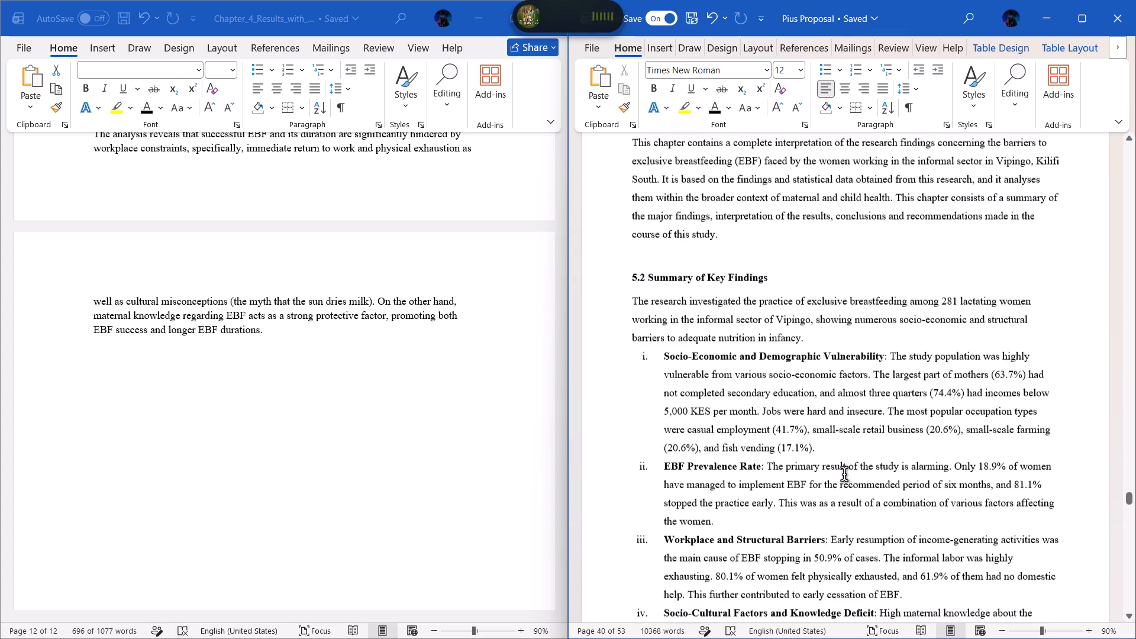
scroll(844, 475, "down", 2)
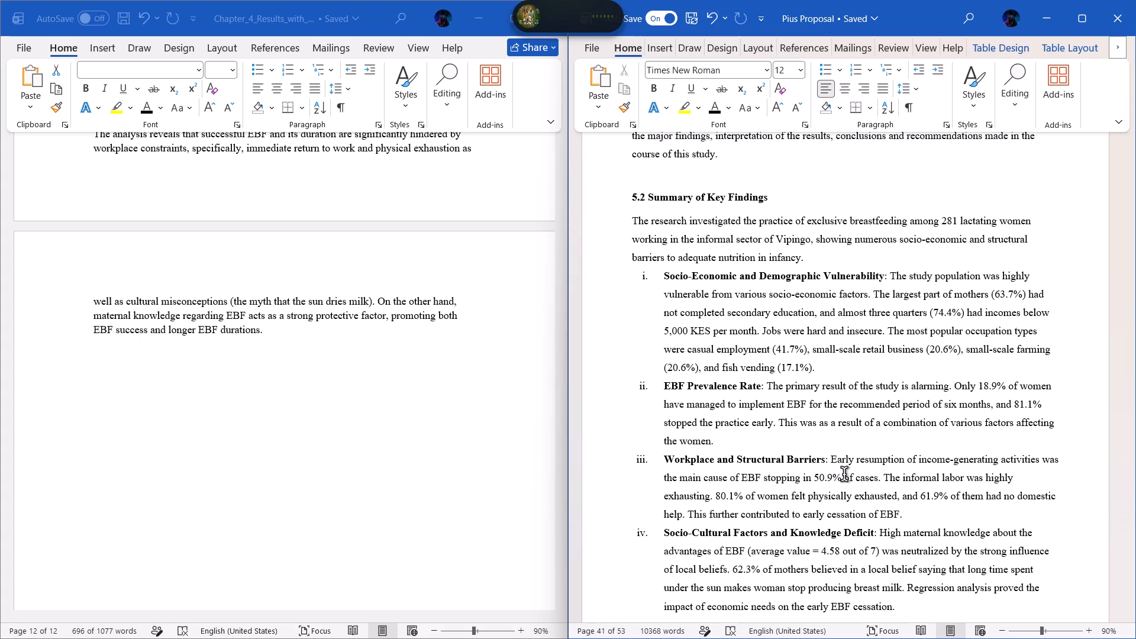
scroll(768, 440, "down", 2)
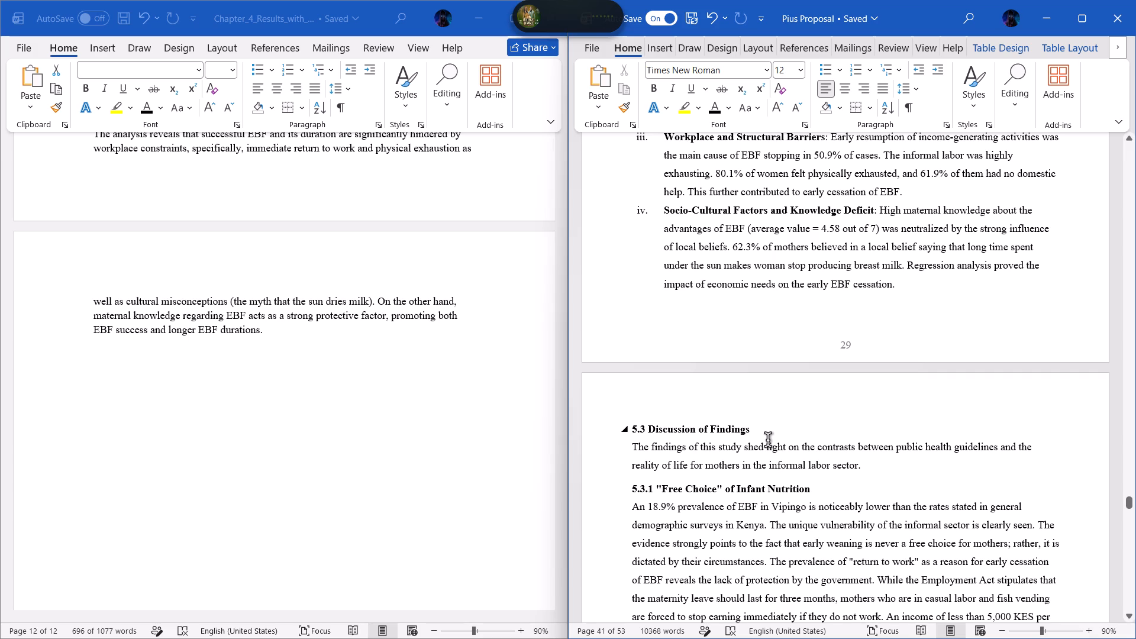
scroll(705, 404, "down", 1)
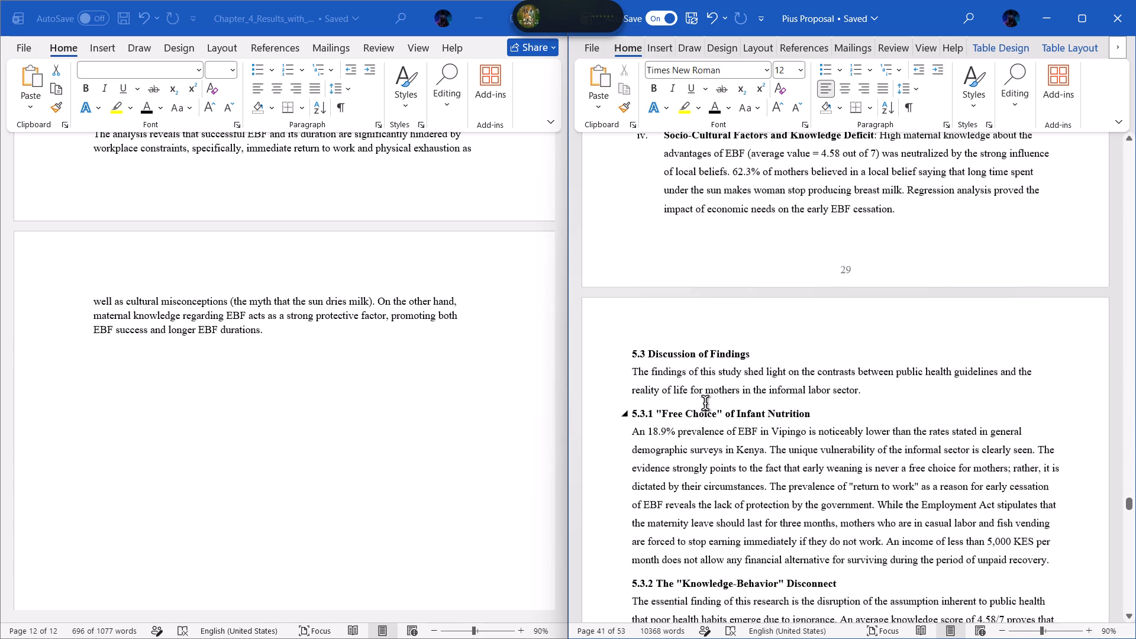
scroll(705, 404, "down", 1)
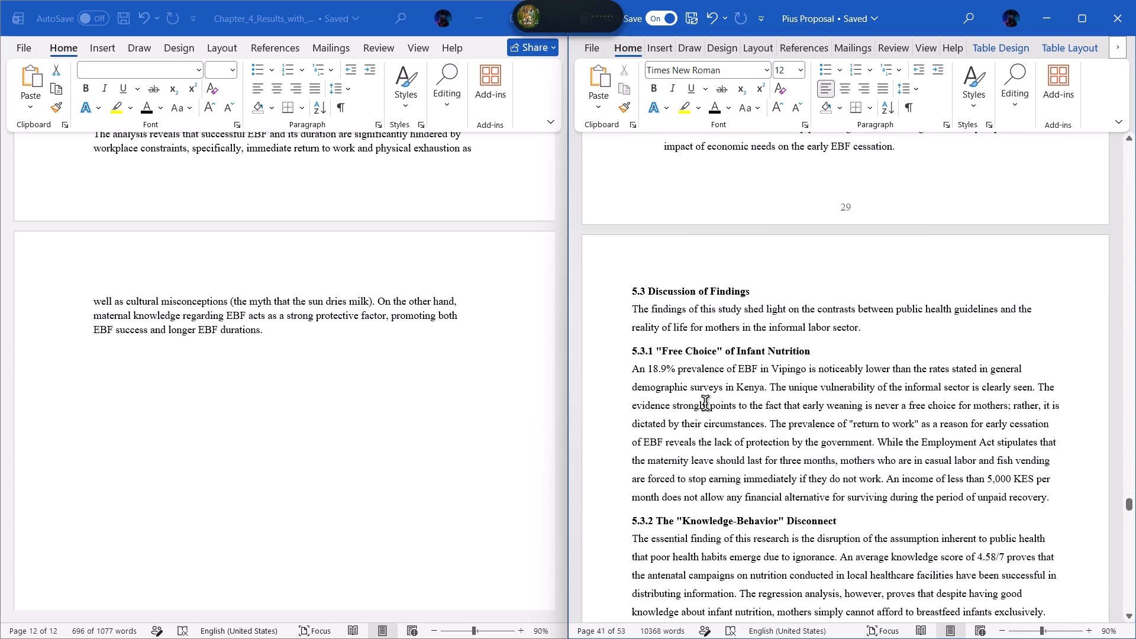
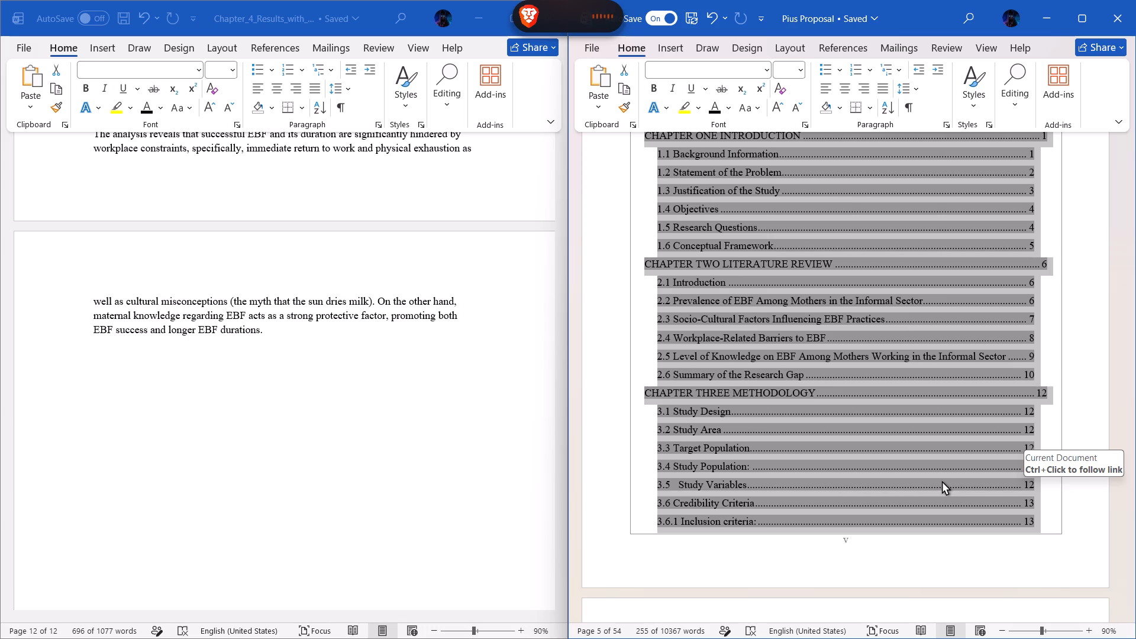
Clear the text selections in the proposal's table of contents and in the separate Chapter 4 results document.
left_click(1089, 347)
left_click(1092, 322)
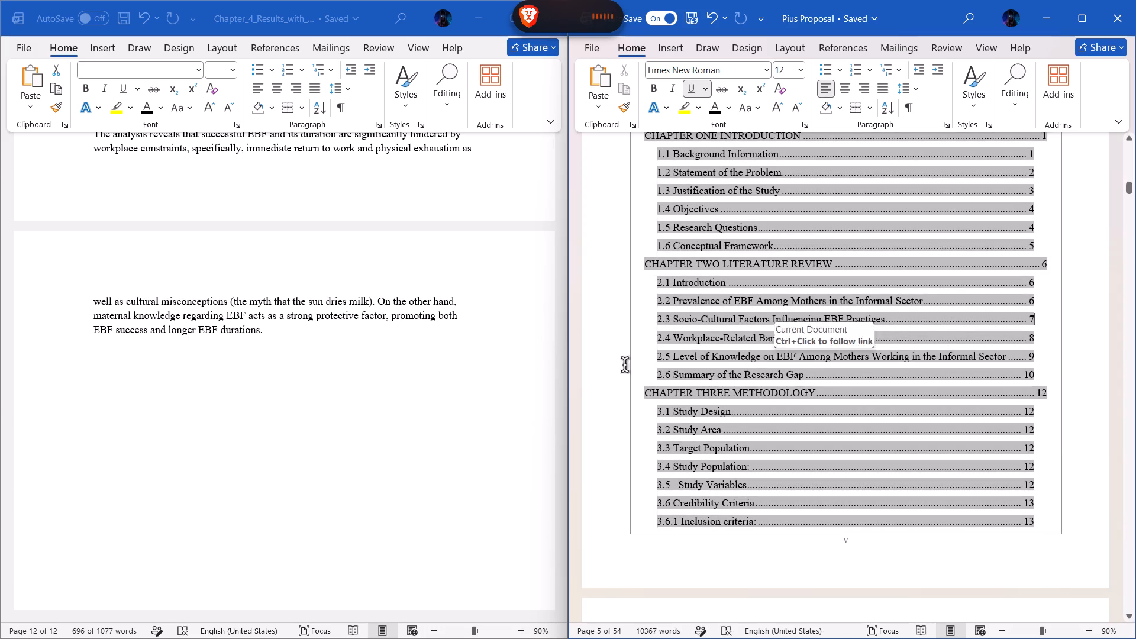
left_click(509, 373)
left_click(640, 561)
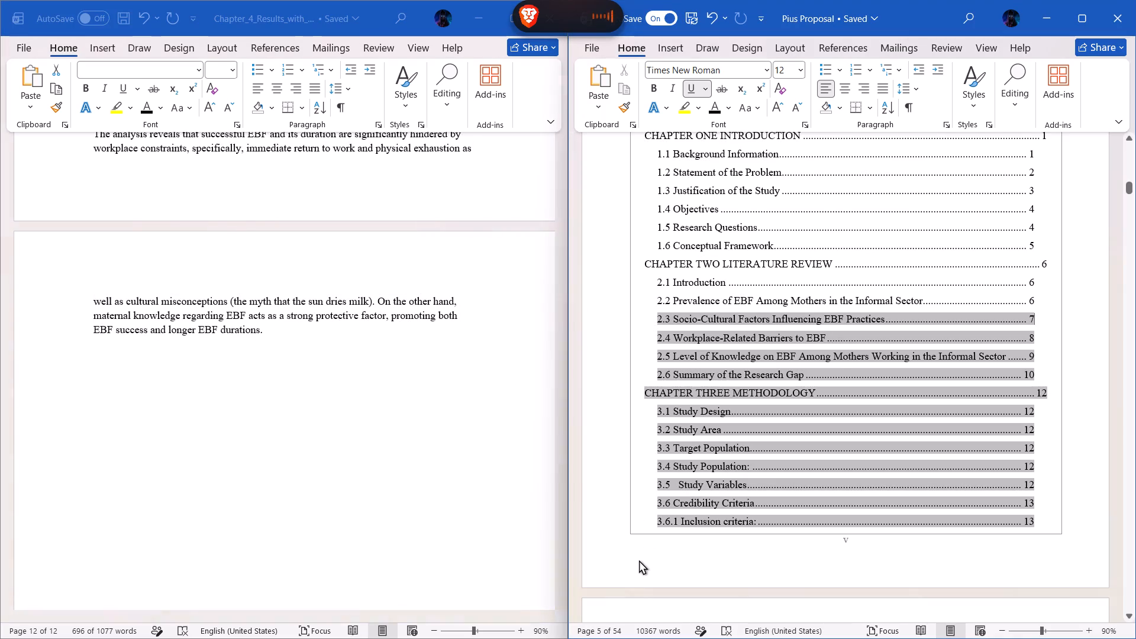
left_click(547, 454)
left_click(507, 446)
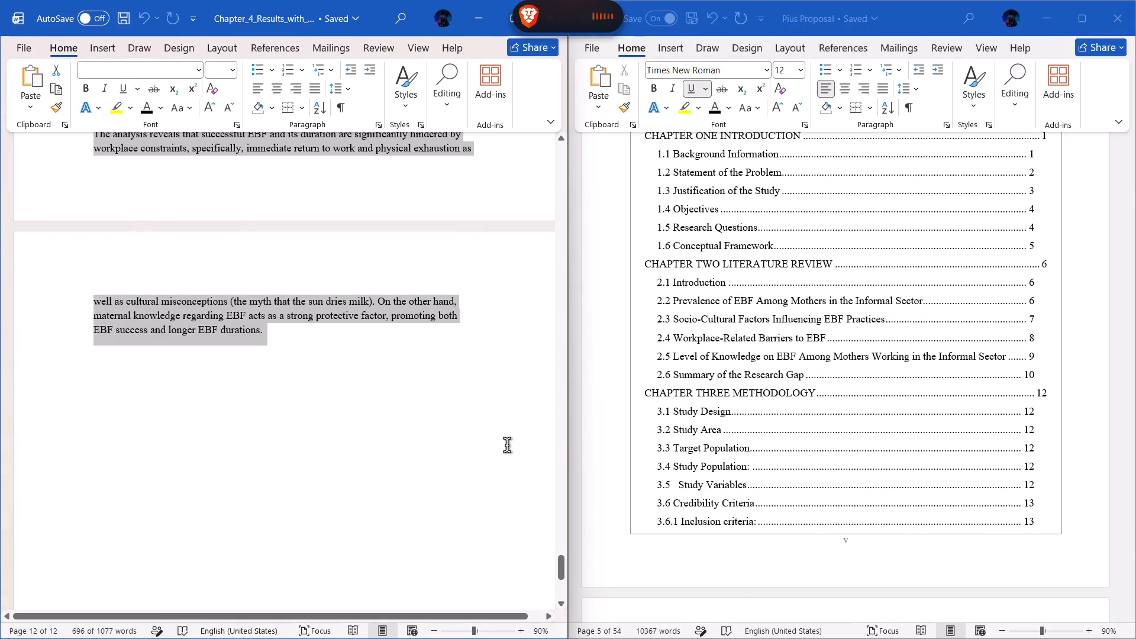